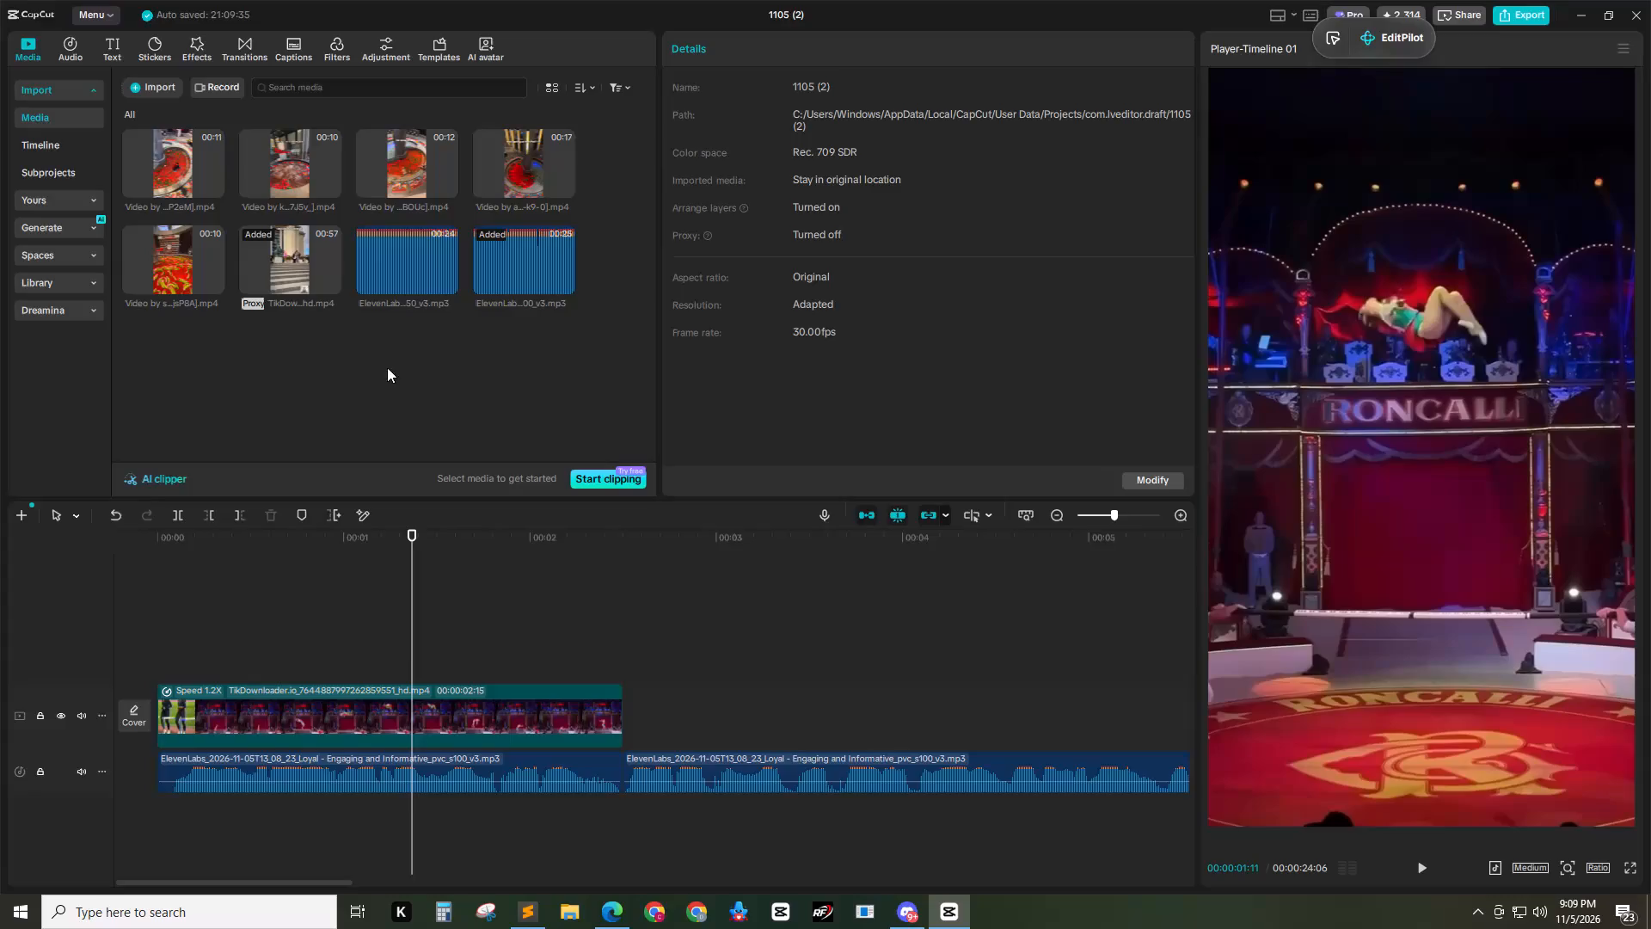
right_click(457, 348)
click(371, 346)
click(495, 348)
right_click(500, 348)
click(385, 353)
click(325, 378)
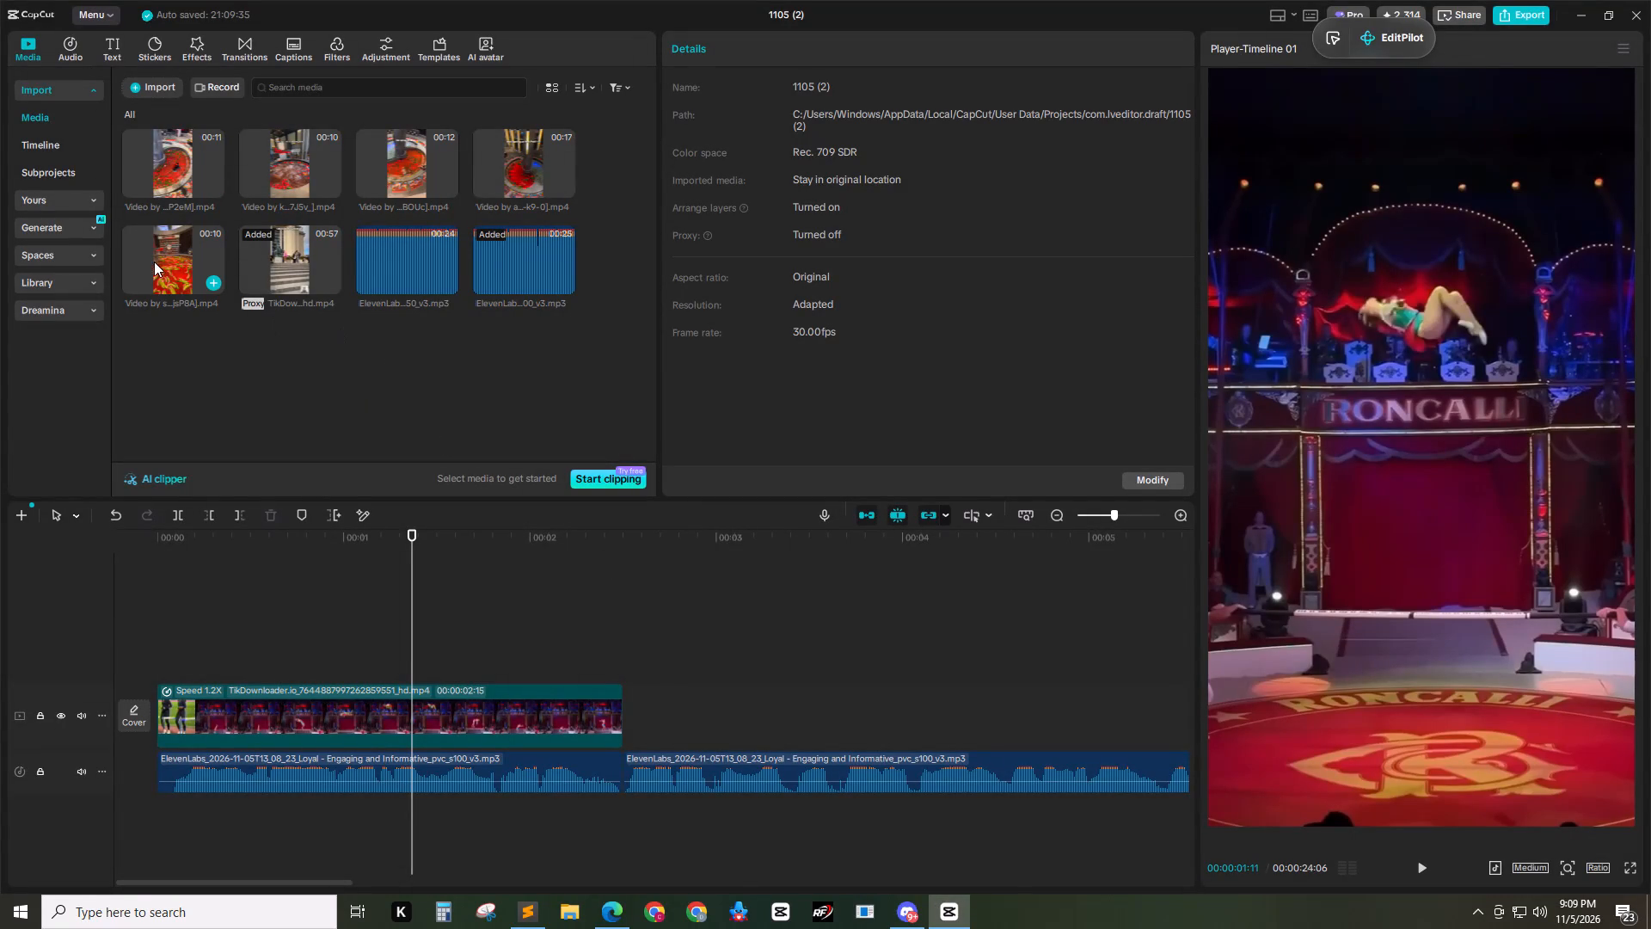
Add the green-pepper hot pot spa clip (Video by s...jsP8A].mp4) to the main video track directly after the circus clip.
drag(163, 243, 632, 711)
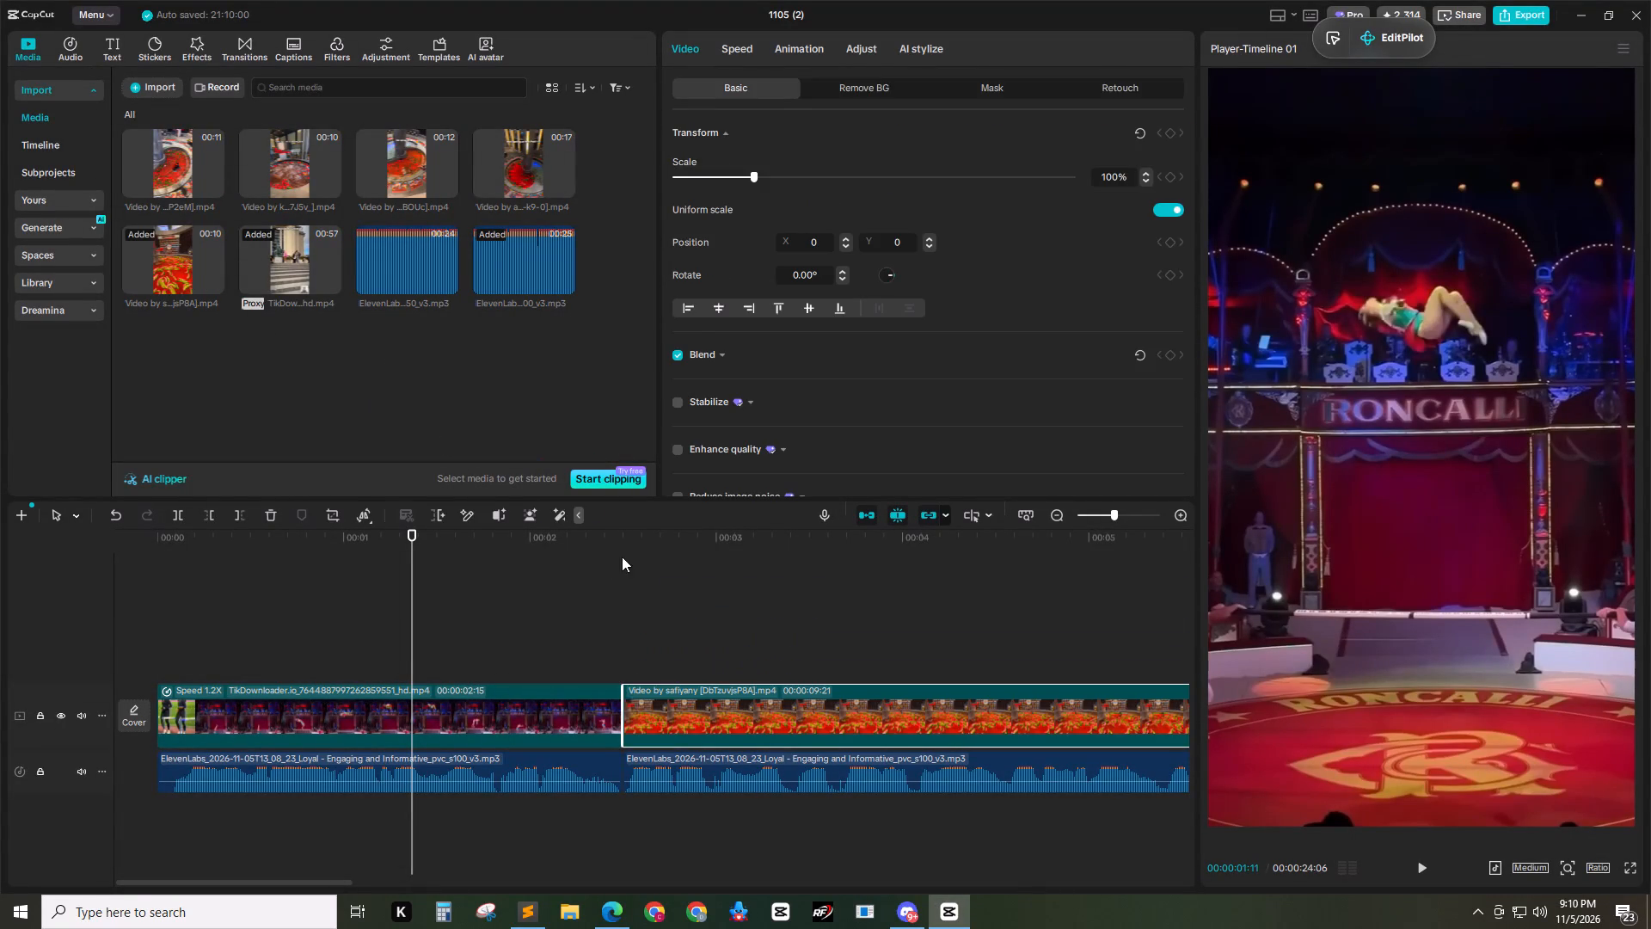
Review the hot pot spa clip against the voiceover and split it at 00:00:05:12.
drag(619, 554, 650, 547)
click(640, 533)
key(space)
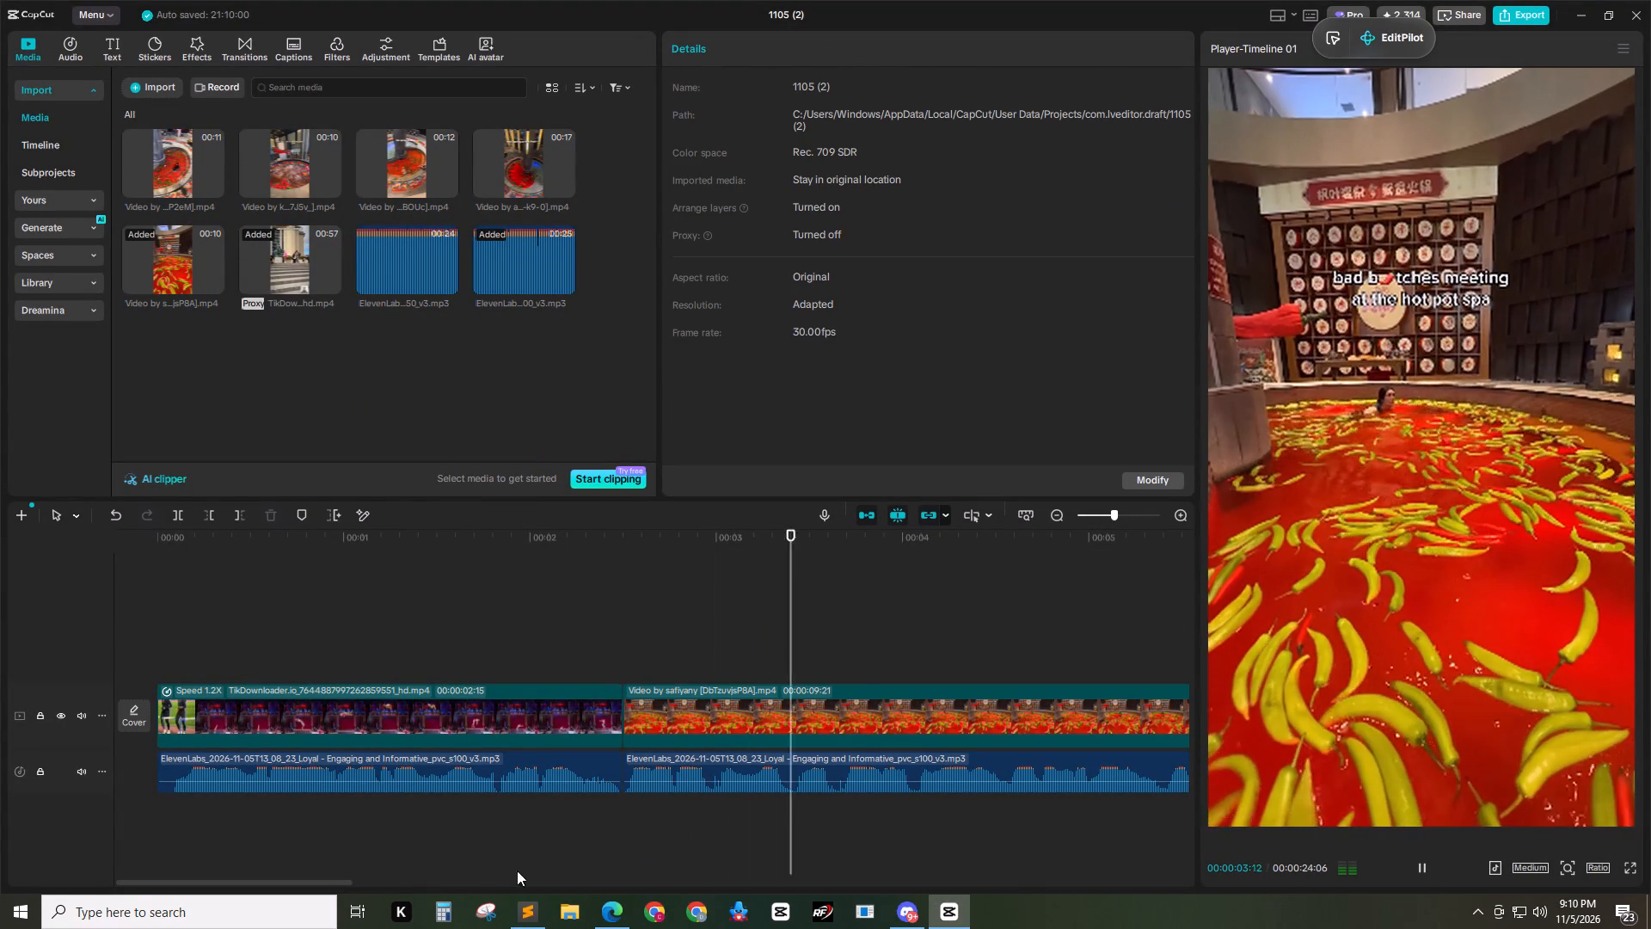
key(space)
drag(310, 879, 414, 883)
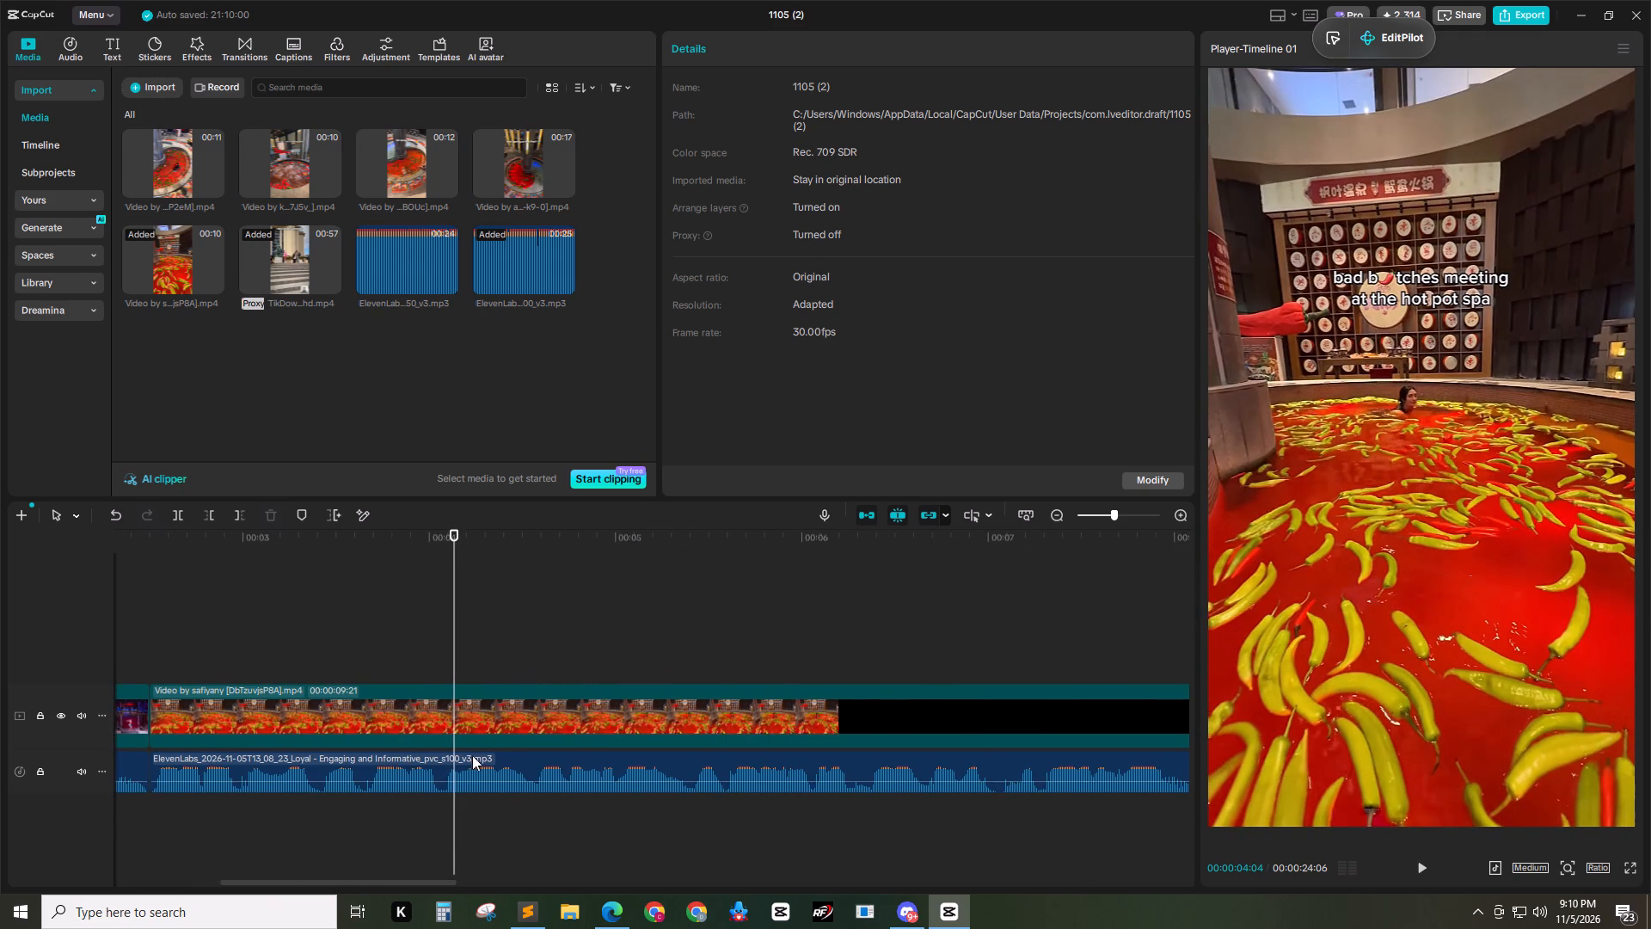
drag(462, 553, 639, 565)
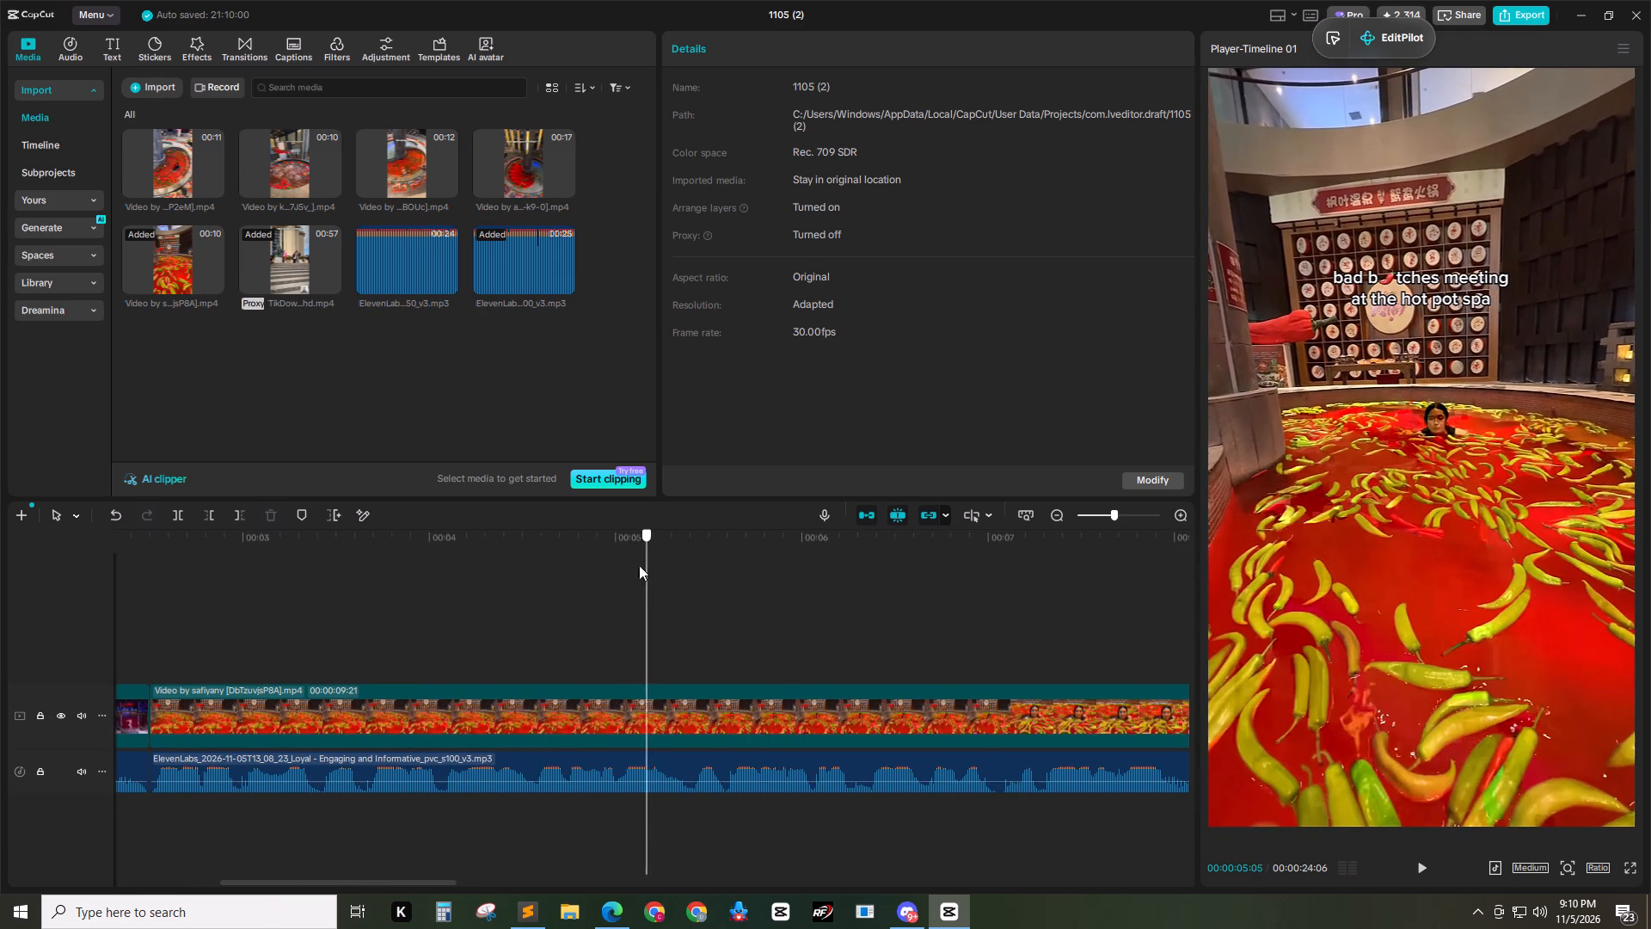
drag(639, 565, 1003, 596)
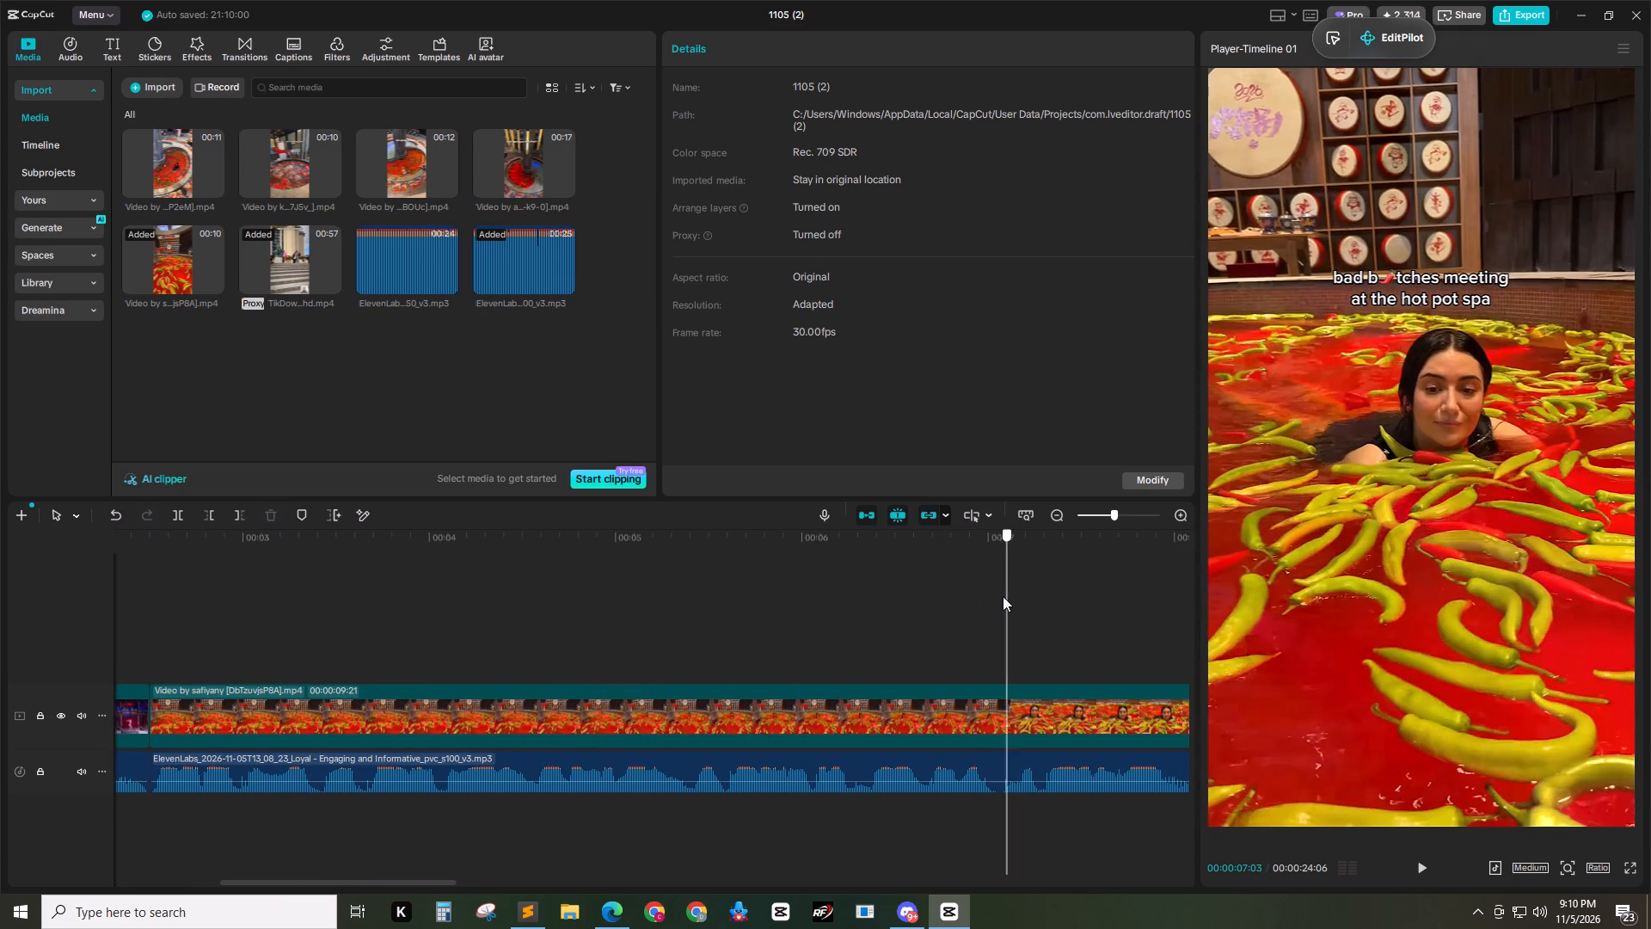
drag(1003, 596, 173, 624)
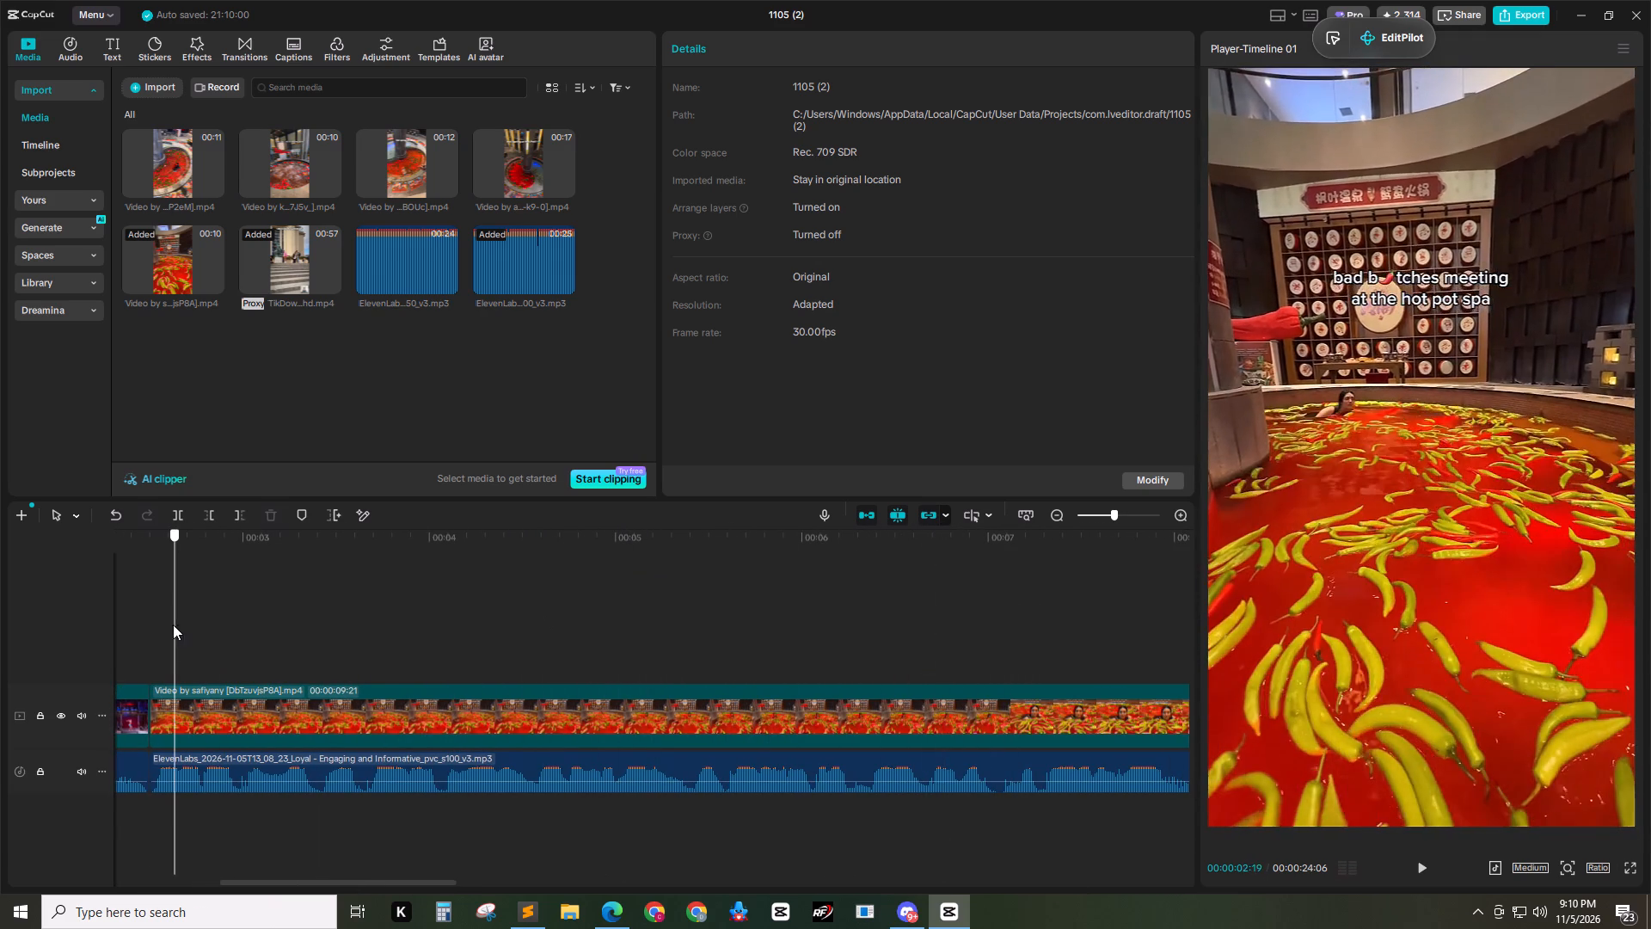
drag(173, 624, 315, 622)
key(space)
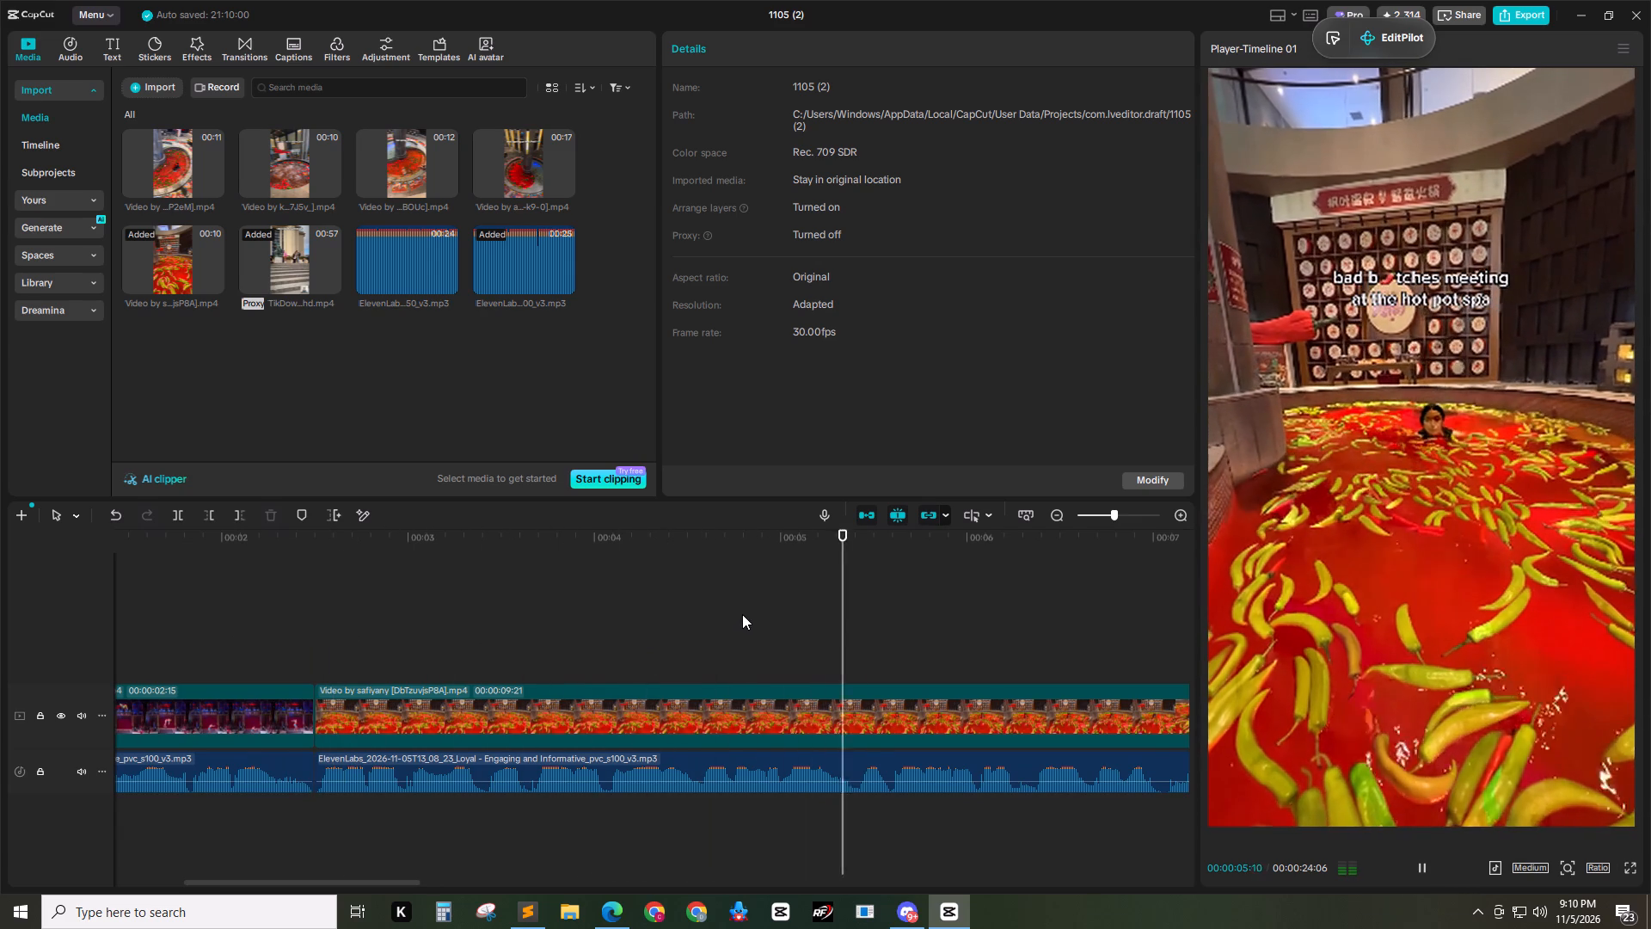
key(space)
click(857, 544)
click(904, 706)
key(ctrl+b)
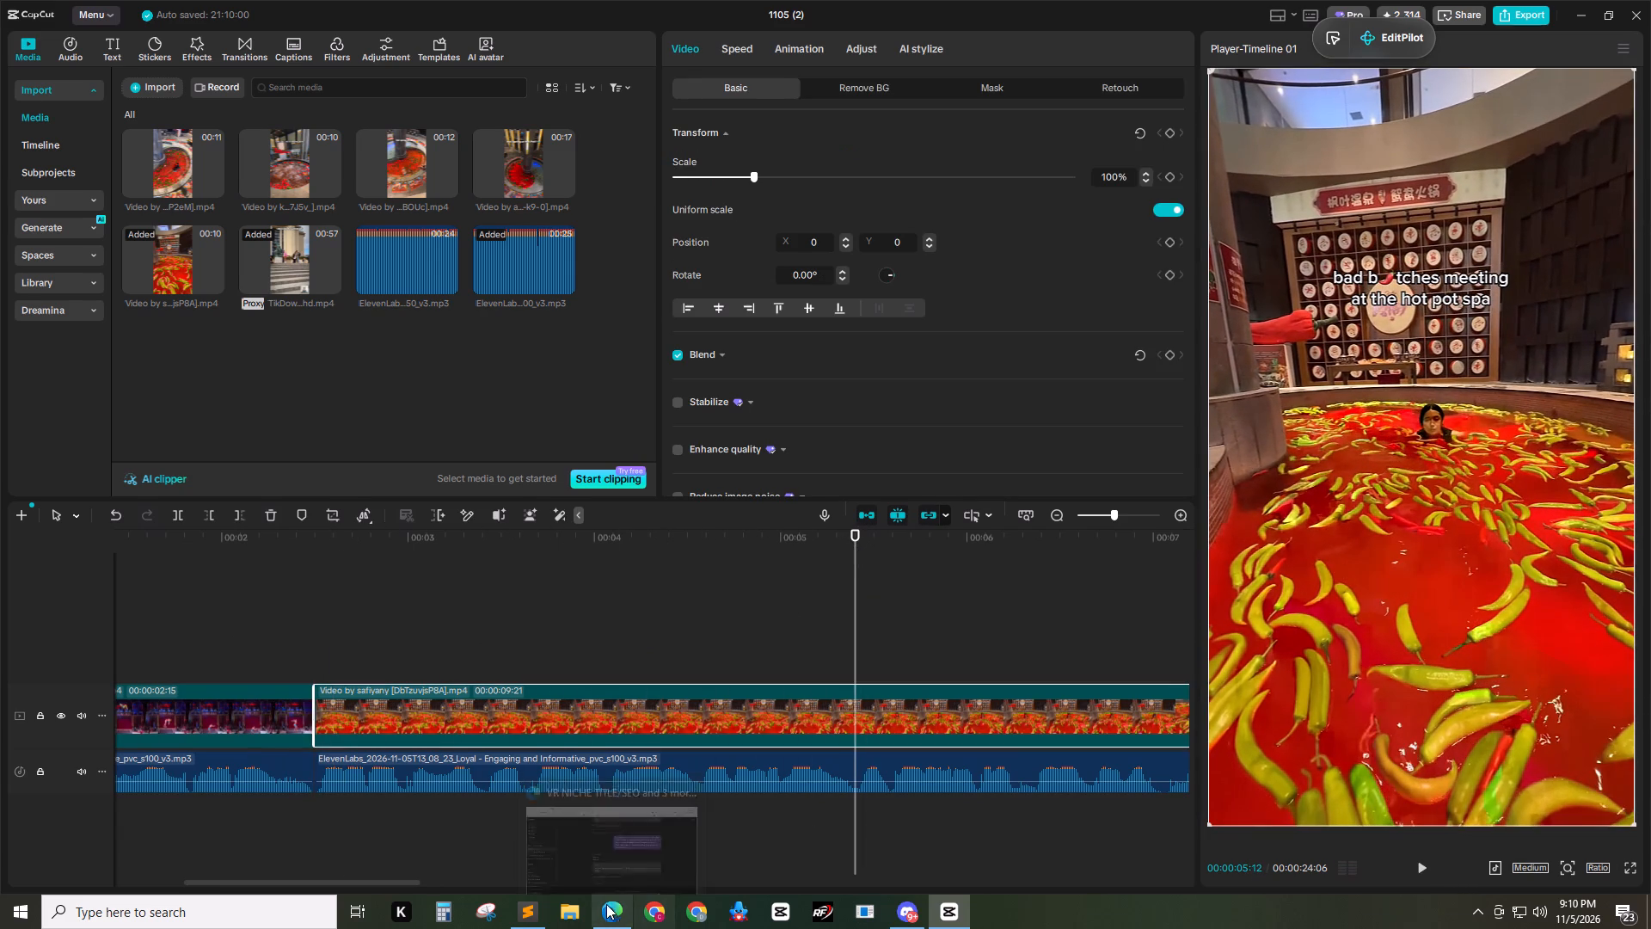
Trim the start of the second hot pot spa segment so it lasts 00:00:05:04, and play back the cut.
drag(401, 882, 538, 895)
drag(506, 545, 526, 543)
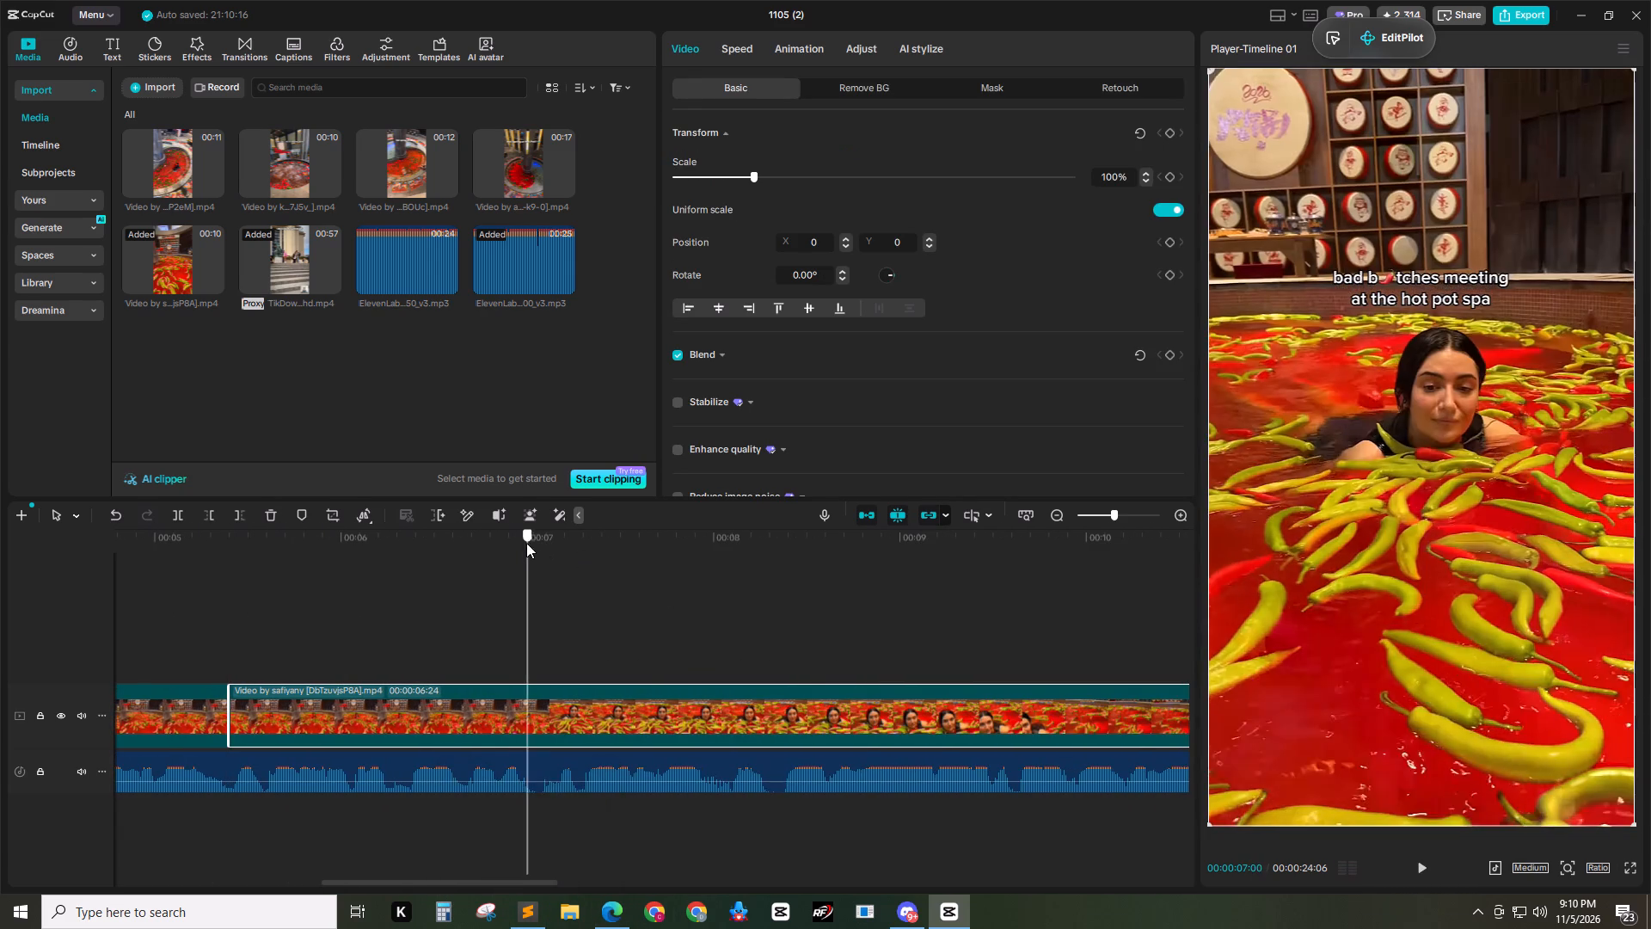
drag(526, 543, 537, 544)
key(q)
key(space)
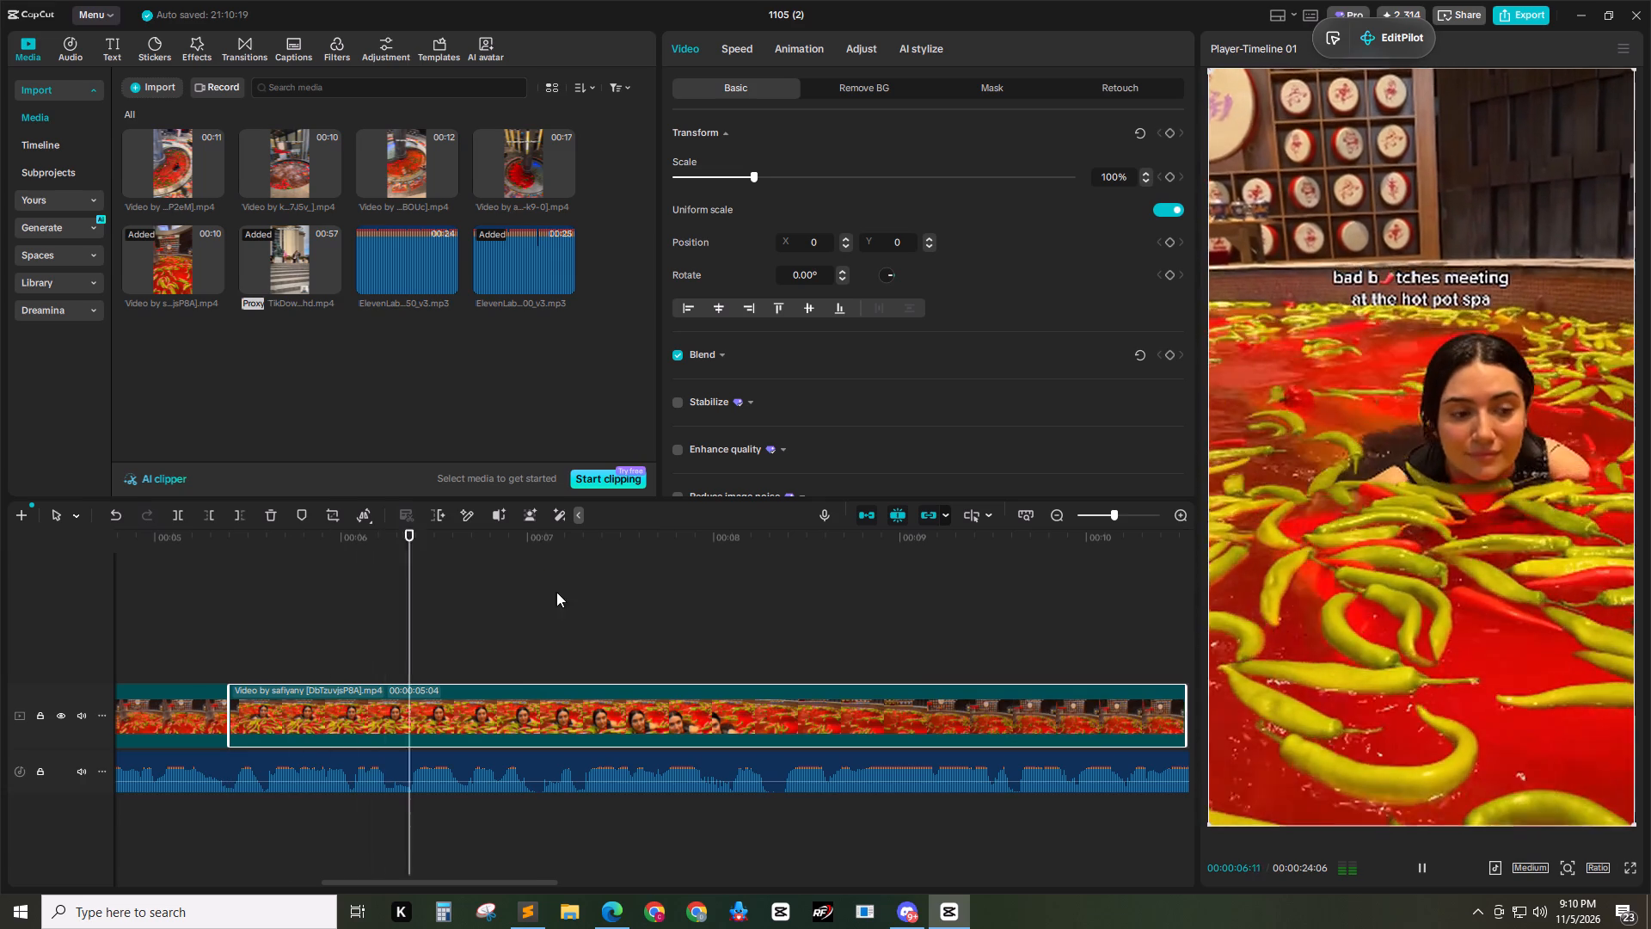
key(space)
Delete the second hot pot spa segment from the video track.
click(423, 717)
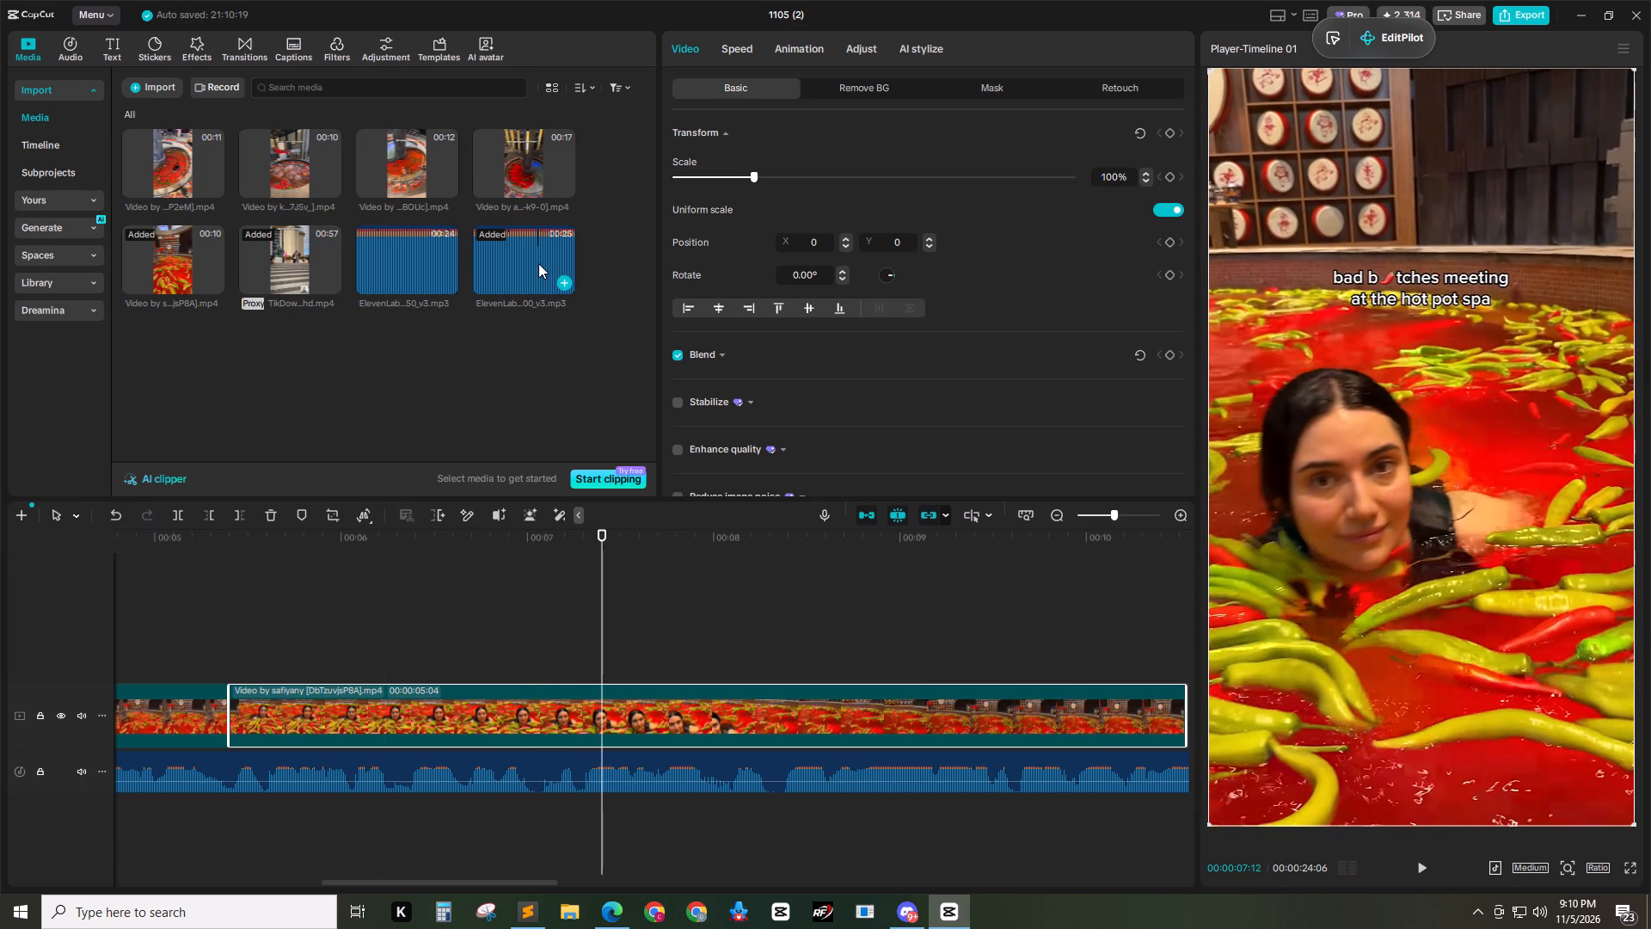
key(Delete)
Add the 10-second kninchina chili hot spring clip to the video track directly after the hot pot spa clip.
drag(399, 165, 400, 202)
drag(299, 175, 257, 713)
click(259, 583)
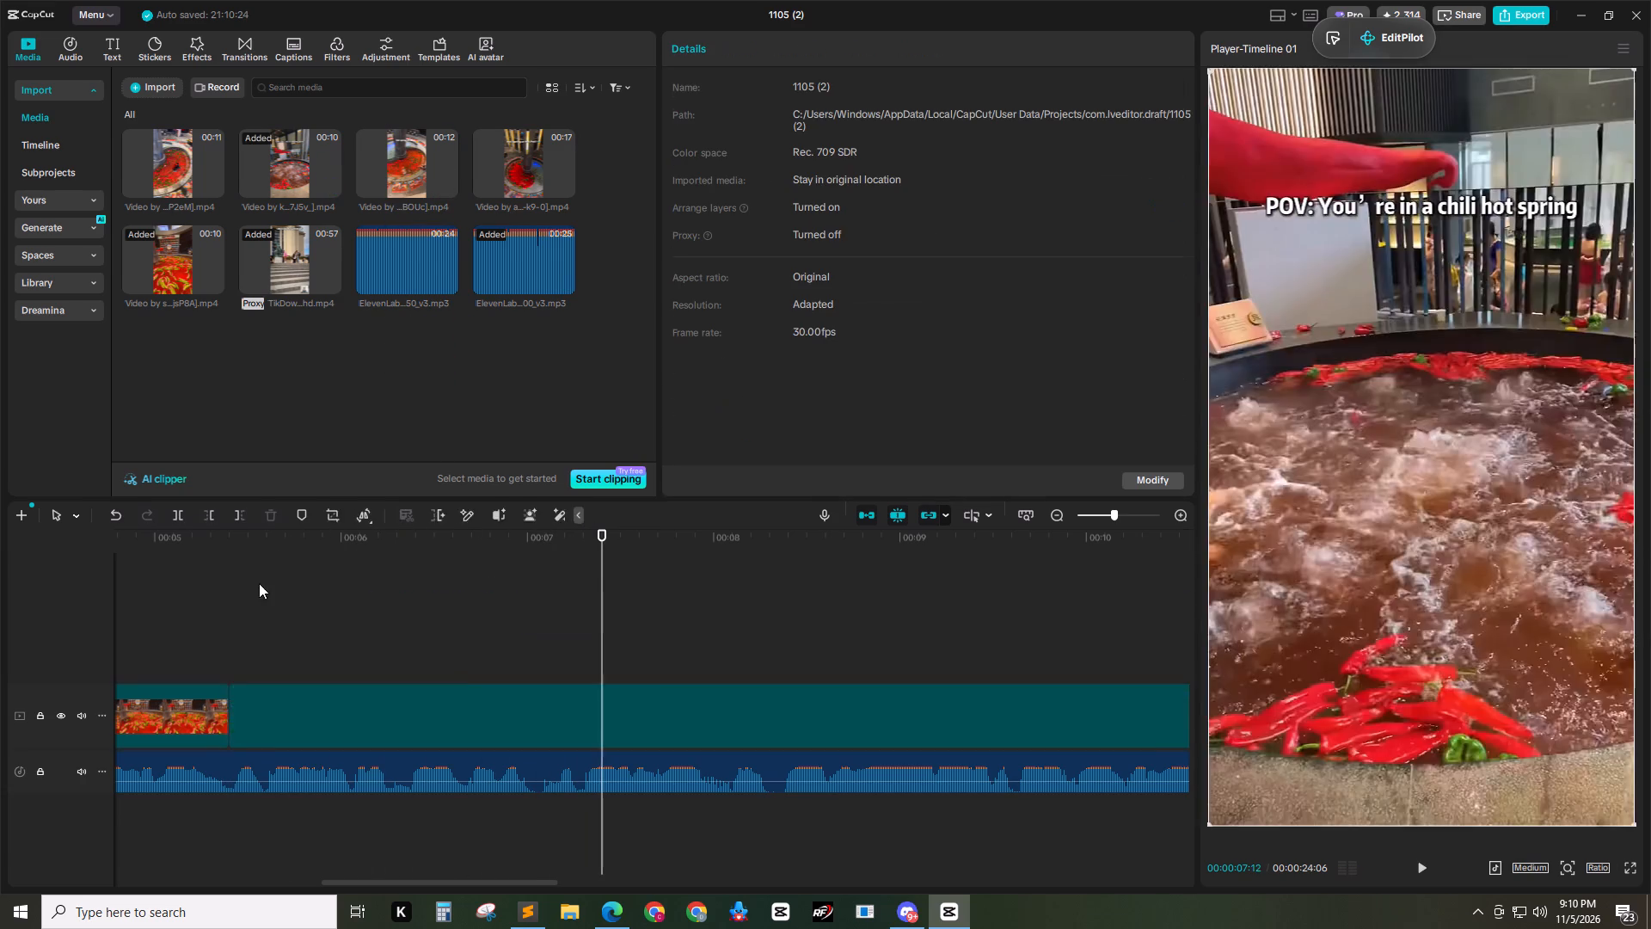
Play the opening of the kninchina clip against the voiceover to look for a cut point.
drag(269, 544, 222, 538)
key(space)
key(space)
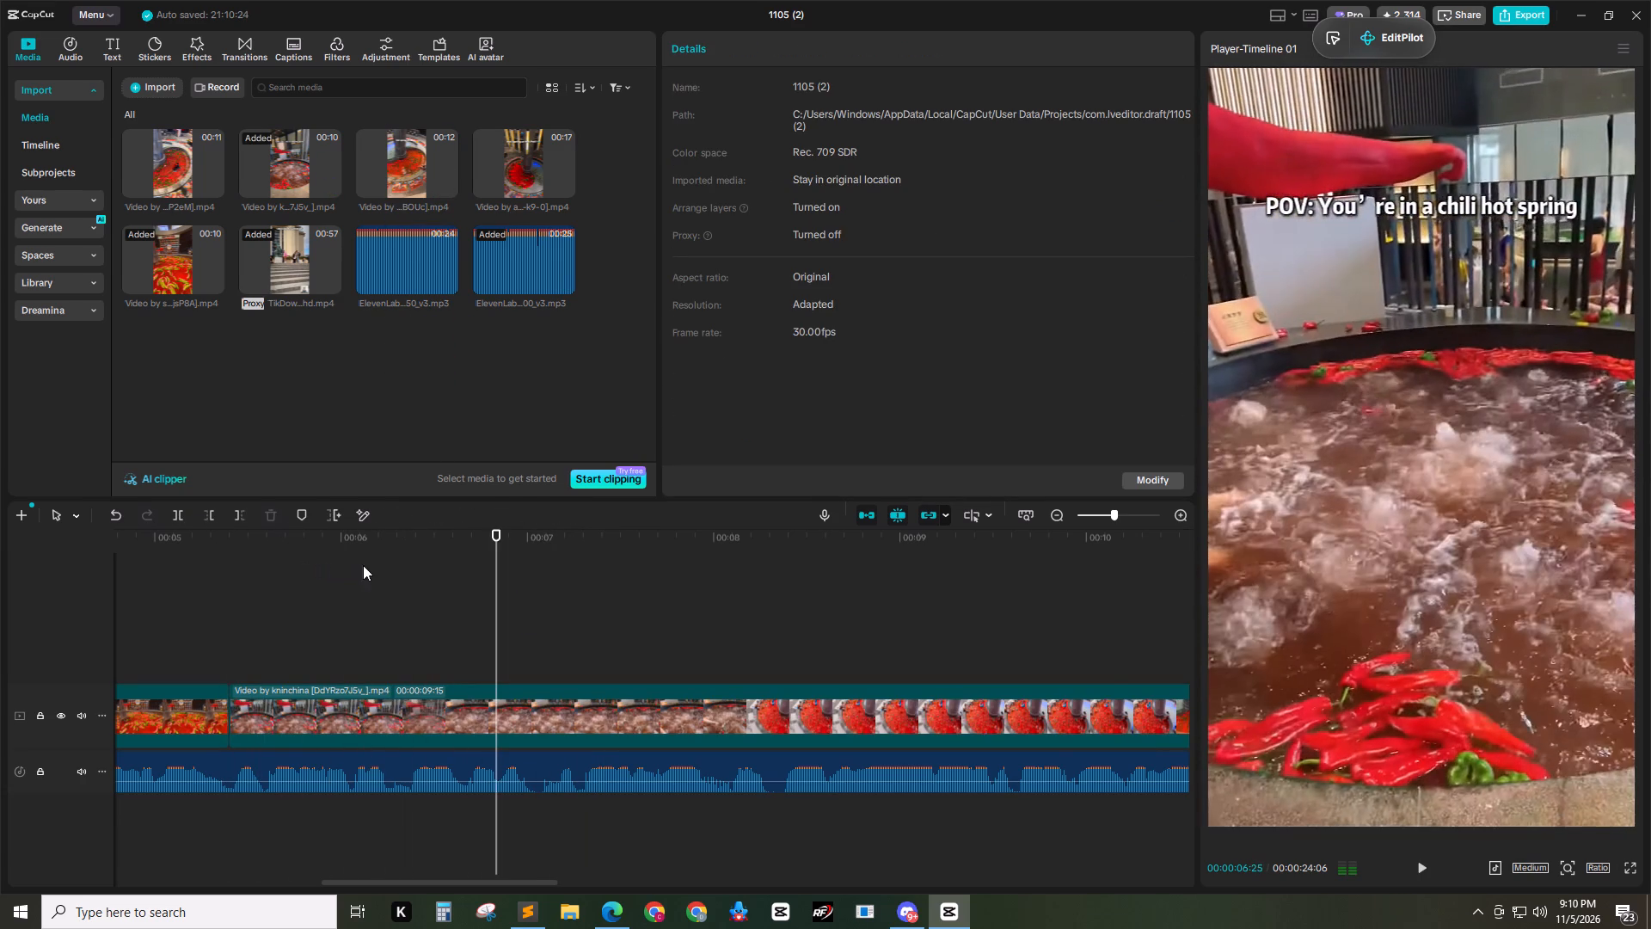
drag(415, 542, 225, 557)
key(space)
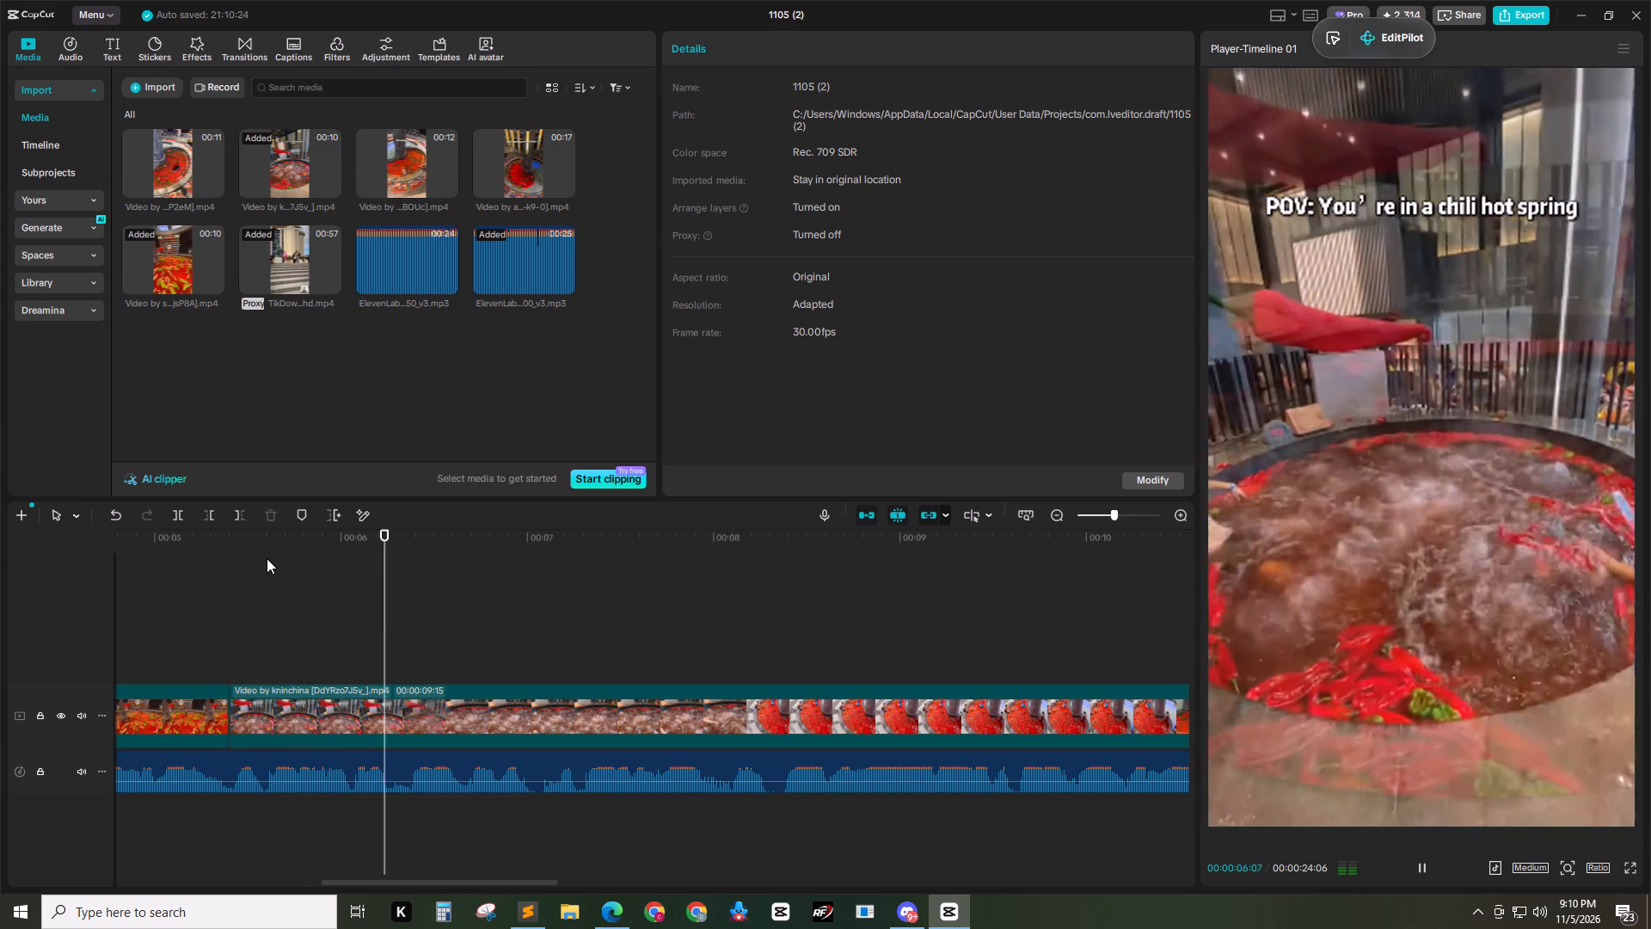
key(space)
drag(443, 539, 306, 551)
key(space)
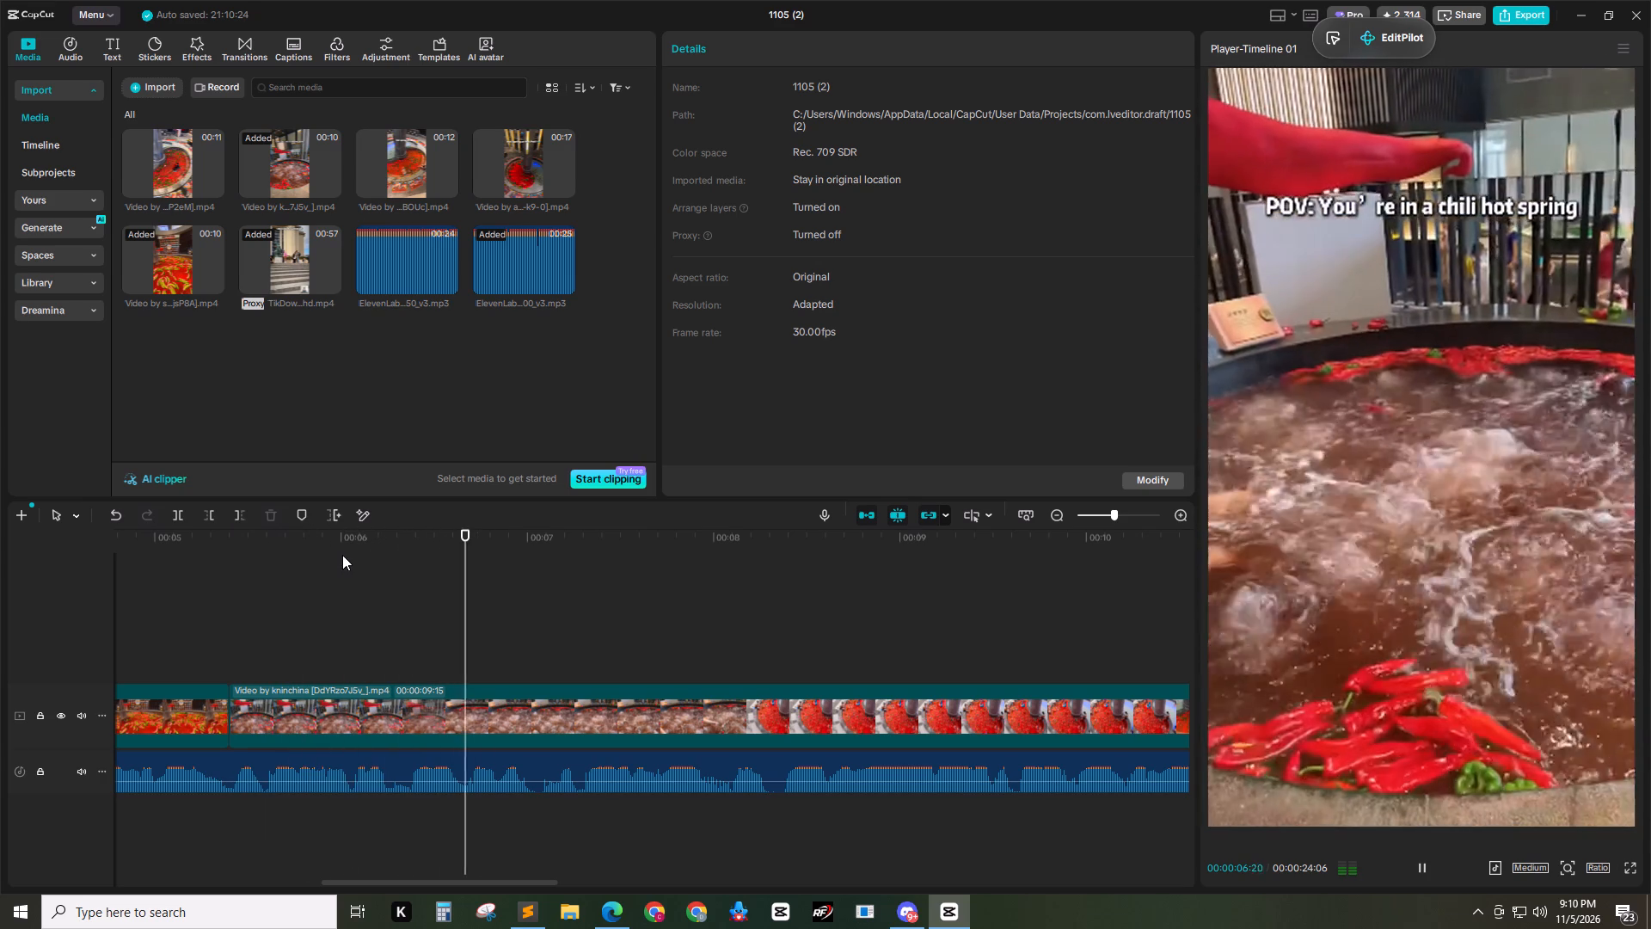
key(space)
drag(474, 542, 278, 555)
key(space)
key(space)
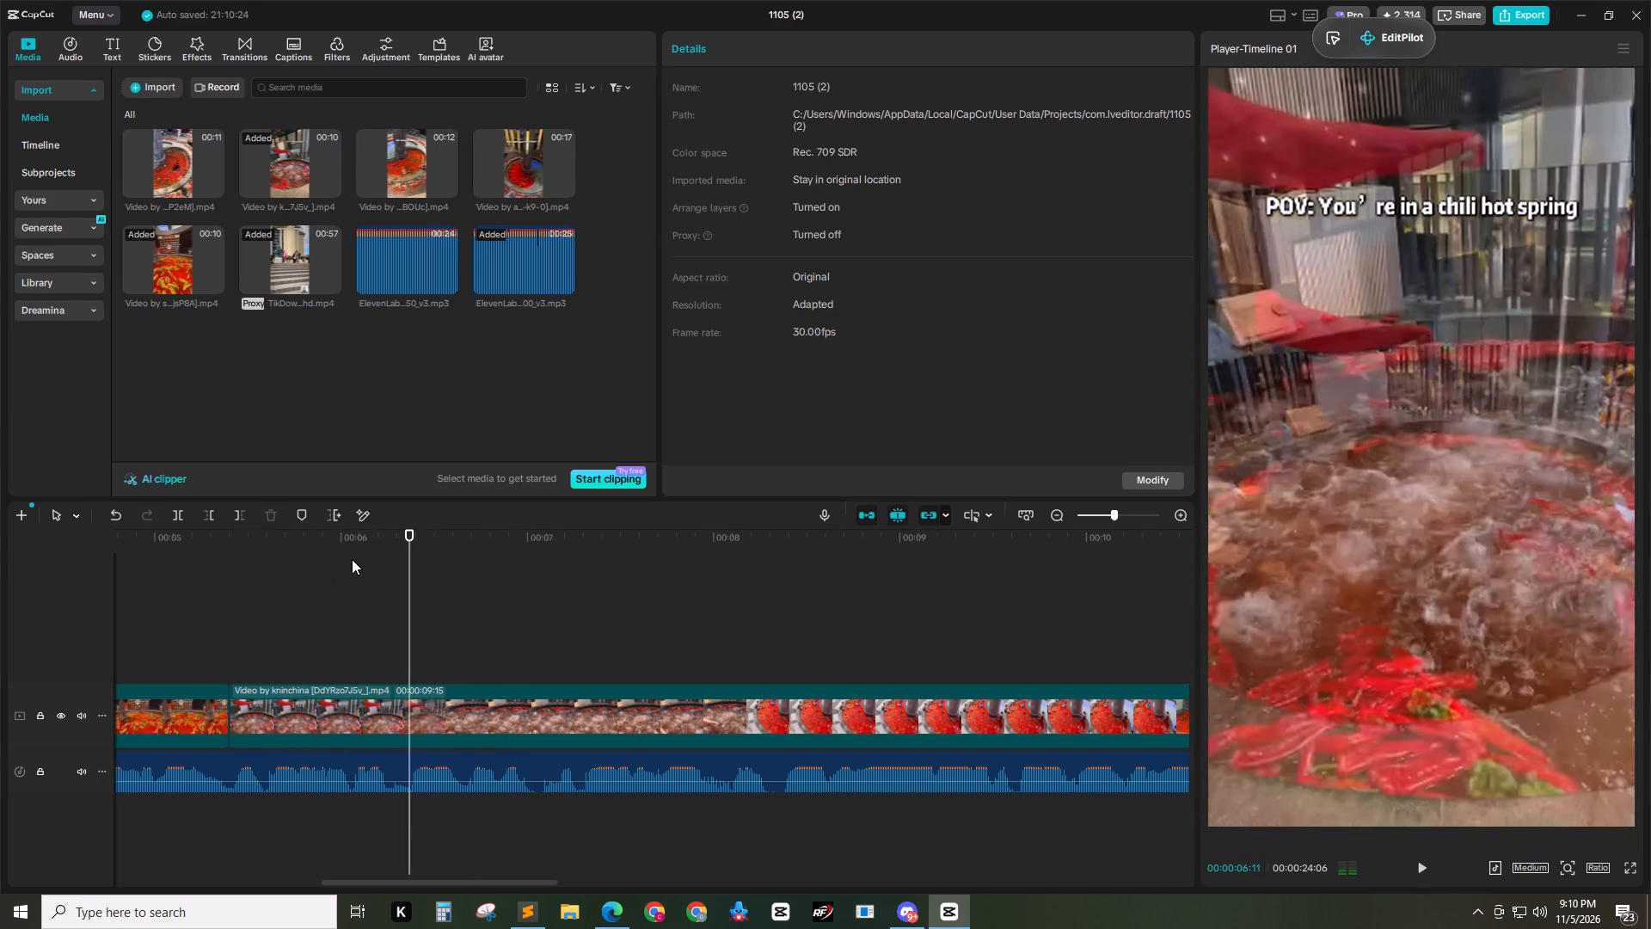
Find the exact frame and split the kninchina clip at 00:00:06:08, just as its shot changes.
key(Left)
key(Left)
key(Left)
key(Left)
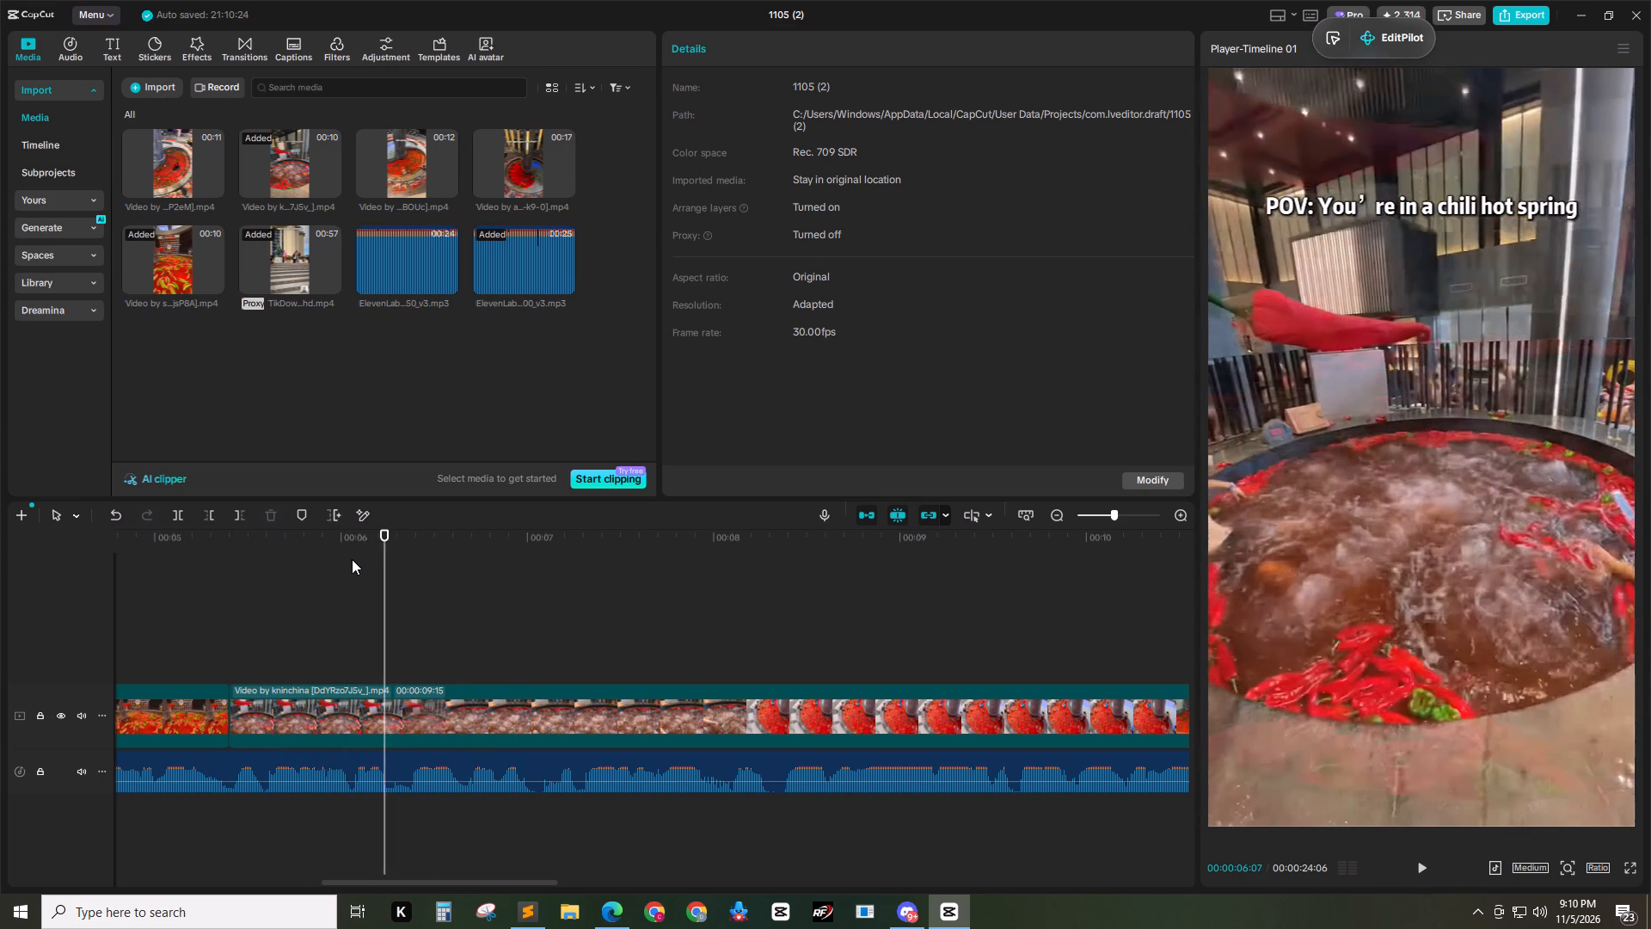
key(Left)
key(Right)
key(Right)
click(450, 704)
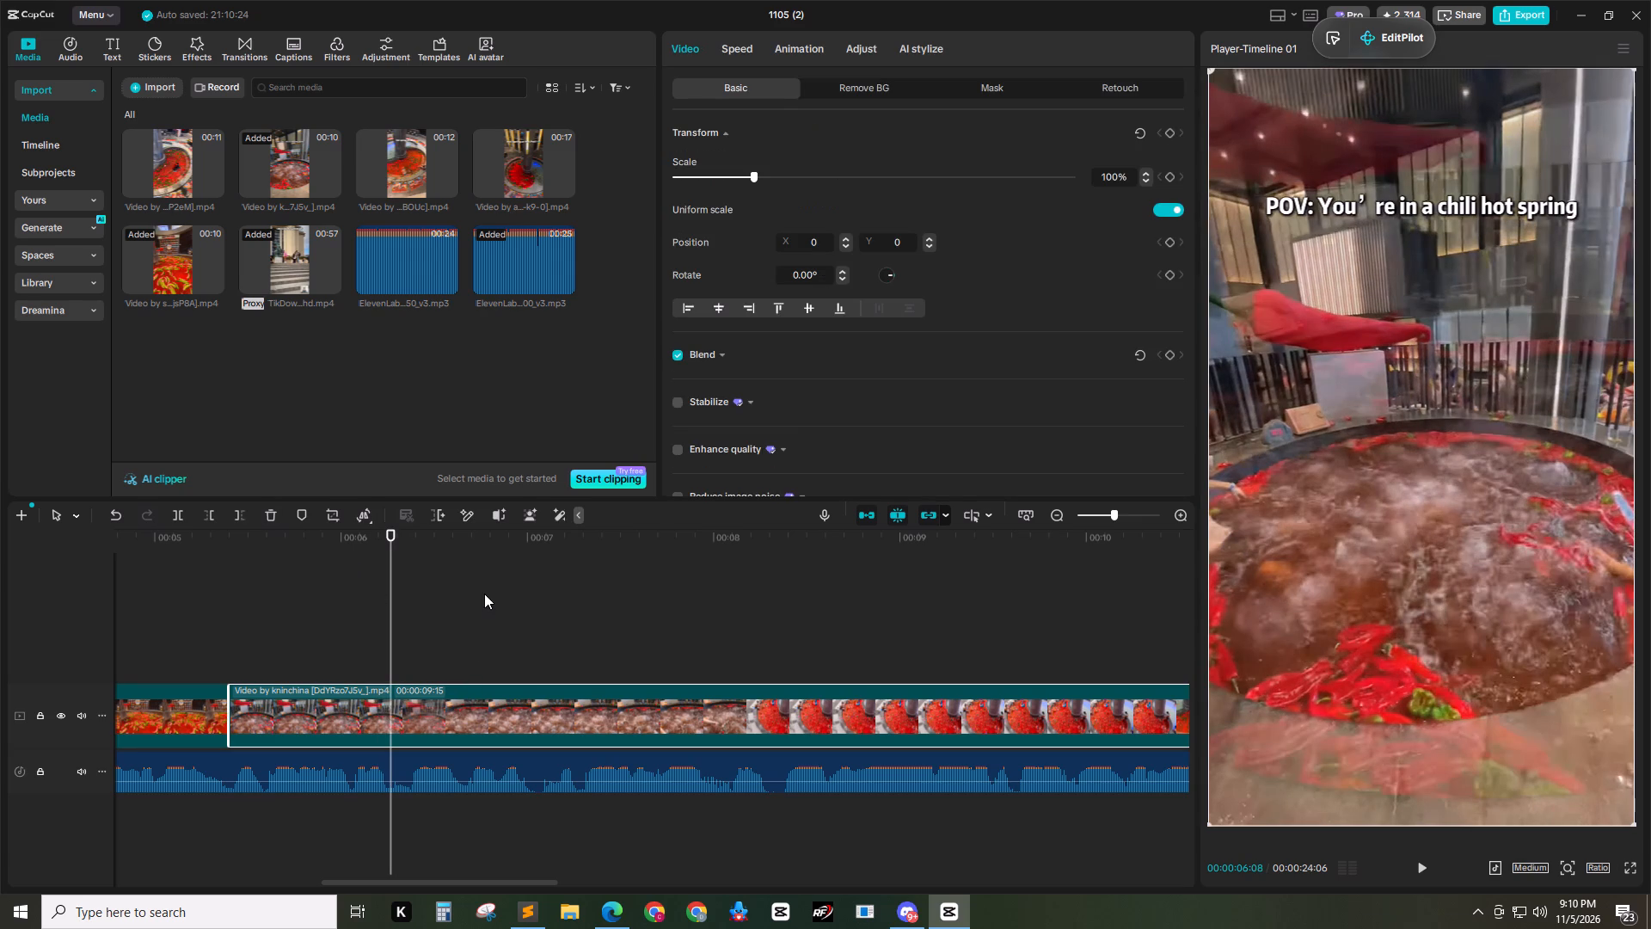
key(ctrl+b)
Trim the shot transition off the start of the second kninchina segment, leaving it 00:00:08:12 long.
drag(396, 542, 430, 543)
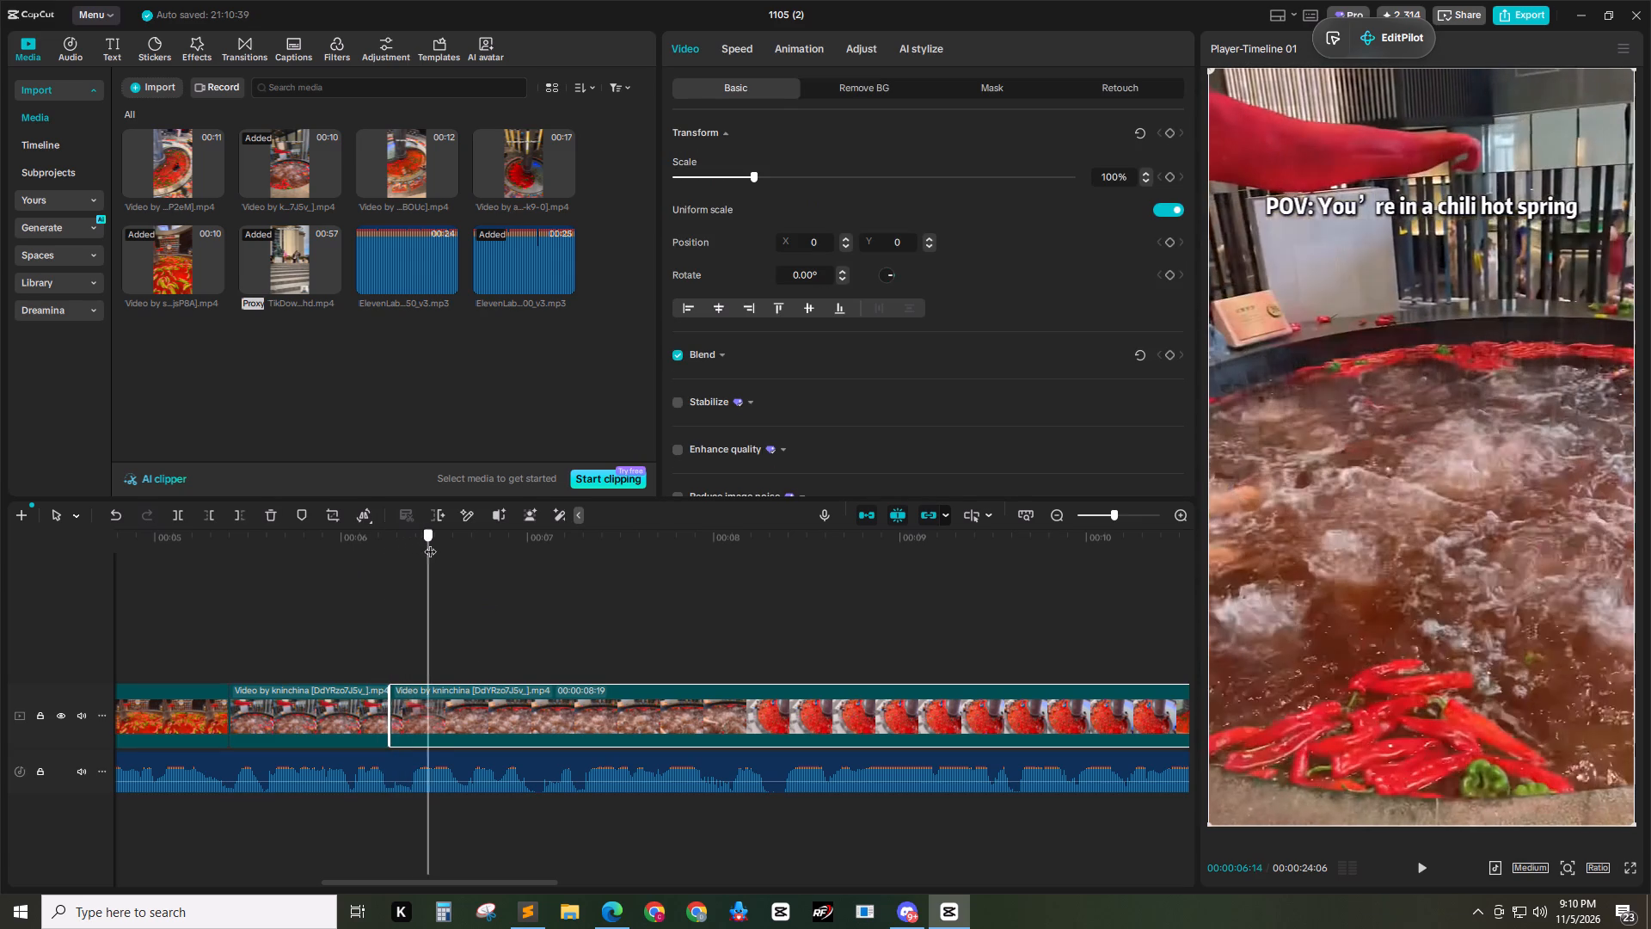
drag(430, 543, 433, 543)
key(q)
click(406, 553)
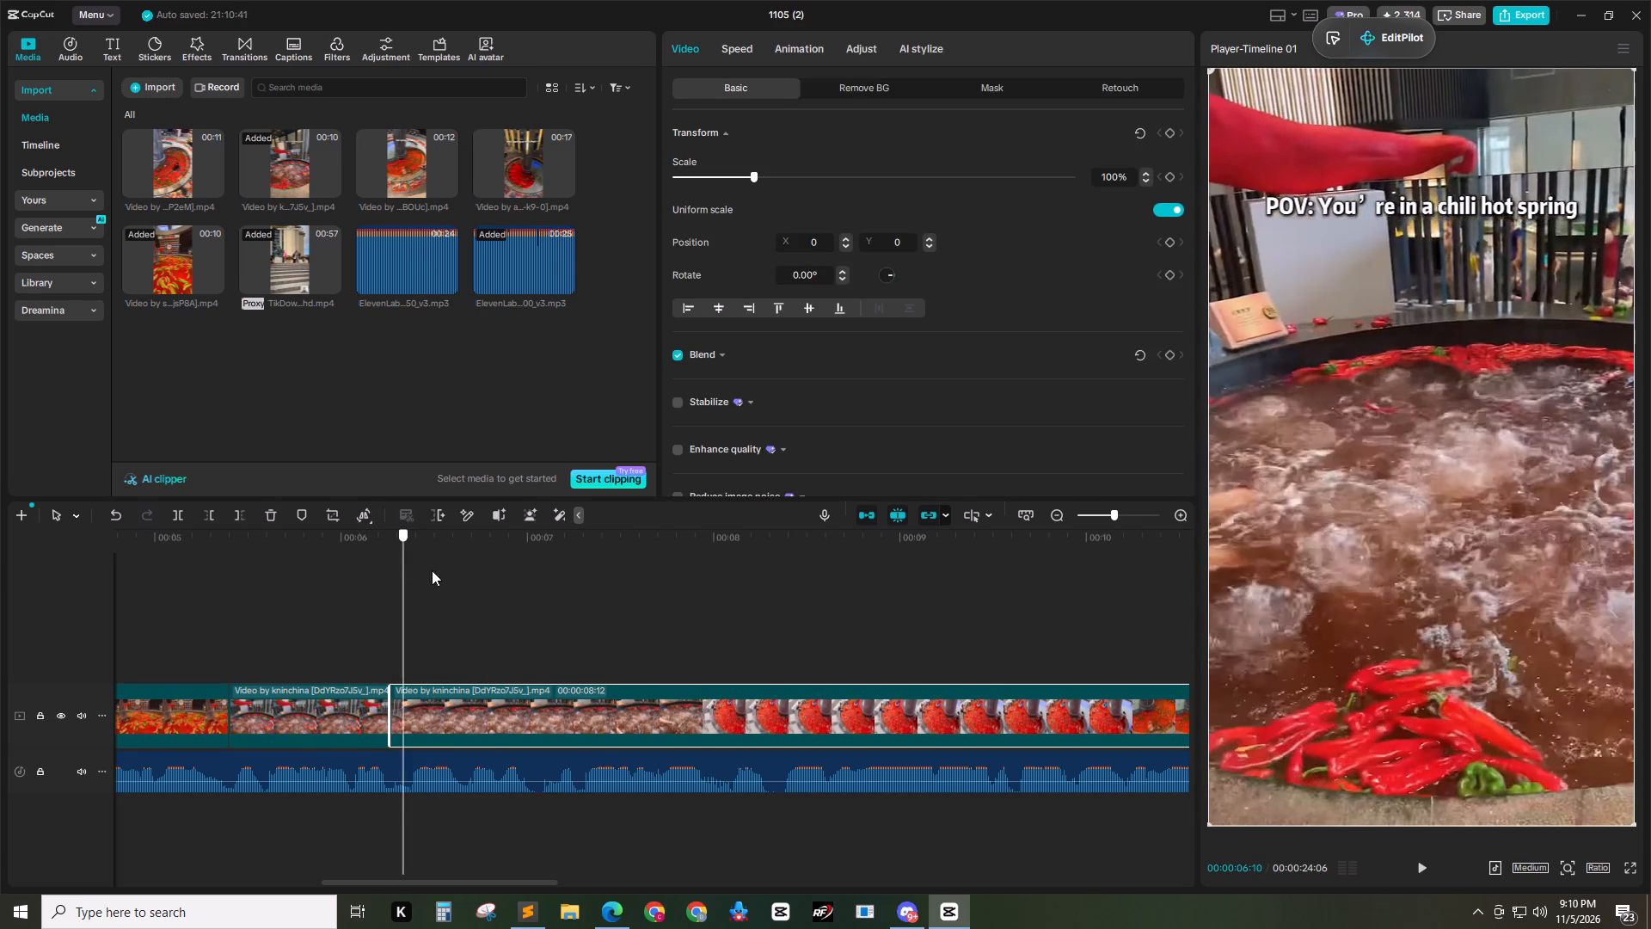
Play back the cut between the two kninchina segments and check how the second one fits the voiceover.
drag(421, 540, 280, 551)
key(space)
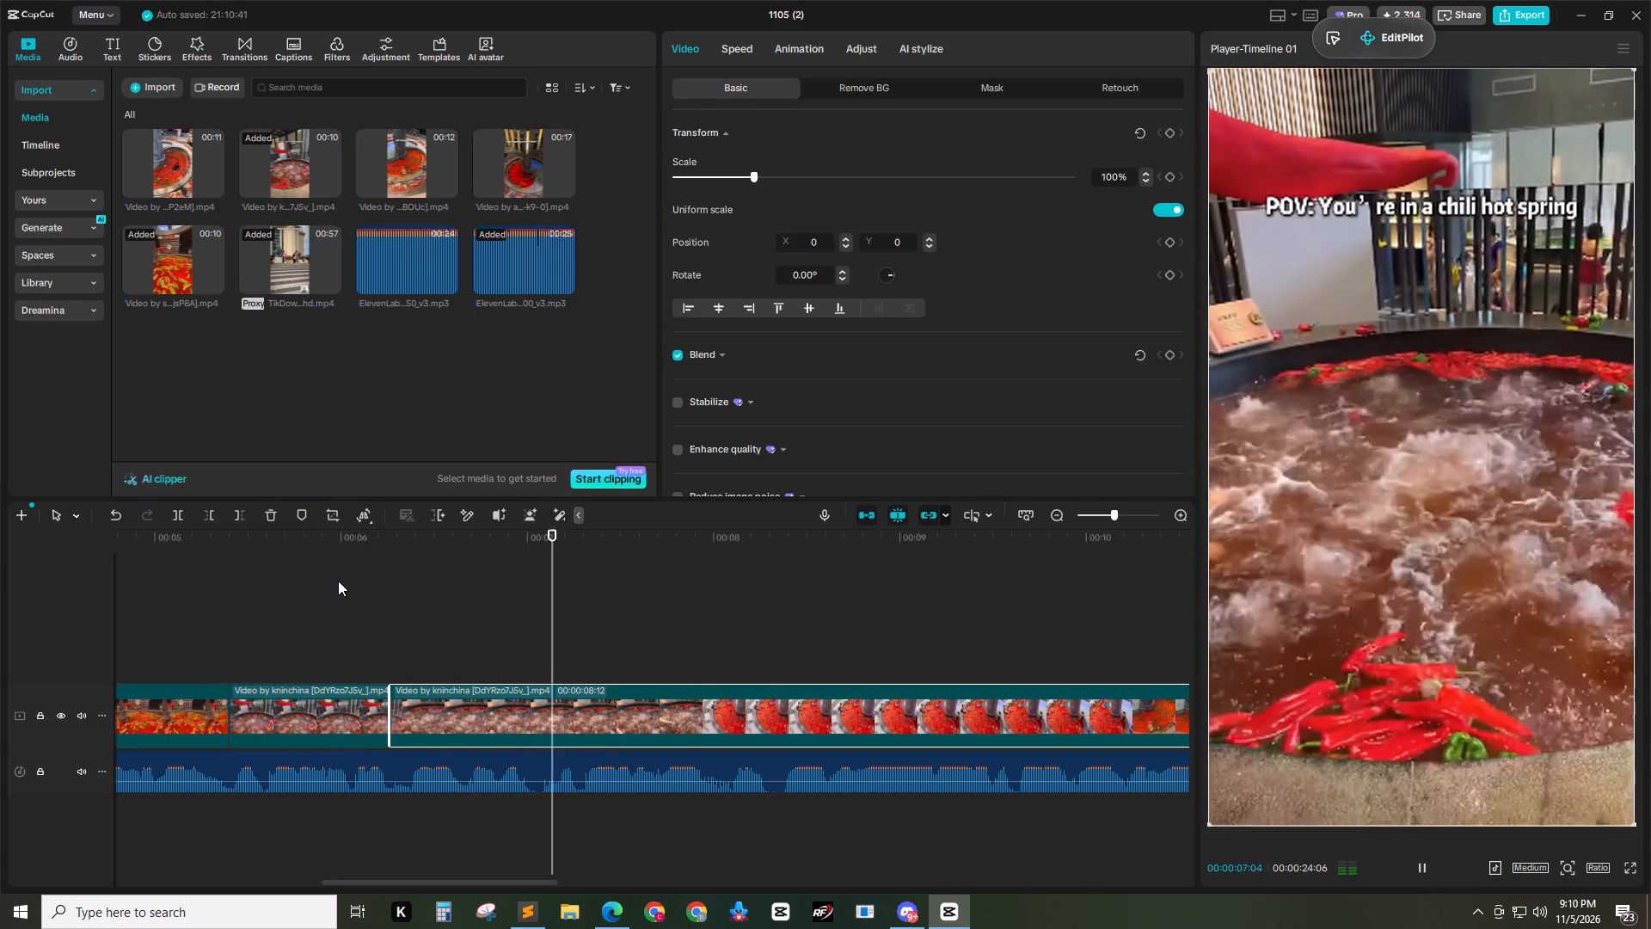
key(space)
drag(526, 545, 391, 549)
key(space)
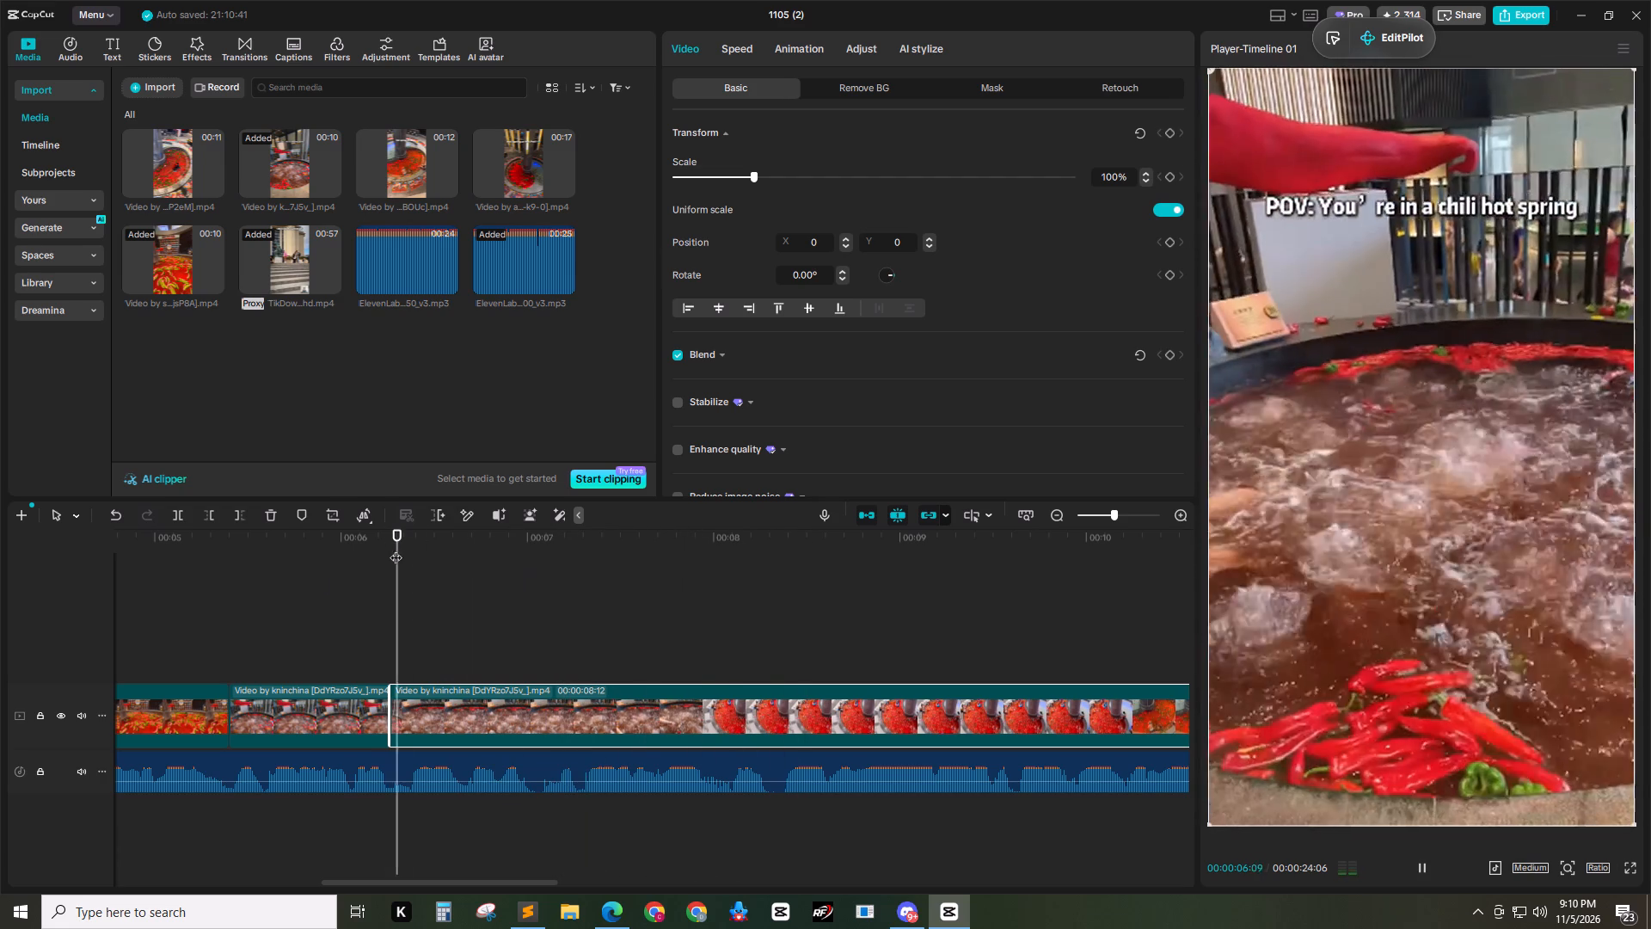
key(space)
drag(583, 518, 559, 533)
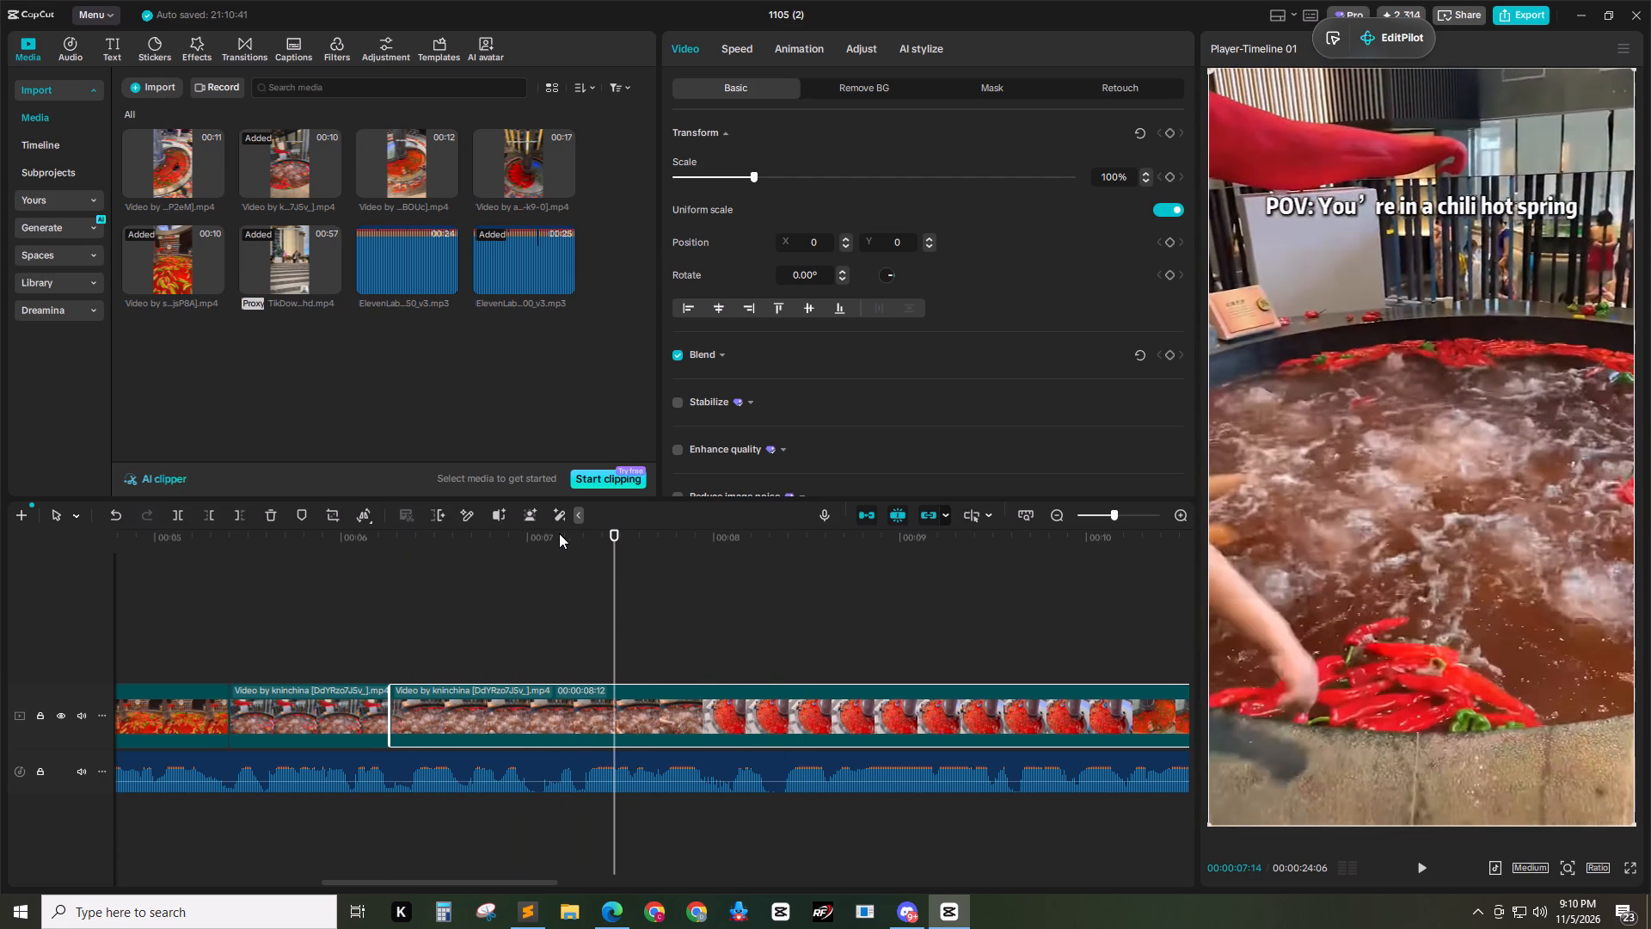
drag(559, 533, 426, 554)
drag(533, 533, 375, 552)
key(space)
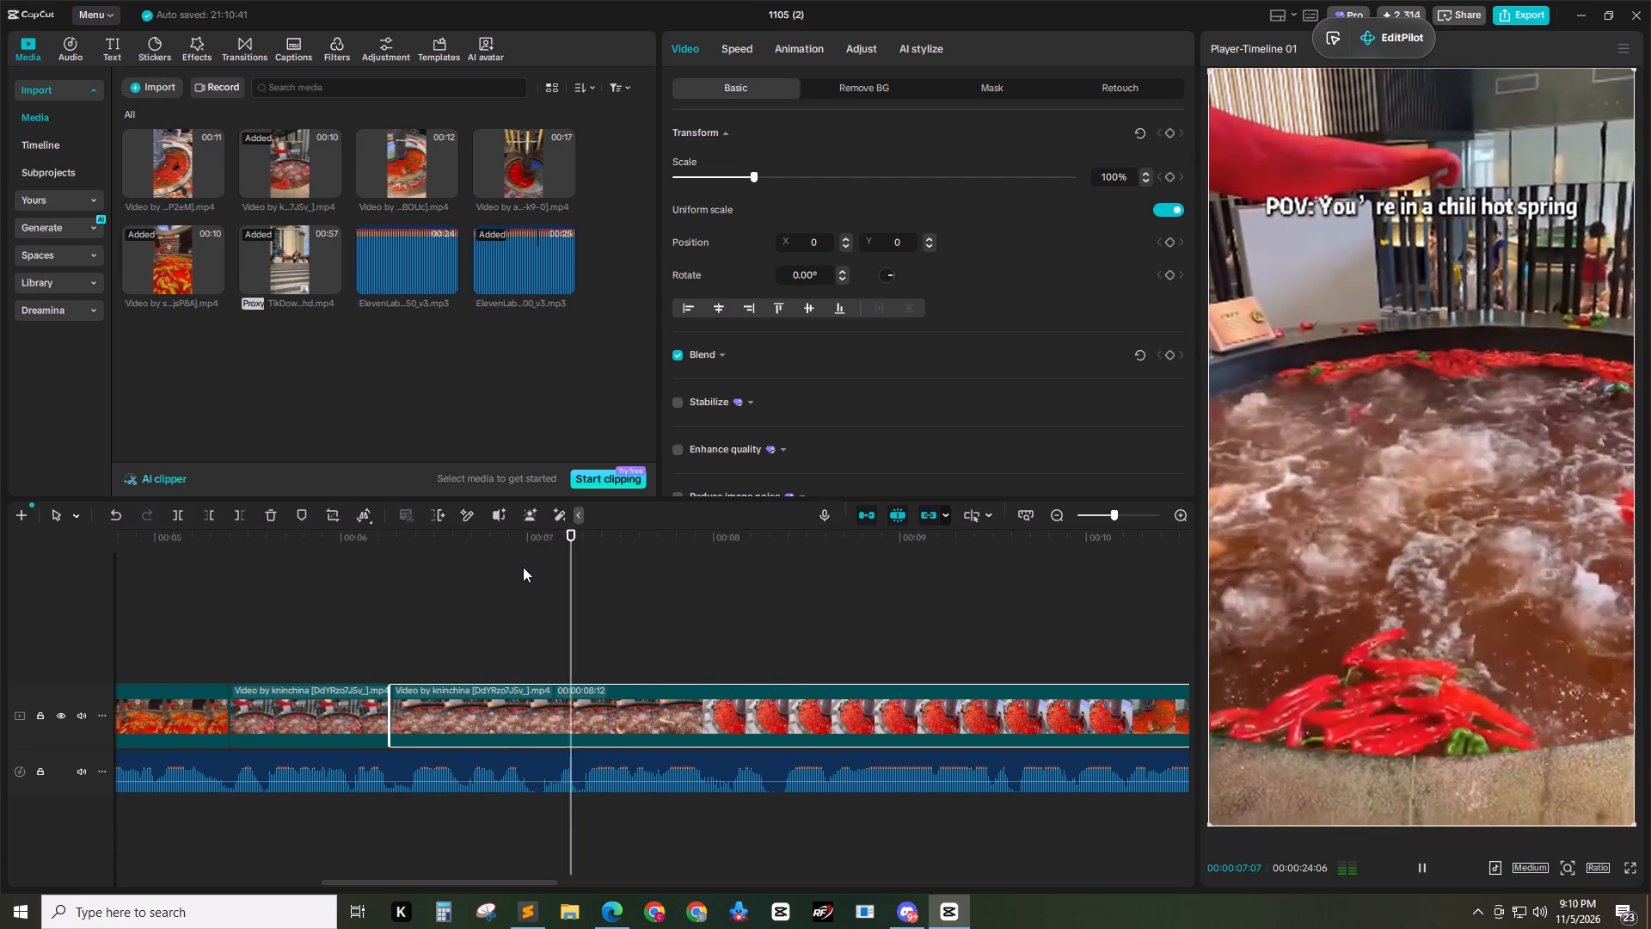
Split the second kninchina segment just after the 7-second mark, at a break in the voiceover.
key(space)
drag(589, 554, 537, 556)
key(space)
drag(598, 551, 566, 555)
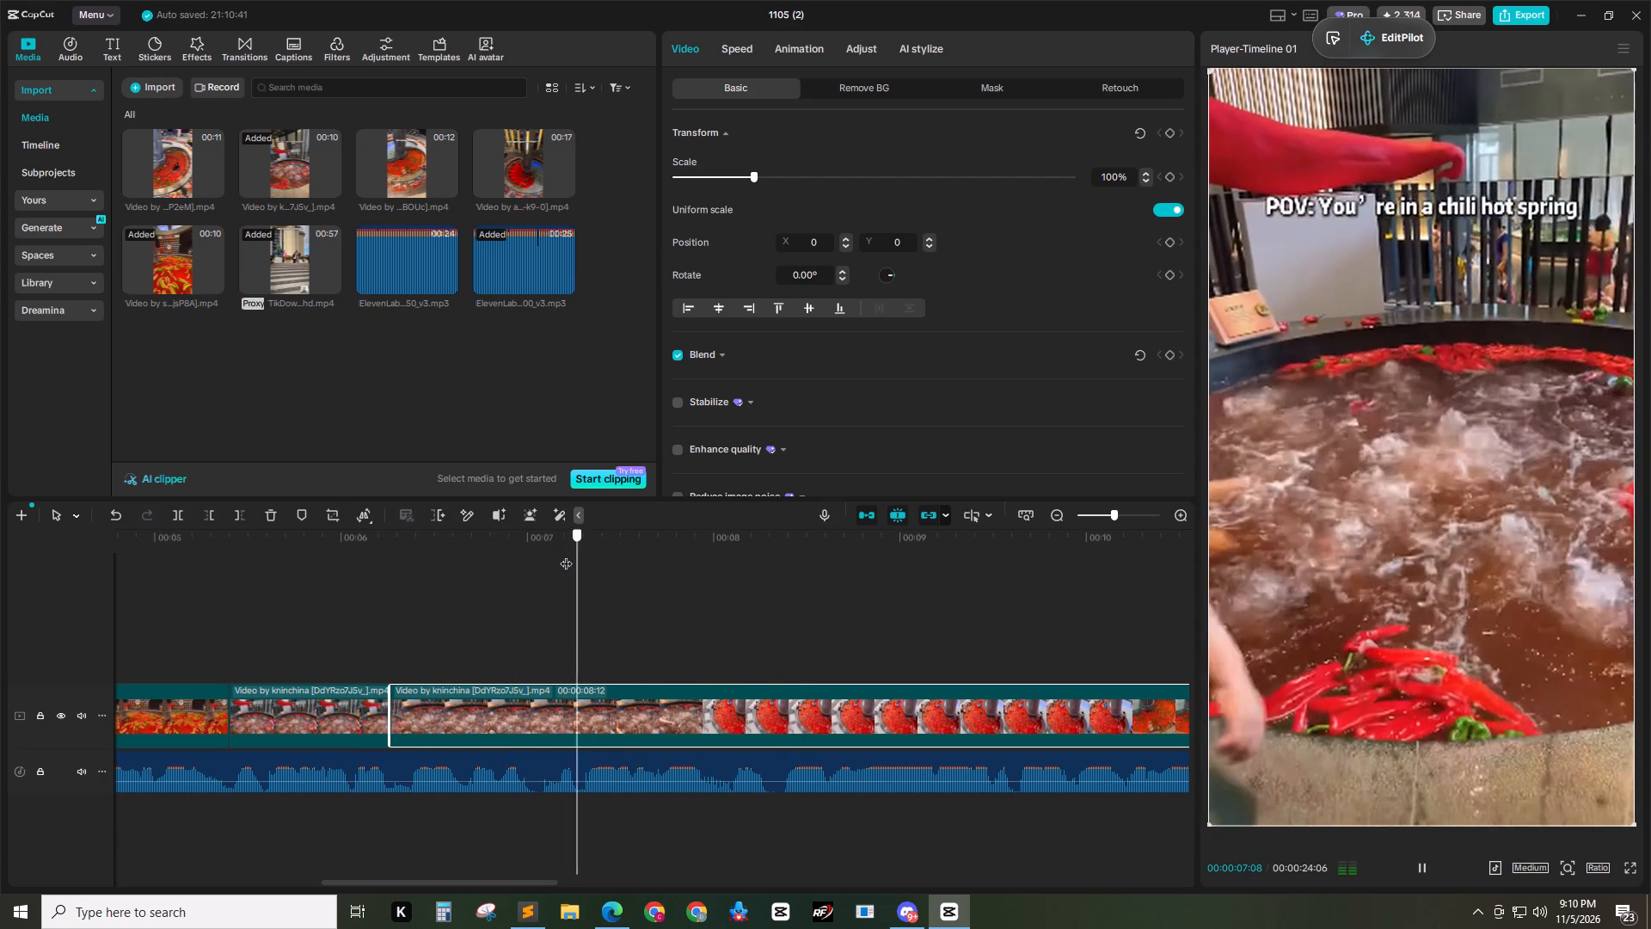
drag(566, 555, 540, 557)
click(587, 716)
key(ctrl+b)
Look through the rest of the kninchina footage and delete the last segment, starting just after the 7-second mark.
drag(567, 539, 576, 541)
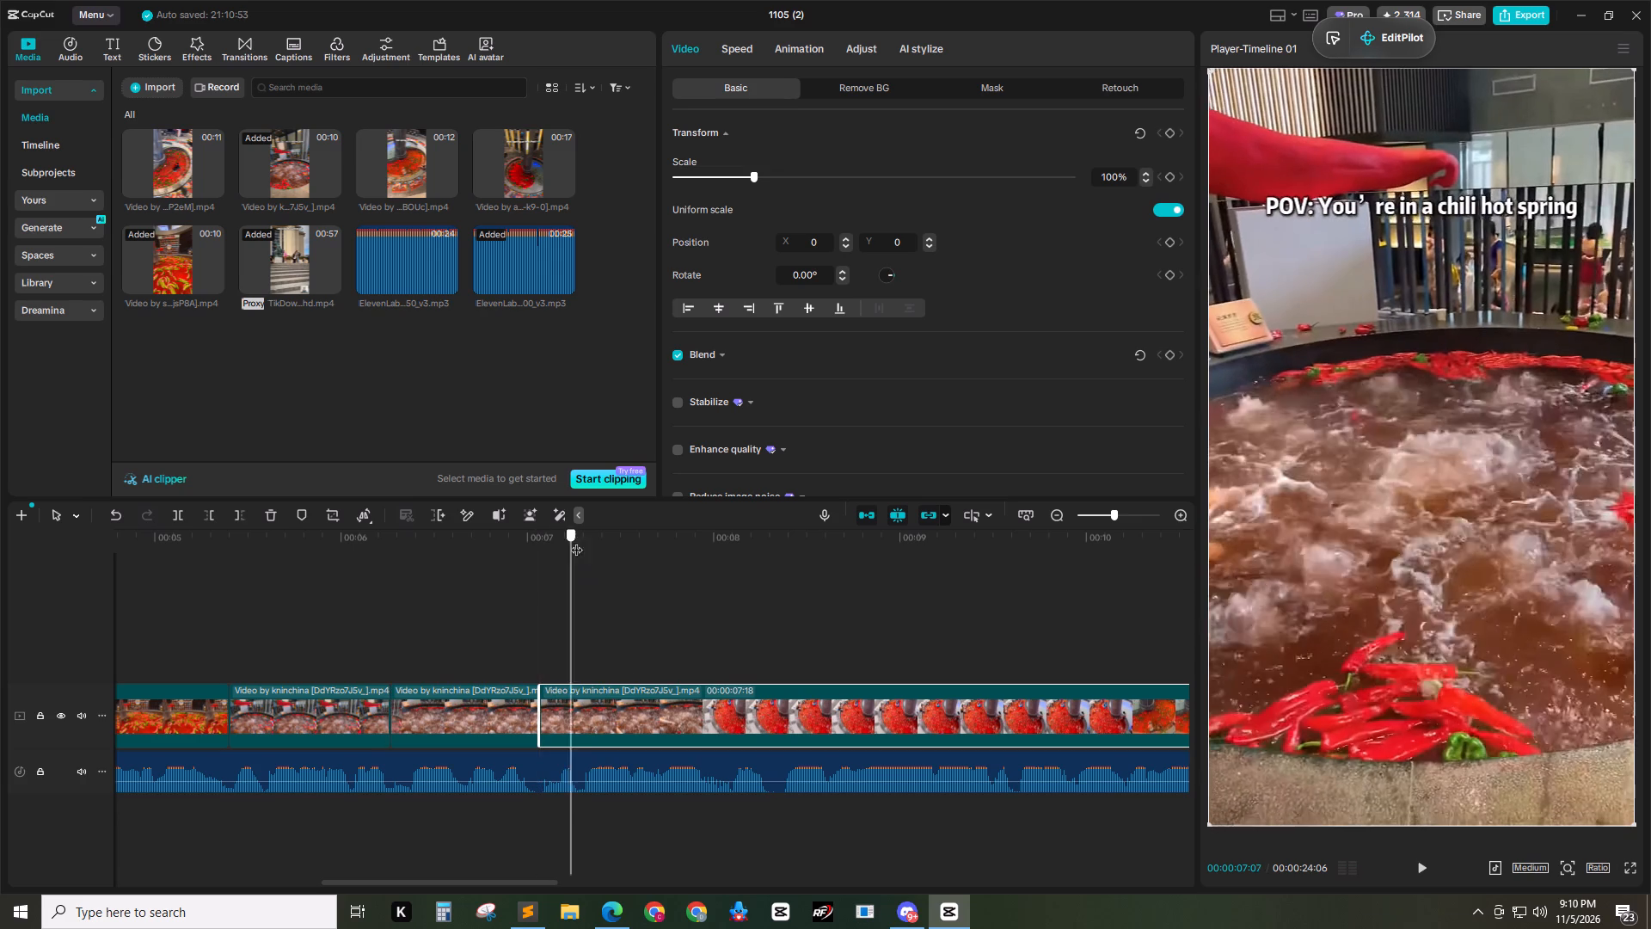
drag(576, 541, 1027, 563)
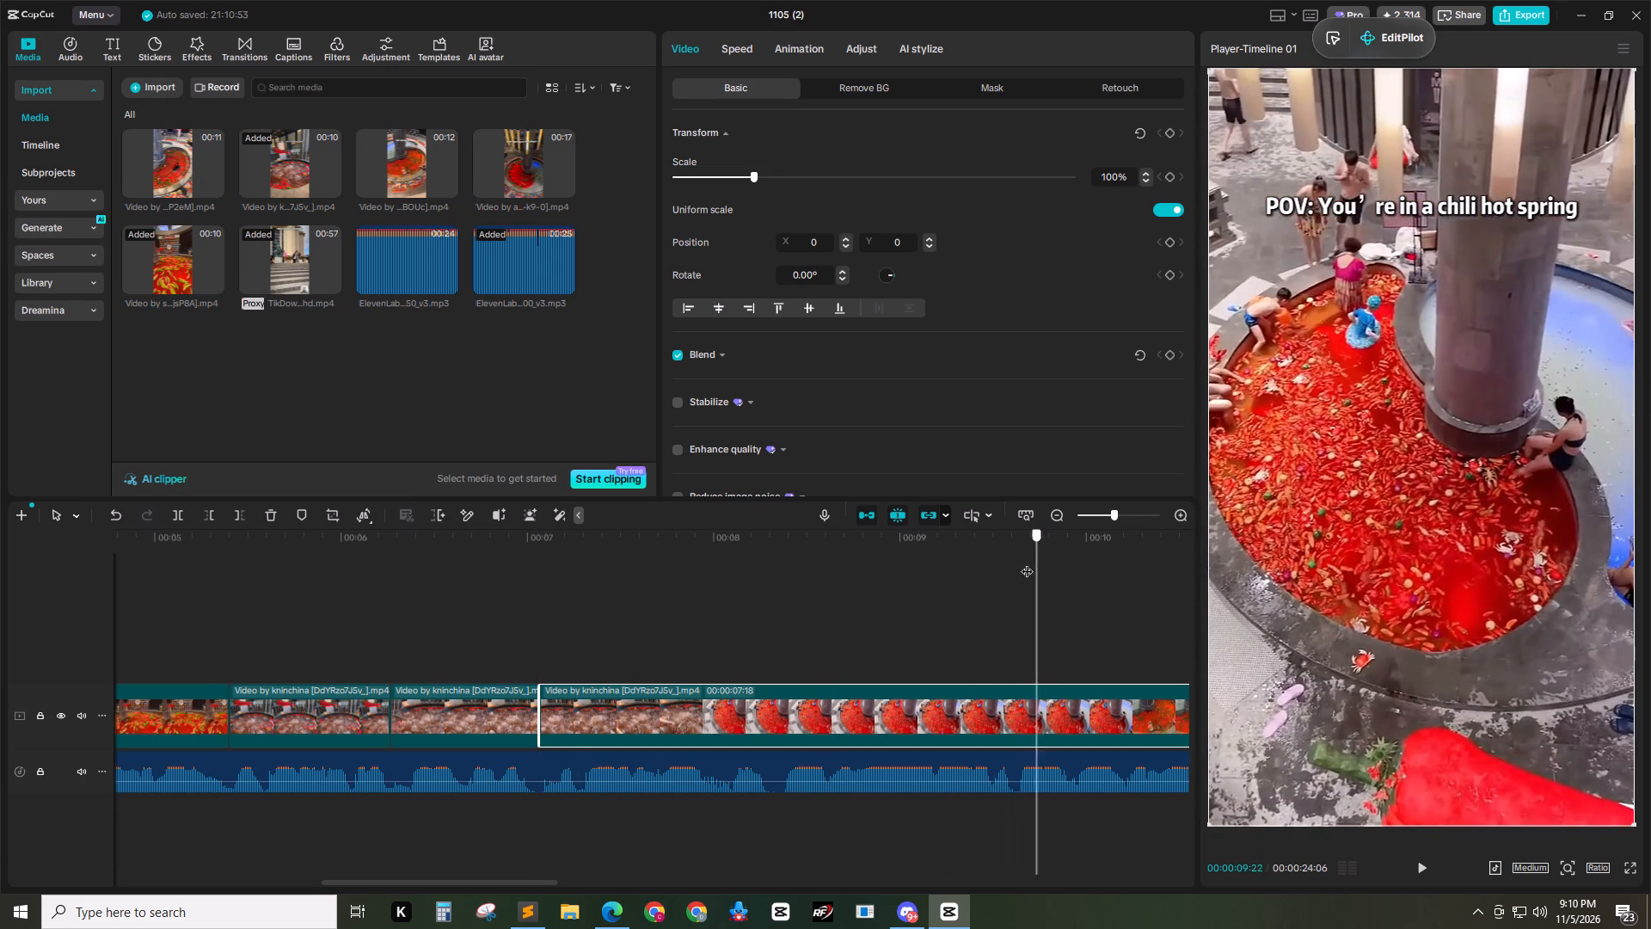
drag(1027, 563, 705, 581)
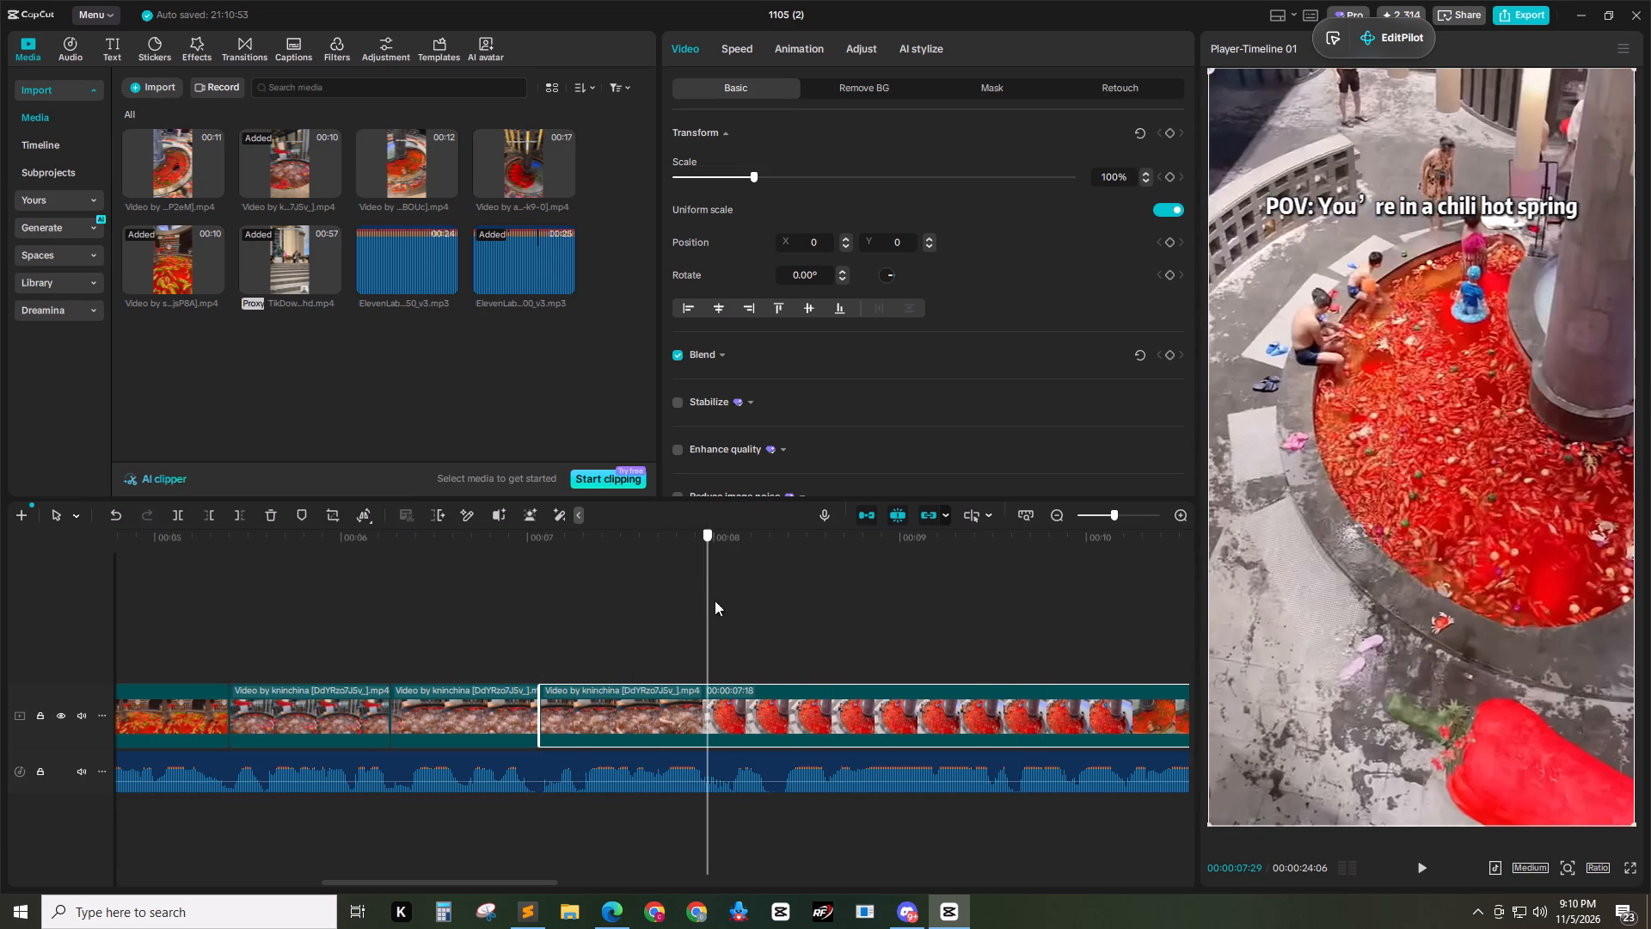
click(750, 717)
key(Delete)
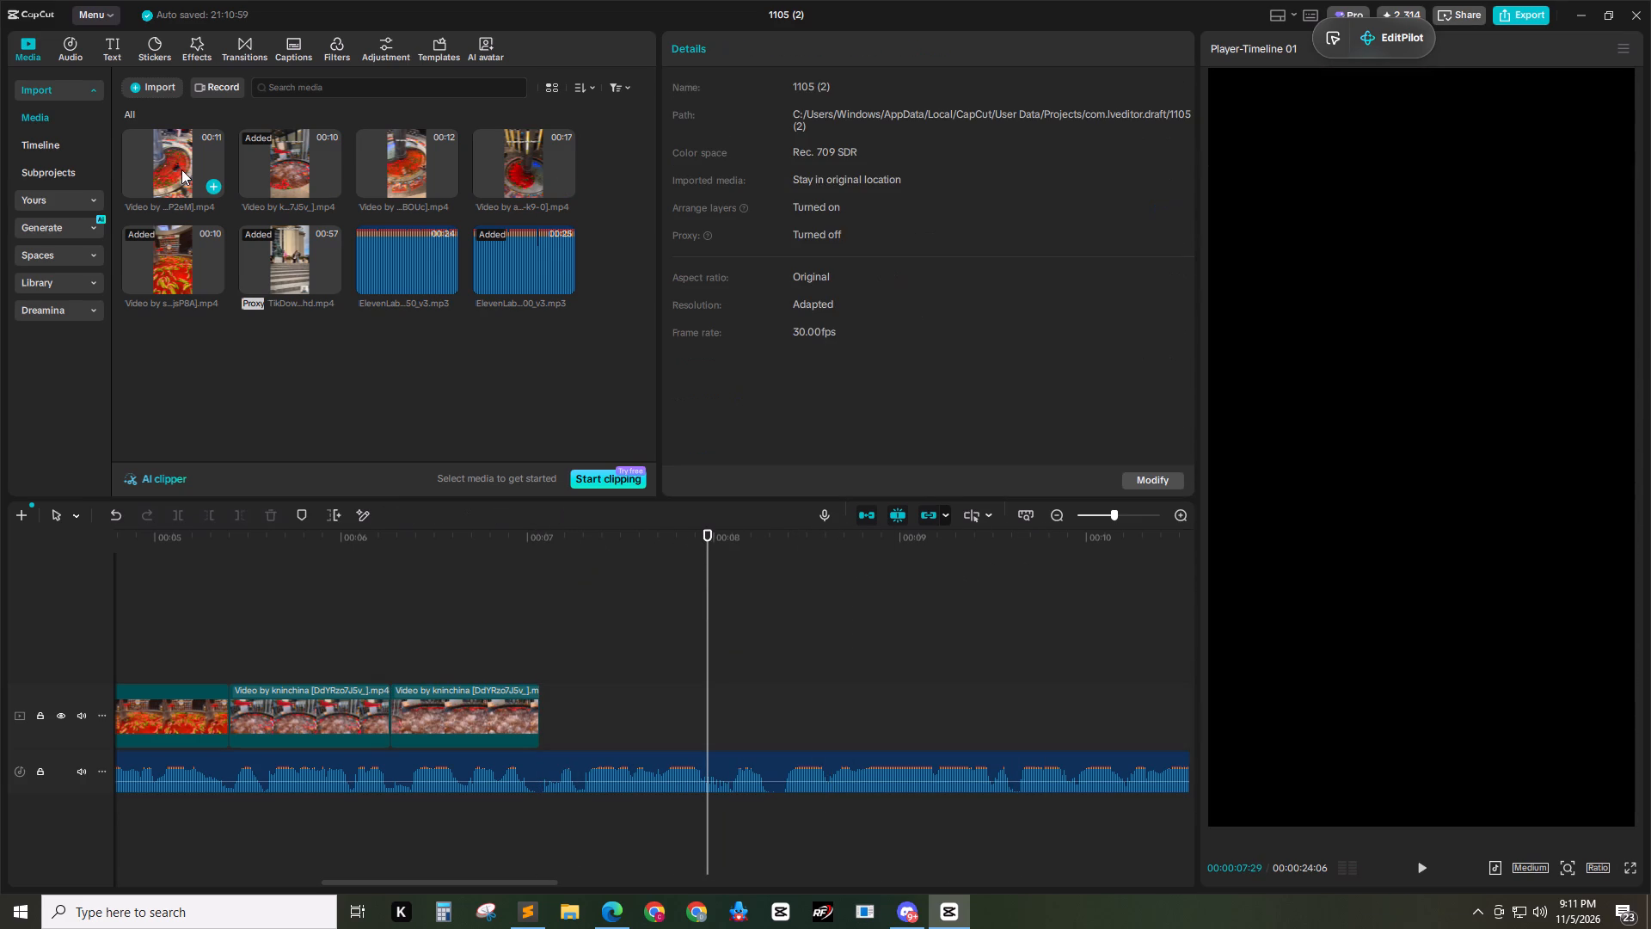
drag(181, 169, 555, 715)
click(596, 601)
Review the opening of the honghong028 clip against the voiceover and trim its first few frames, leaving a duration of 10:27.
drag(614, 557, 549, 557)
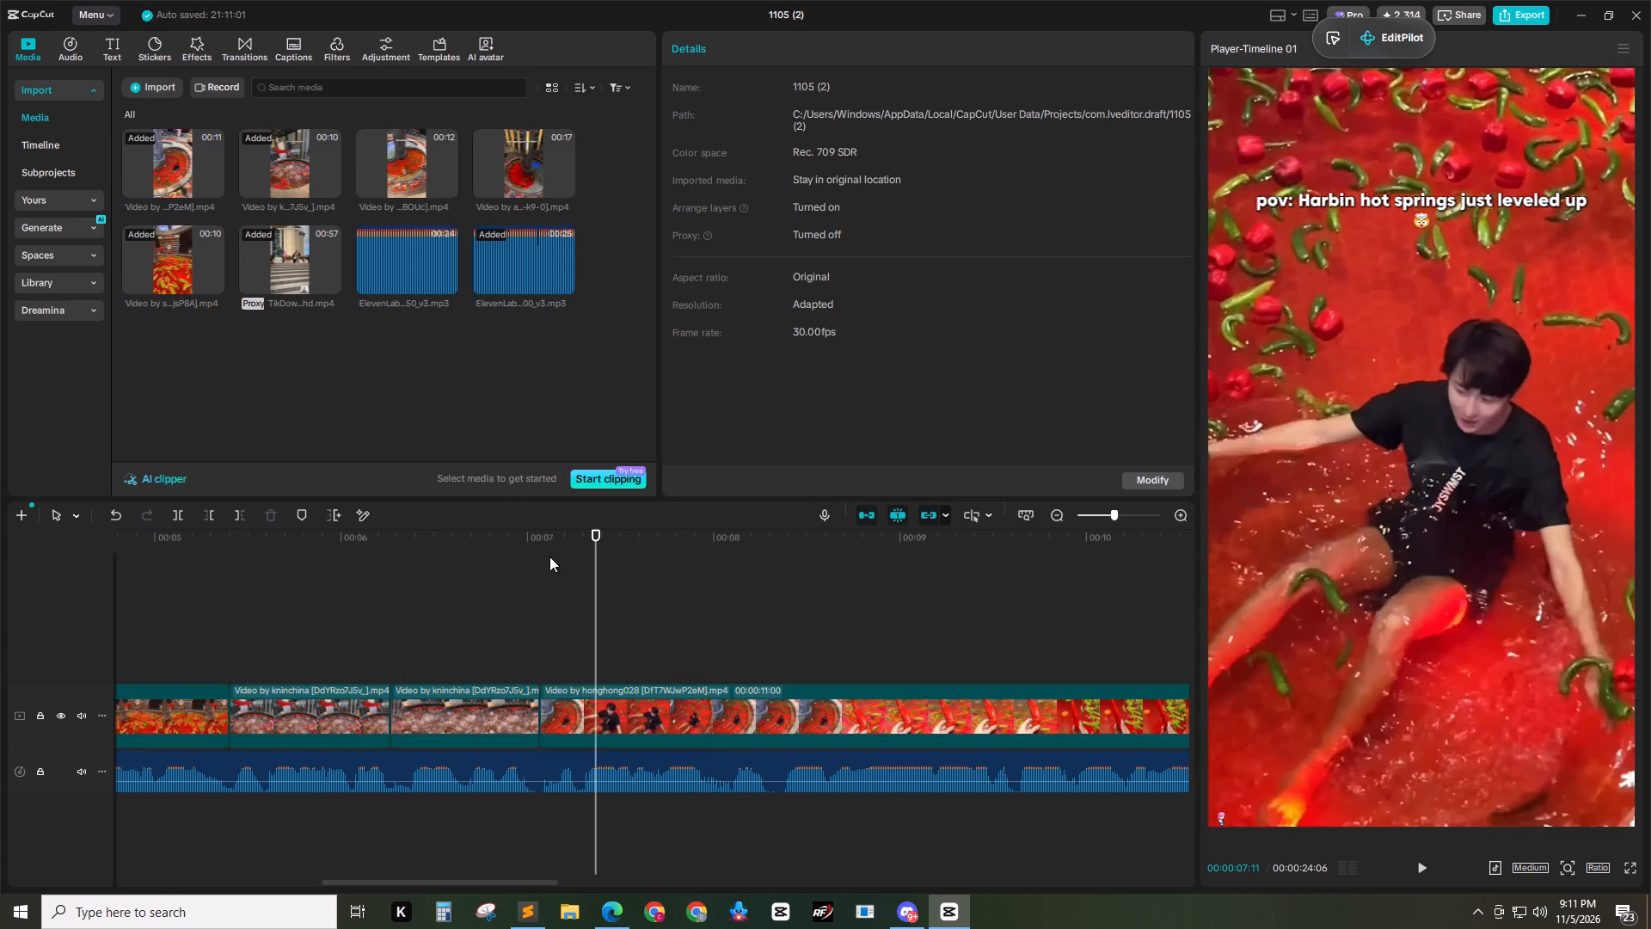
drag(549, 557, 527, 558)
drag(555, 550, 515, 552)
key(space)
key(space)
drag(592, 556, 580, 557)
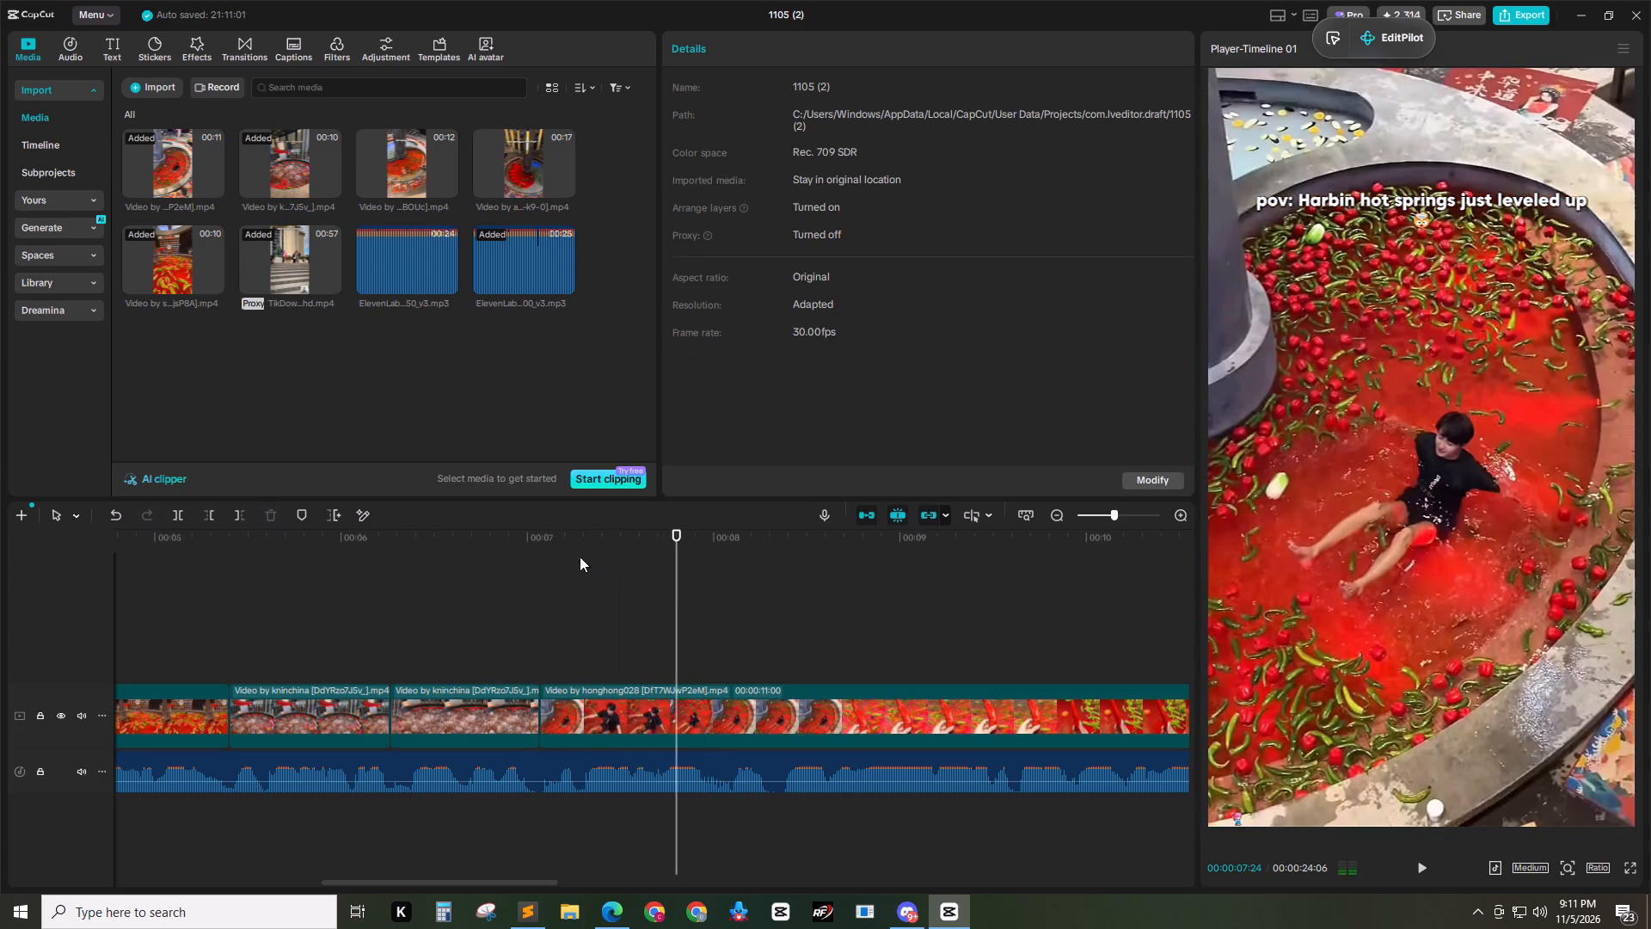
drag(580, 557, 523, 562)
drag(573, 546, 565, 546)
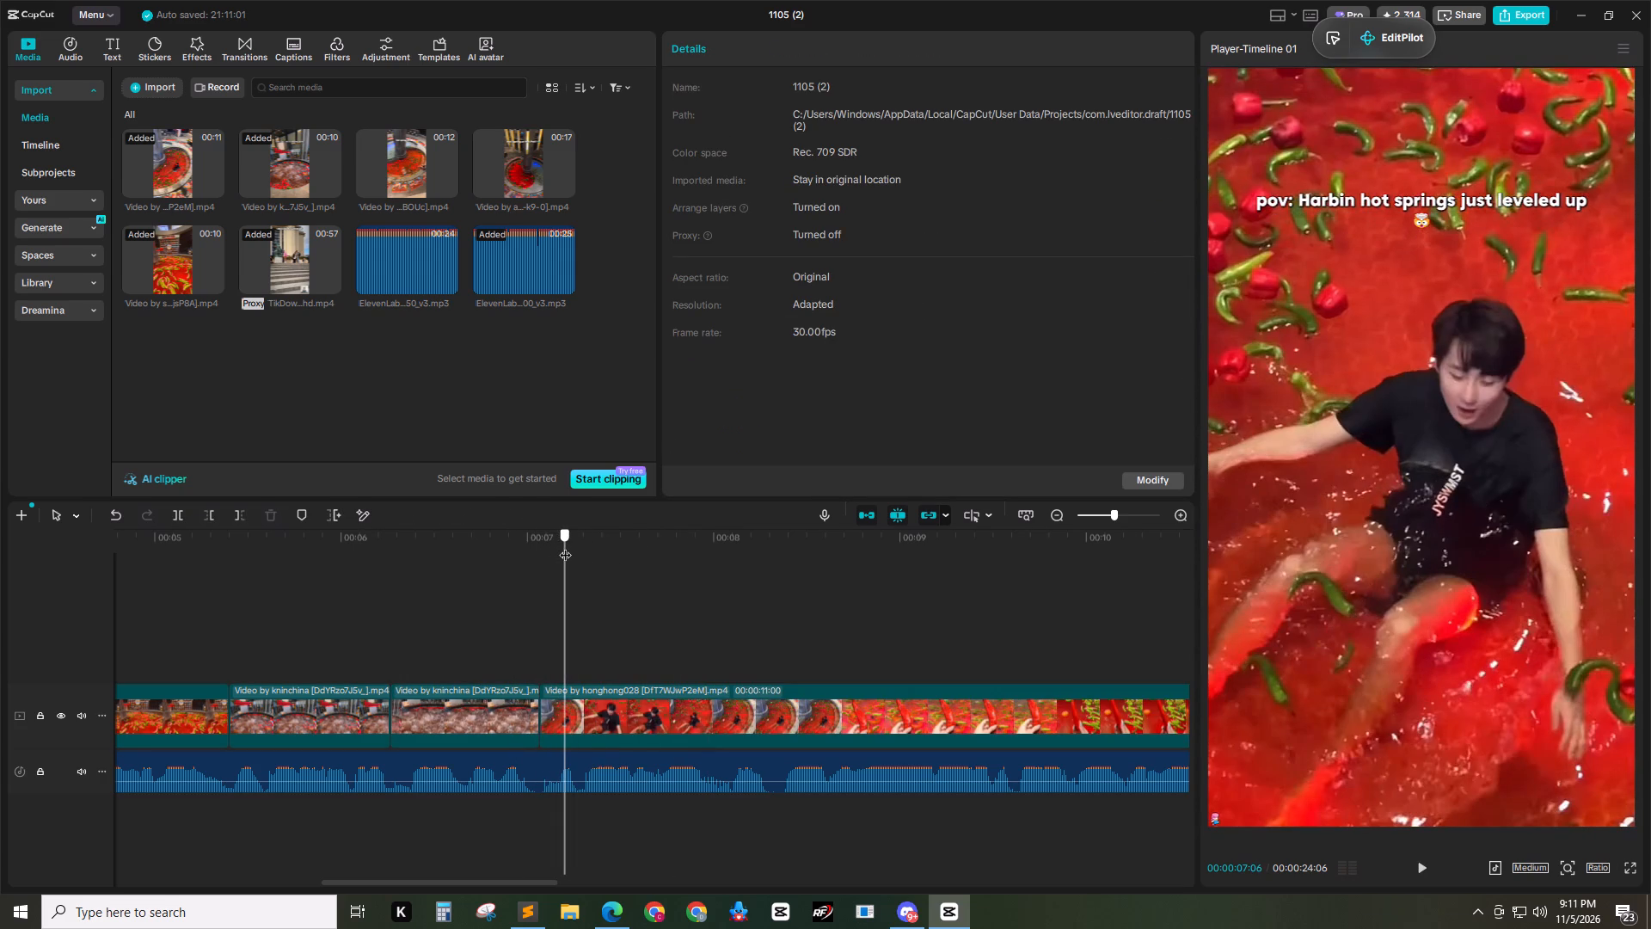
drag(565, 546, 732, 554)
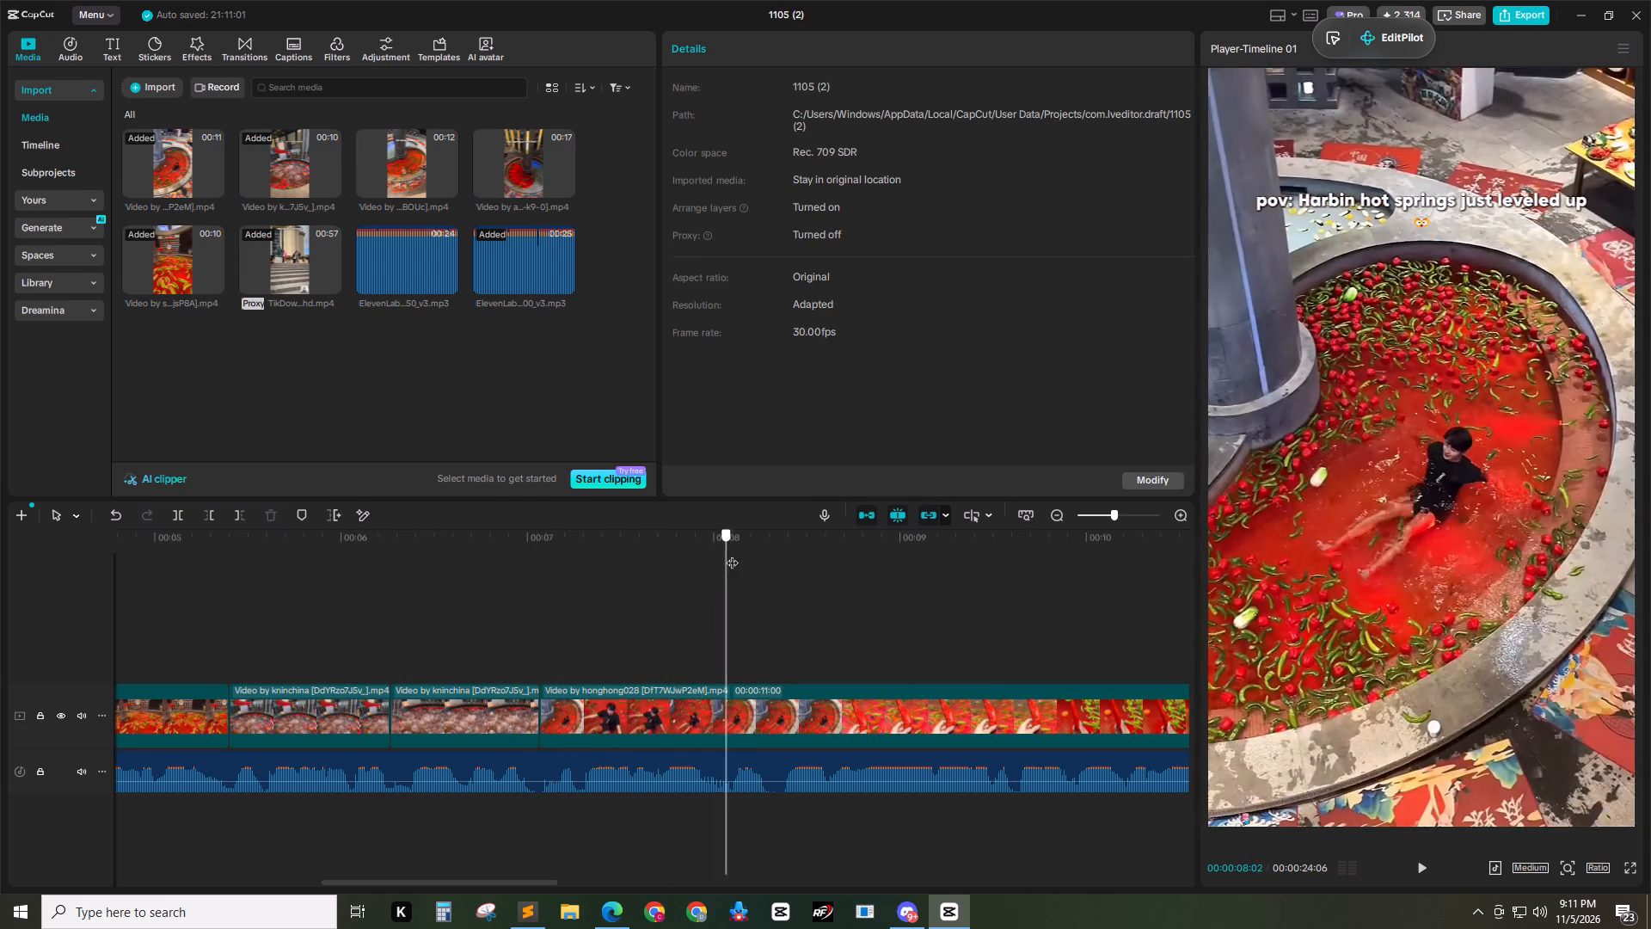
drag(732, 554, 613, 558)
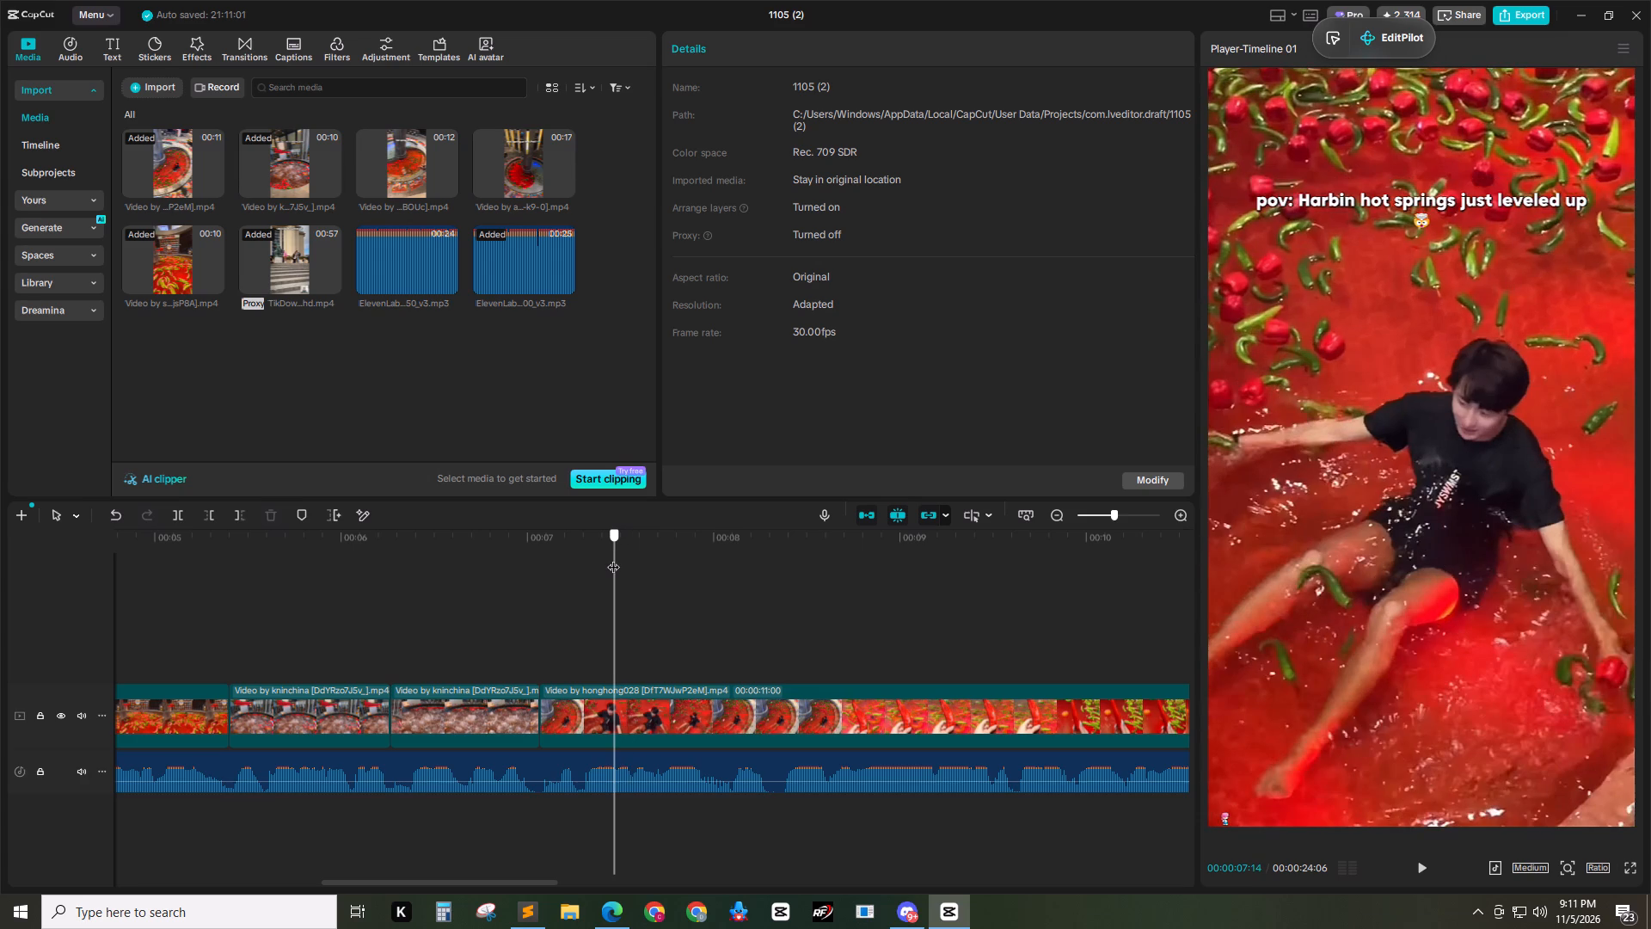
drag(613, 558, 596, 575)
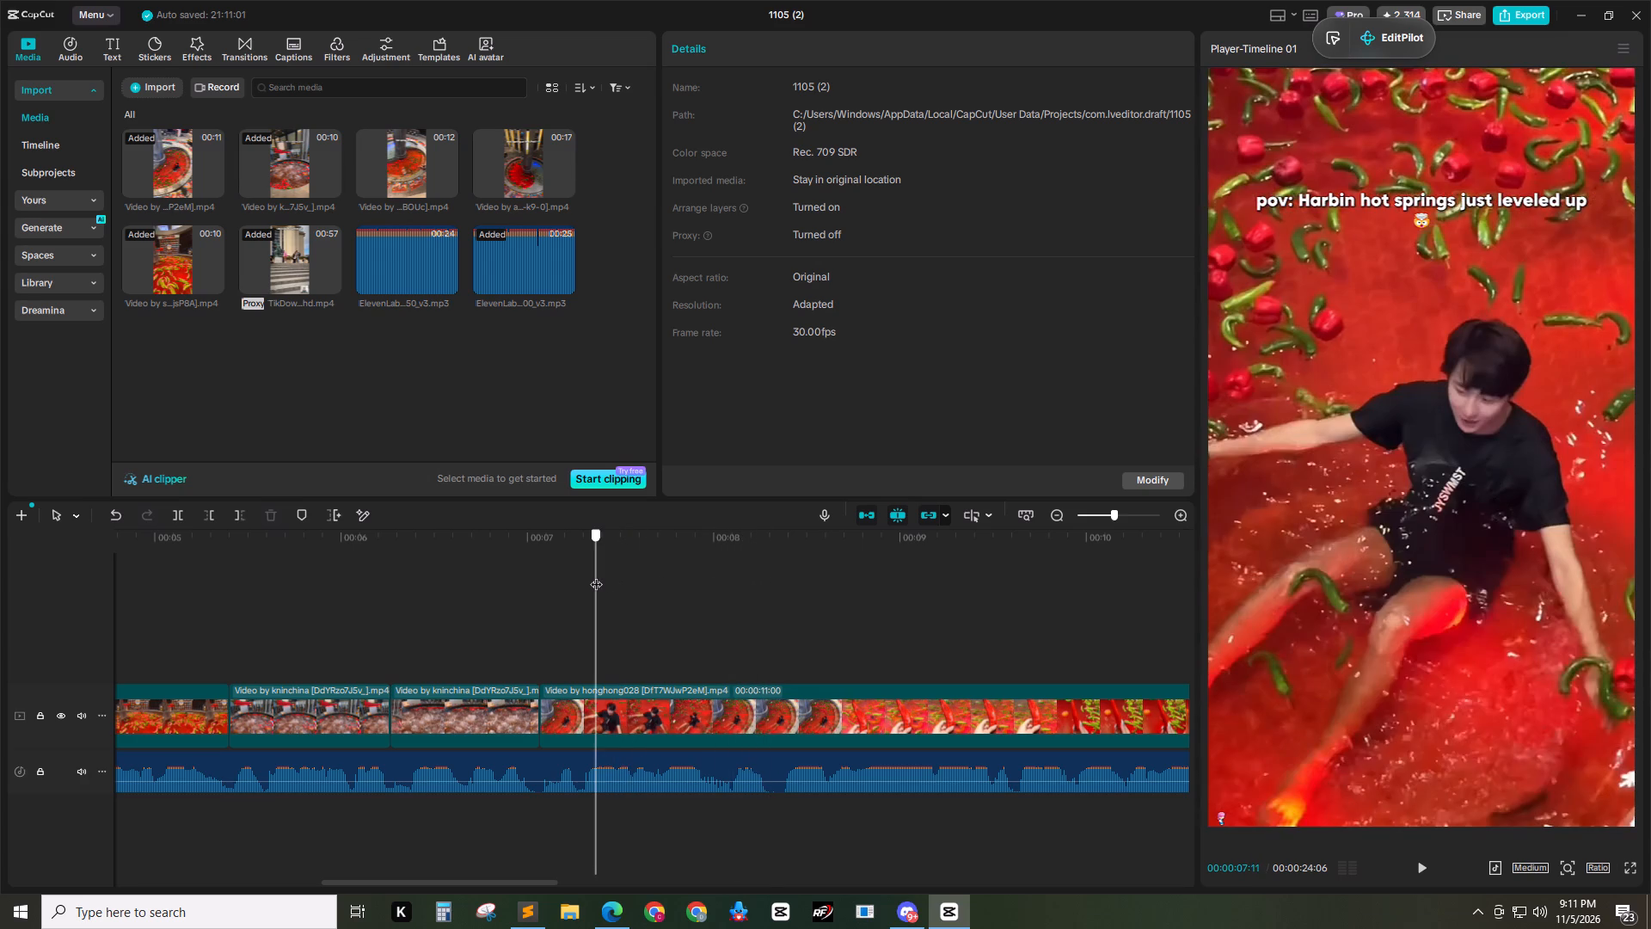
drag(596, 575, 554, 576)
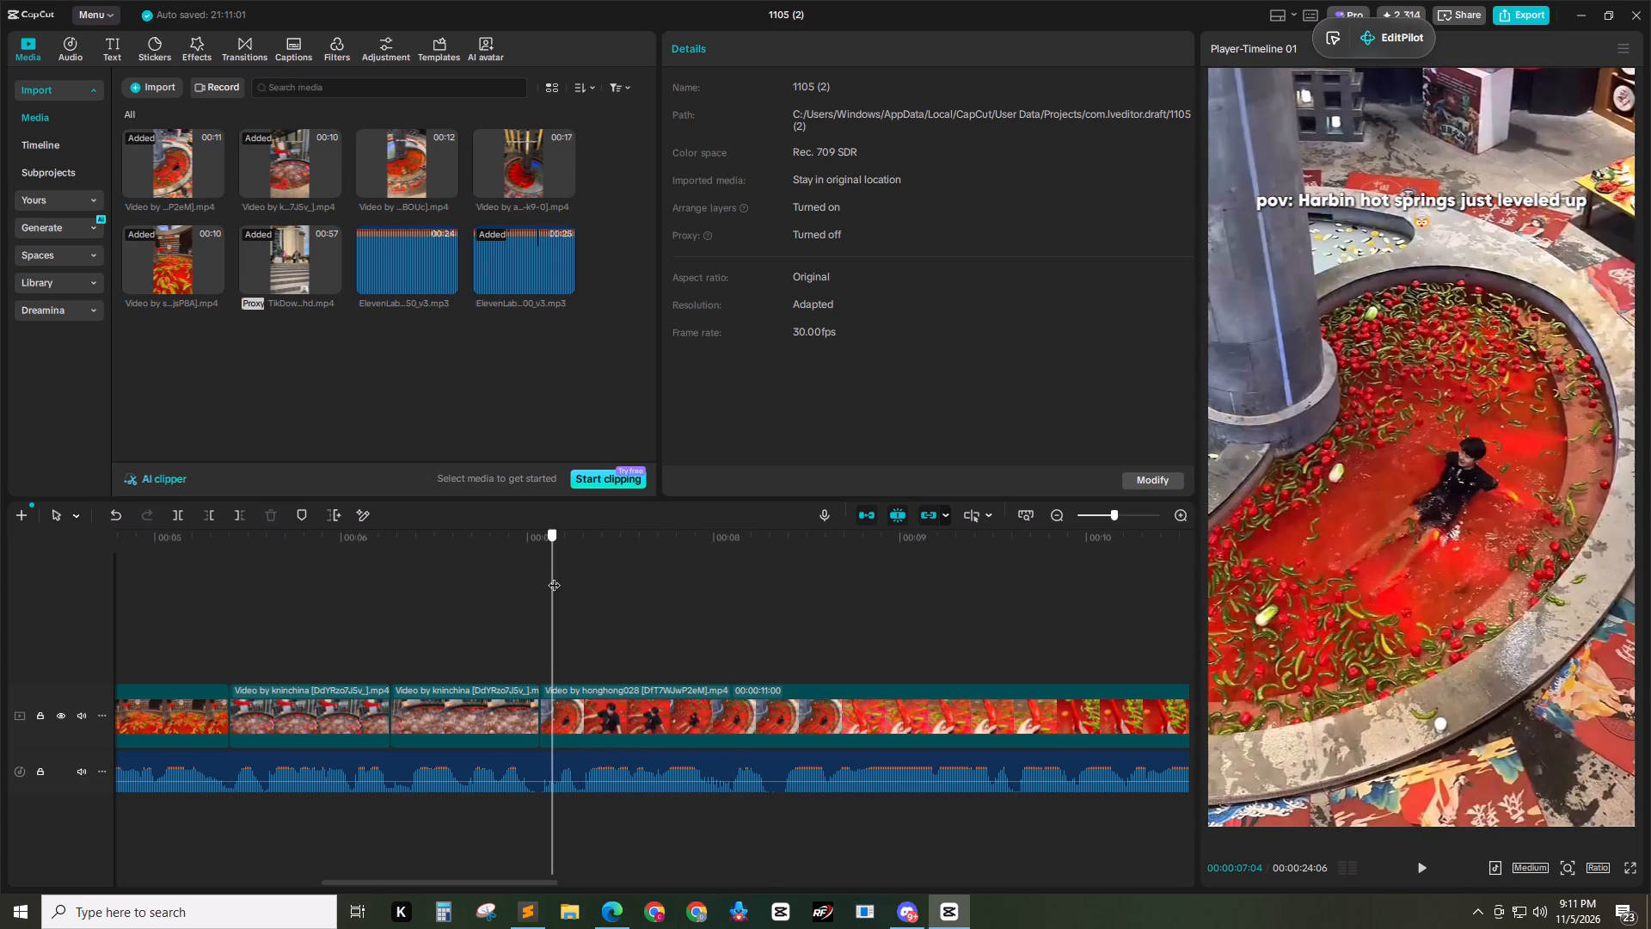
drag(554, 576, 558, 576)
click(608, 717)
key(q)
click(573, 602)
Split the honghong028 clip at 8:17, where the wide pool shot changes to the hand-held red chili.
drag(570, 548, 494, 549)
key(space)
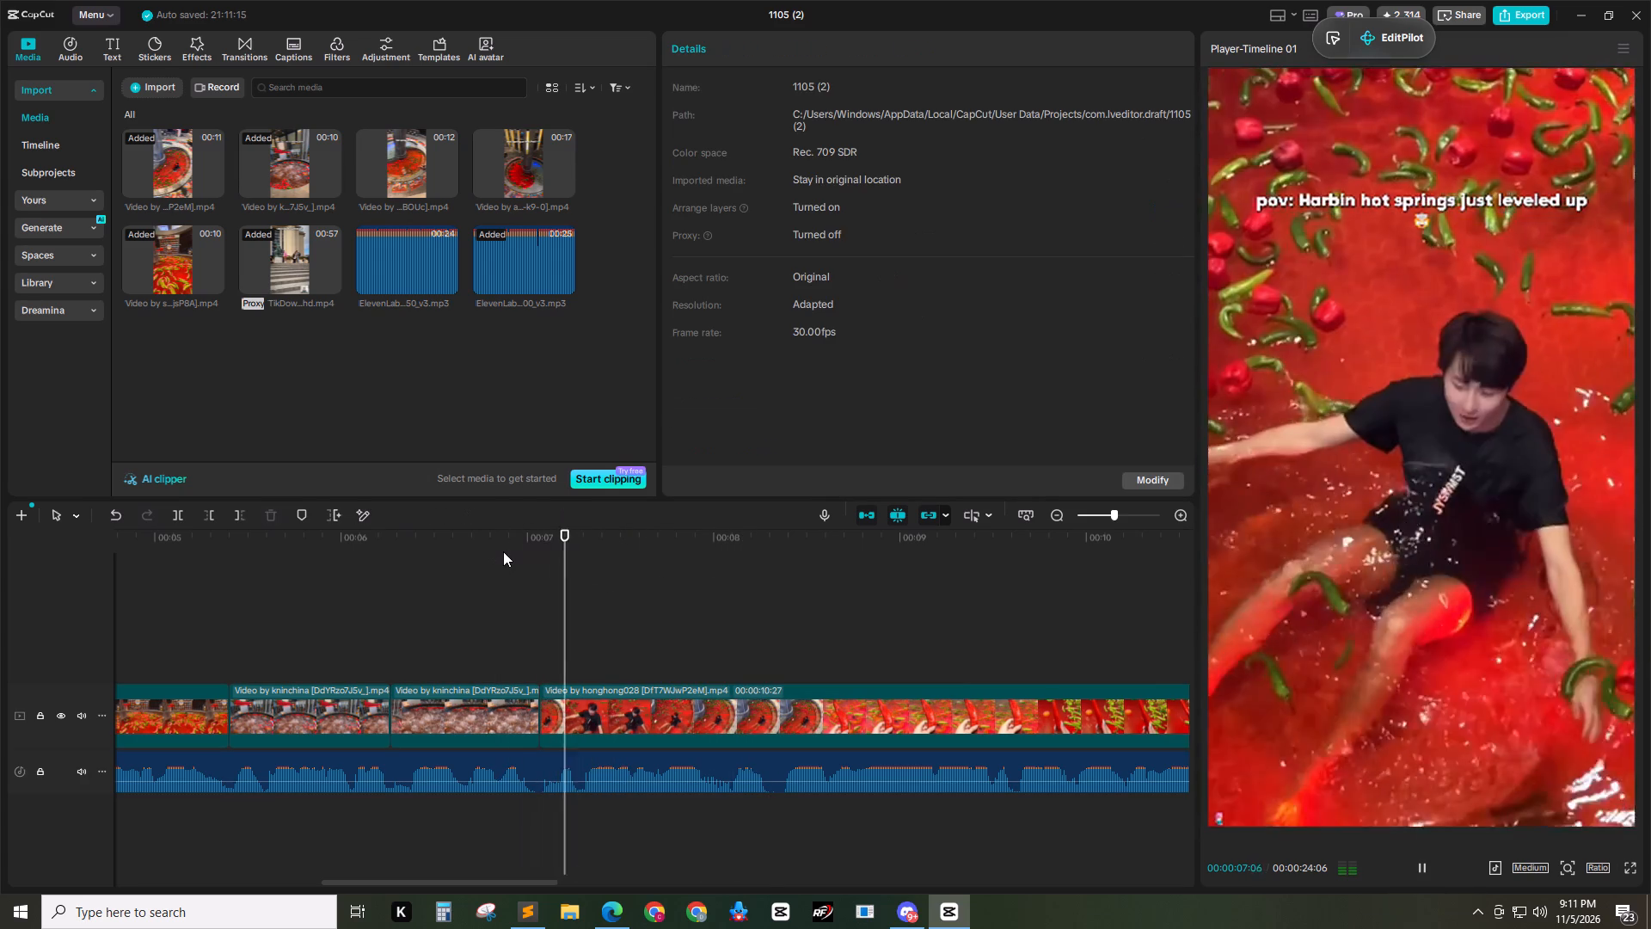
key(space)
drag(774, 555, 746, 554)
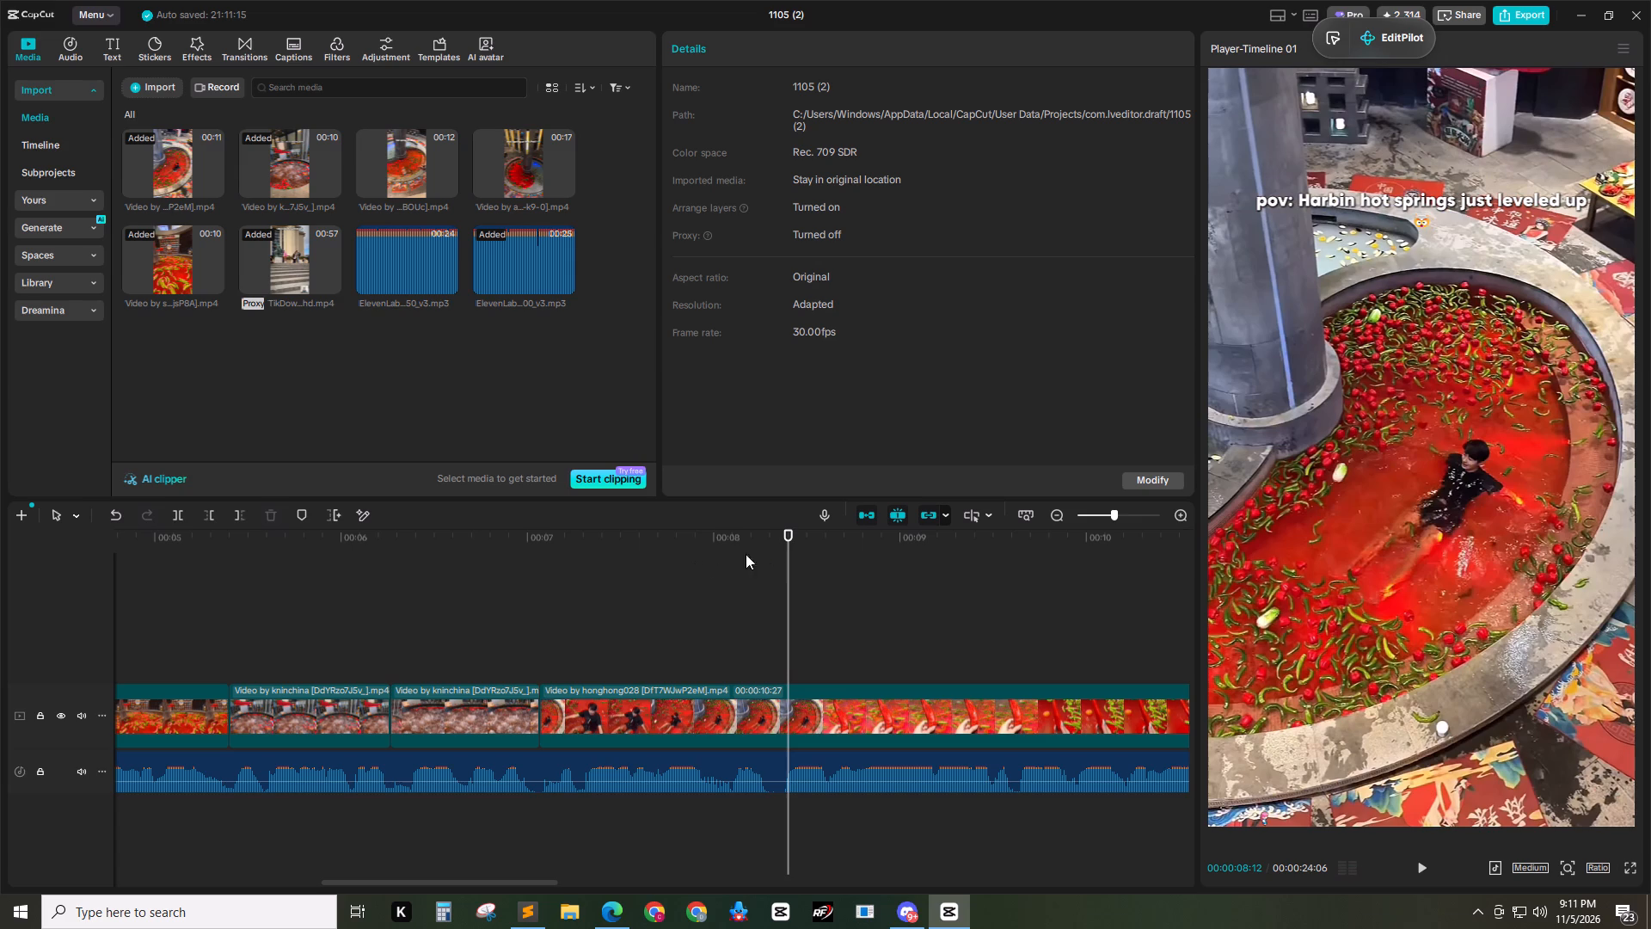
drag(746, 554, 718, 557)
drag(758, 541, 781, 547)
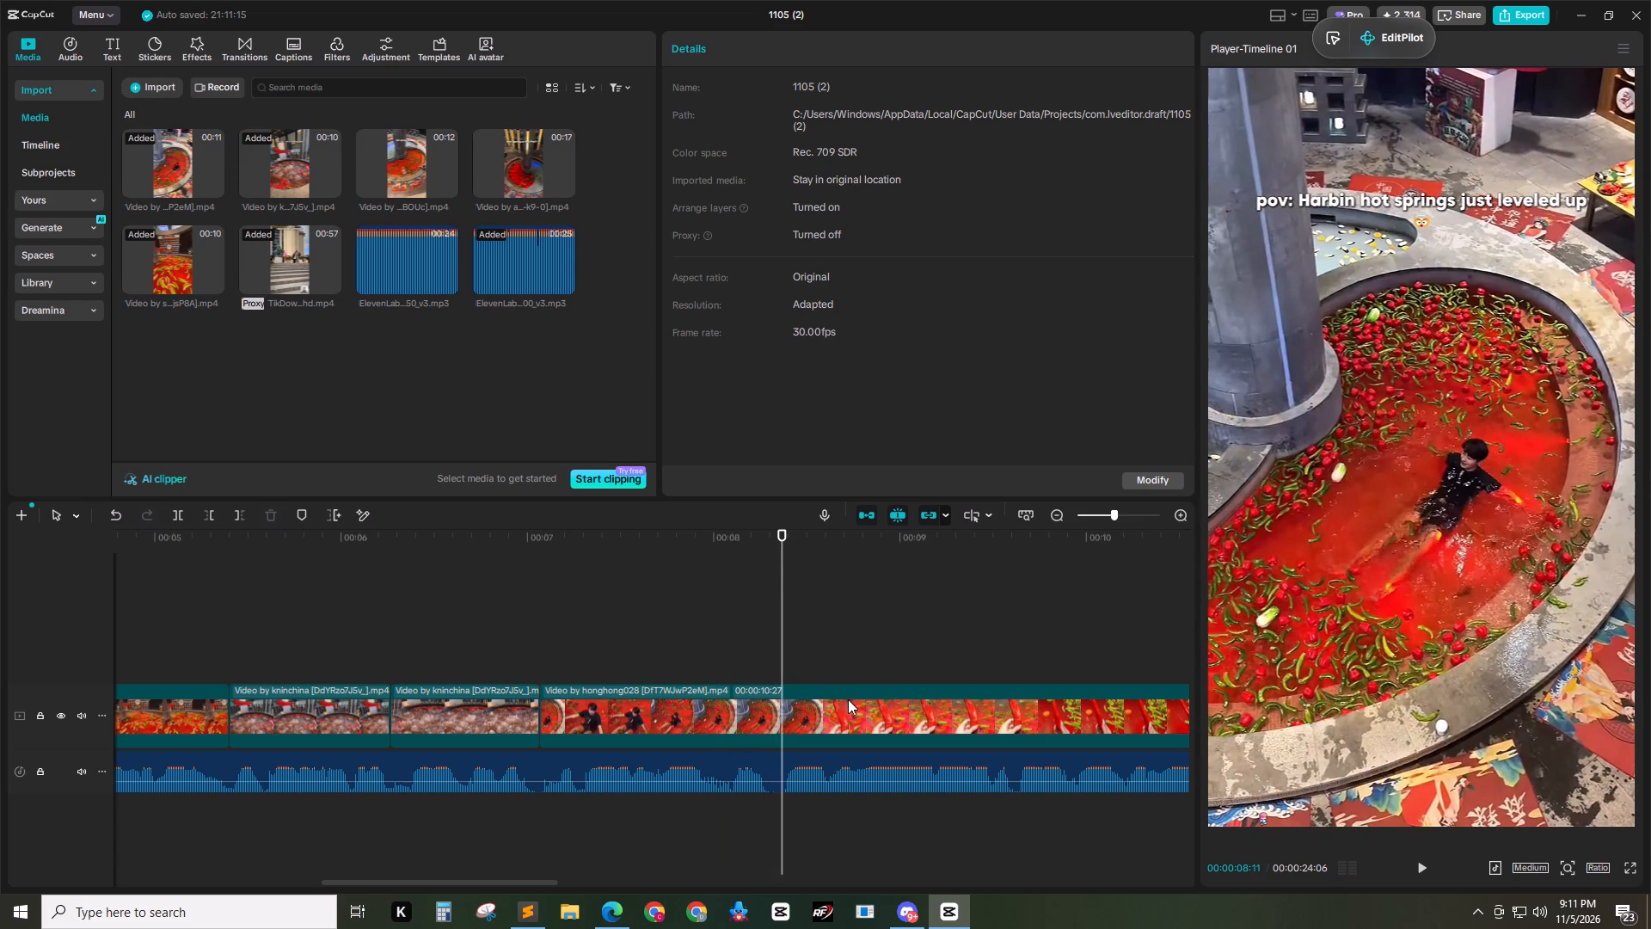
drag(798, 538, 1055, 542)
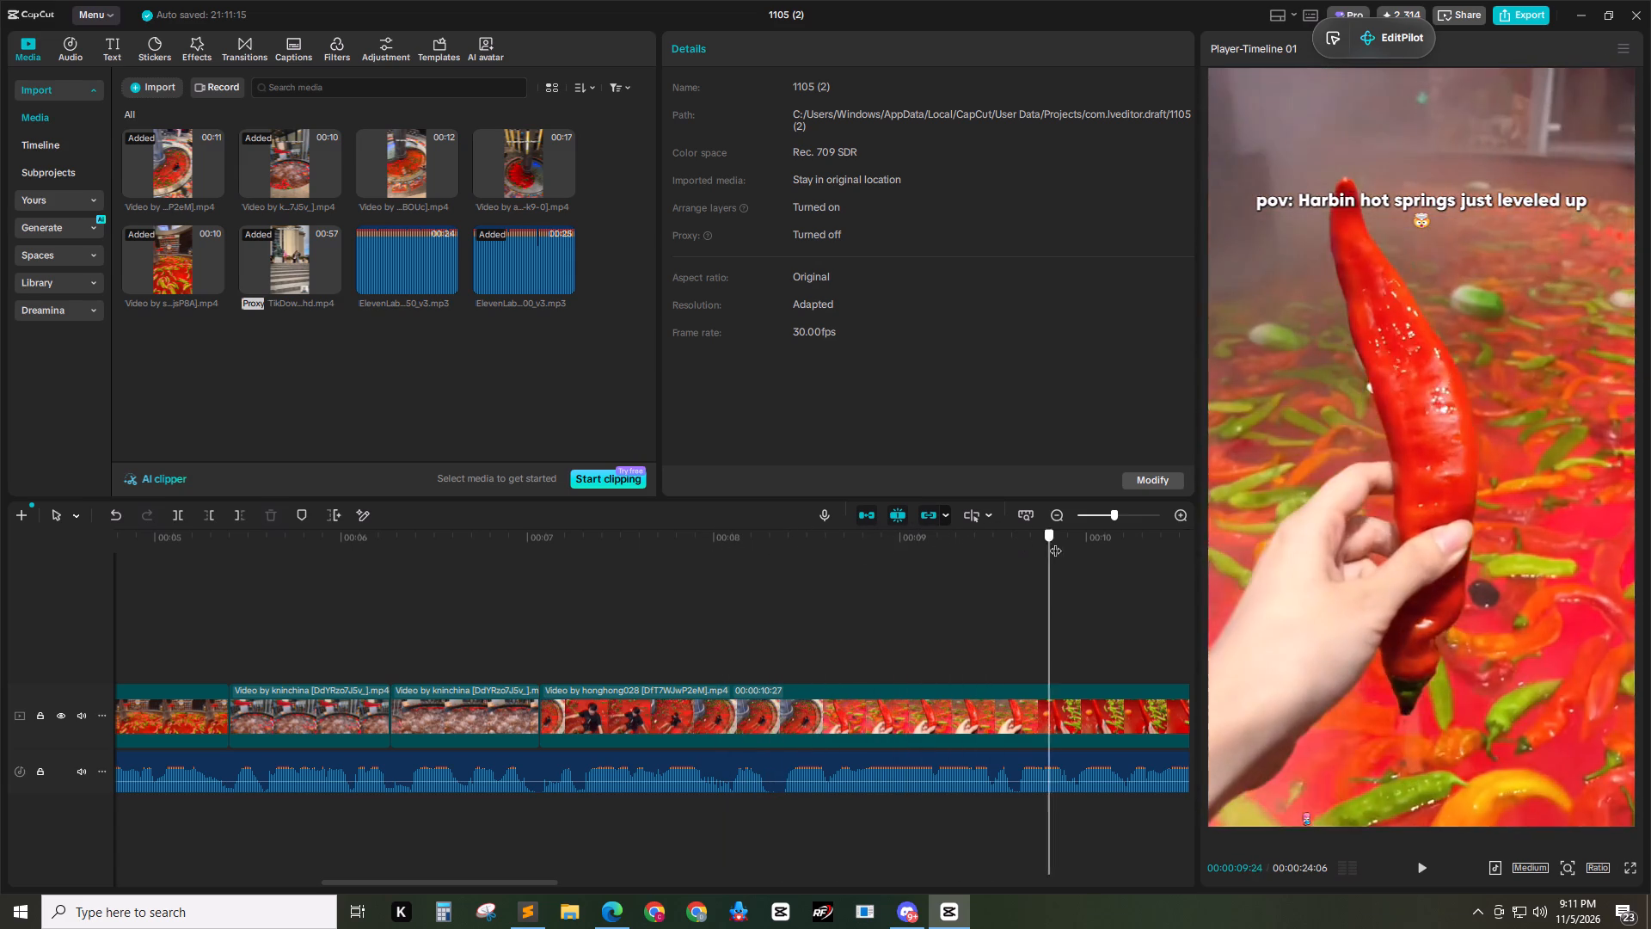
drag(1055, 542, 937, 551)
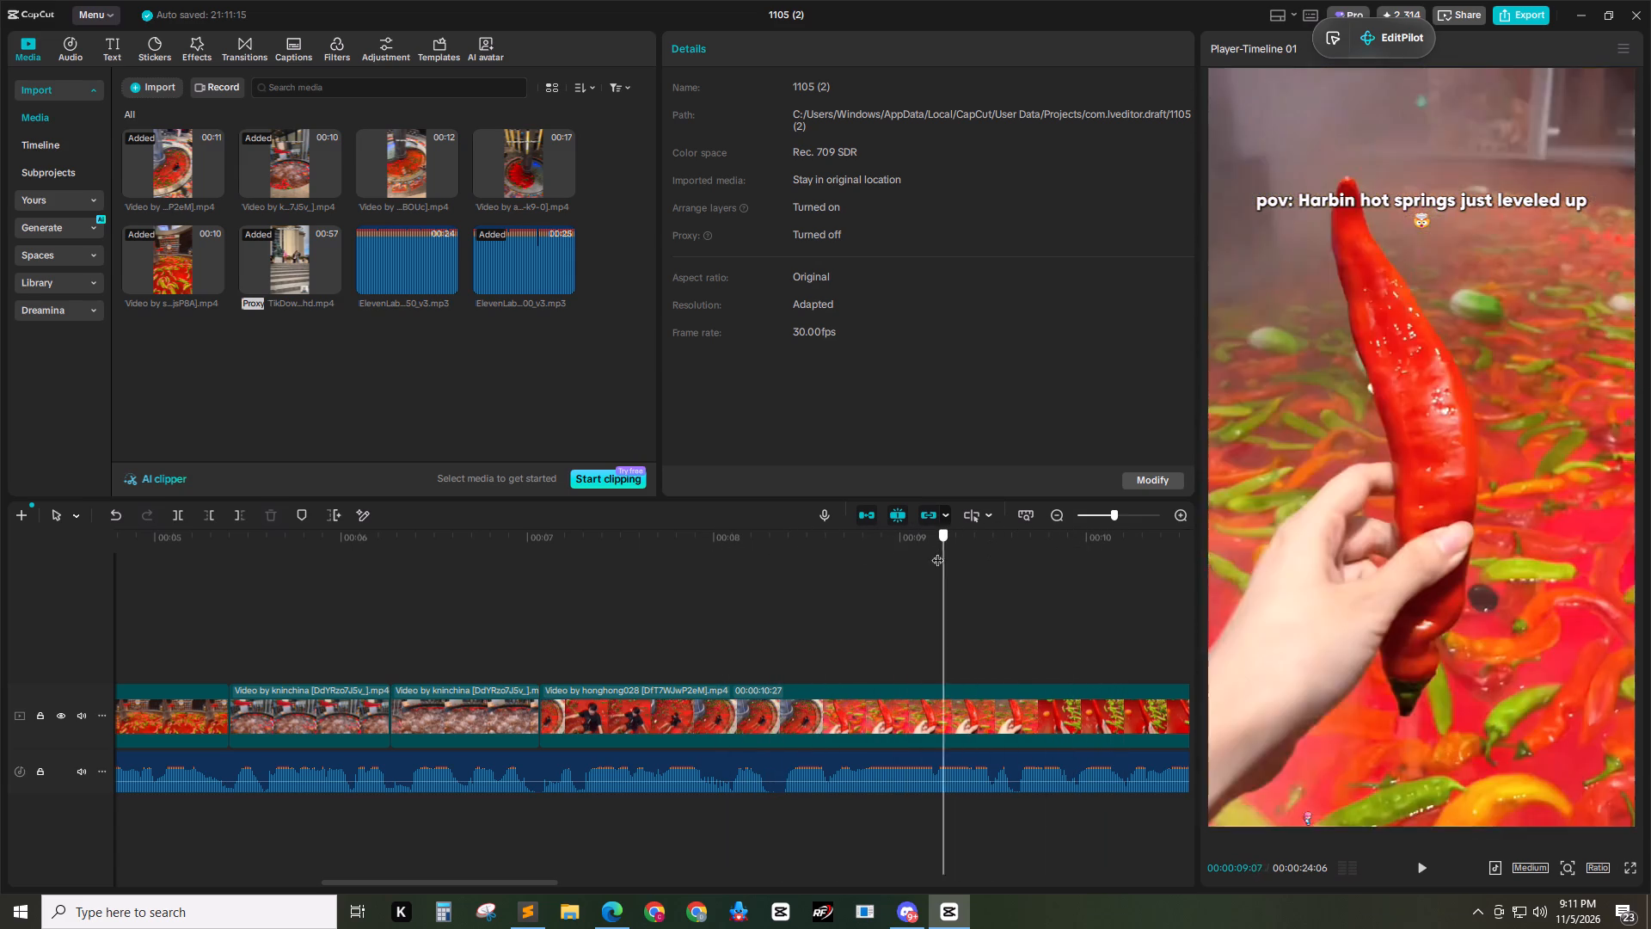
drag(937, 551, 838, 572)
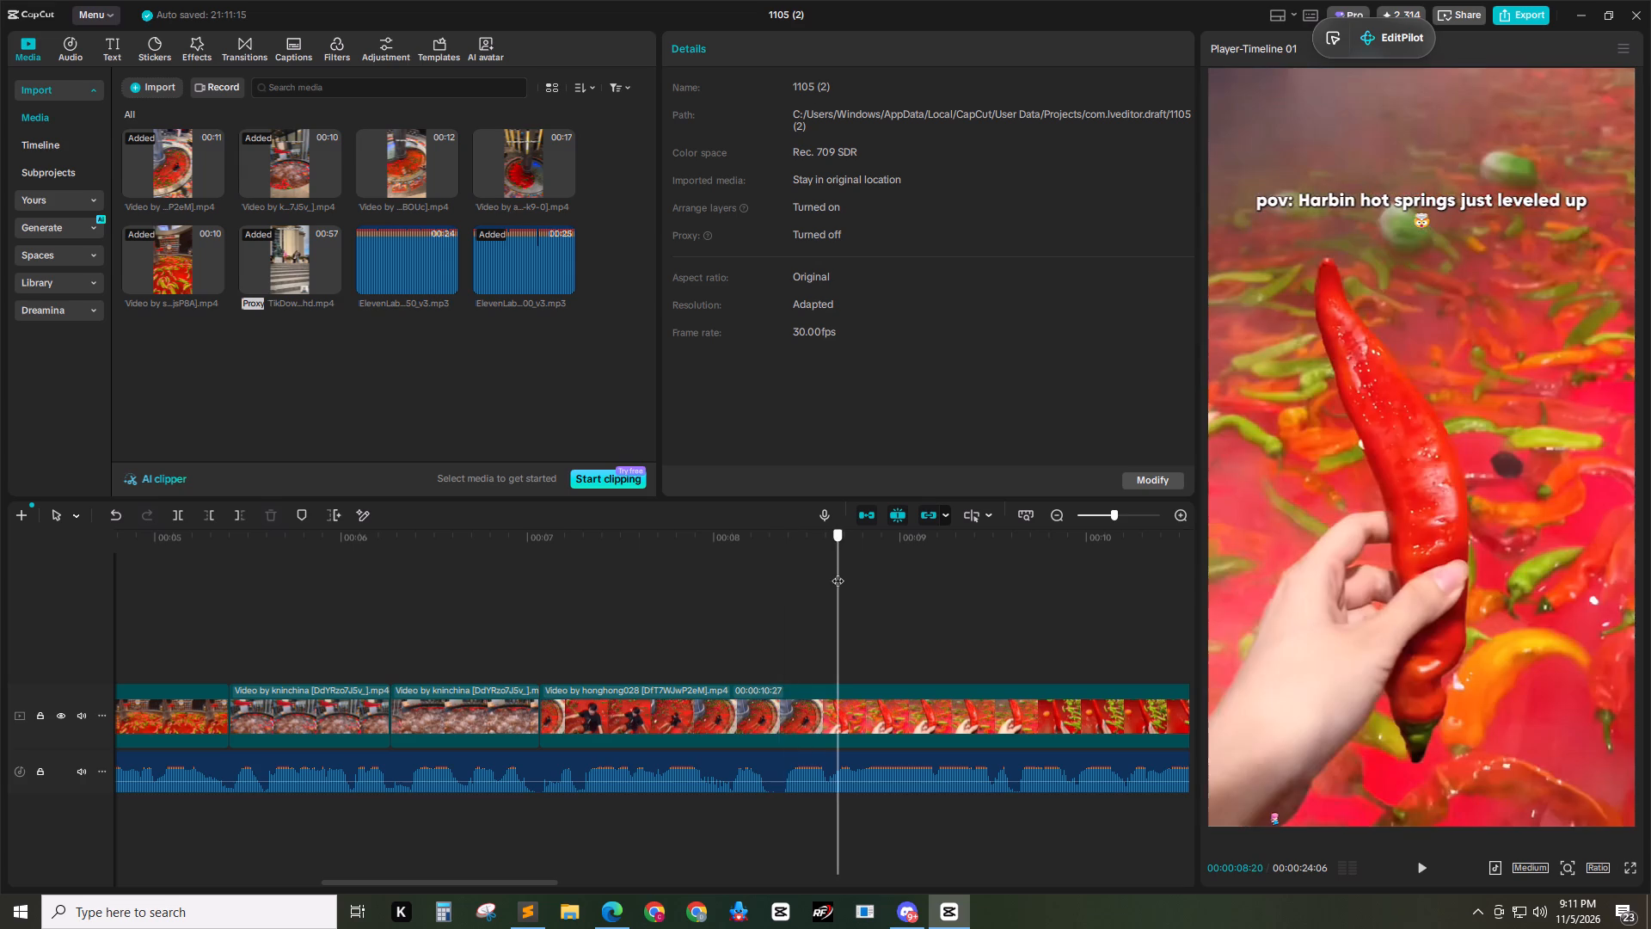
drag(838, 572, 821, 575)
click(868, 699)
key(ctrl+b)
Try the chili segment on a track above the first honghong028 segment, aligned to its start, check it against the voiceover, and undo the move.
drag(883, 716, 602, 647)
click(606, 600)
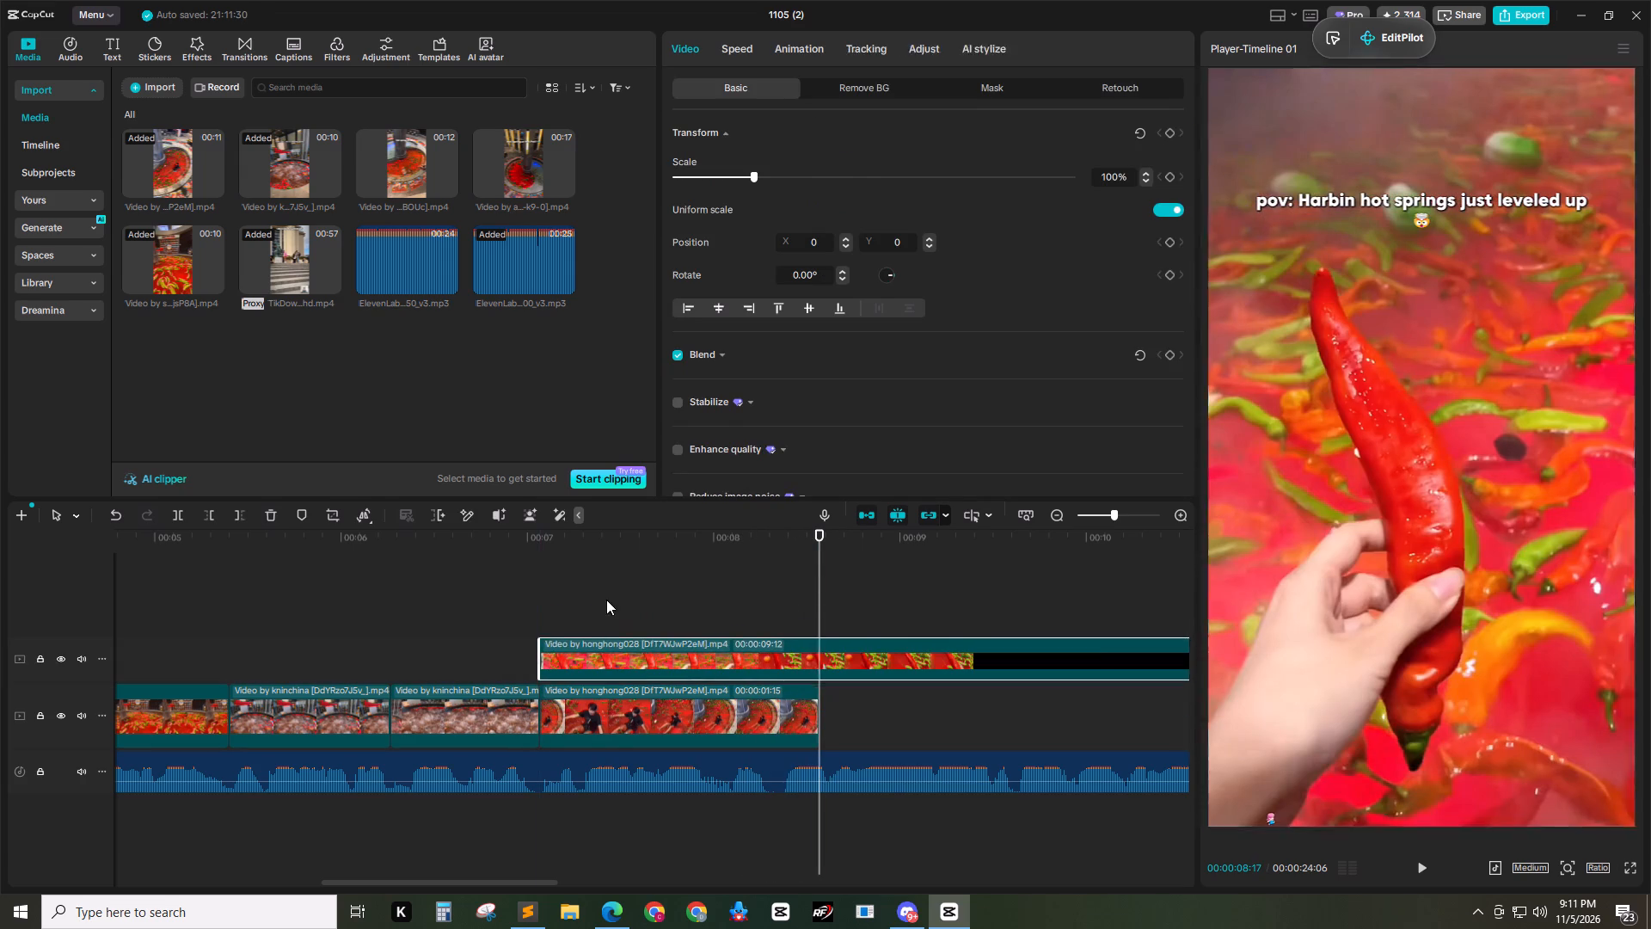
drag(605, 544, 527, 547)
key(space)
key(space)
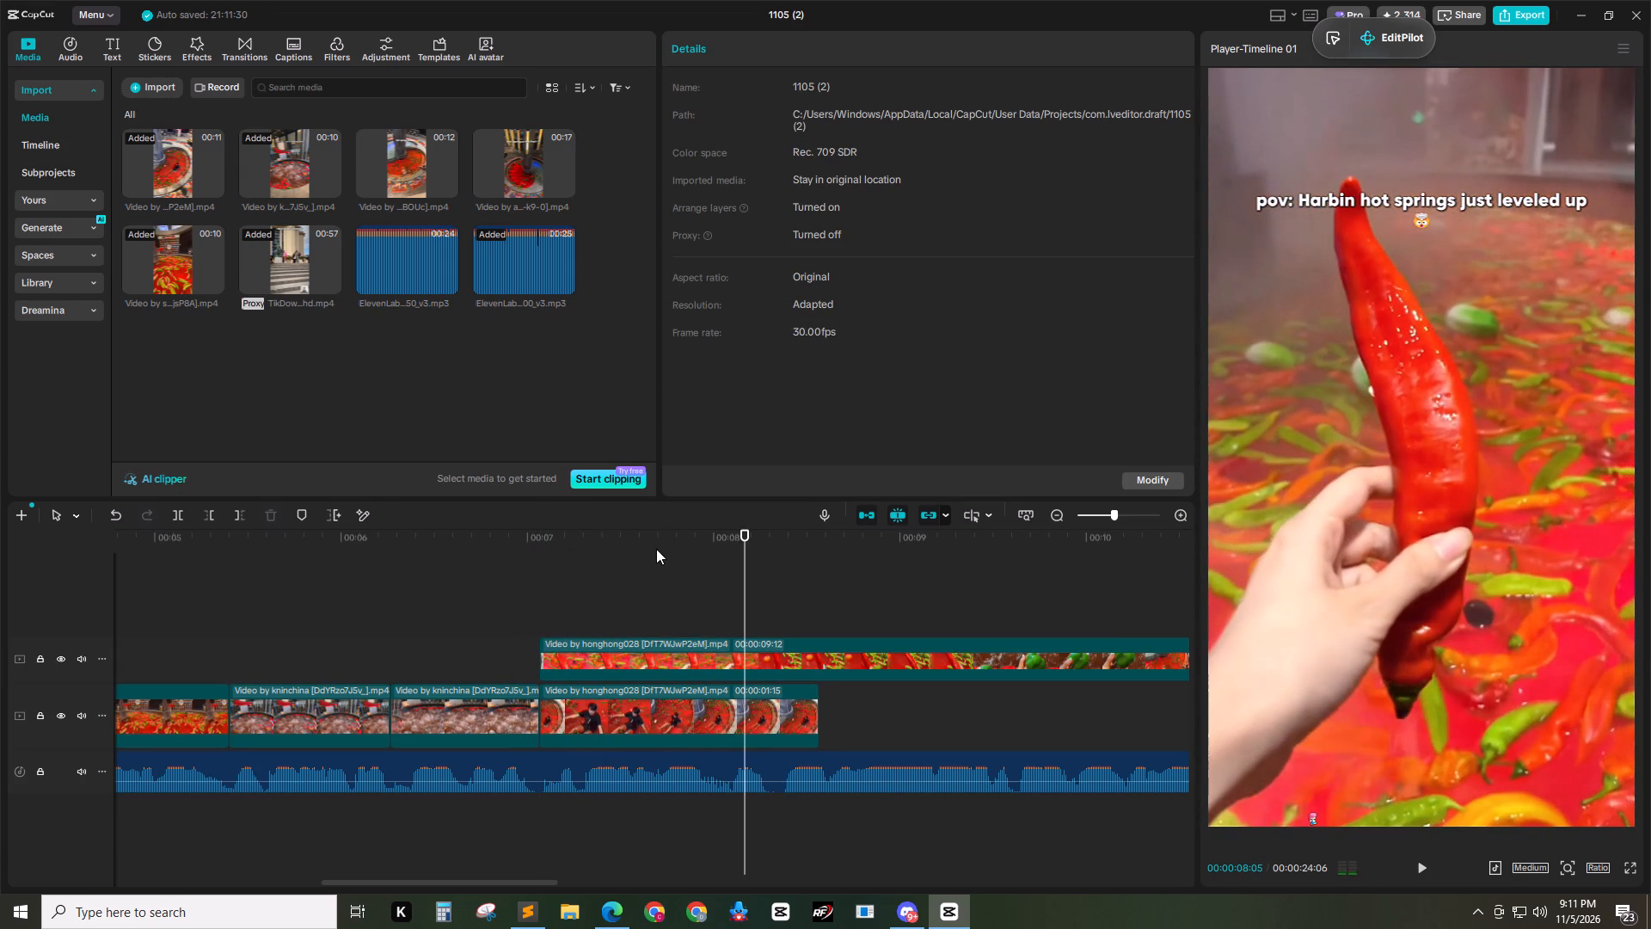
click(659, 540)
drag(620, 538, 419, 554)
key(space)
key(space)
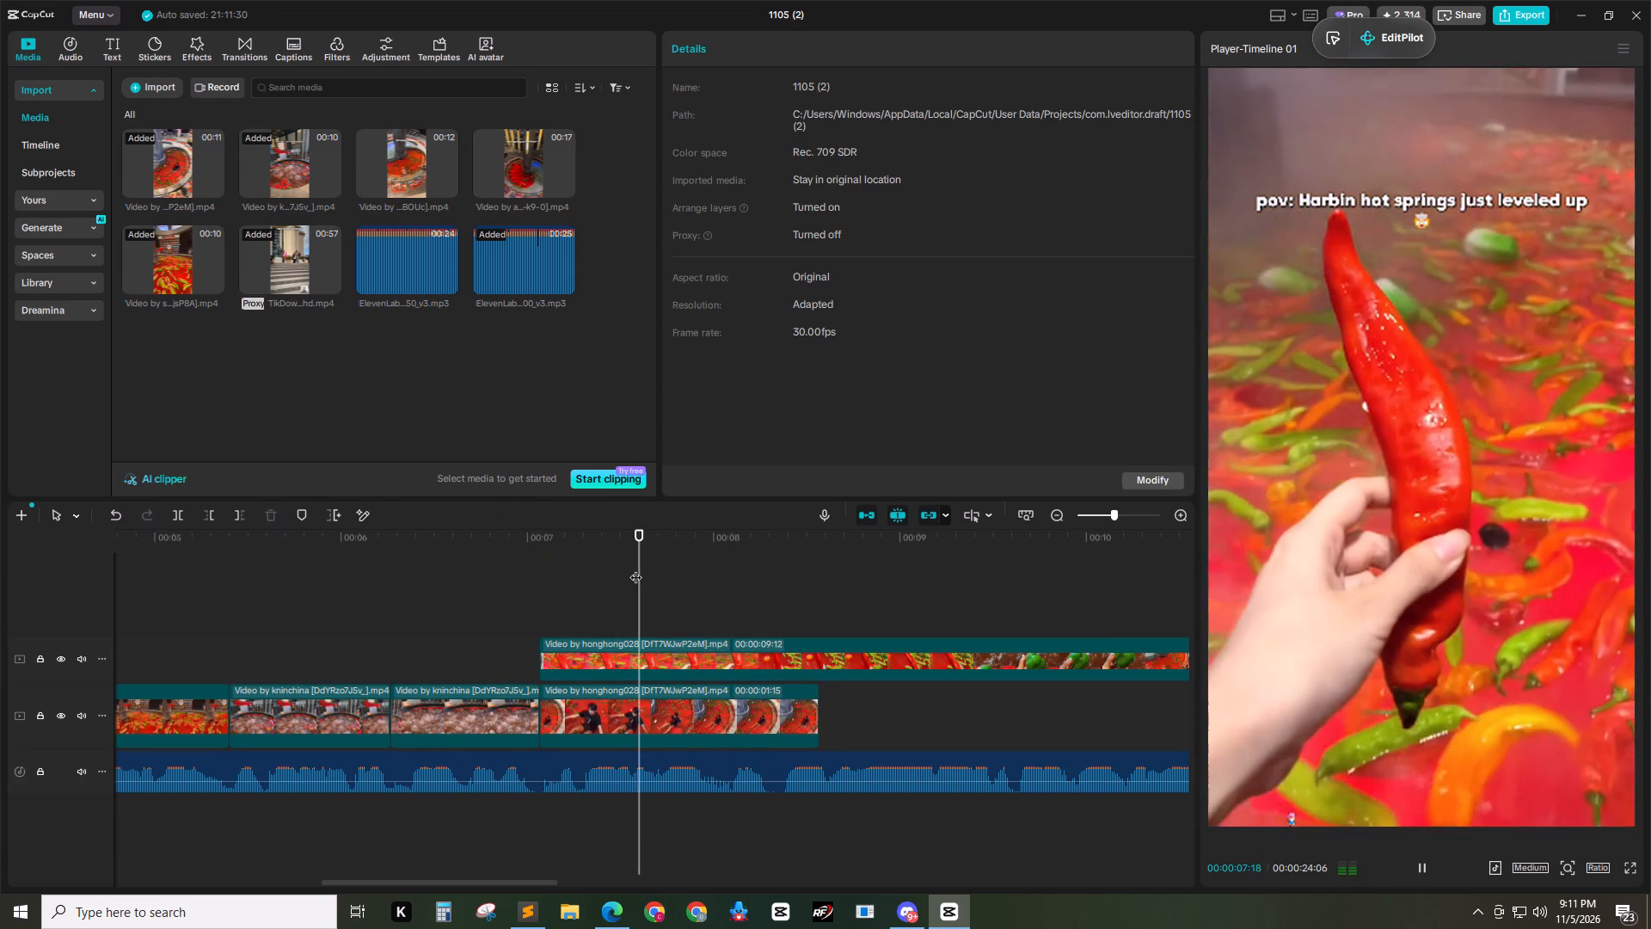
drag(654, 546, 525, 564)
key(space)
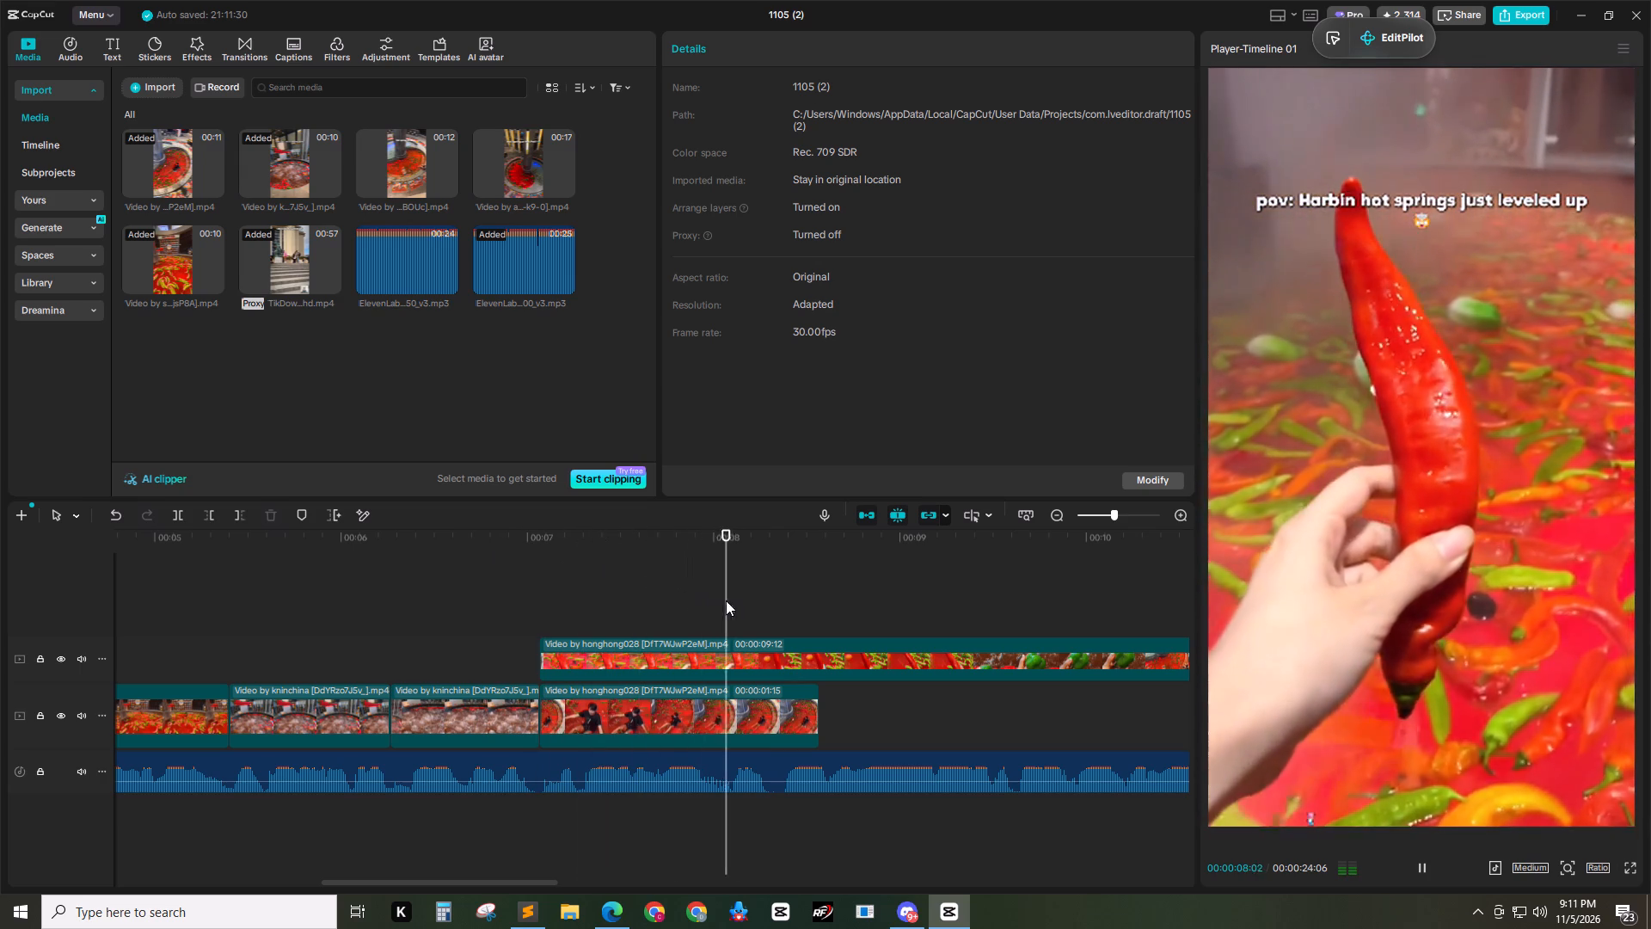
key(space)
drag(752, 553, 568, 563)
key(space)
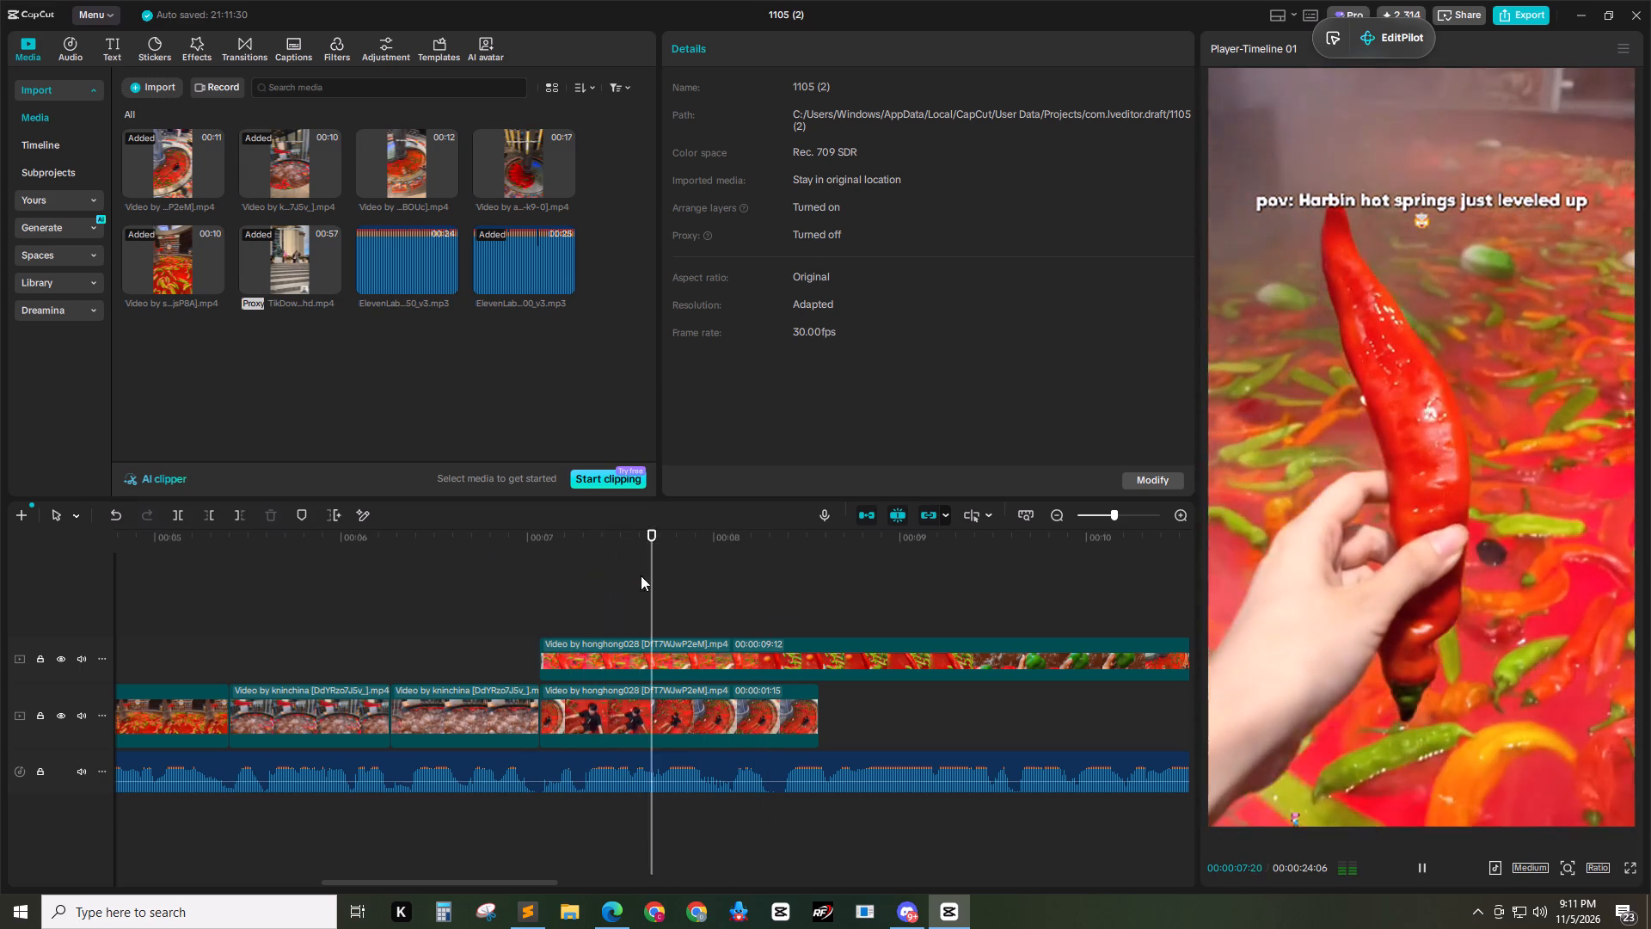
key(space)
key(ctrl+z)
Play the first honghong028 segment up to its cut and consult the VID 32 script in Sublime Text.
key(space)
key(space)
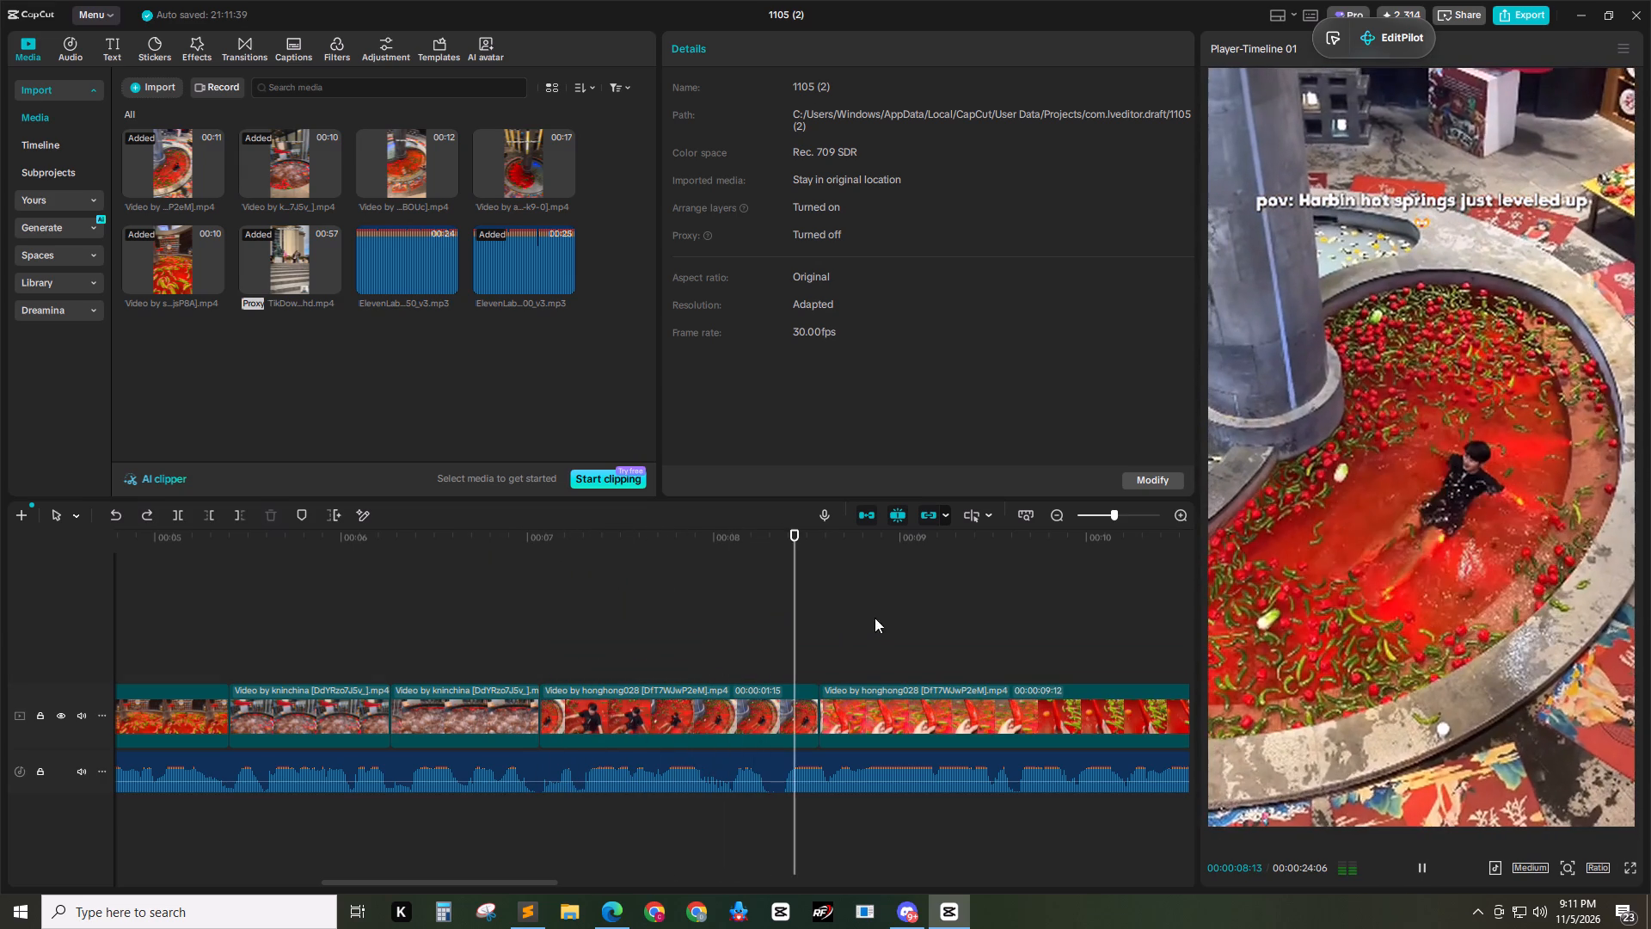
click(813, 552)
click(531, 910)
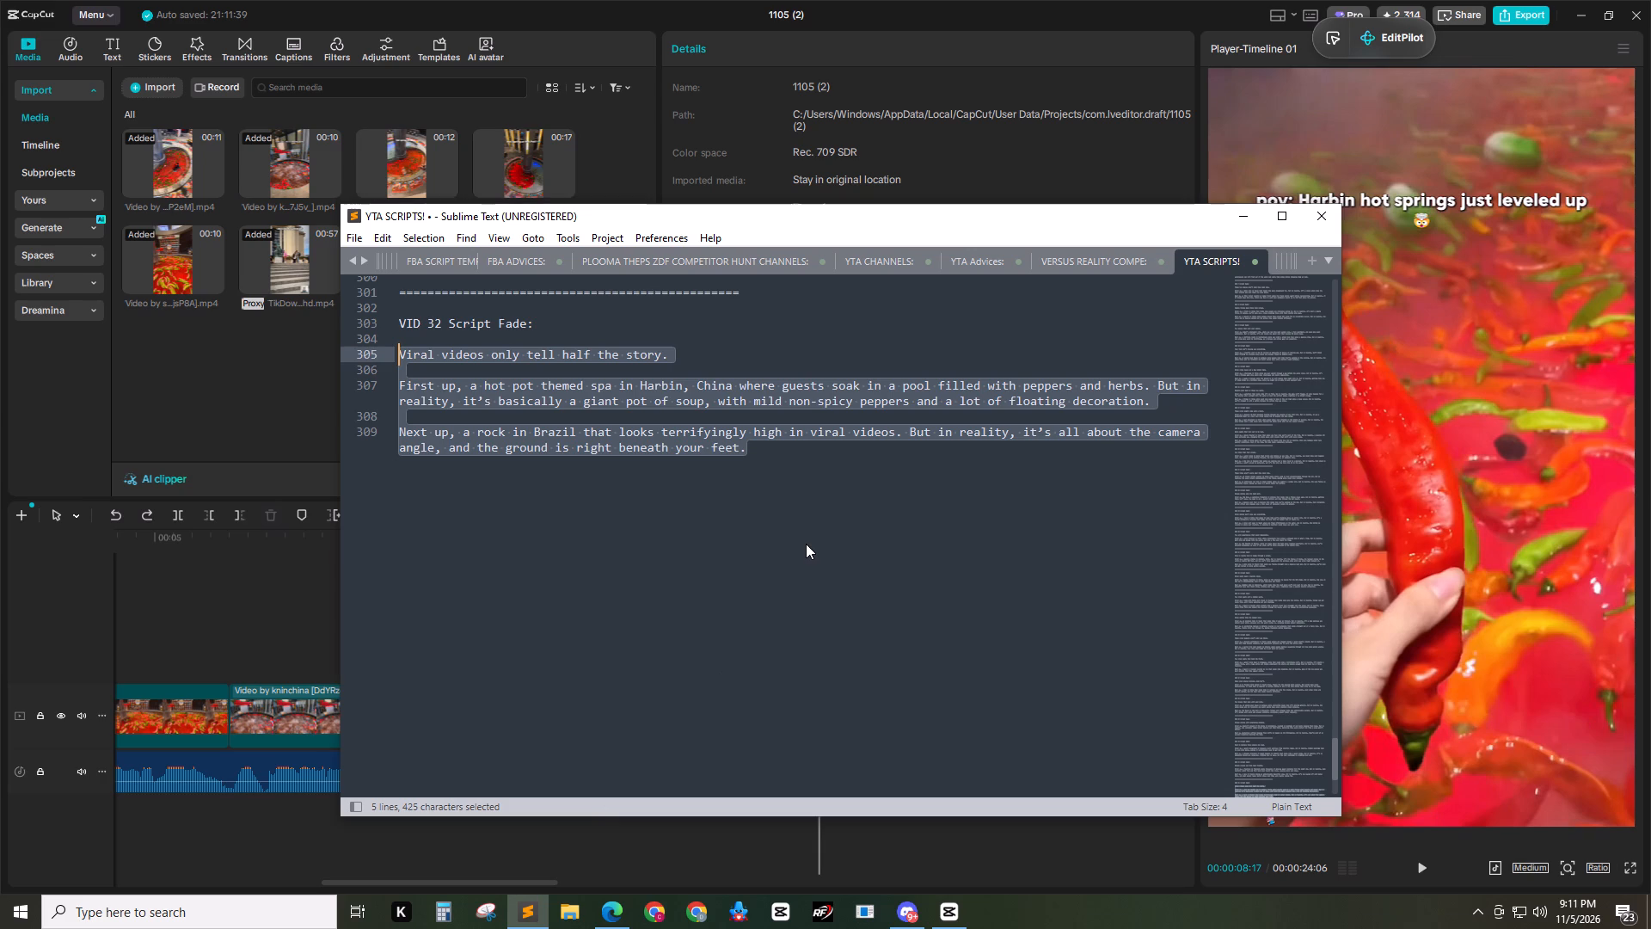
click(246, 363)
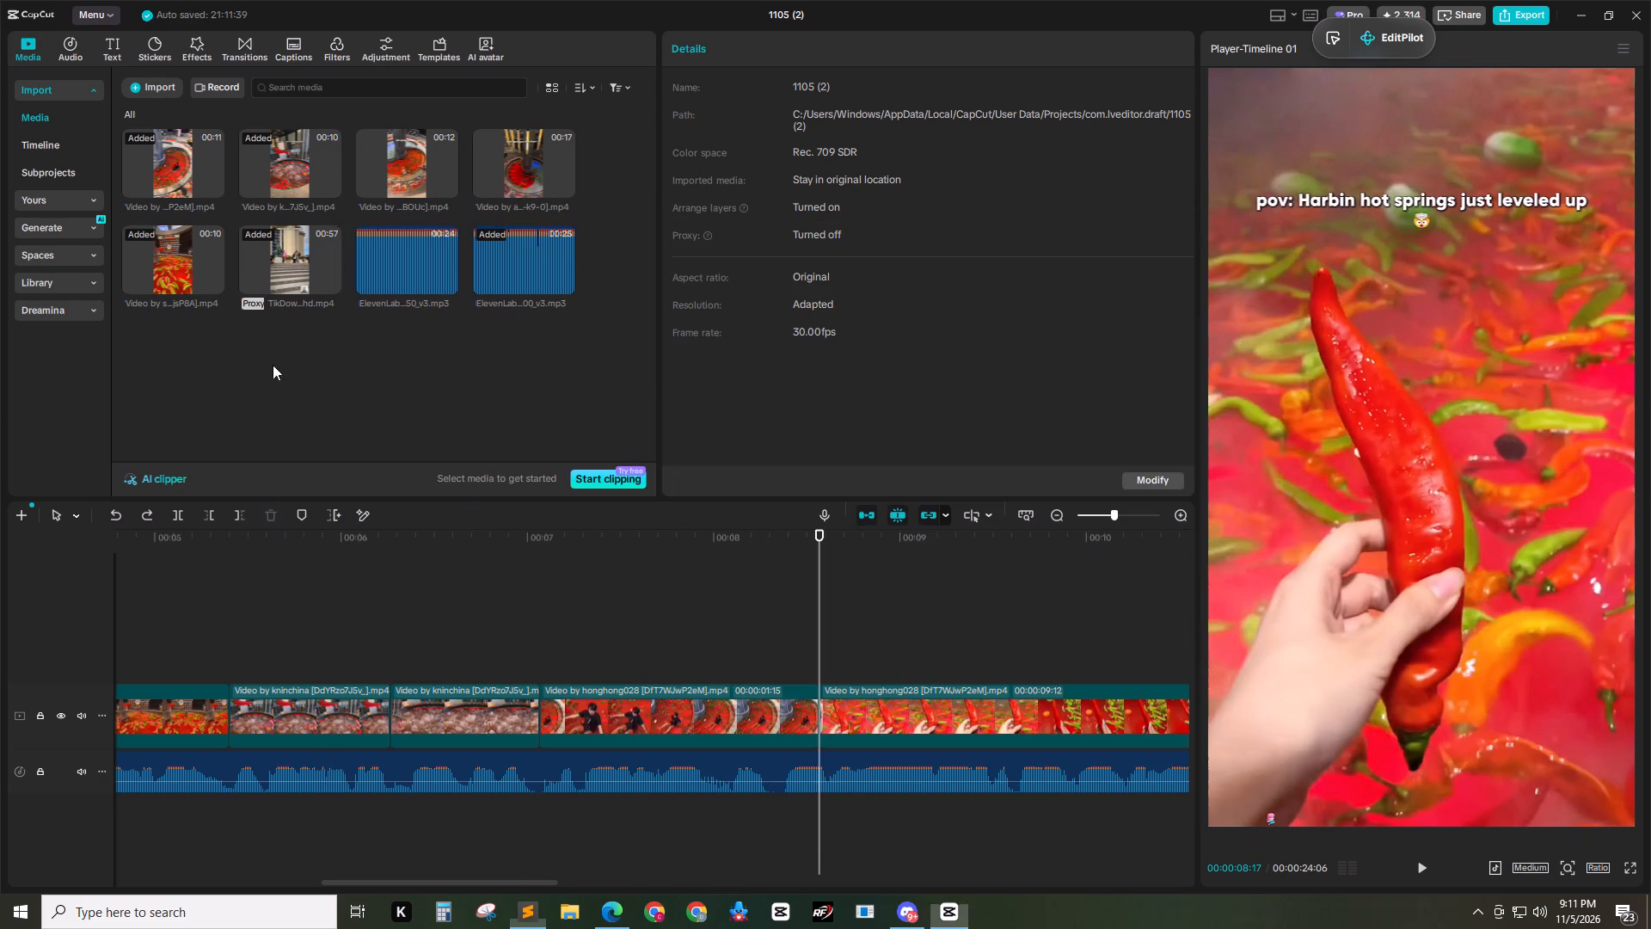
Add the 17-second actress_mary hot spring clip to a track above, starting at the 8:17 cut.
drag(534, 182, 650, 656)
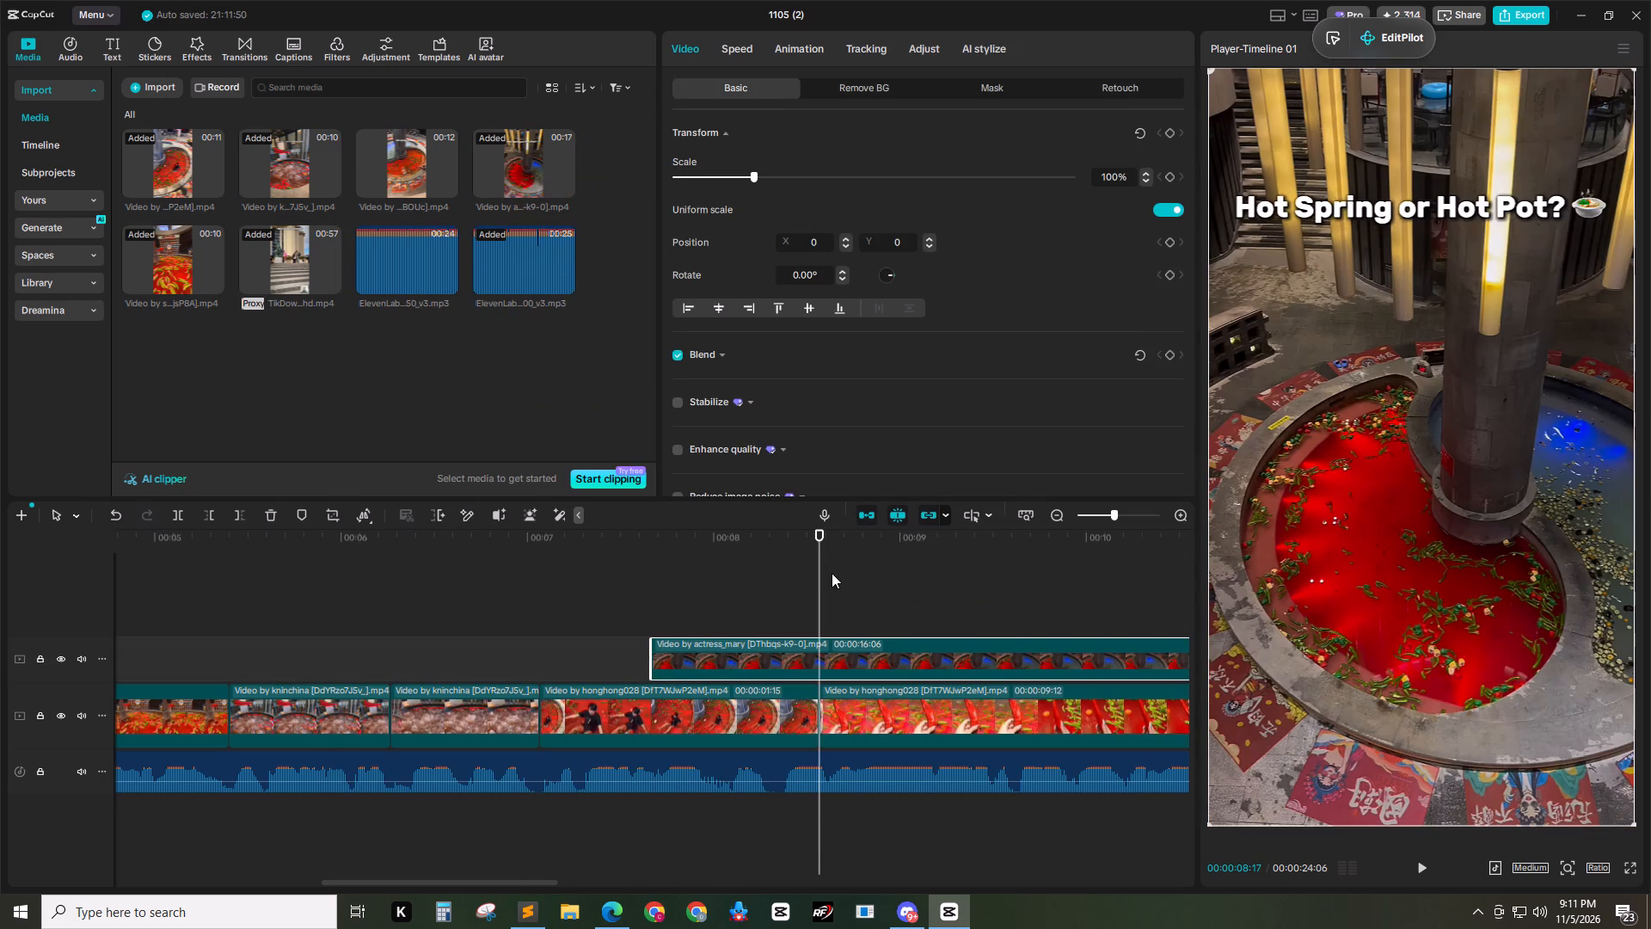
drag(820, 653, 989, 655)
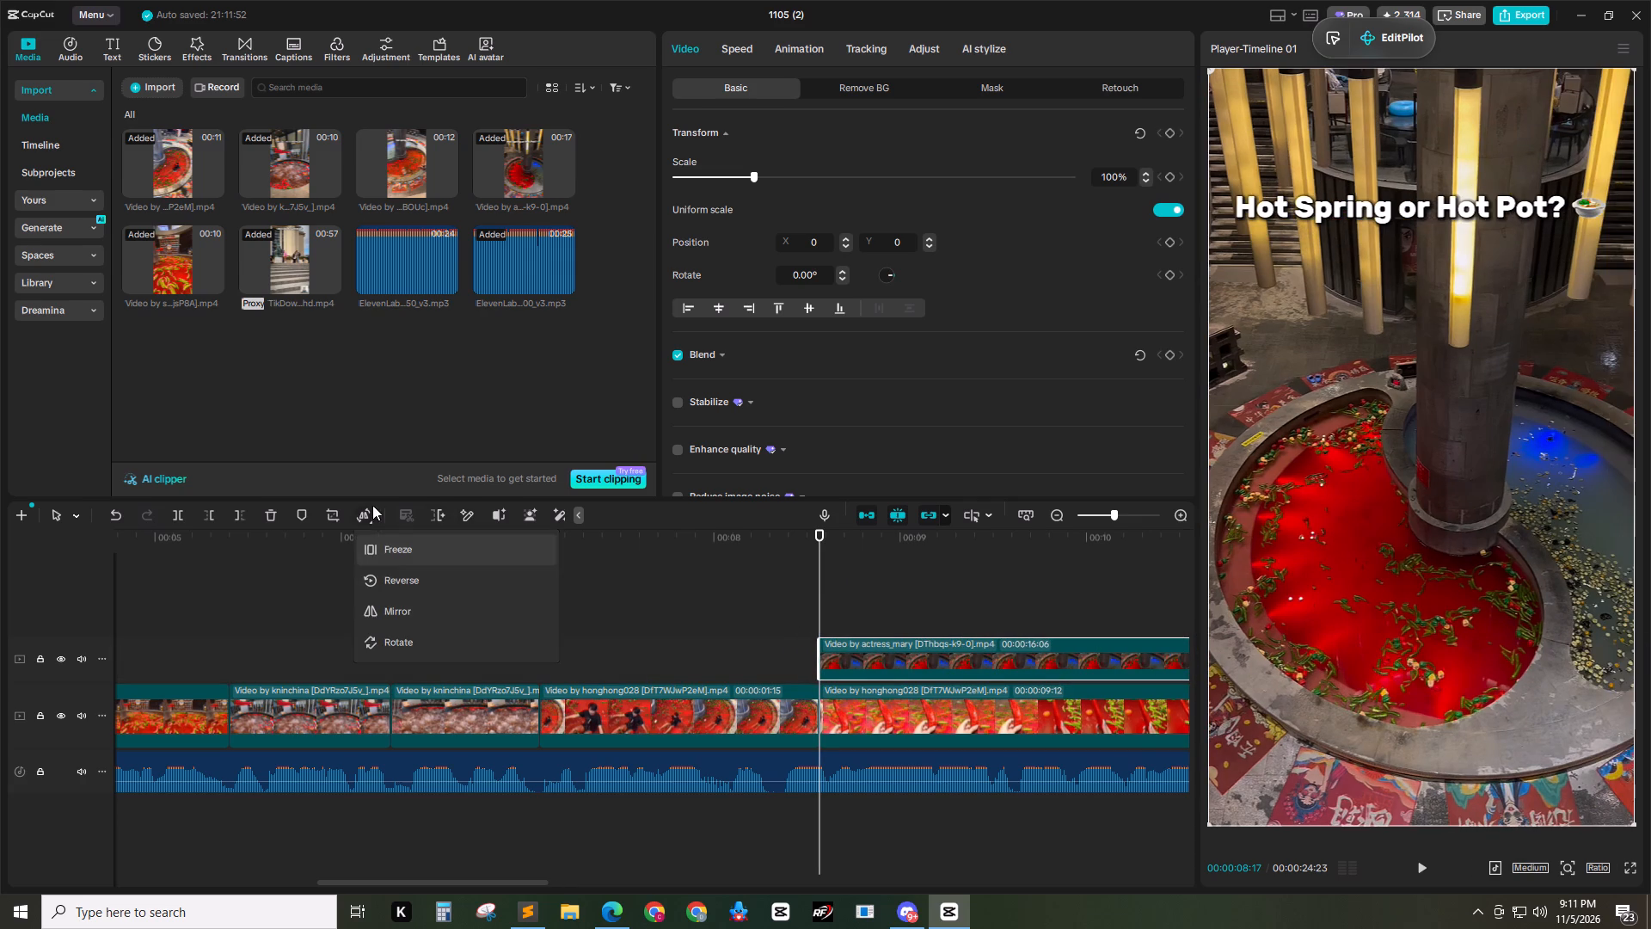
Mirror the actress_mary clip.
click(398, 600)
Play the mirrored actress_mary clip against the voiceover and split it at 9:15.
drag(539, 878, 560, 879)
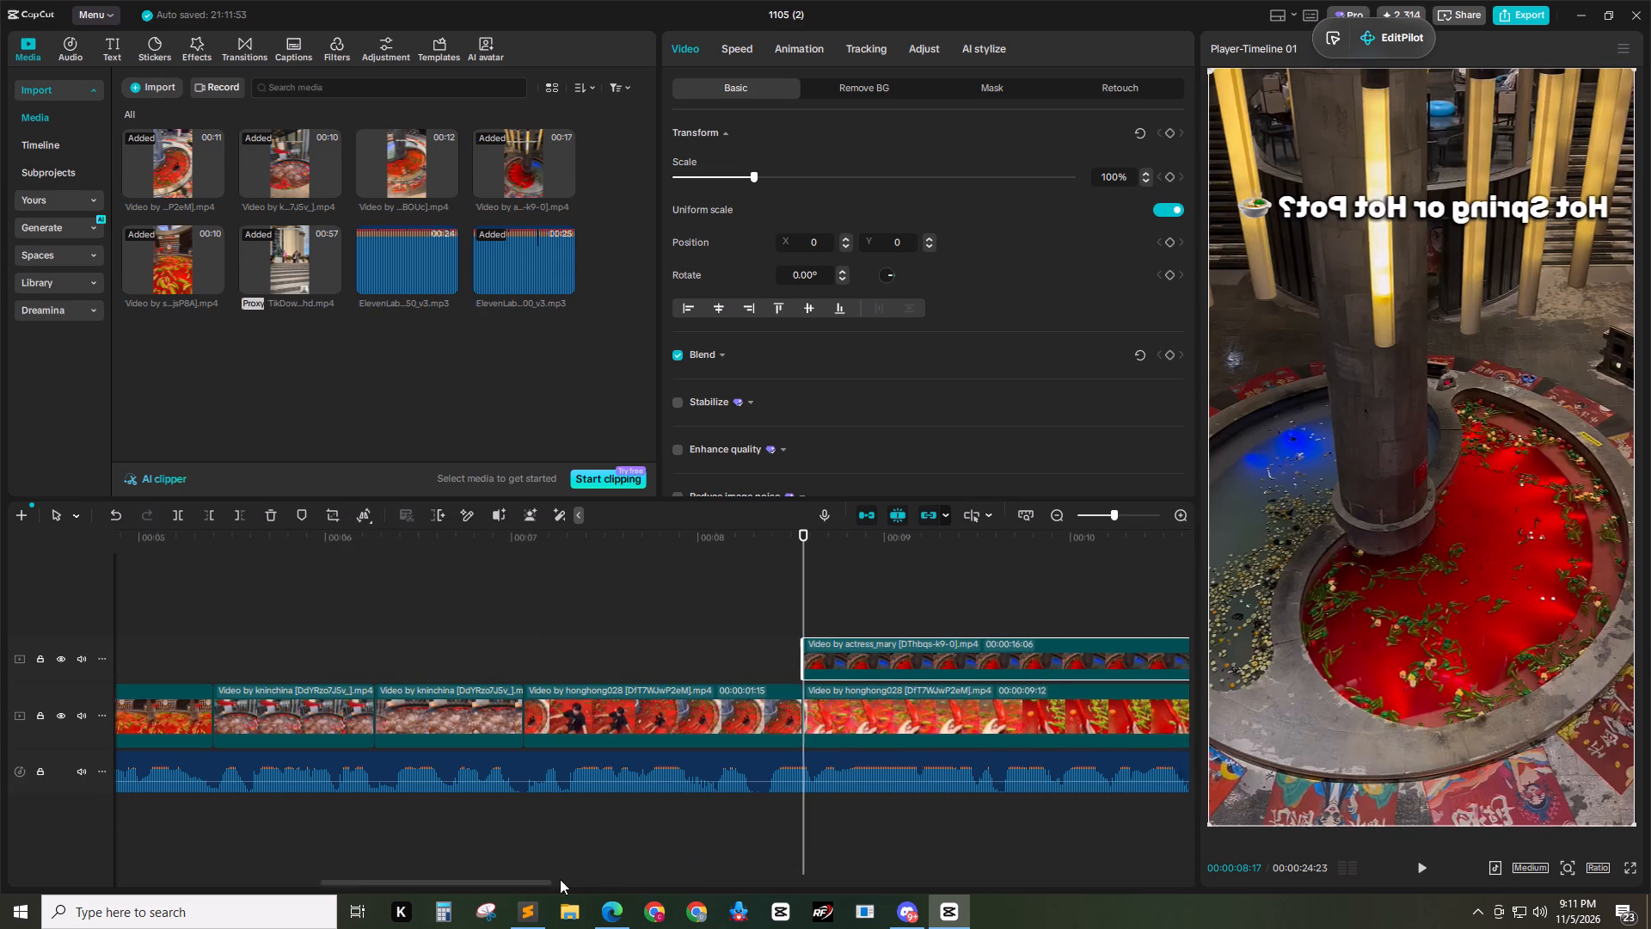
drag(560, 879, 586, 879)
key(space)
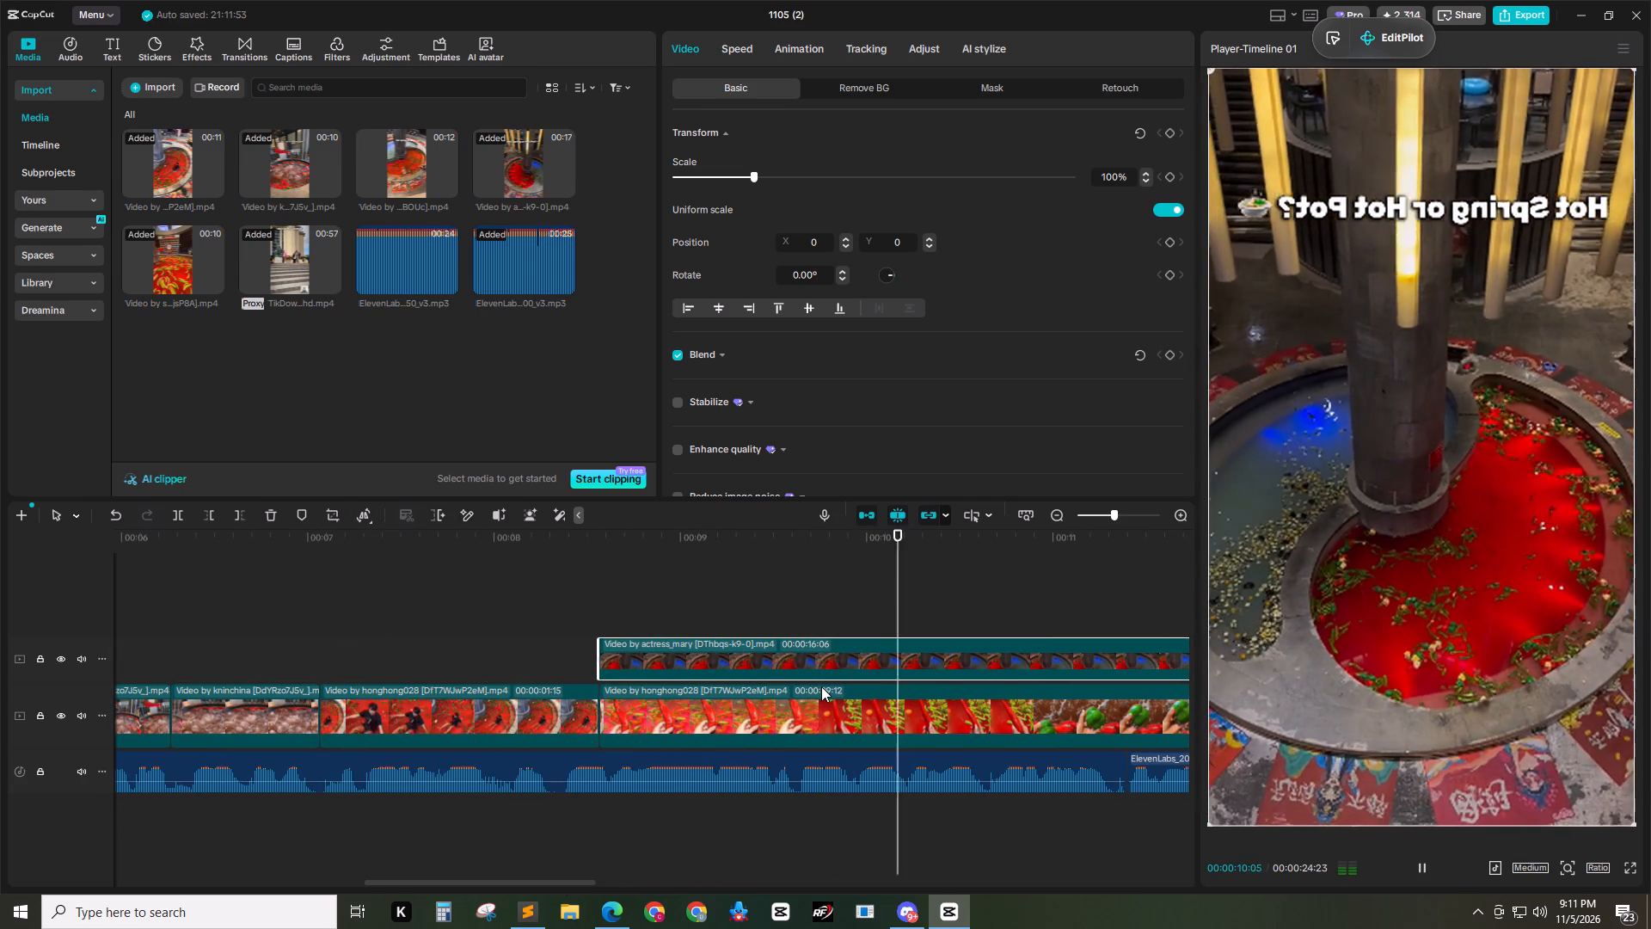
key(space)
drag(1085, 539, 1009, 543)
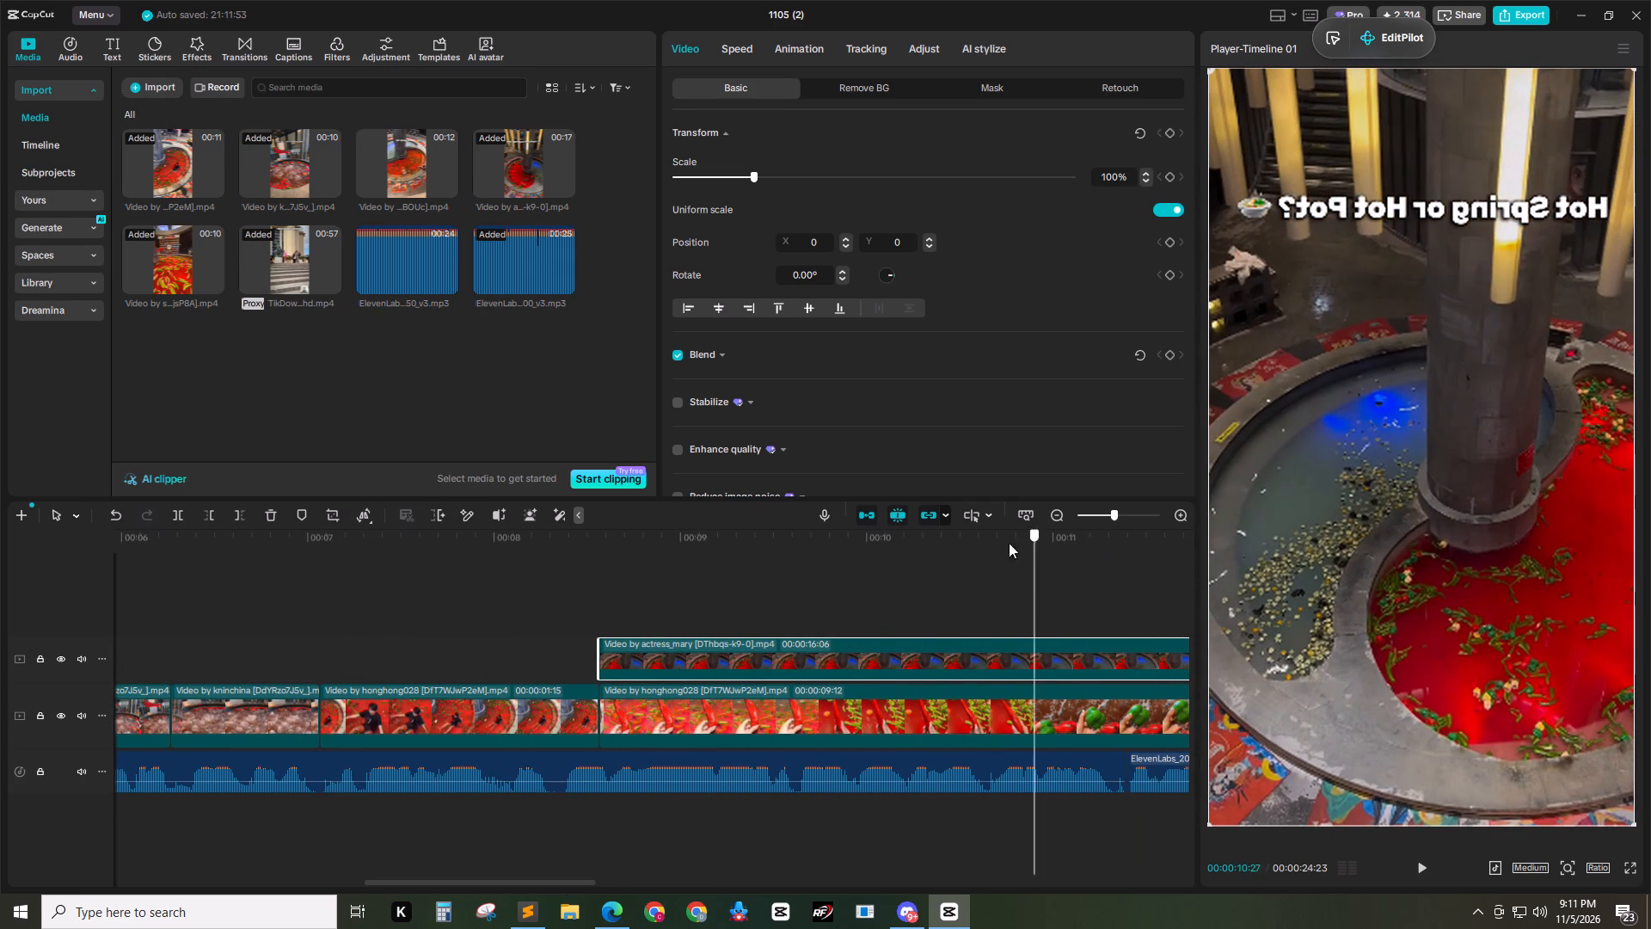
drag(1009, 543, 611, 568)
key(space)
key(space)
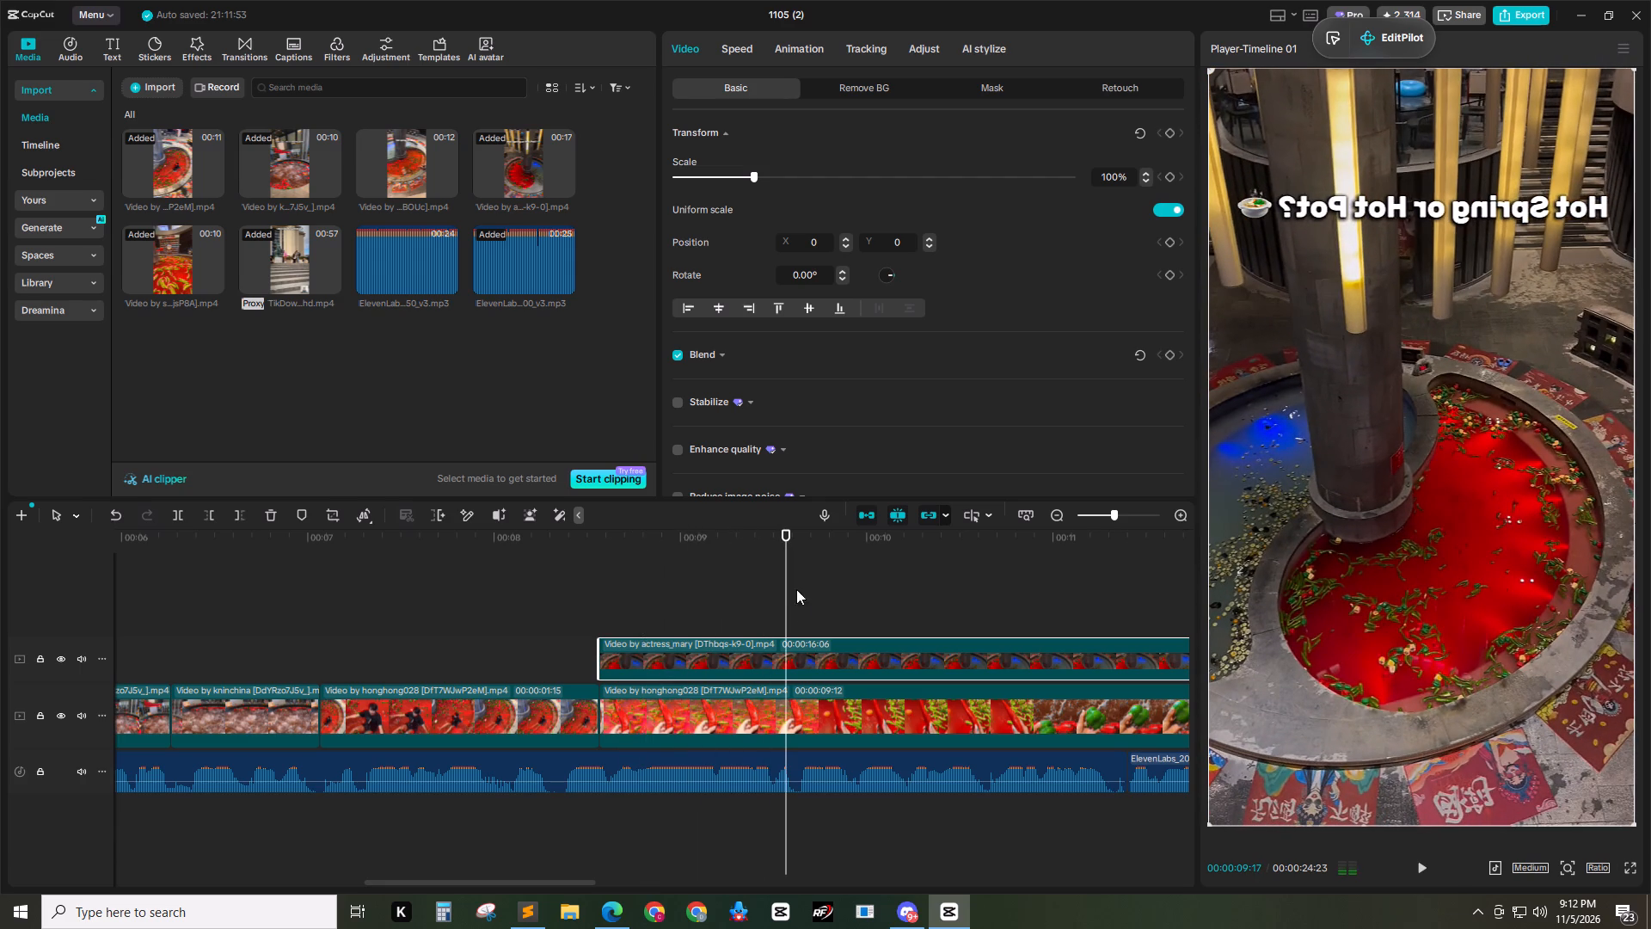
drag(776, 548, 764, 553)
key(space)
drag(798, 554, 772, 557)
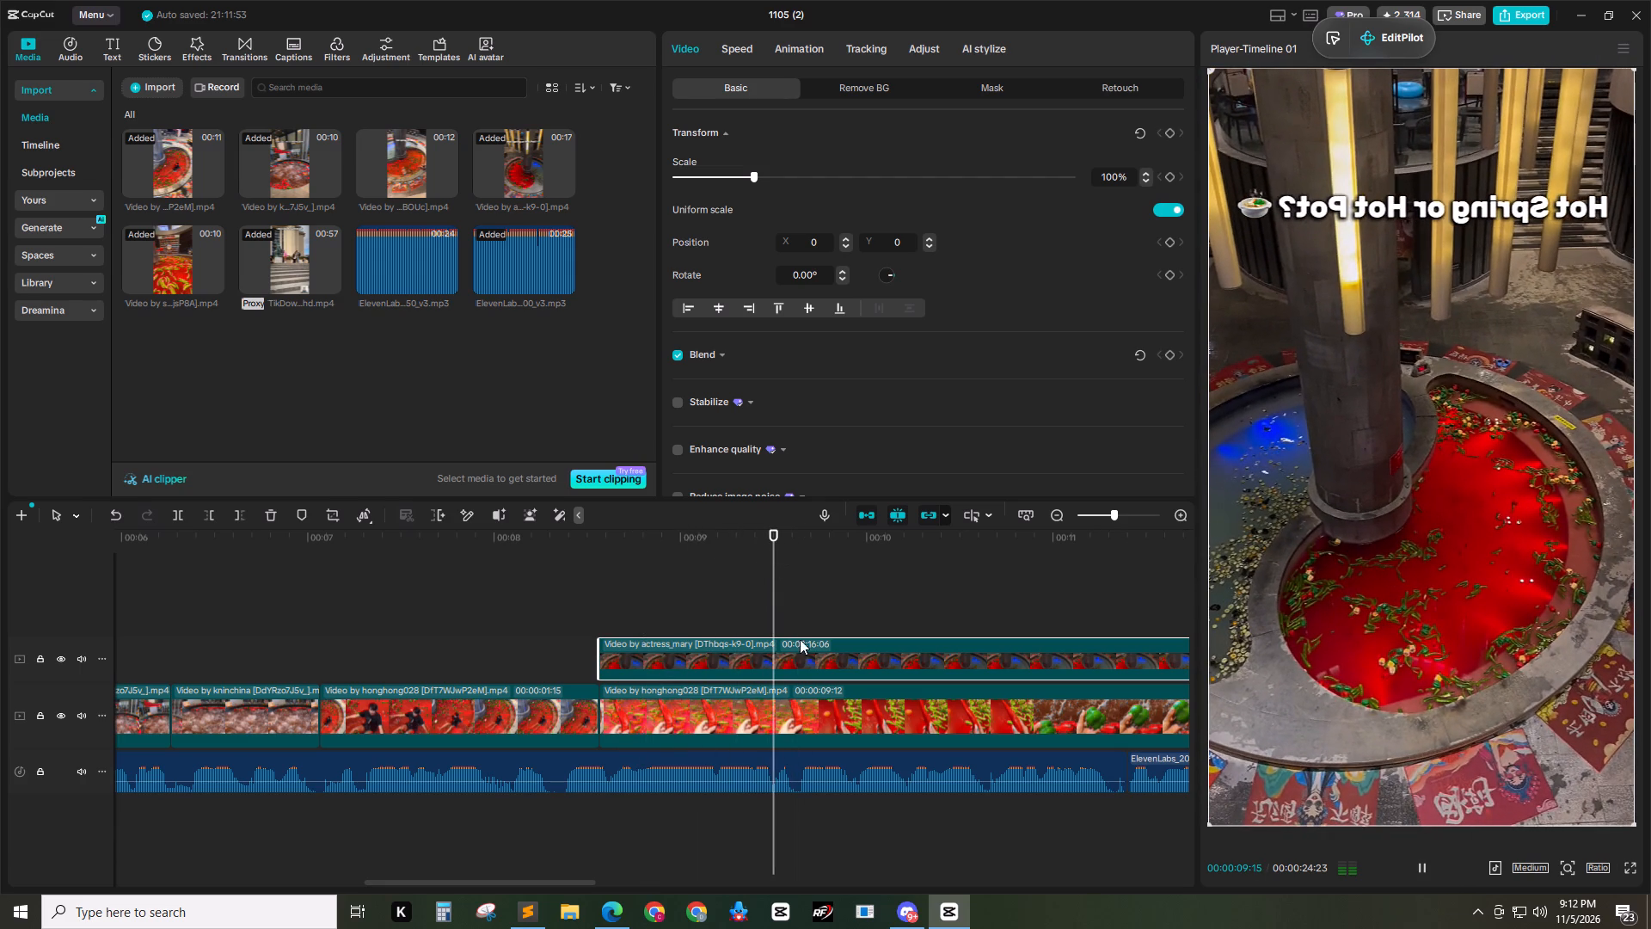
click(819, 667)
key(ctrl+b)
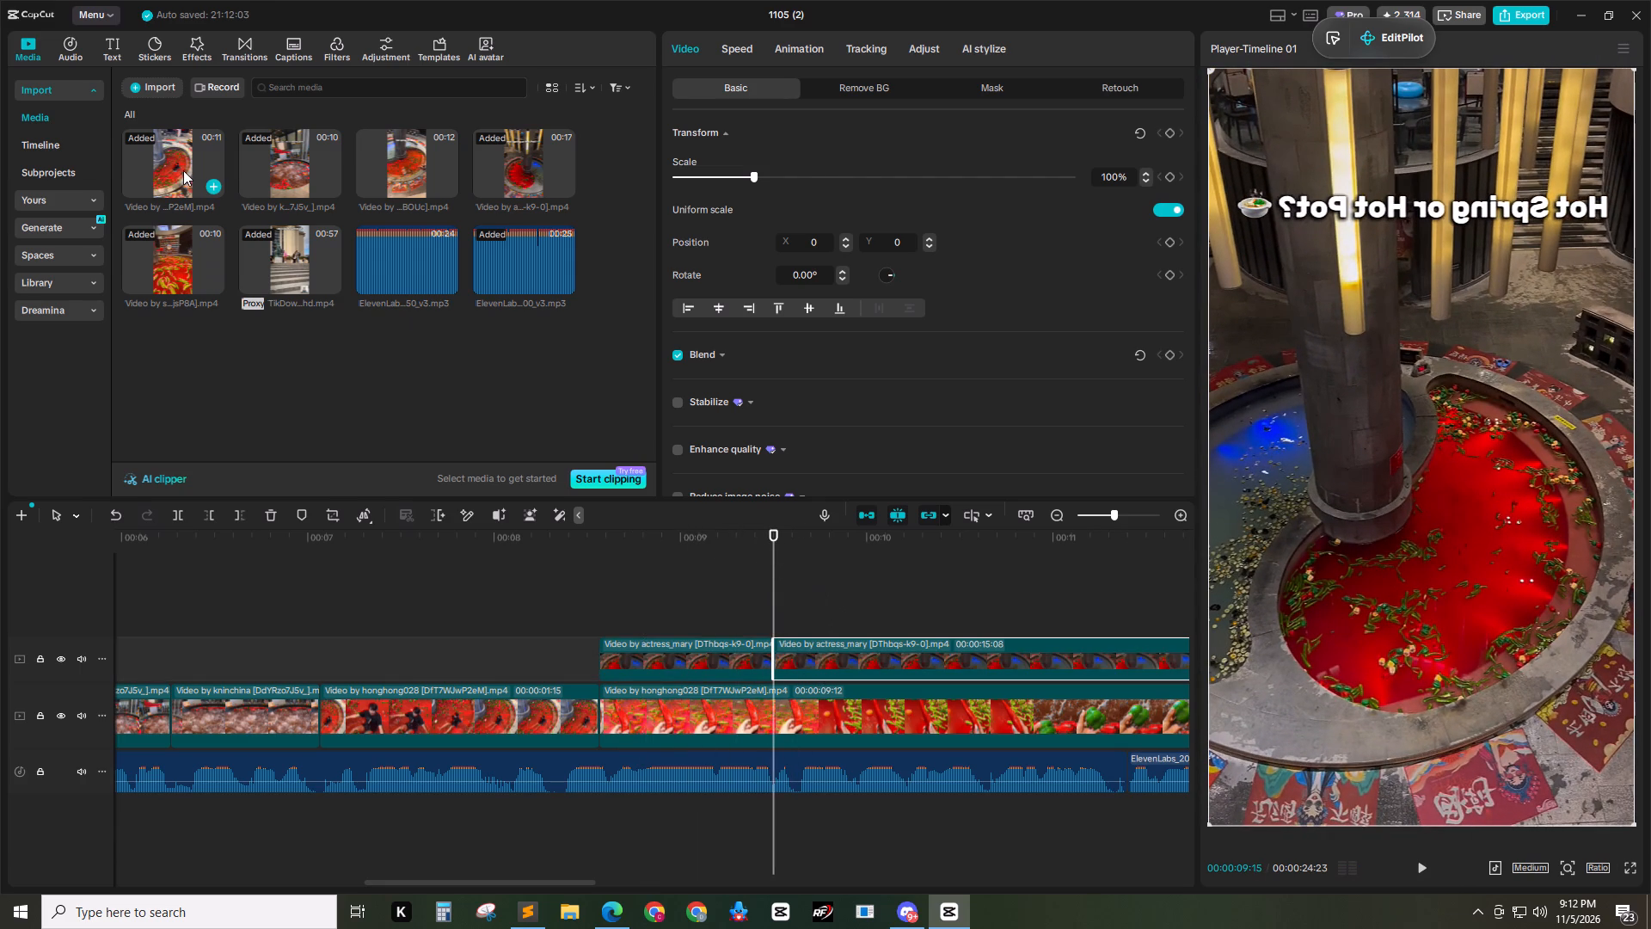
Look over the imported clips and add the 12-second meetpanda_tours clip to a new track above the others.
drag(183, 170, 169, 177)
drag(150, 248, 264, 295)
drag(272, 152, 435, 322)
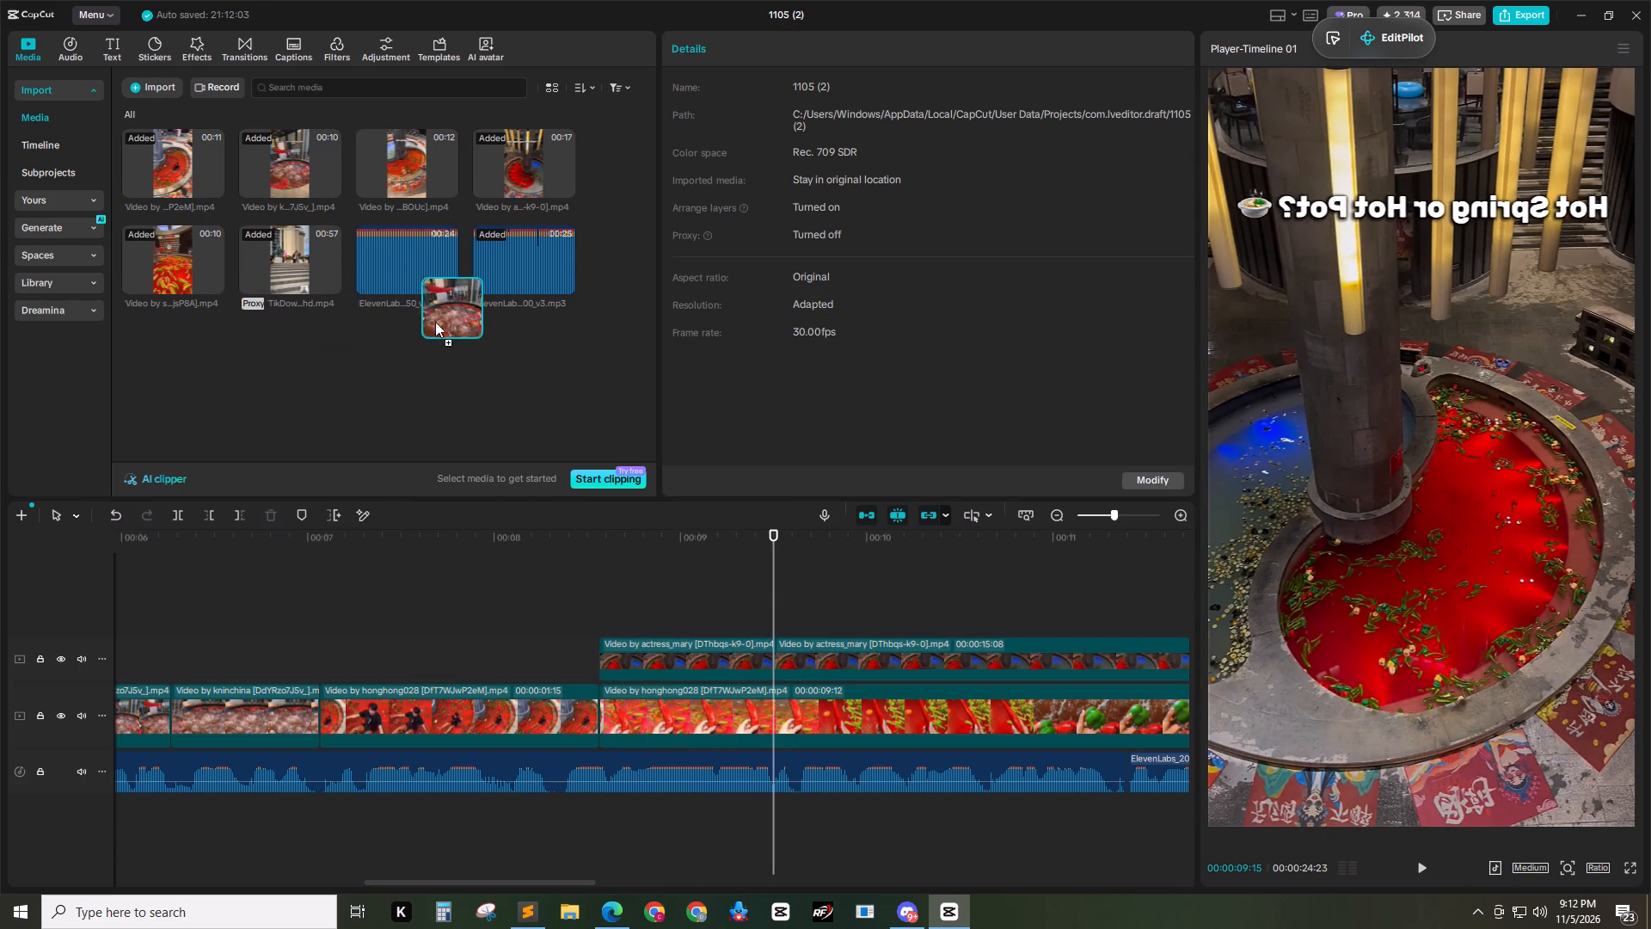
drag(435, 322, 307, 234)
drag(391, 180, 251, 593)
Trim the start of the meetpanda_tours clip to leave 9:19, and move it to begin at the actress_mary split at 9:15.
drag(745, 547, 721, 549)
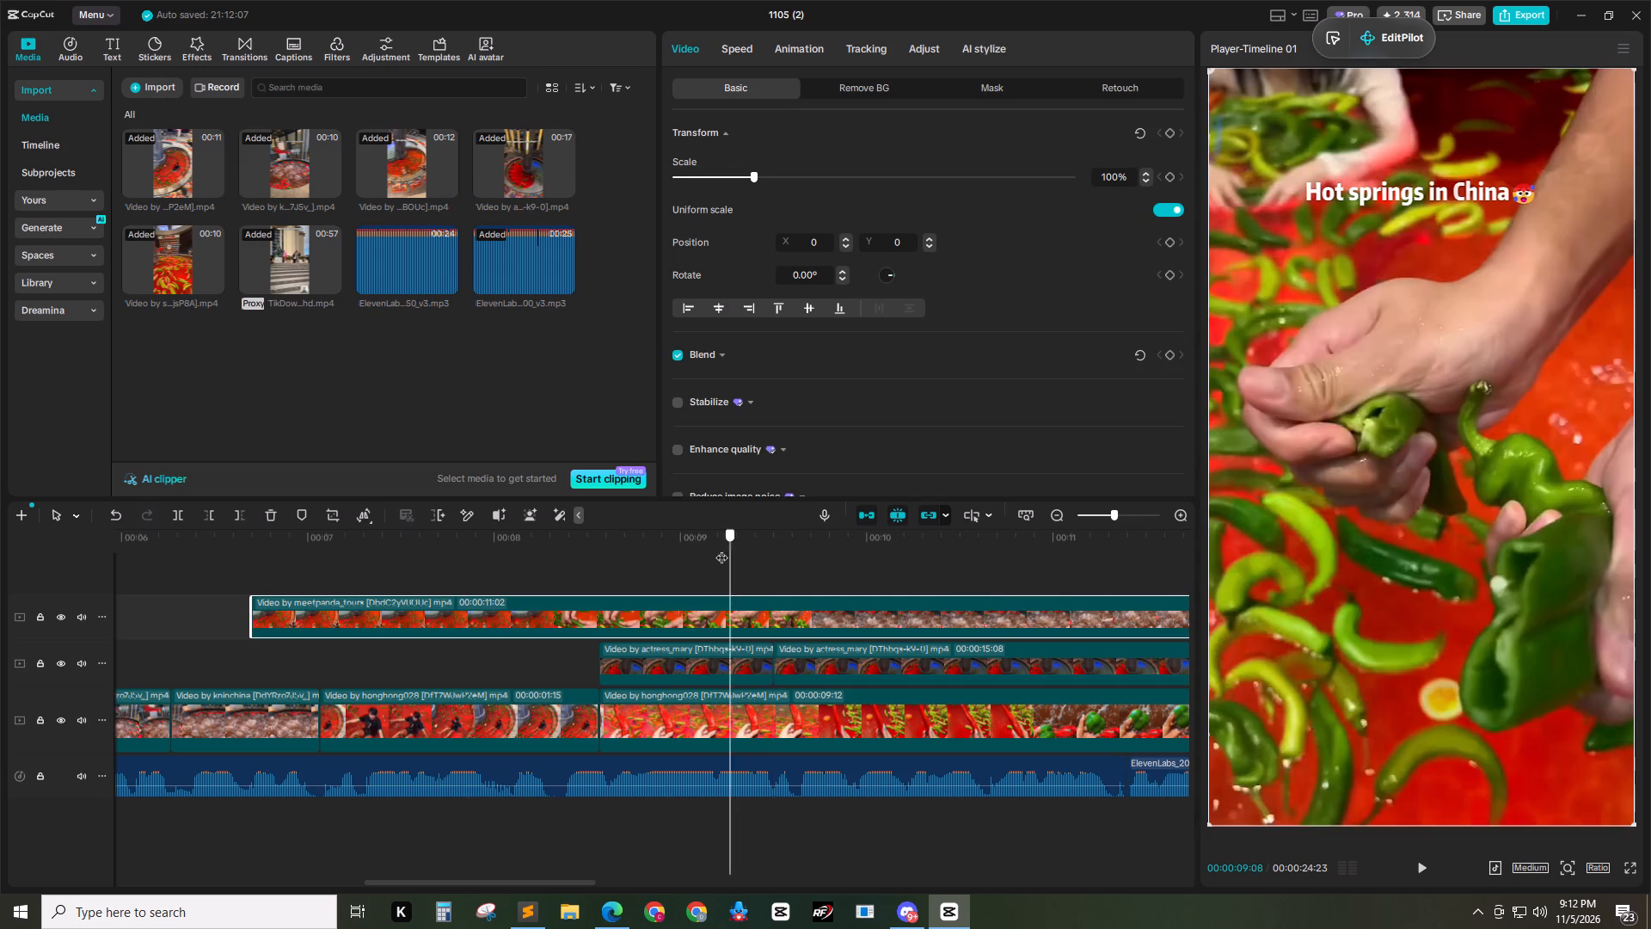
drag(721, 549, 521, 557)
click(605, 621)
key(q)
drag(593, 618, 846, 628)
Trim the meetpanda_tours clip's start up to the boiling pool shot, leaving 8:02, and move it back to begin at 9:15.
click(773, 558)
drag(759, 541, 690, 549)
key(space)
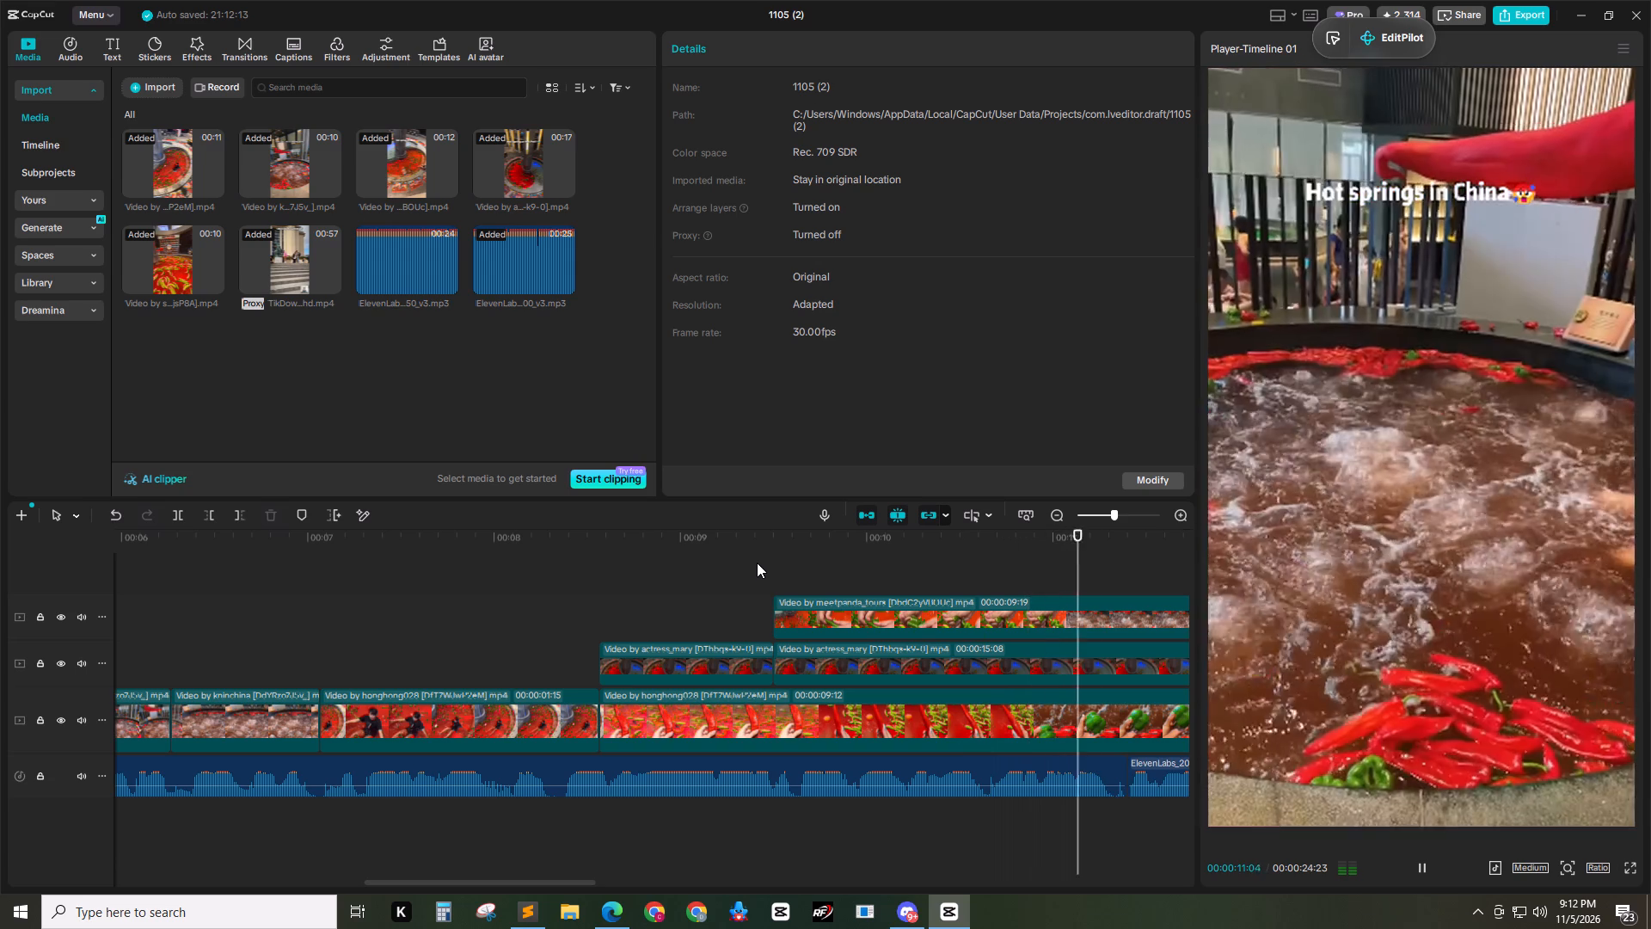
key(space)
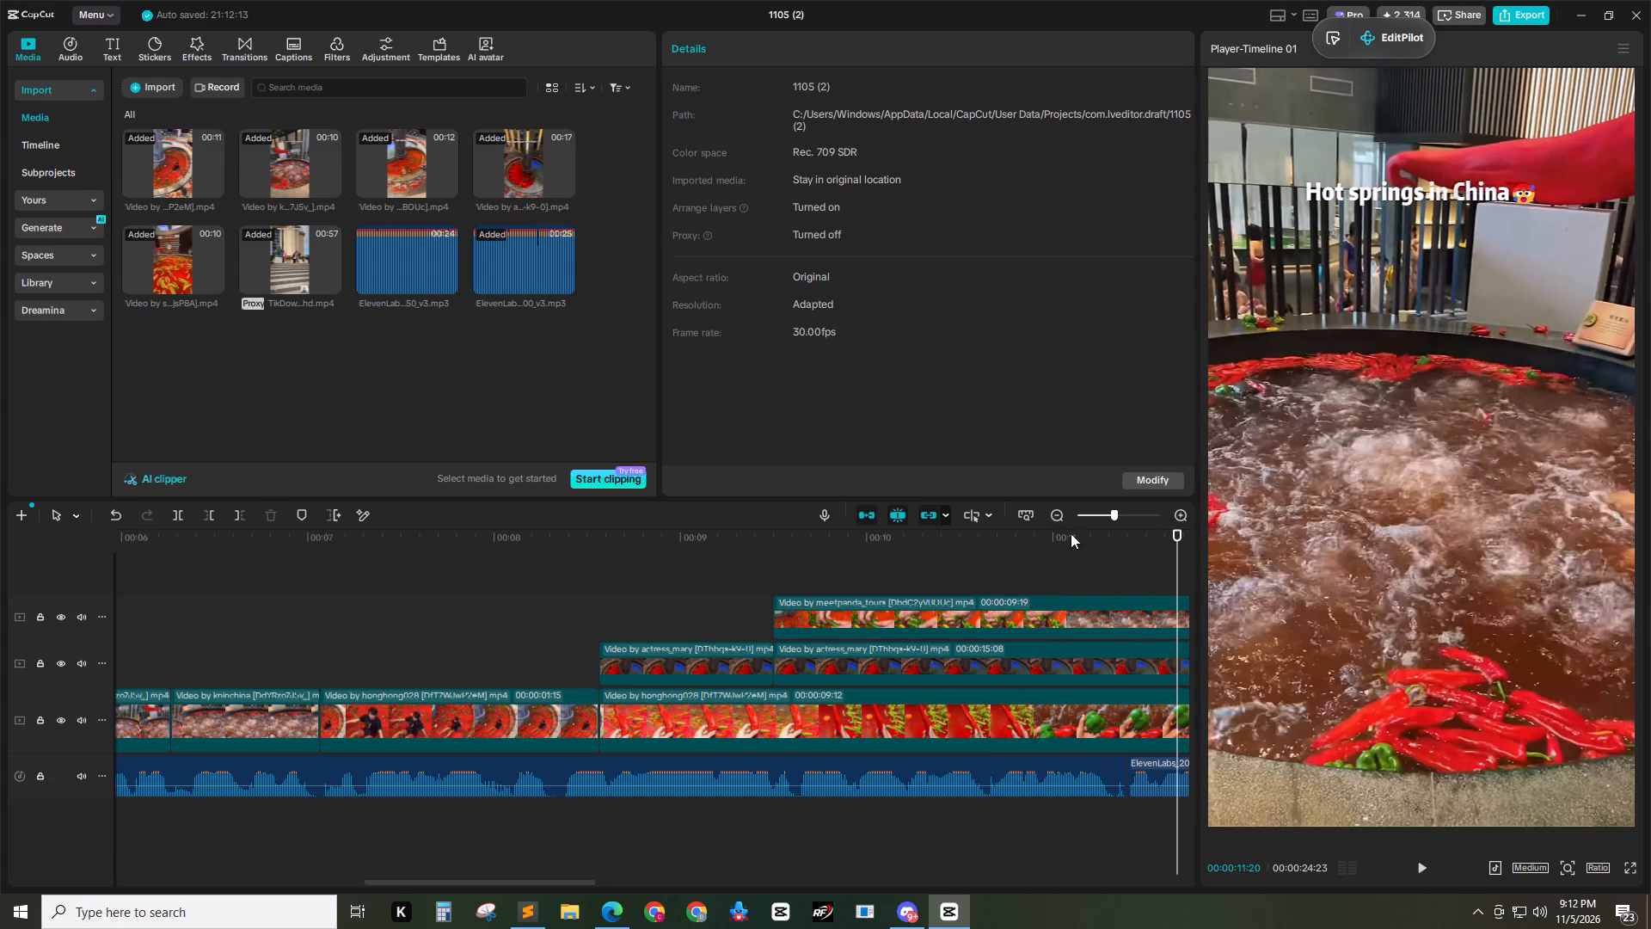
drag(1062, 548, 853, 564)
drag(850, 549, 978, 557)
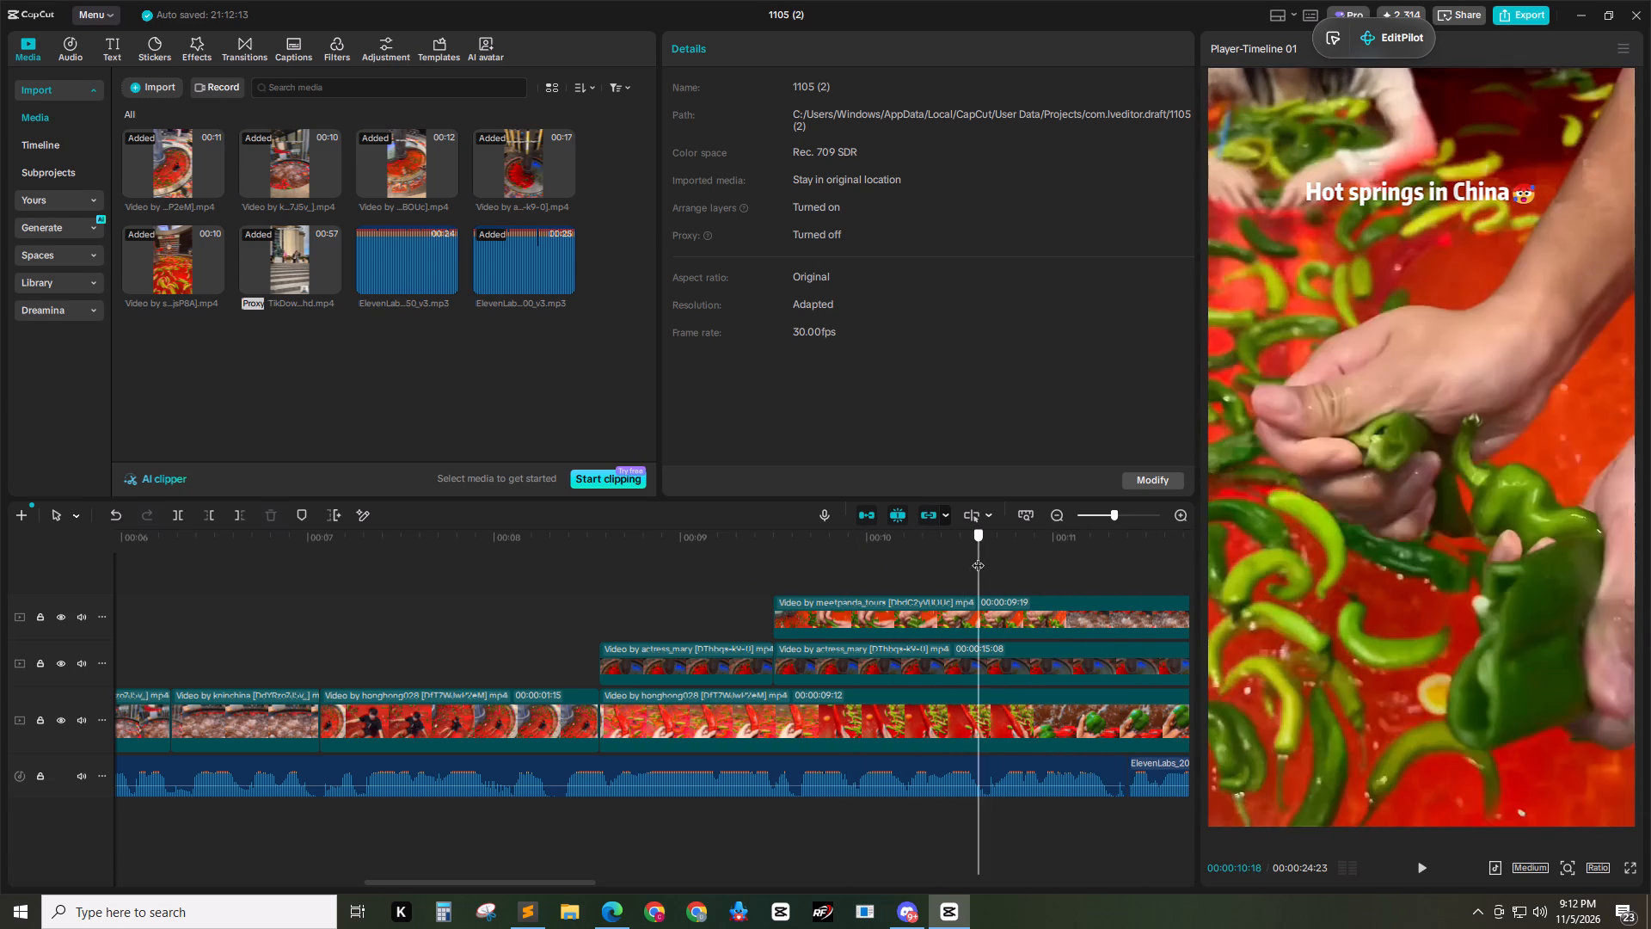
drag(978, 557, 1047, 560)
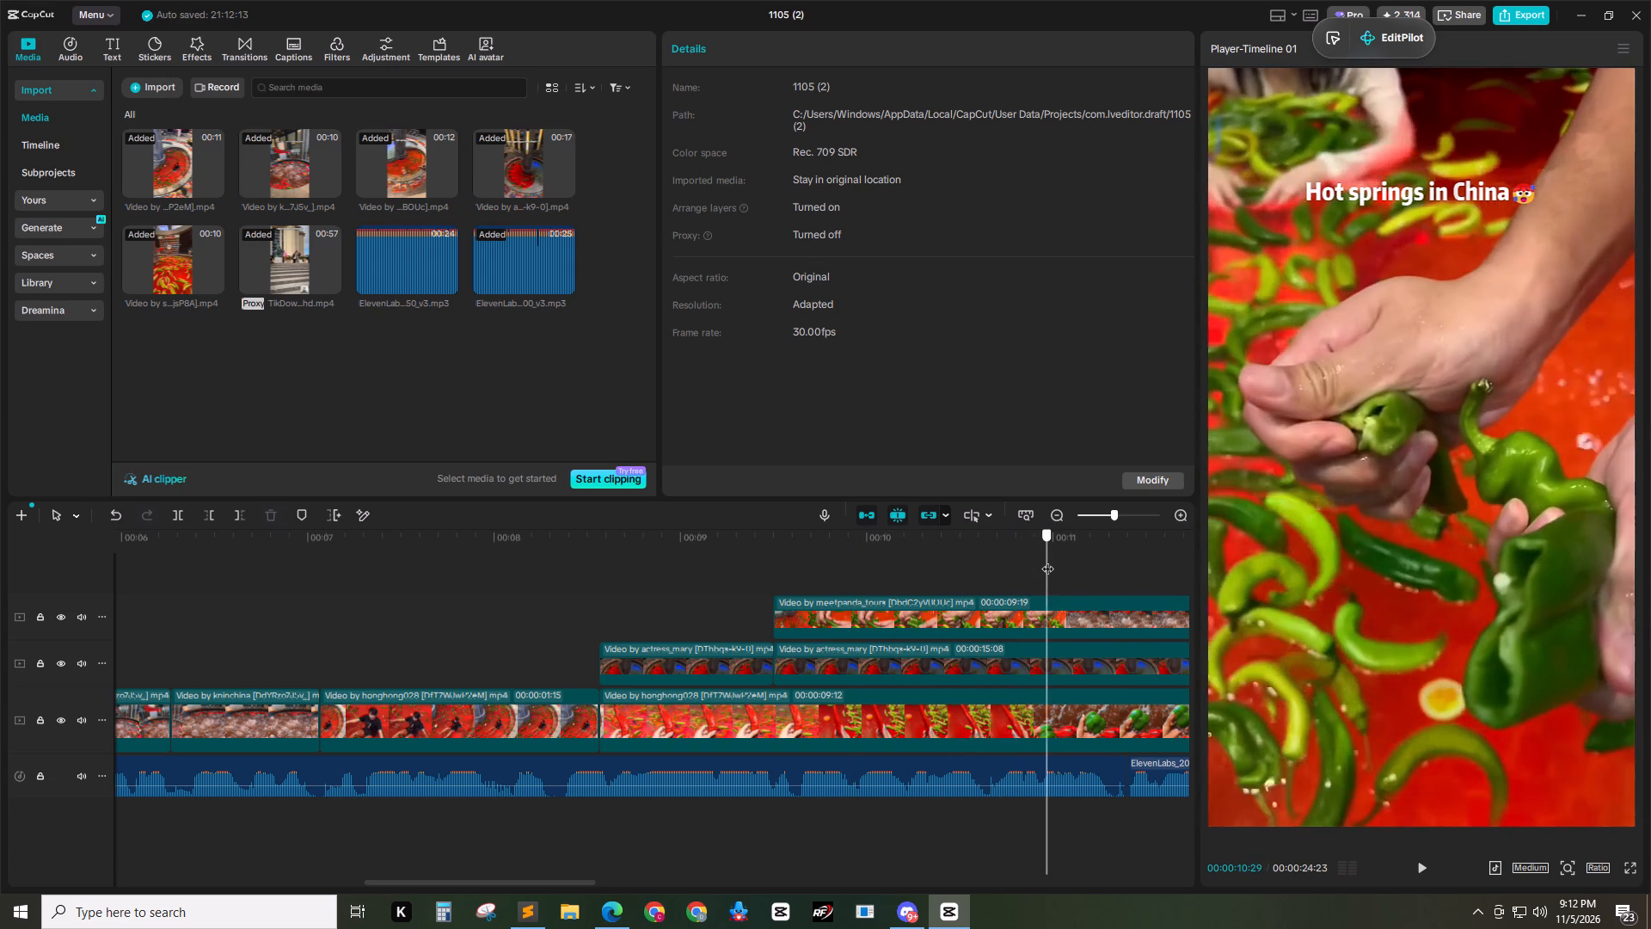
drag(1047, 560, 1084, 563)
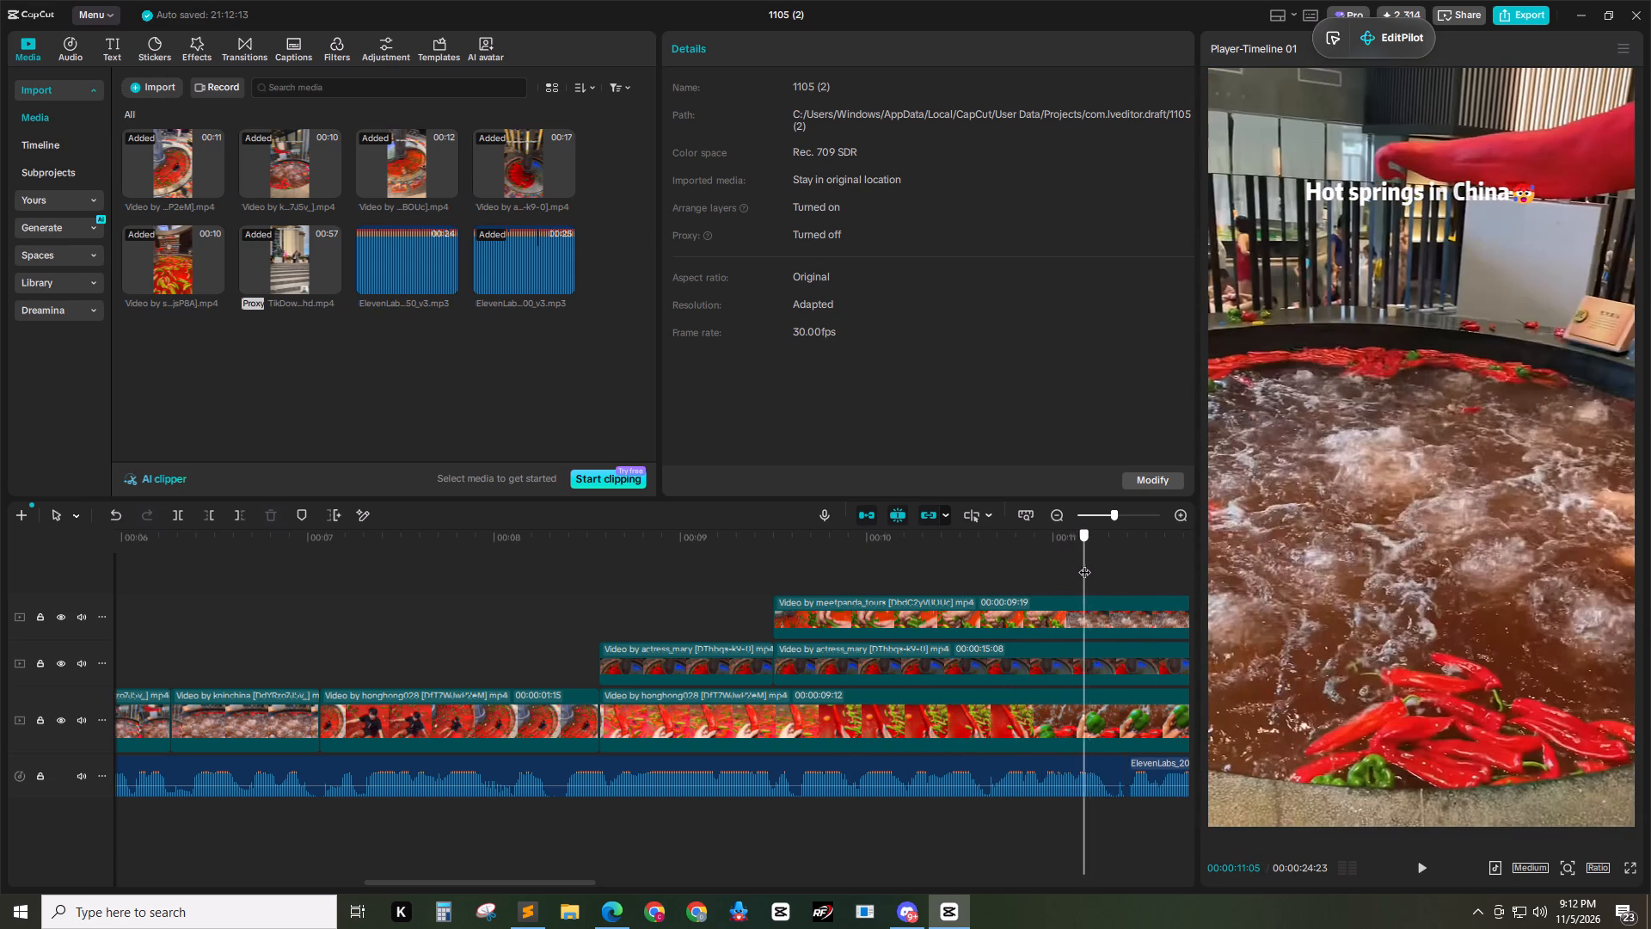
drag(1084, 563, 1036, 567)
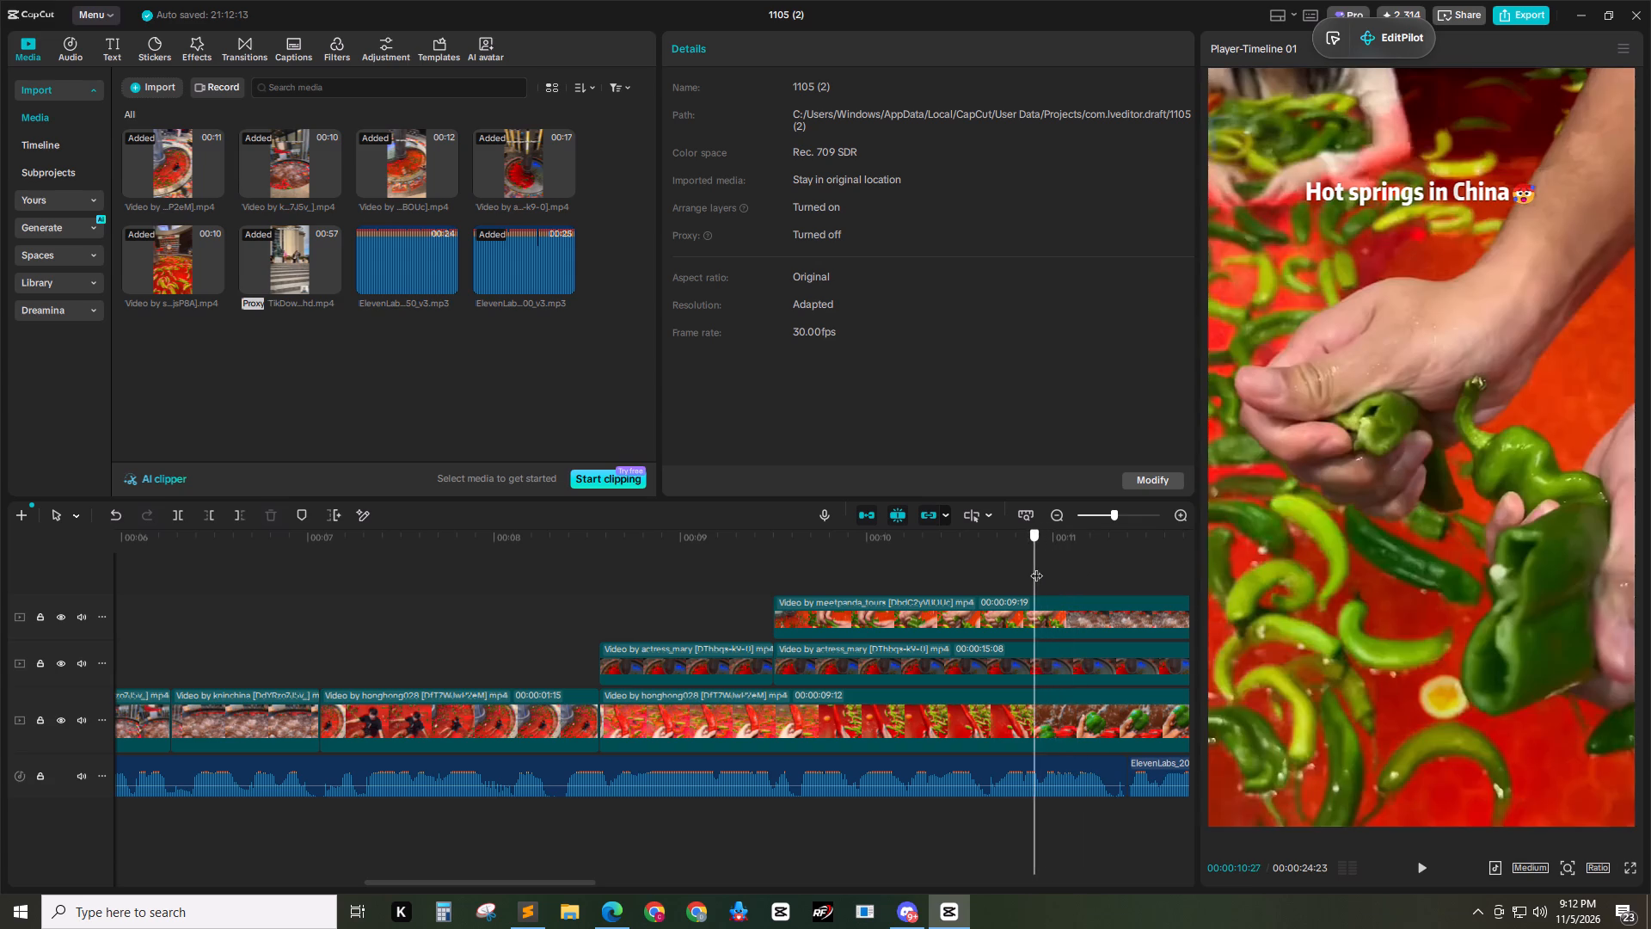
drag(1036, 567, 1064, 569)
click(1089, 620)
key(q)
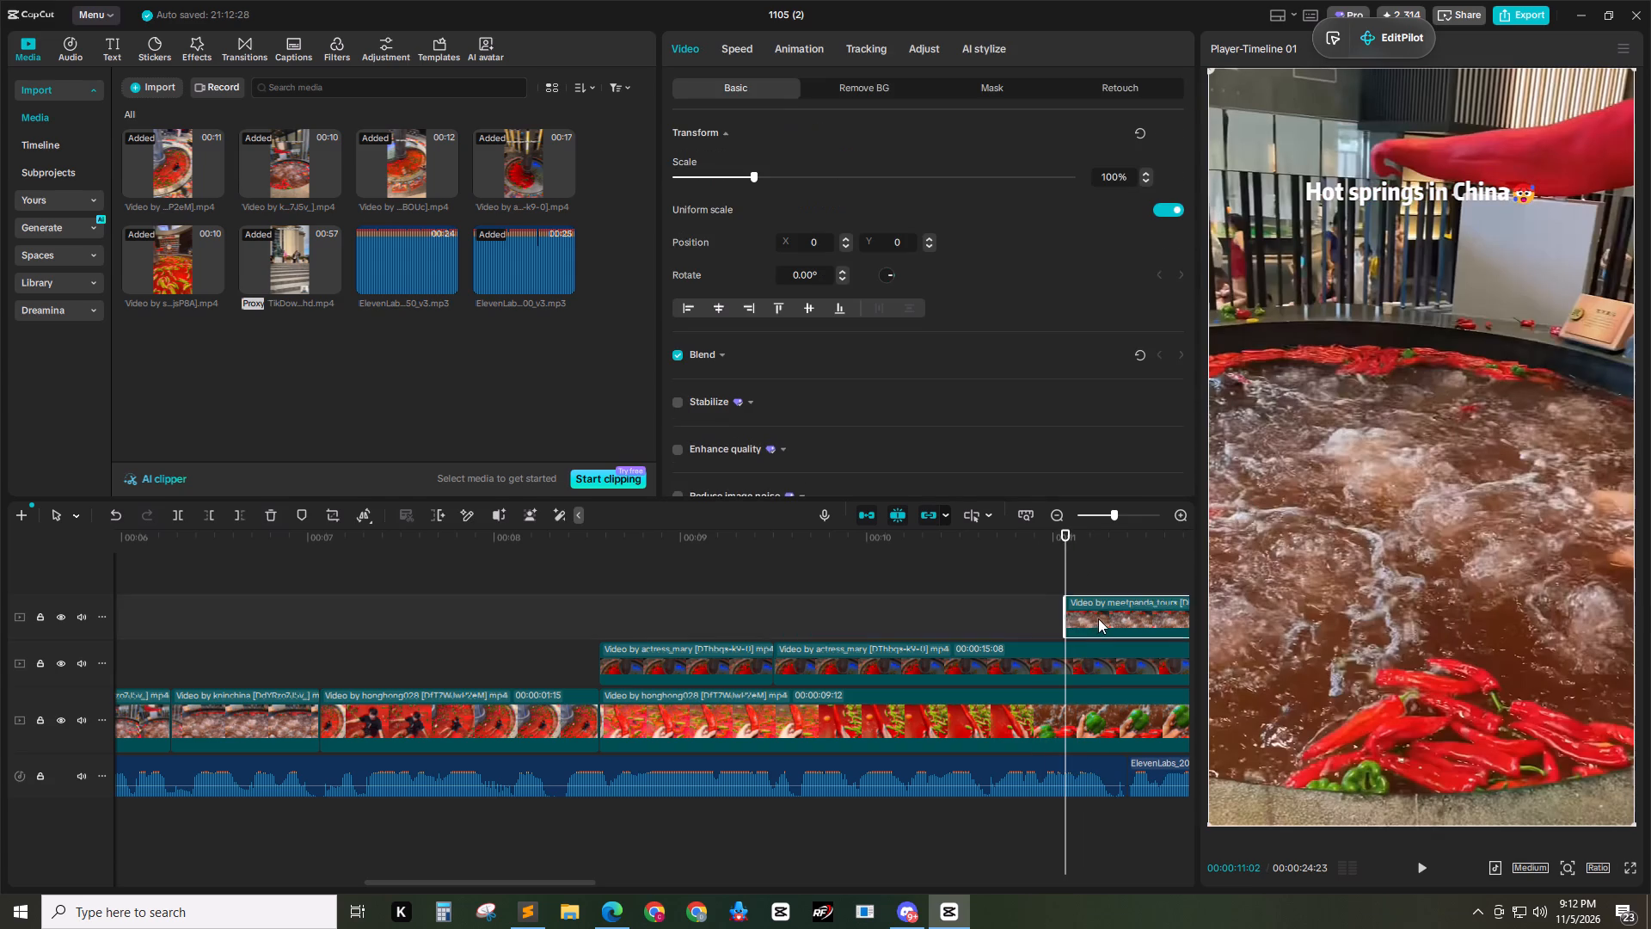
drag(1100, 618, 809, 630)
Play the meetpanda_tours clip against the voiceover and split it at 11:12, where the next voiceover segment begins.
click(805, 563)
drag(803, 536, 703, 539)
key(space)
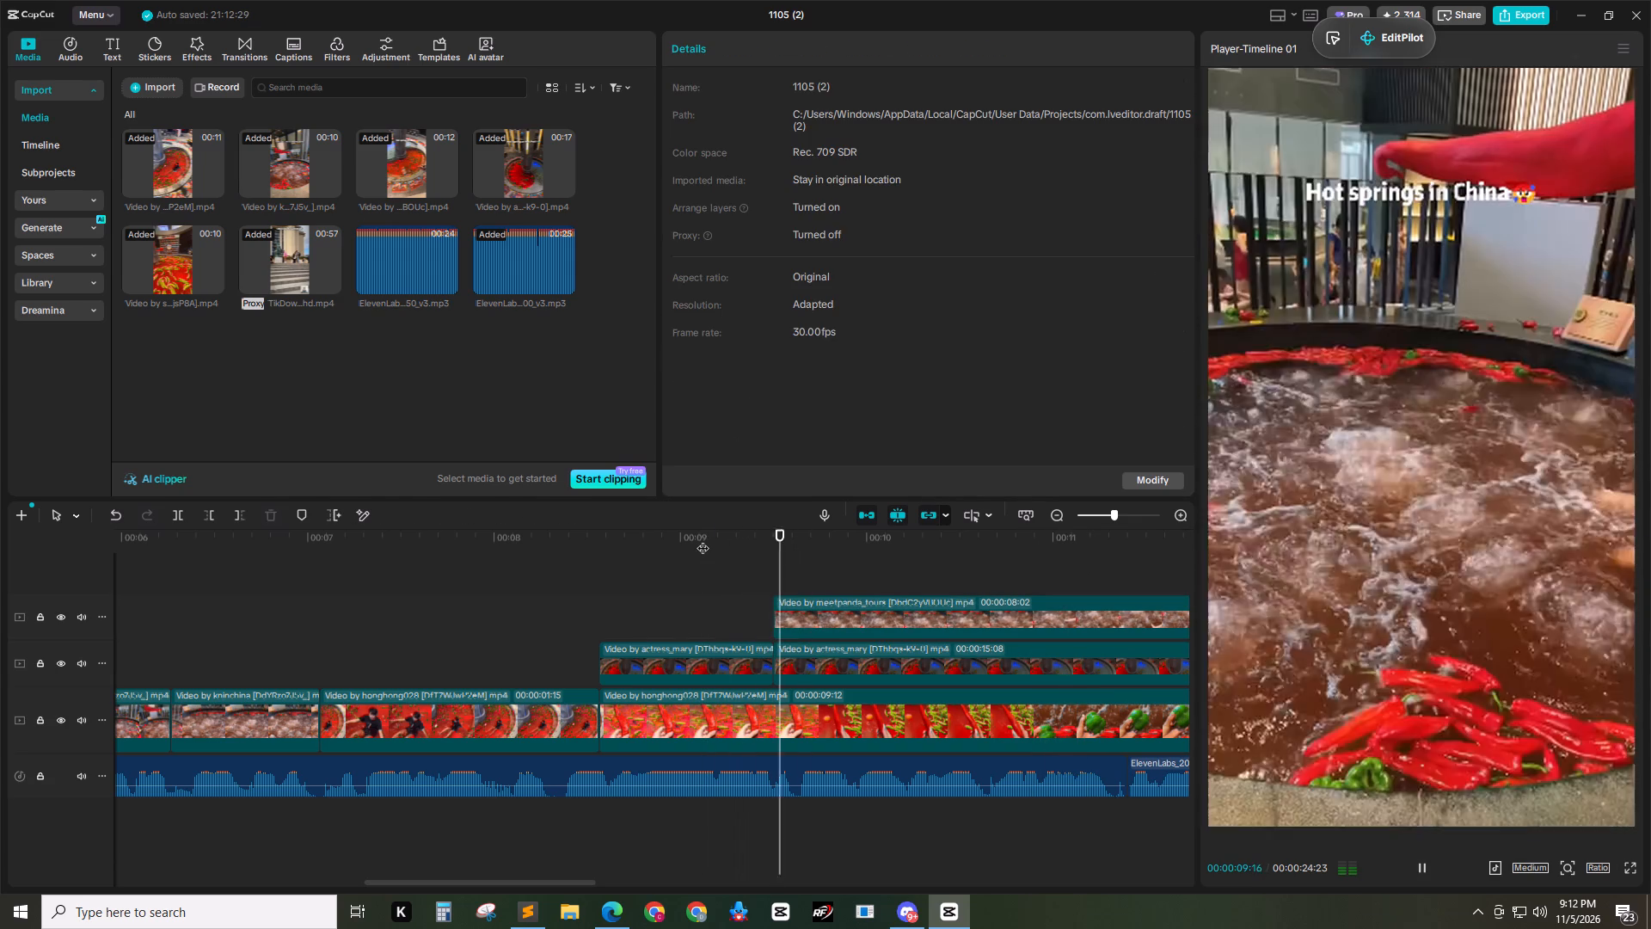
key(space)
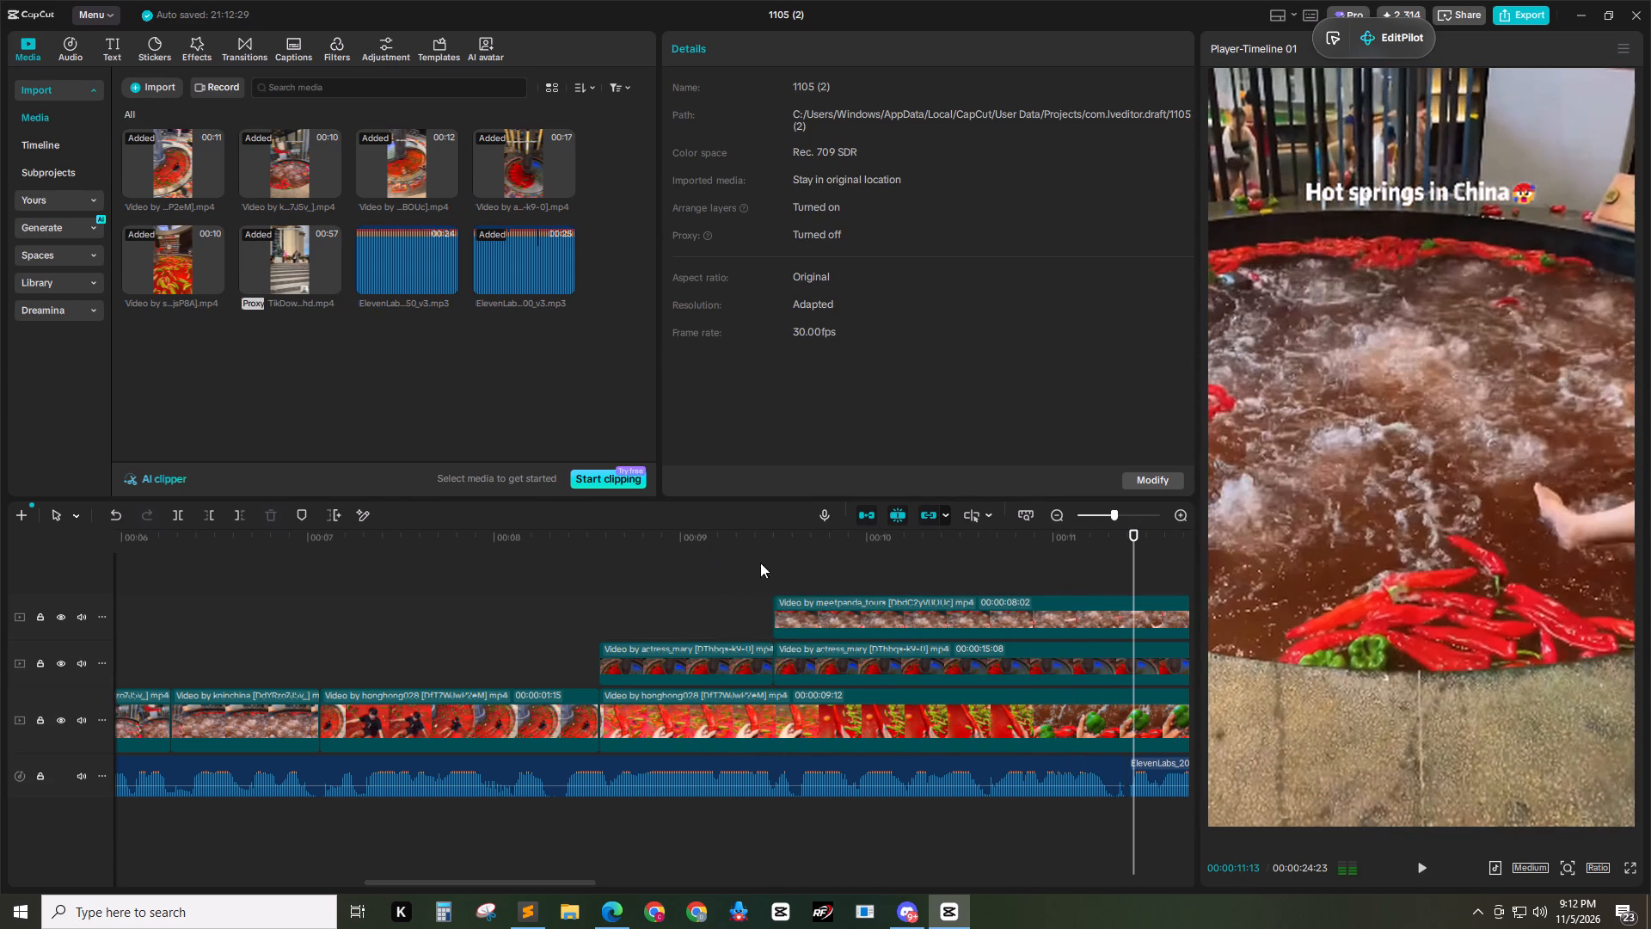
click(537, 884)
key(space)
key(space)
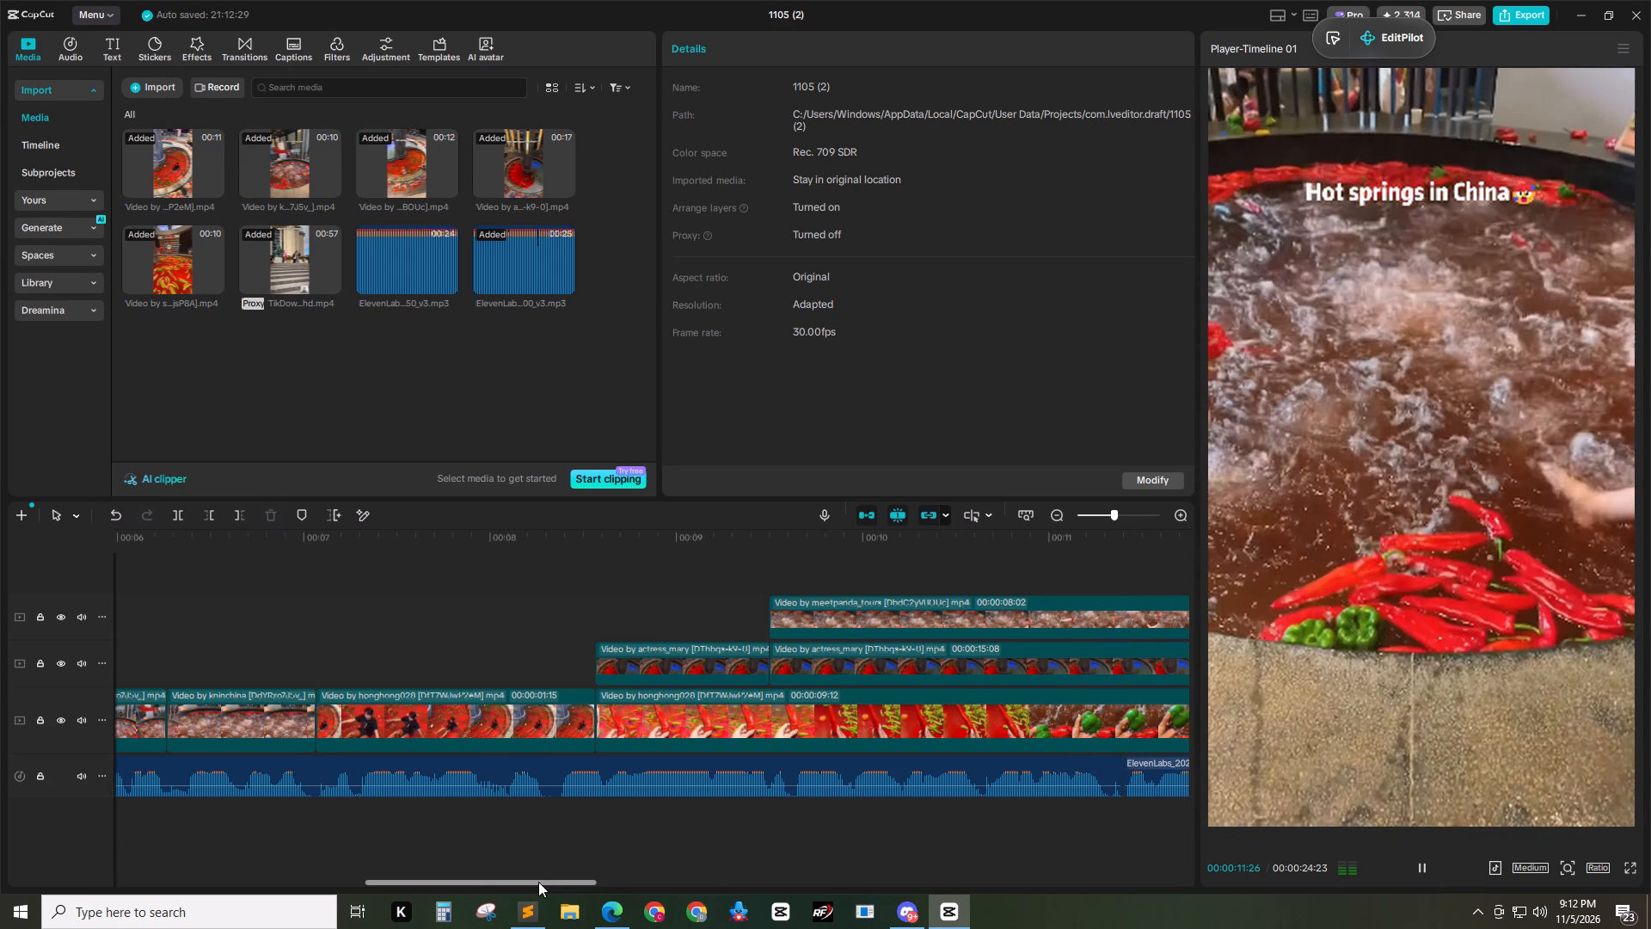
drag(538, 882, 555, 877)
drag(562, 559, 518, 552)
drag(527, 545, 491, 544)
click(568, 623)
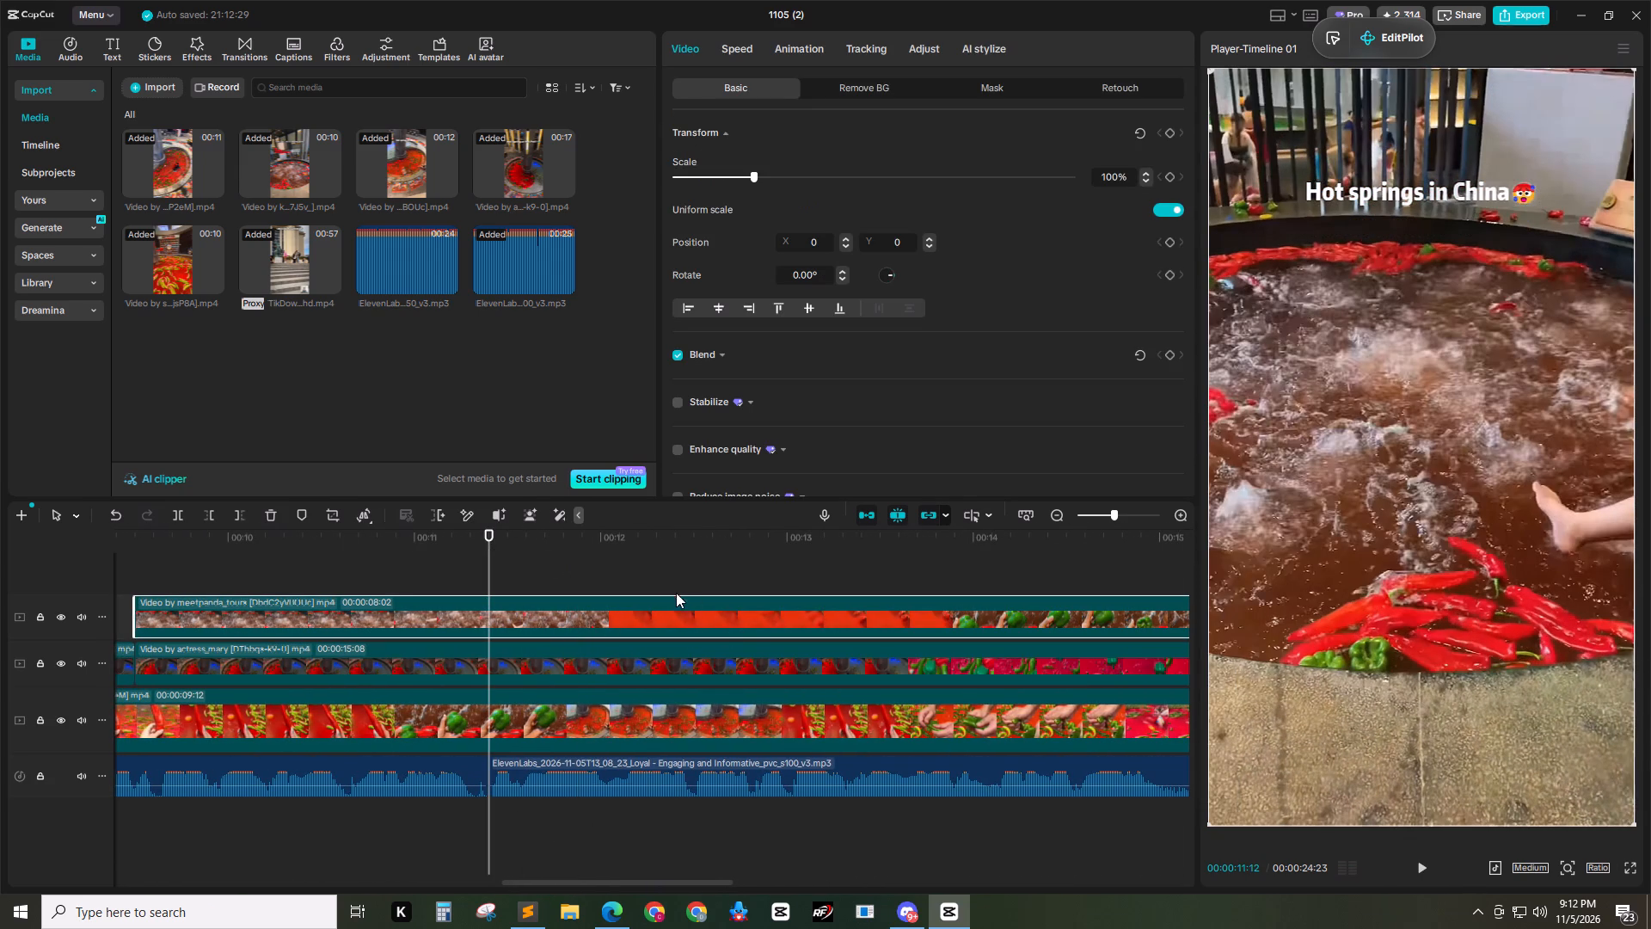
key(ctrl+b)
Trim the second meetpanda_tours piece's start to the green pepper shot, leaving 3:20, and move it against the first piece at 11:12.
drag(728, 532, 654, 549)
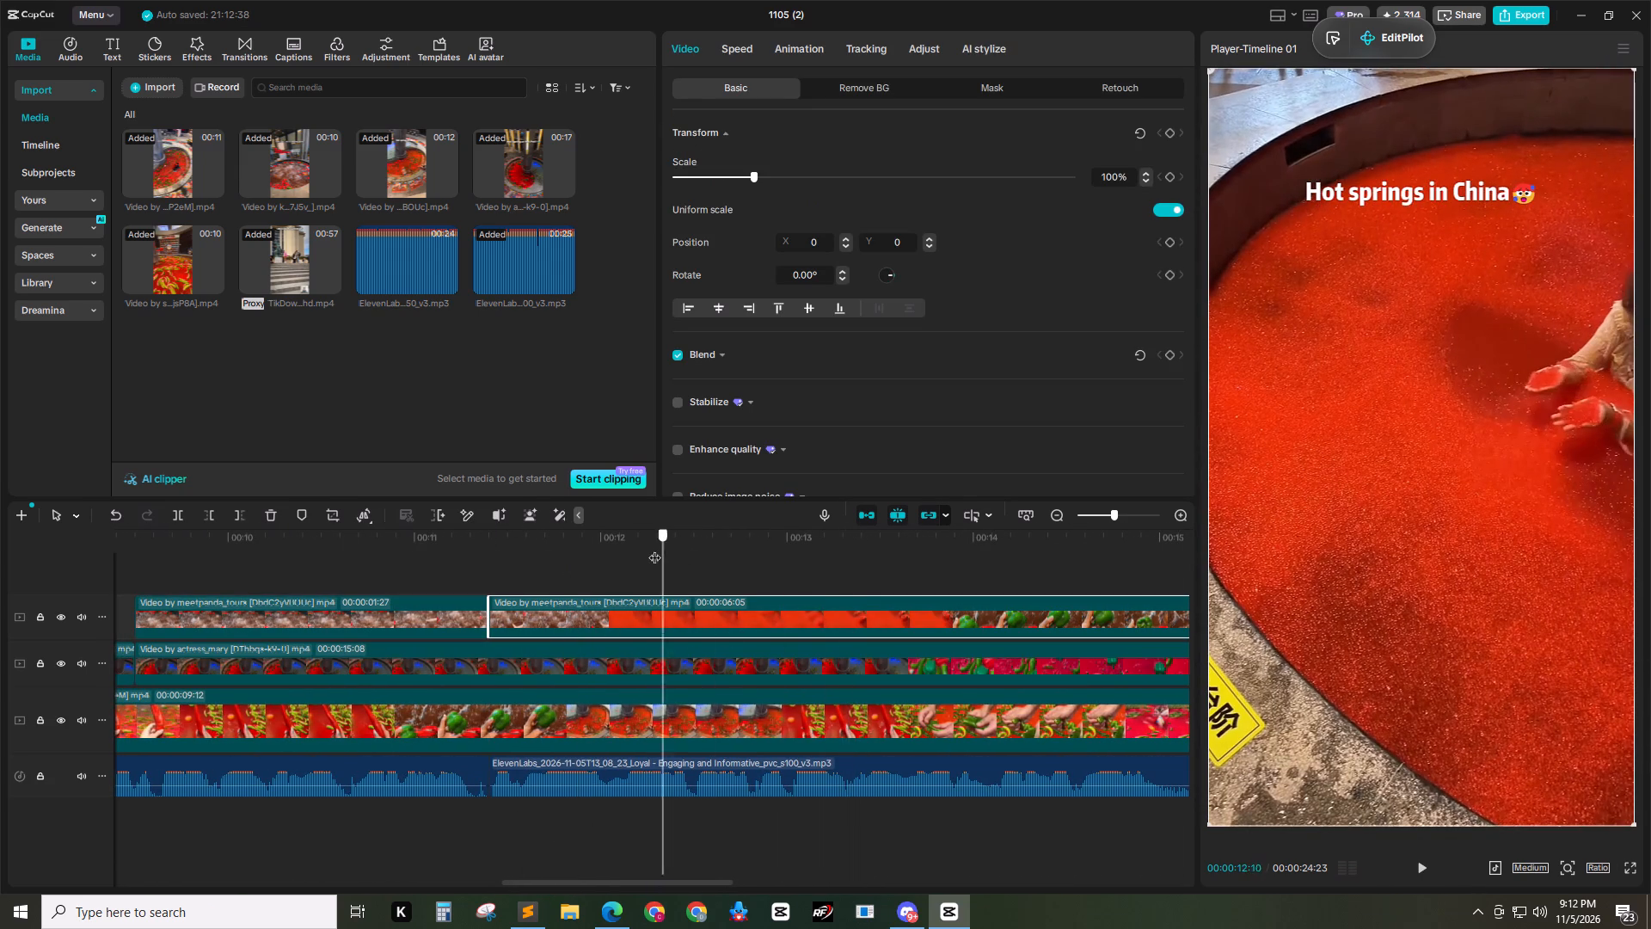
drag(654, 549, 927, 581)
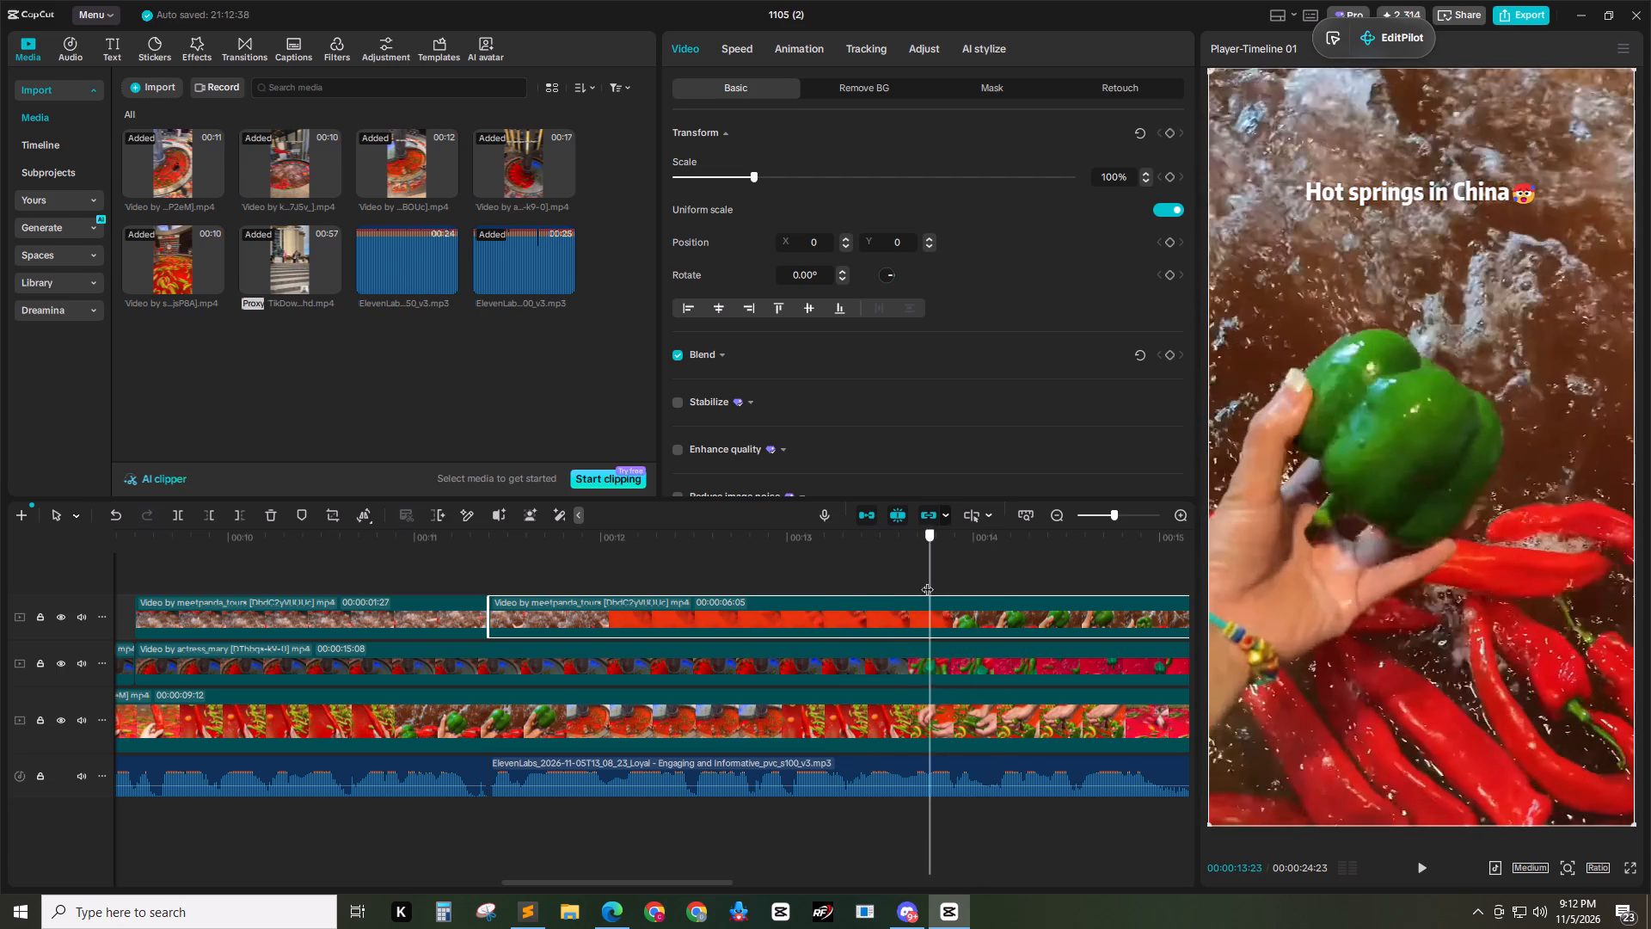
drag(927, 581, 909, 580)
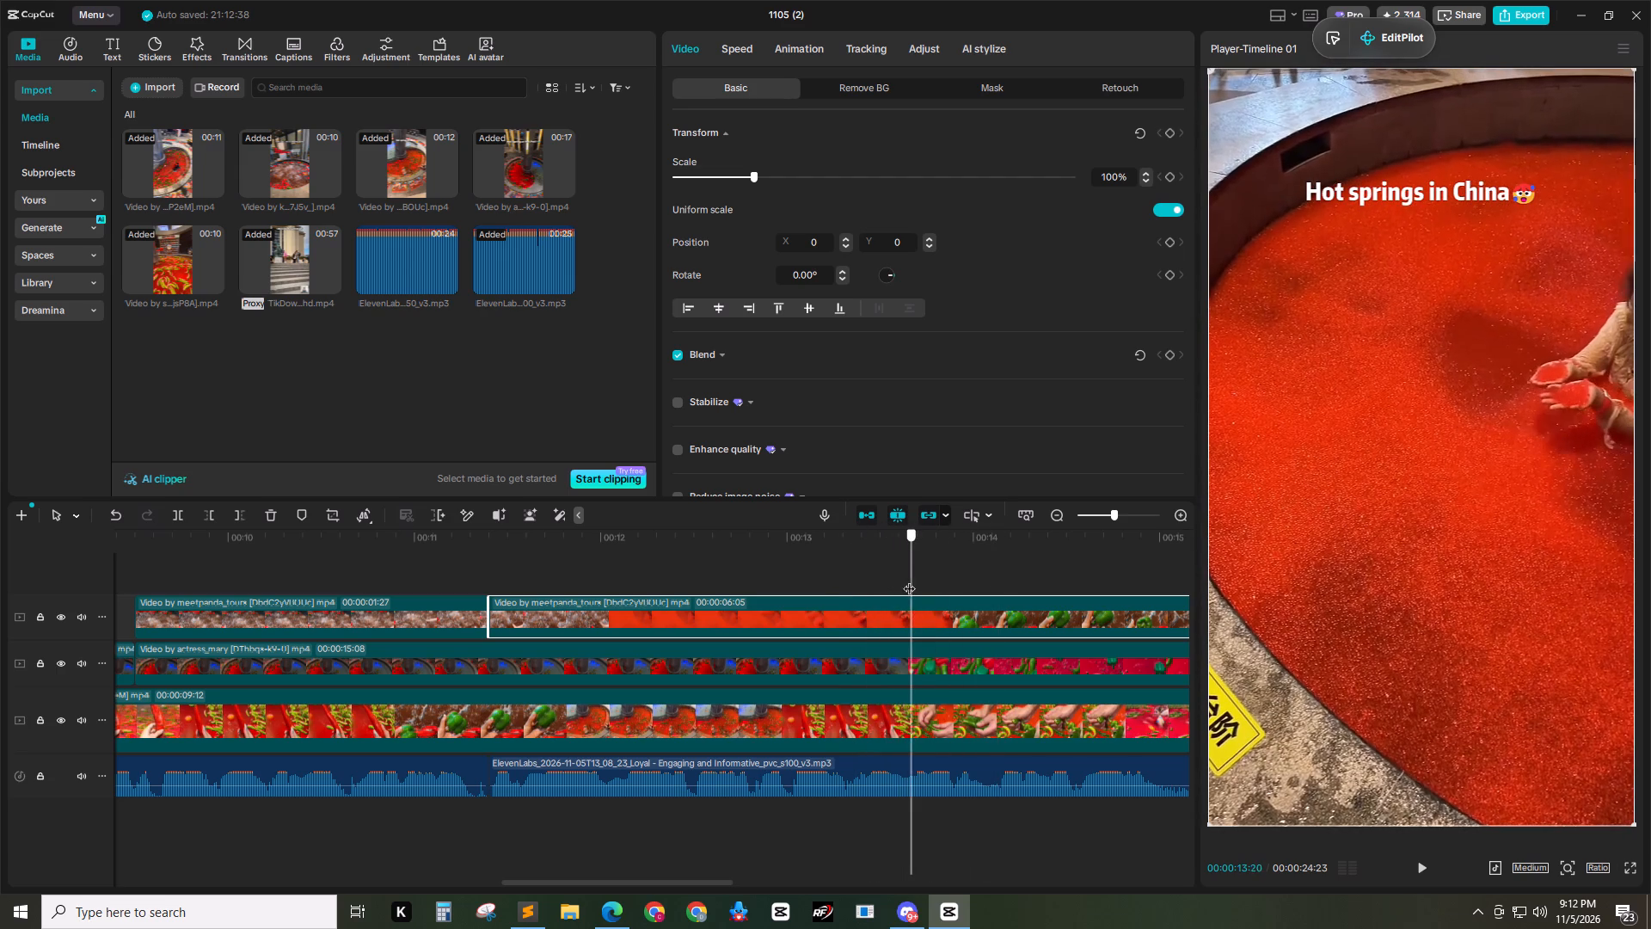
drag(909, 580, 957, 579)
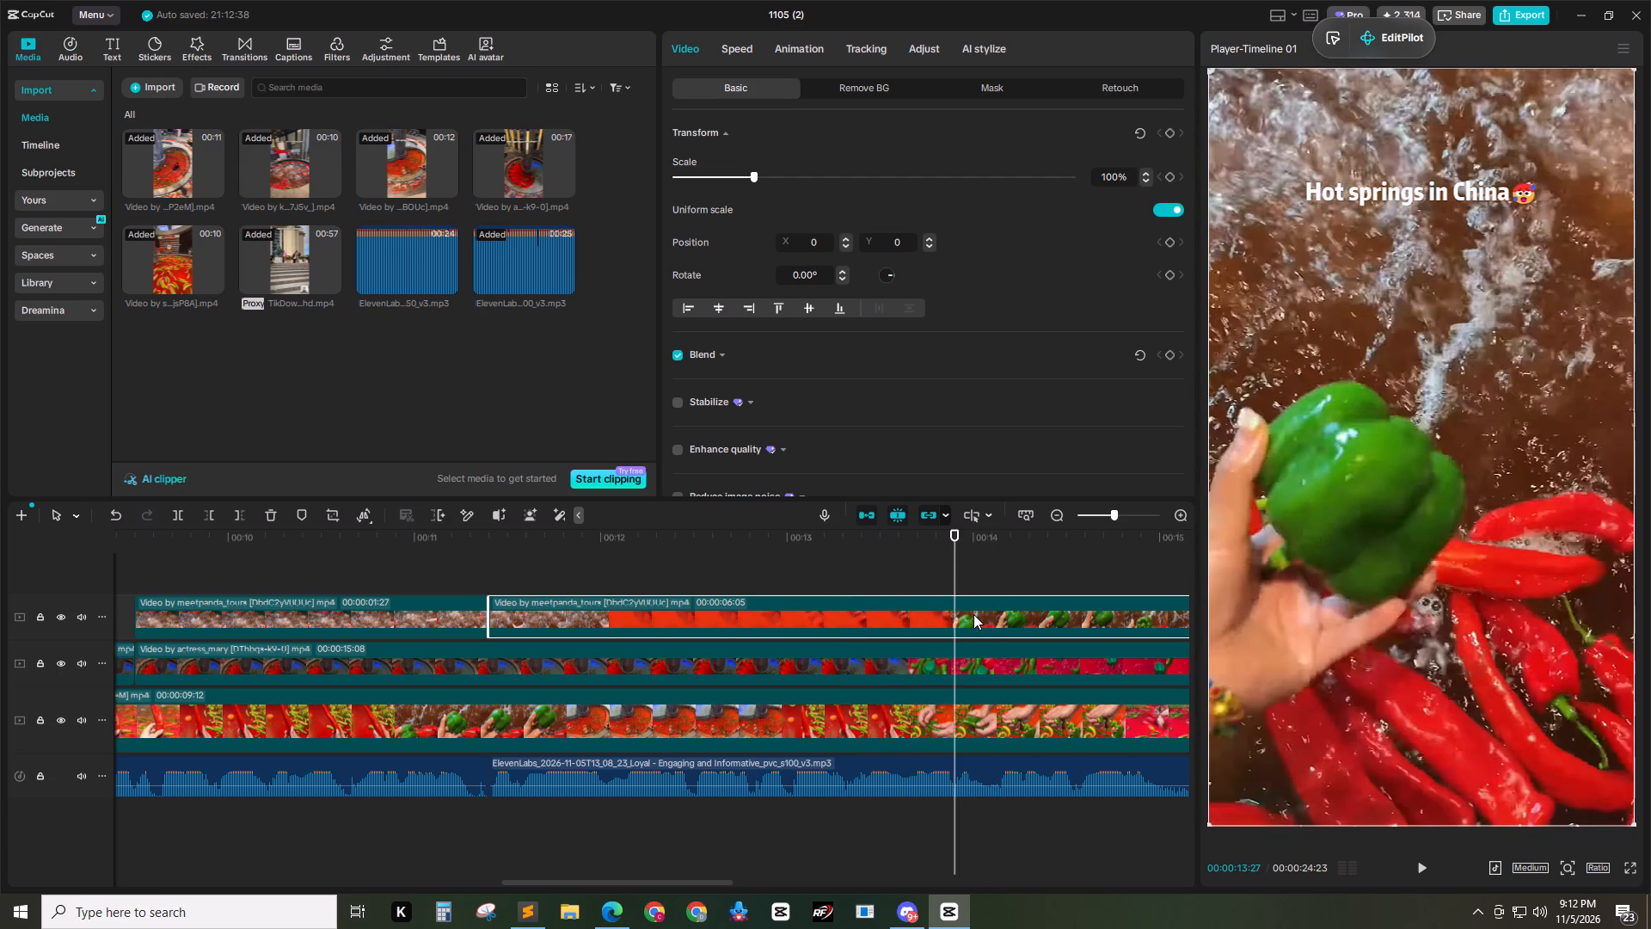
click(974, 616)
key(q)
drag(993, 618, 530, 626)
Play the second meetpanda_tours piece against the voiceover and check the narration in the VID 32 script in Sublime Text.
click(501, 569)
drag(495, 527, 427, 528)
key(space)
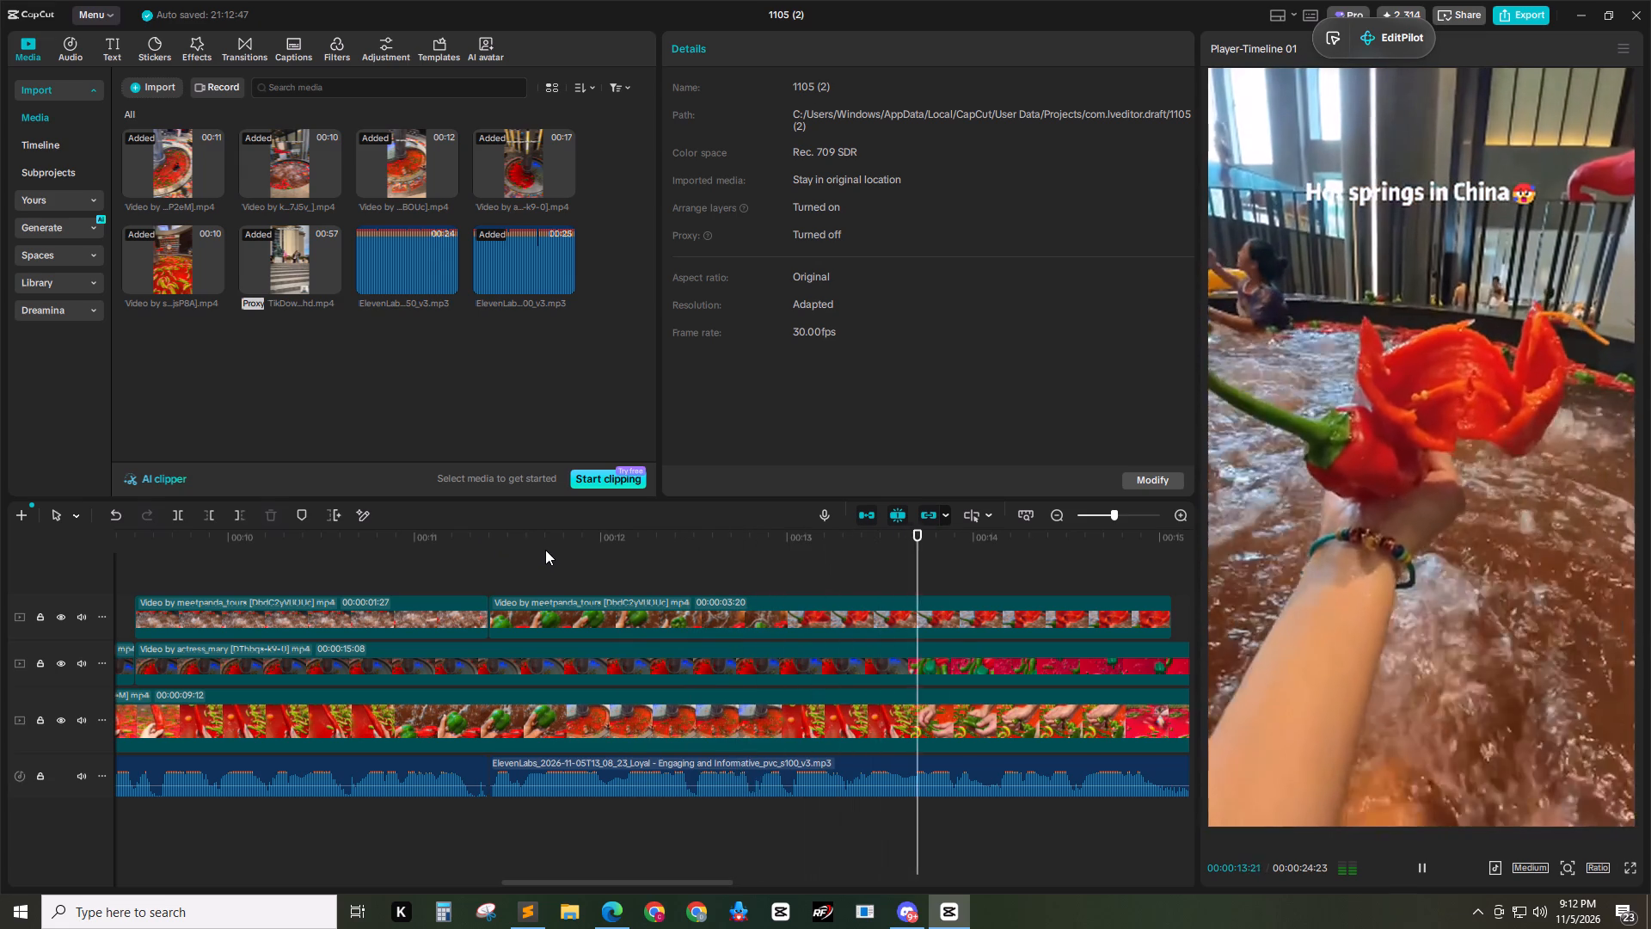
key(space)
click(672, 552)
drag(709, 531, 588, 541)
click(531, 912)
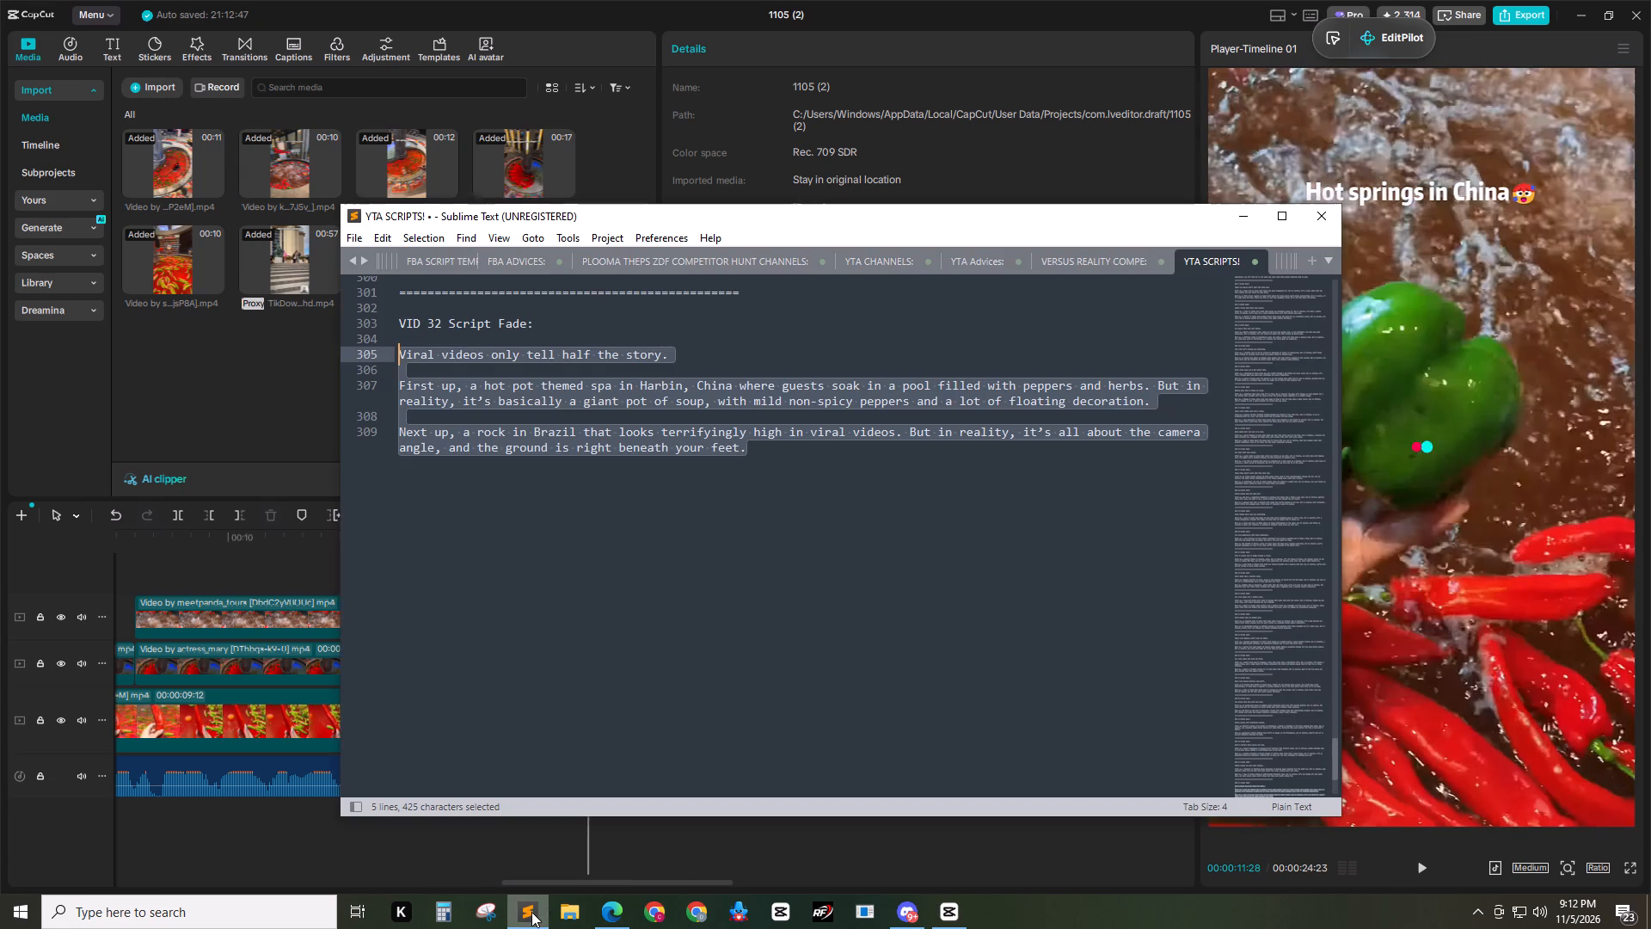
click(528, 919)
click(676, 562)
drag(664, 535, 612, 538)
key(space)
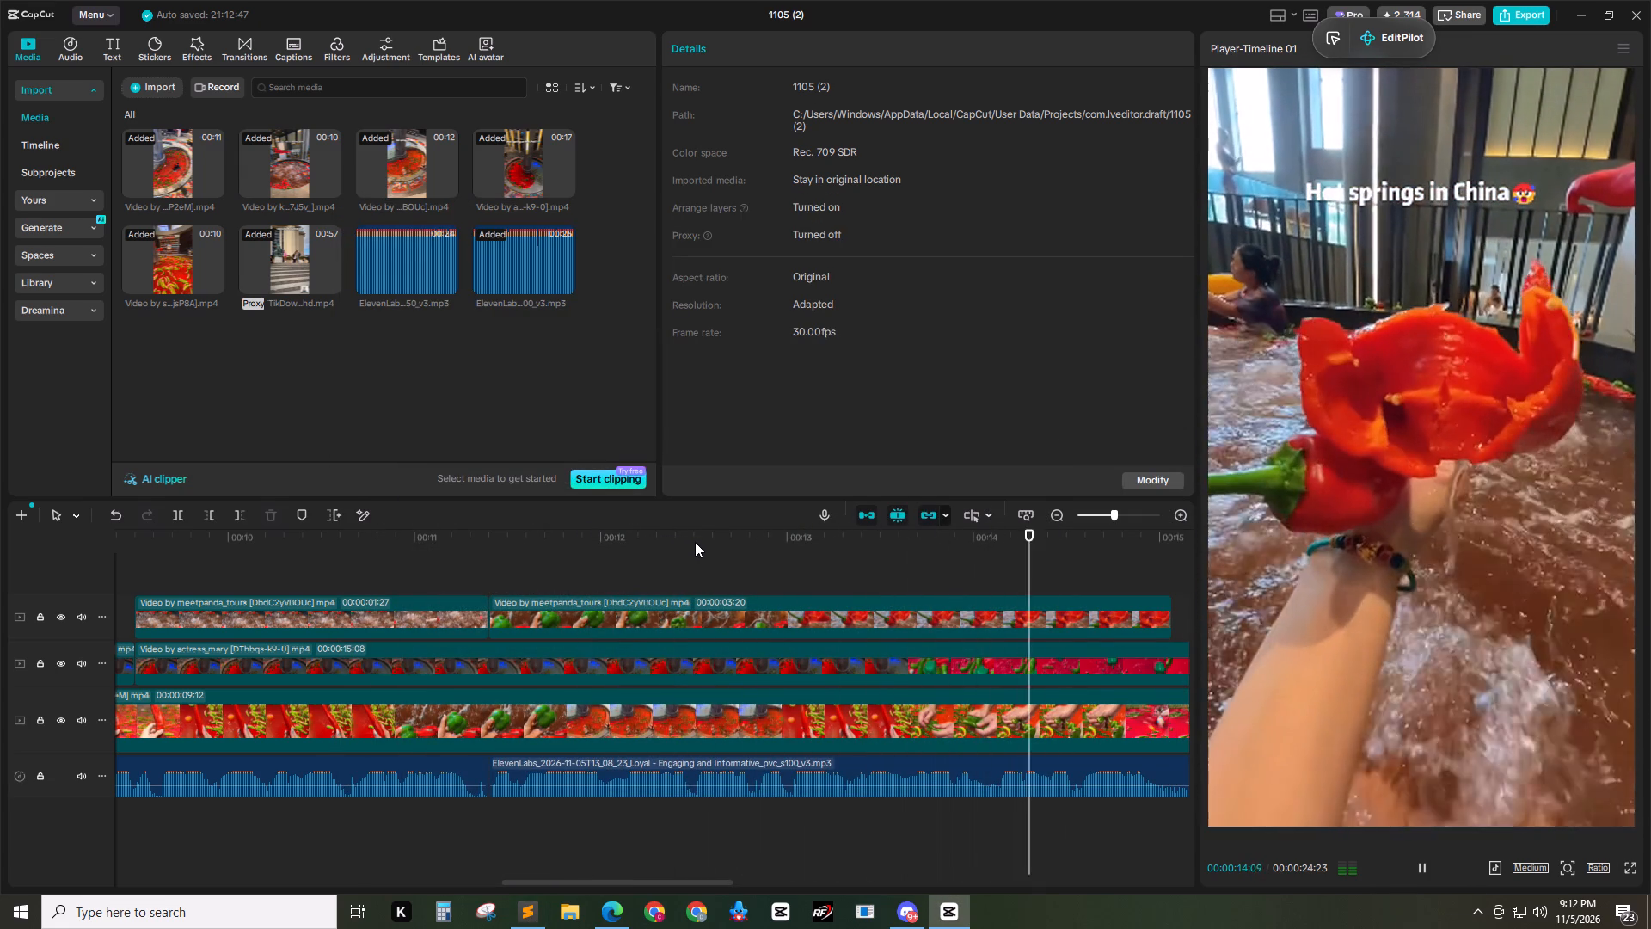
key(space)
drag(1073, 539, 1052, 538)
key(space)
key(space)
drag(1072, 541, 689, 554)
Replay the voiceover around 13:00 and trim the end of the second meetpanda_tours piece at 13:10, leaving 1:28.
key(space)
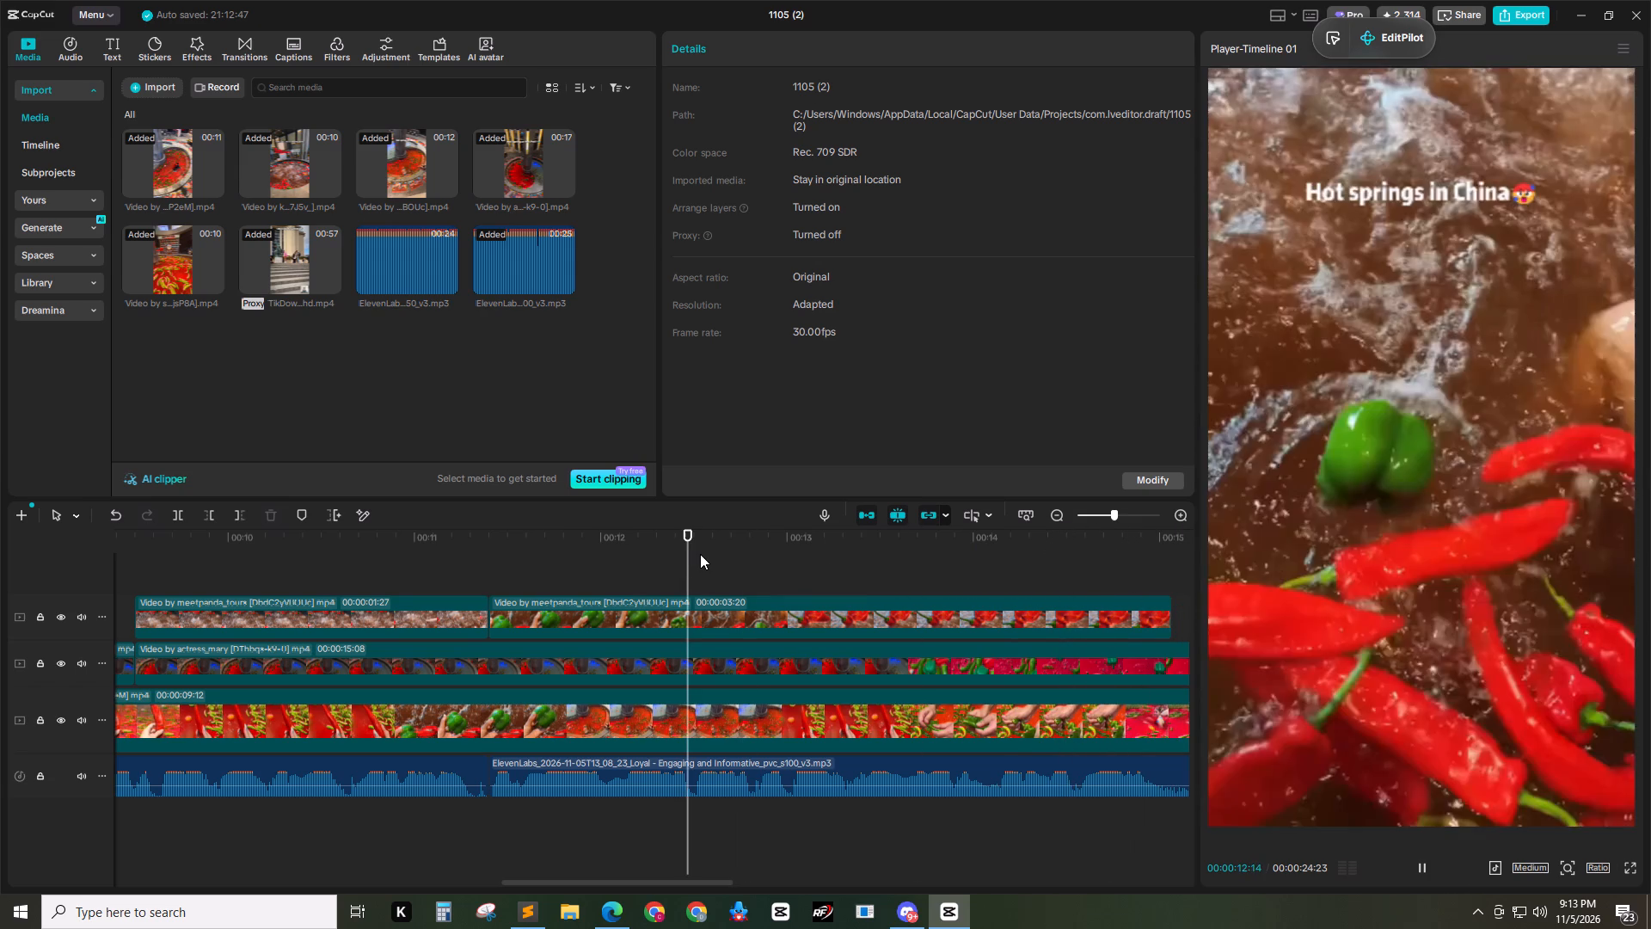
key(space)
drag(767, 530, 647, 546)
key(space)
key(space)
drag(773, 540, 785, 541)
key(space)
drag(851, 542, 754, 553)
key(space)
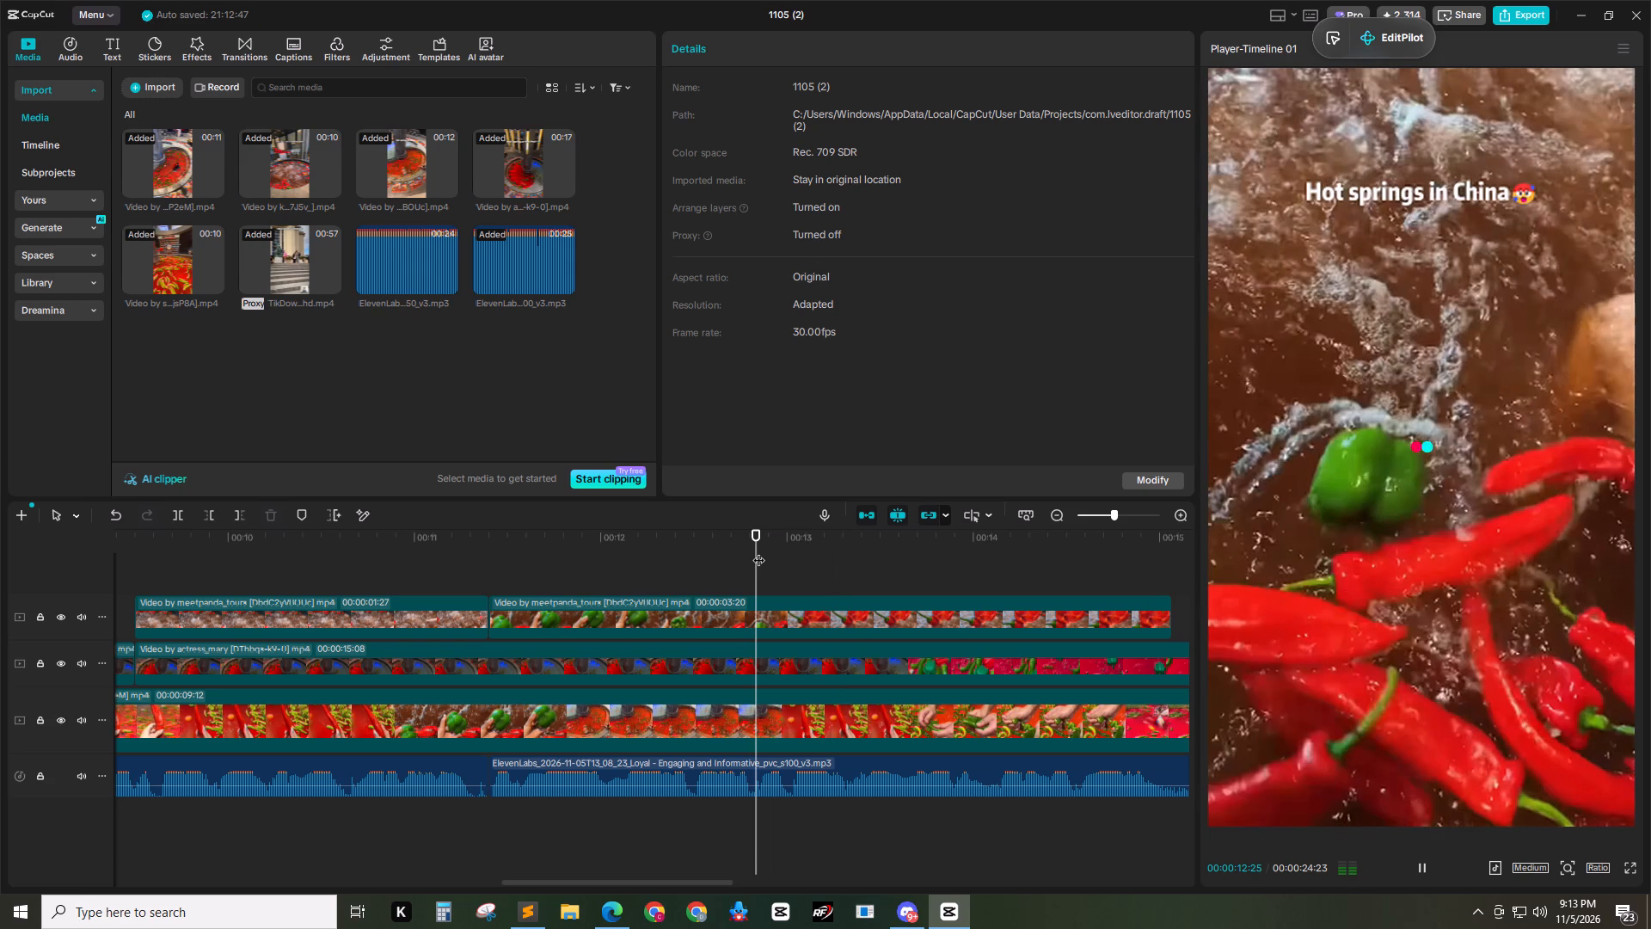
drag(758, 551, 654, 561)
key(space)
key(space)
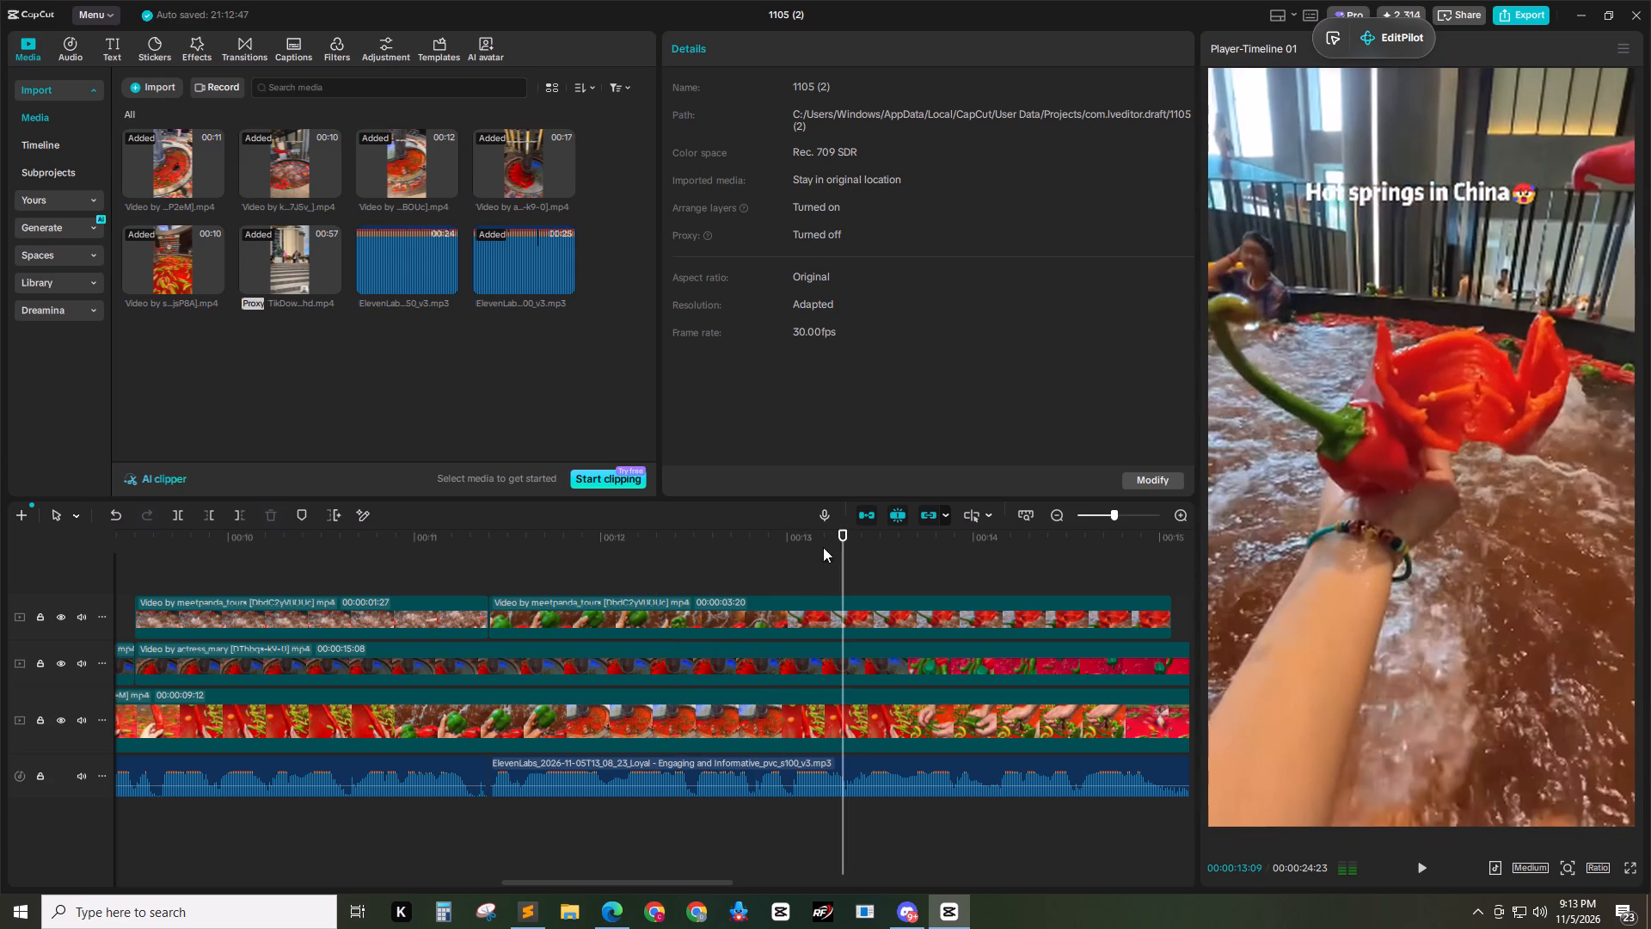
drag(838, 541, 848, 541)
click(849, 612)
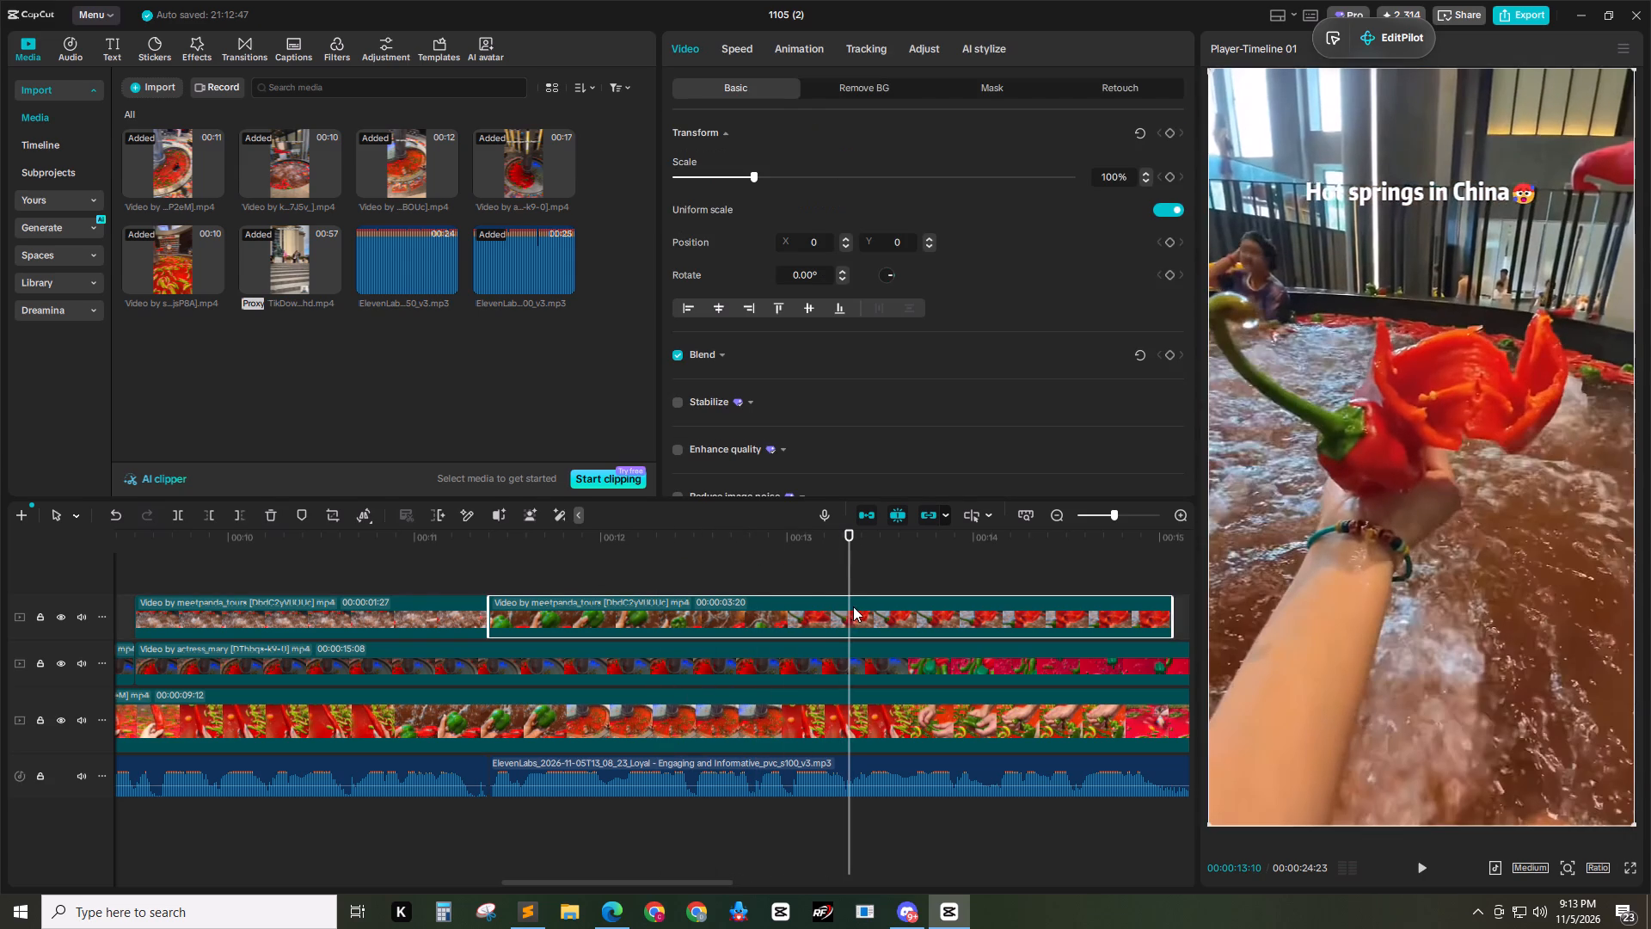
key(w)
Go frame by frame through the second meetpanda_tours piece to find the last frame of its green pepper shot.
drag(812, 541, 798, 539)
drag(804, 539, 769, 541)
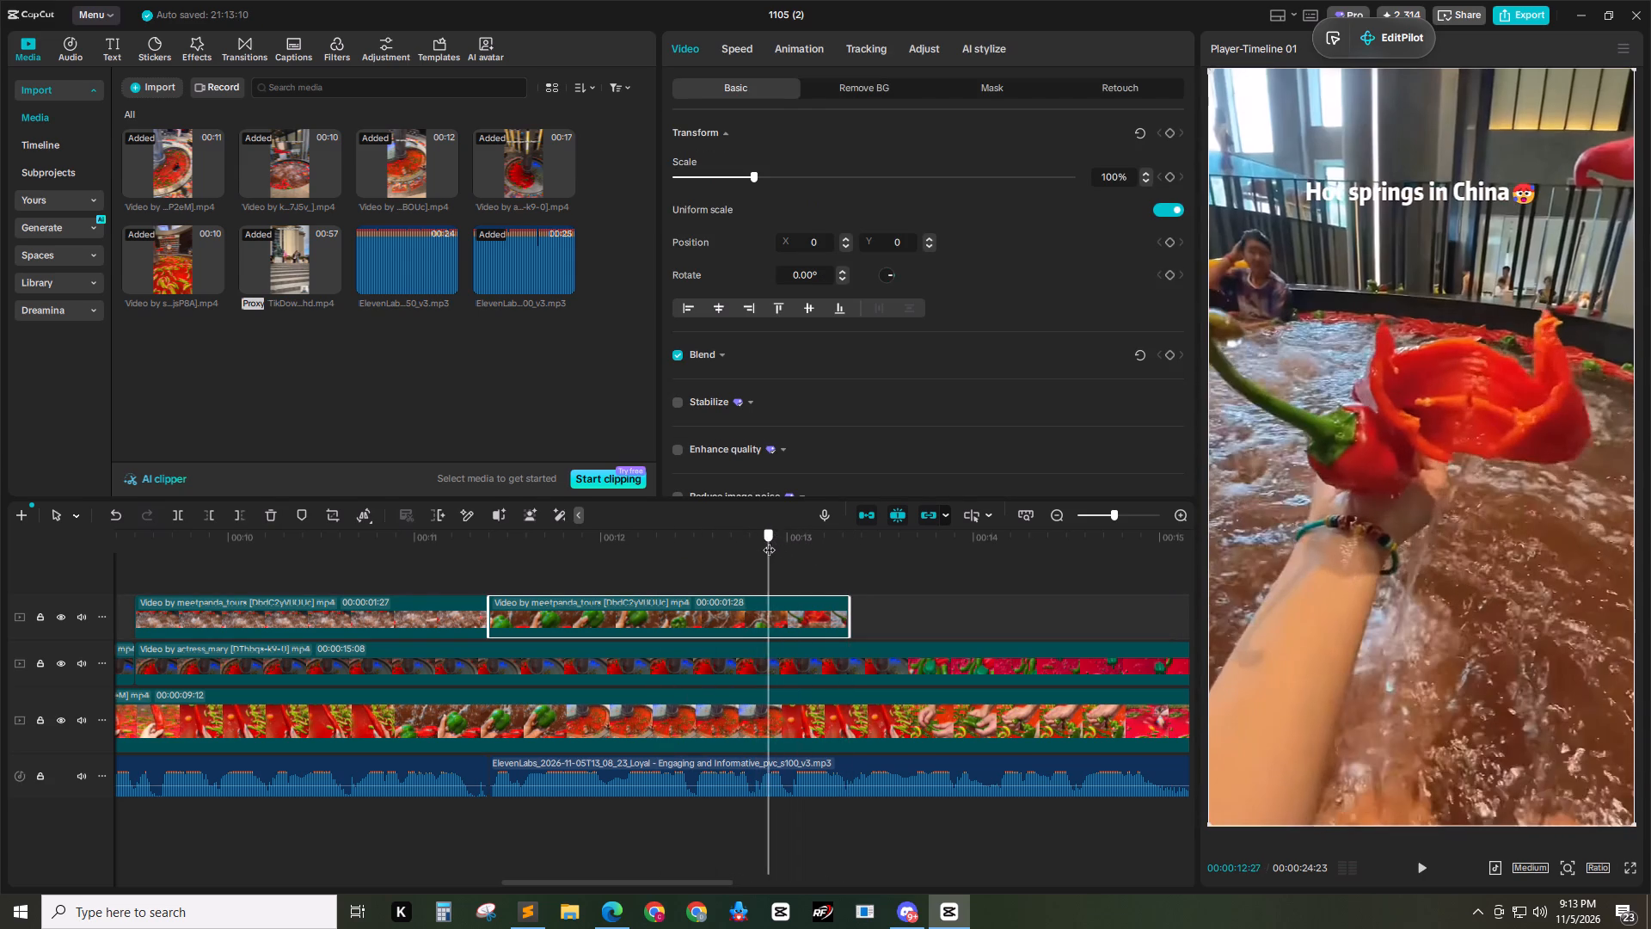
drag(769, 541, 725, 542)
key(Right)
key(Right)
key(Right)
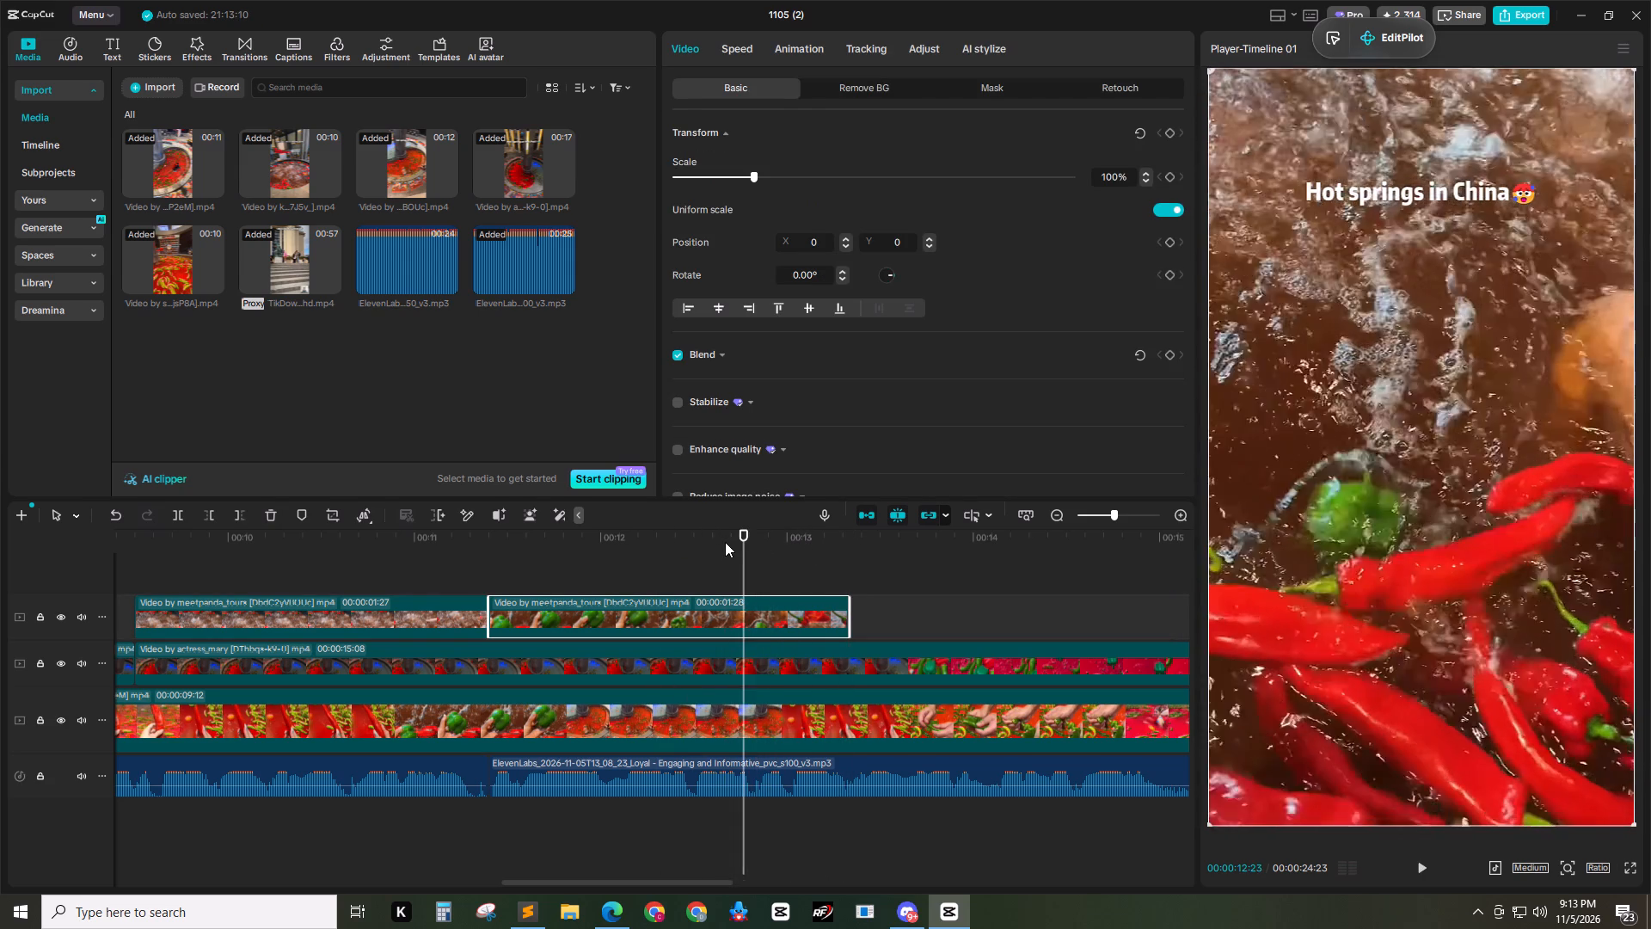
key(Right)
key(Right)
key(Right)
key(Right)
key(Right)
key(Right)
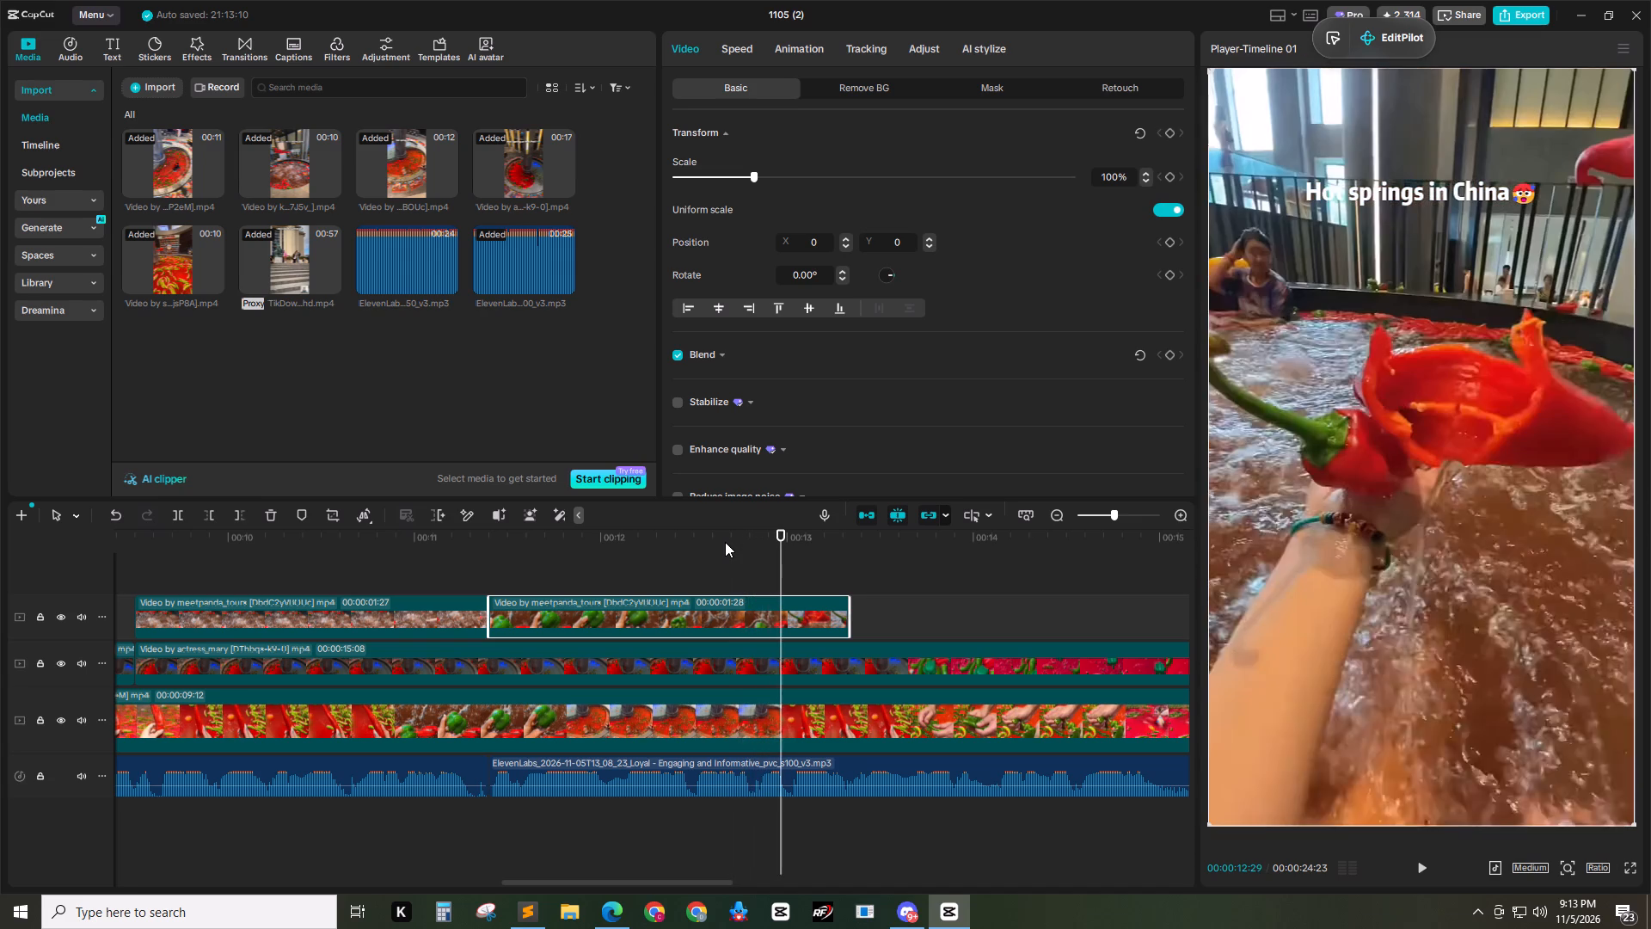
key(Right)
key(Left)
key(Left)
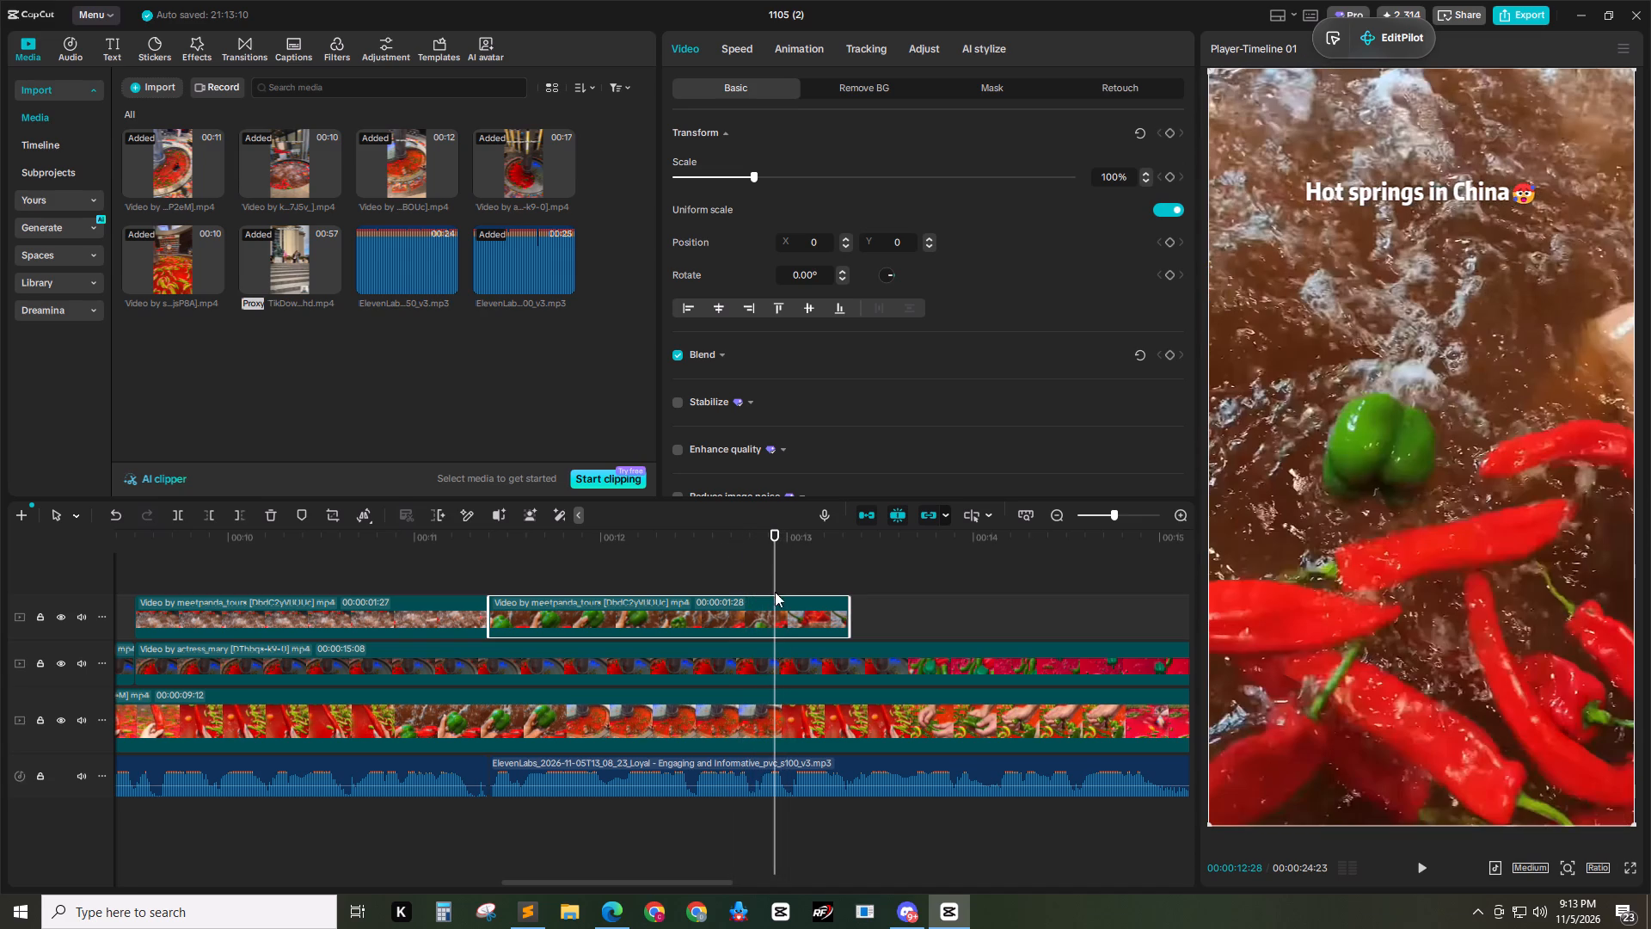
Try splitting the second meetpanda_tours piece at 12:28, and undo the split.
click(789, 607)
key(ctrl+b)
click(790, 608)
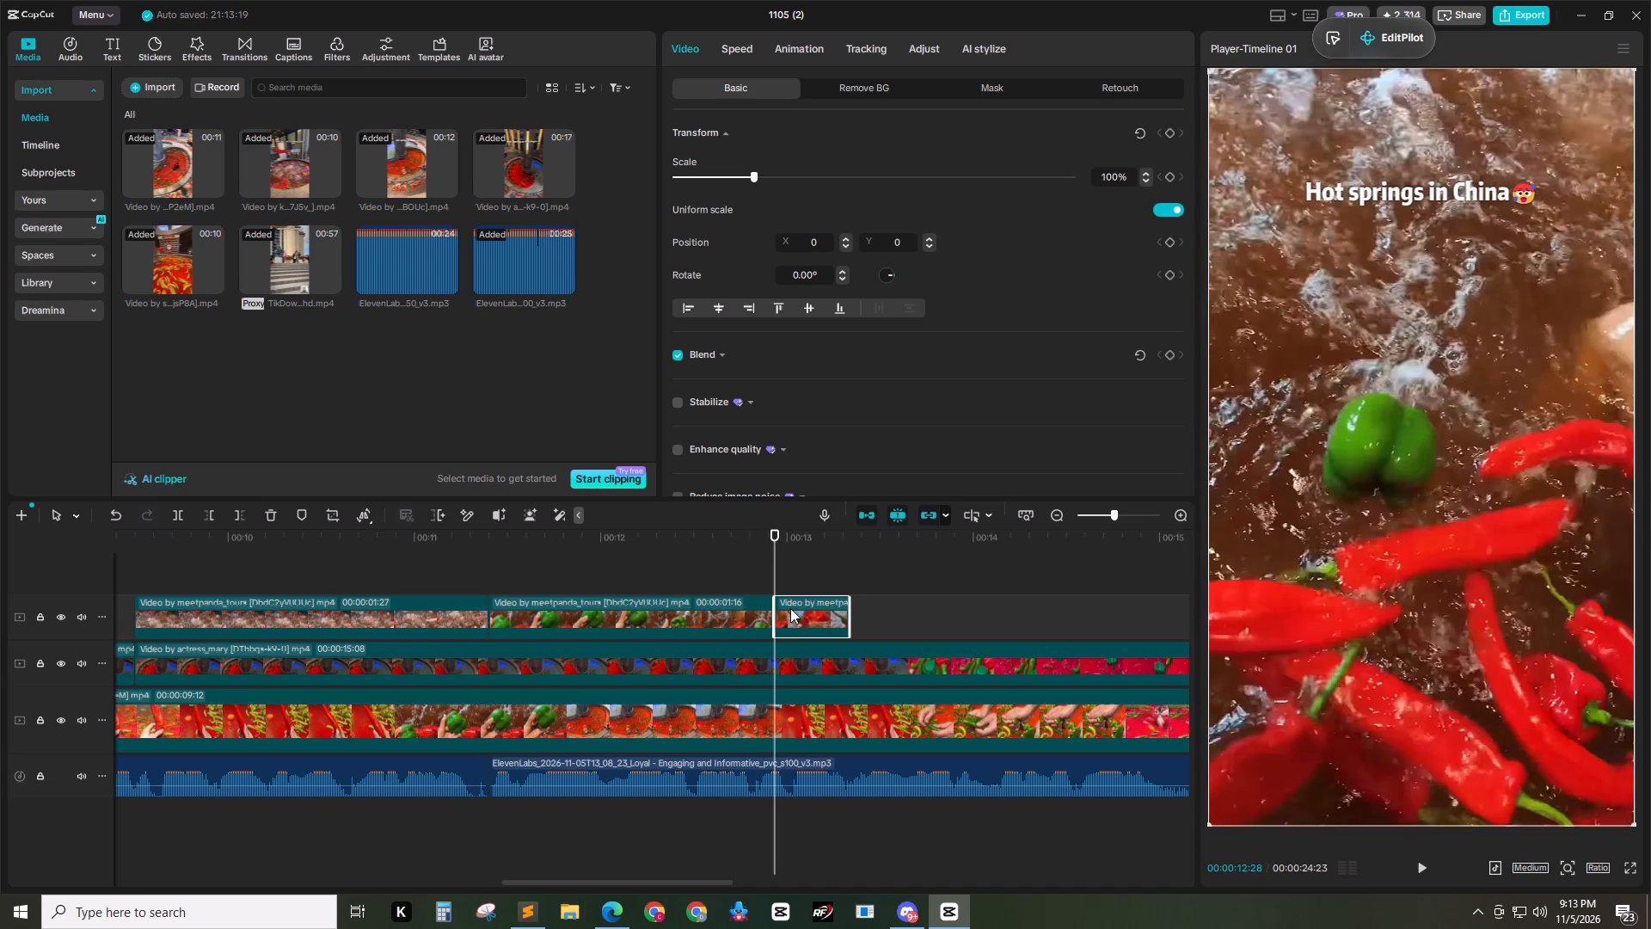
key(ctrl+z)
Trim the end of the second meetpanda_tours piece at 12:28, leaving 1:16.
key(w)
Slow the second meetpanda_tours piece to 0.79x so that it extends to 13:10.
drag(764, 540, 832, 542)
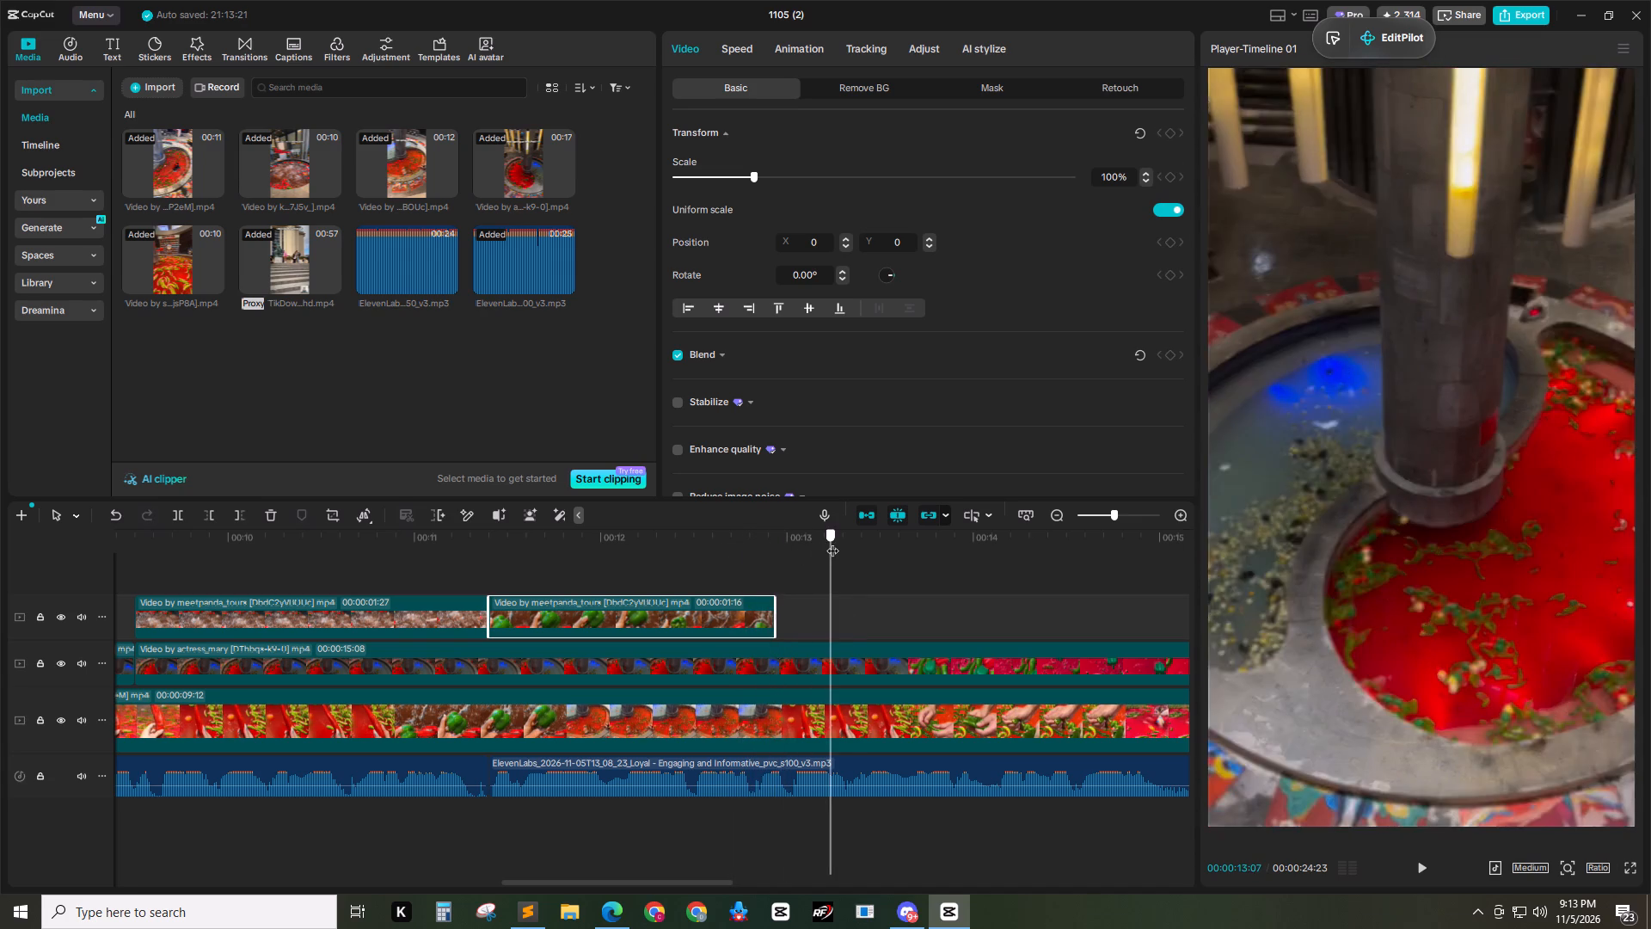
drag(832, 542, 847, 542)
click(744, 609)
click(751, 44)
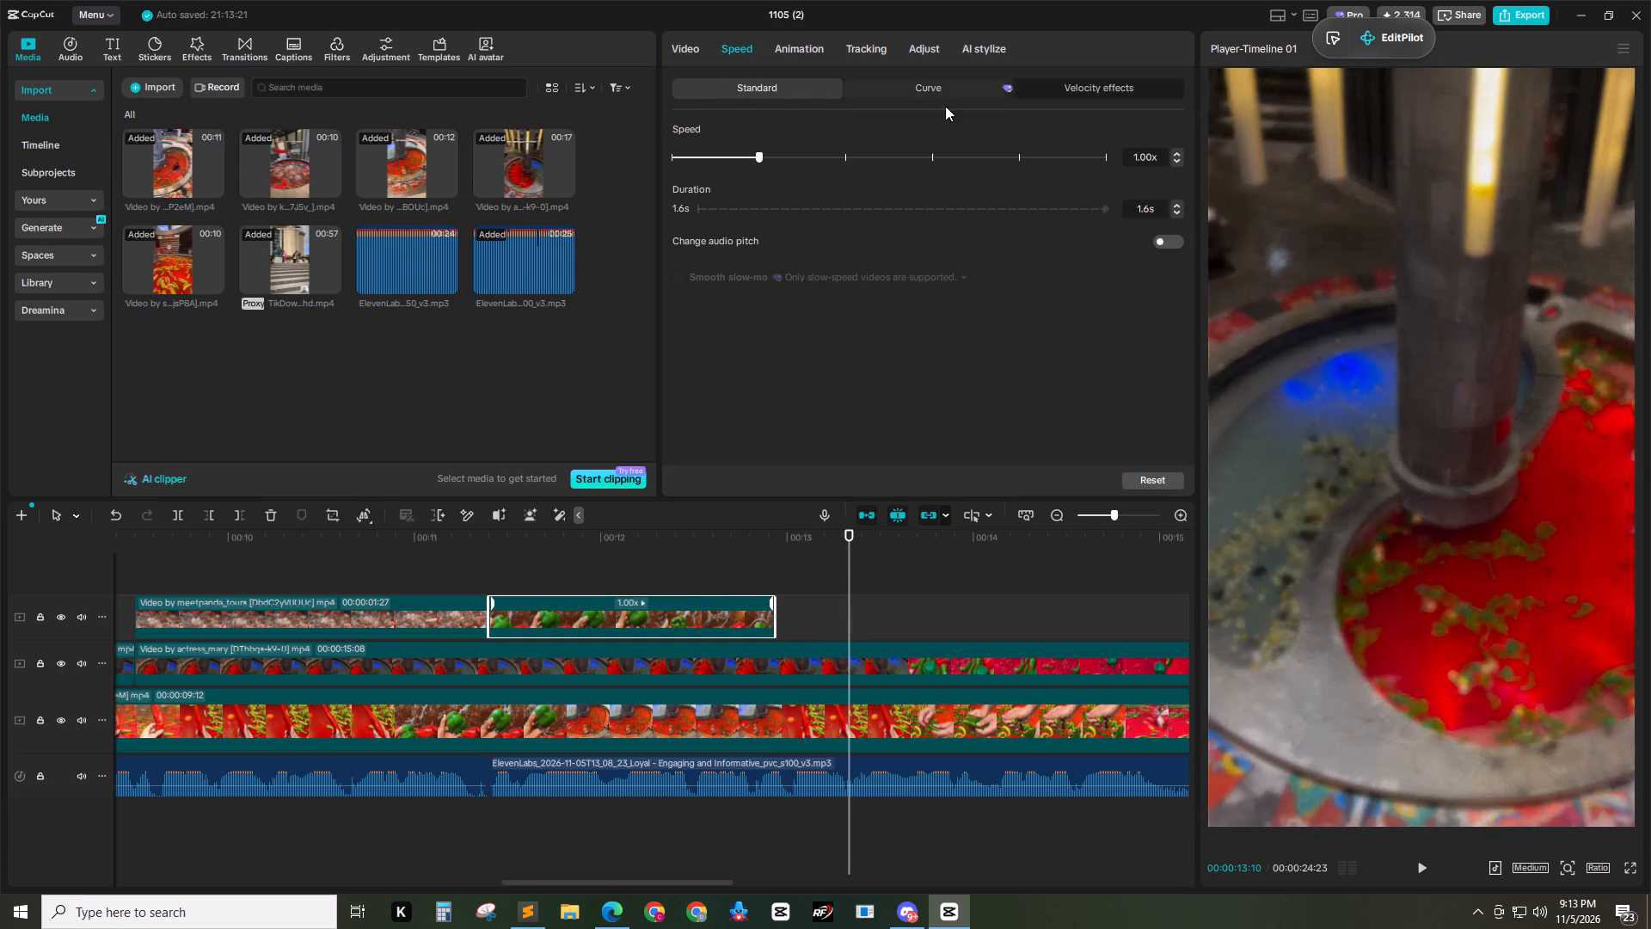
double_click(1179, 160)
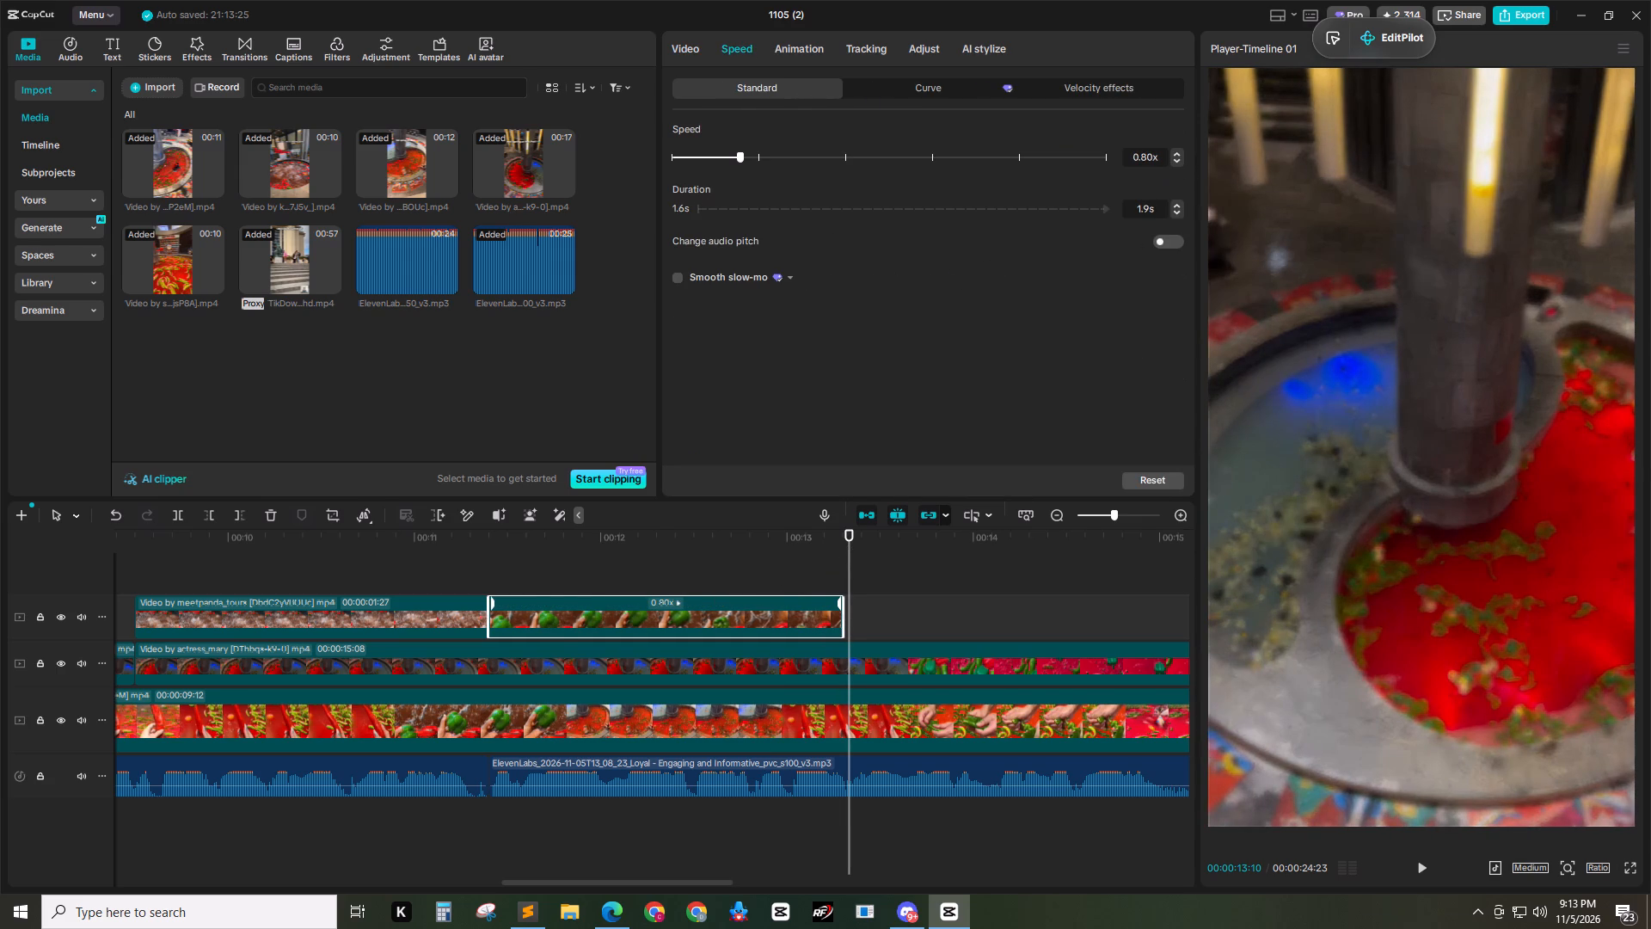
click(1153, 155)
key(BackSpace)
key(BackSpace)
text(79)
key(Return)
click(886, 599)
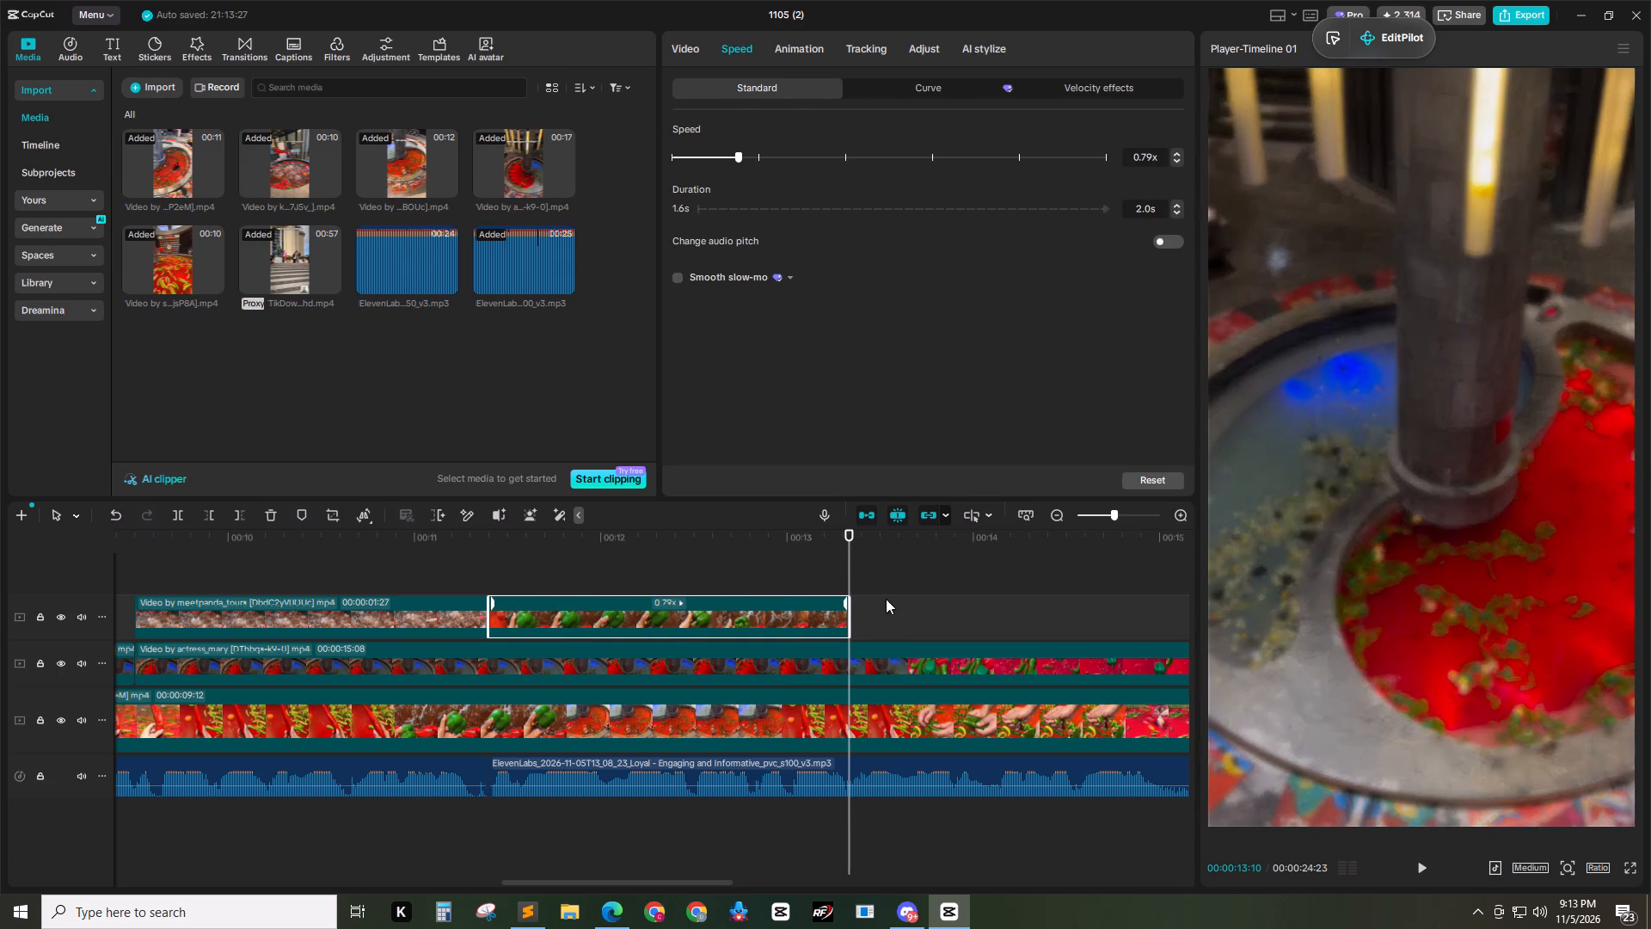
drag(796, 549, 742, 549)
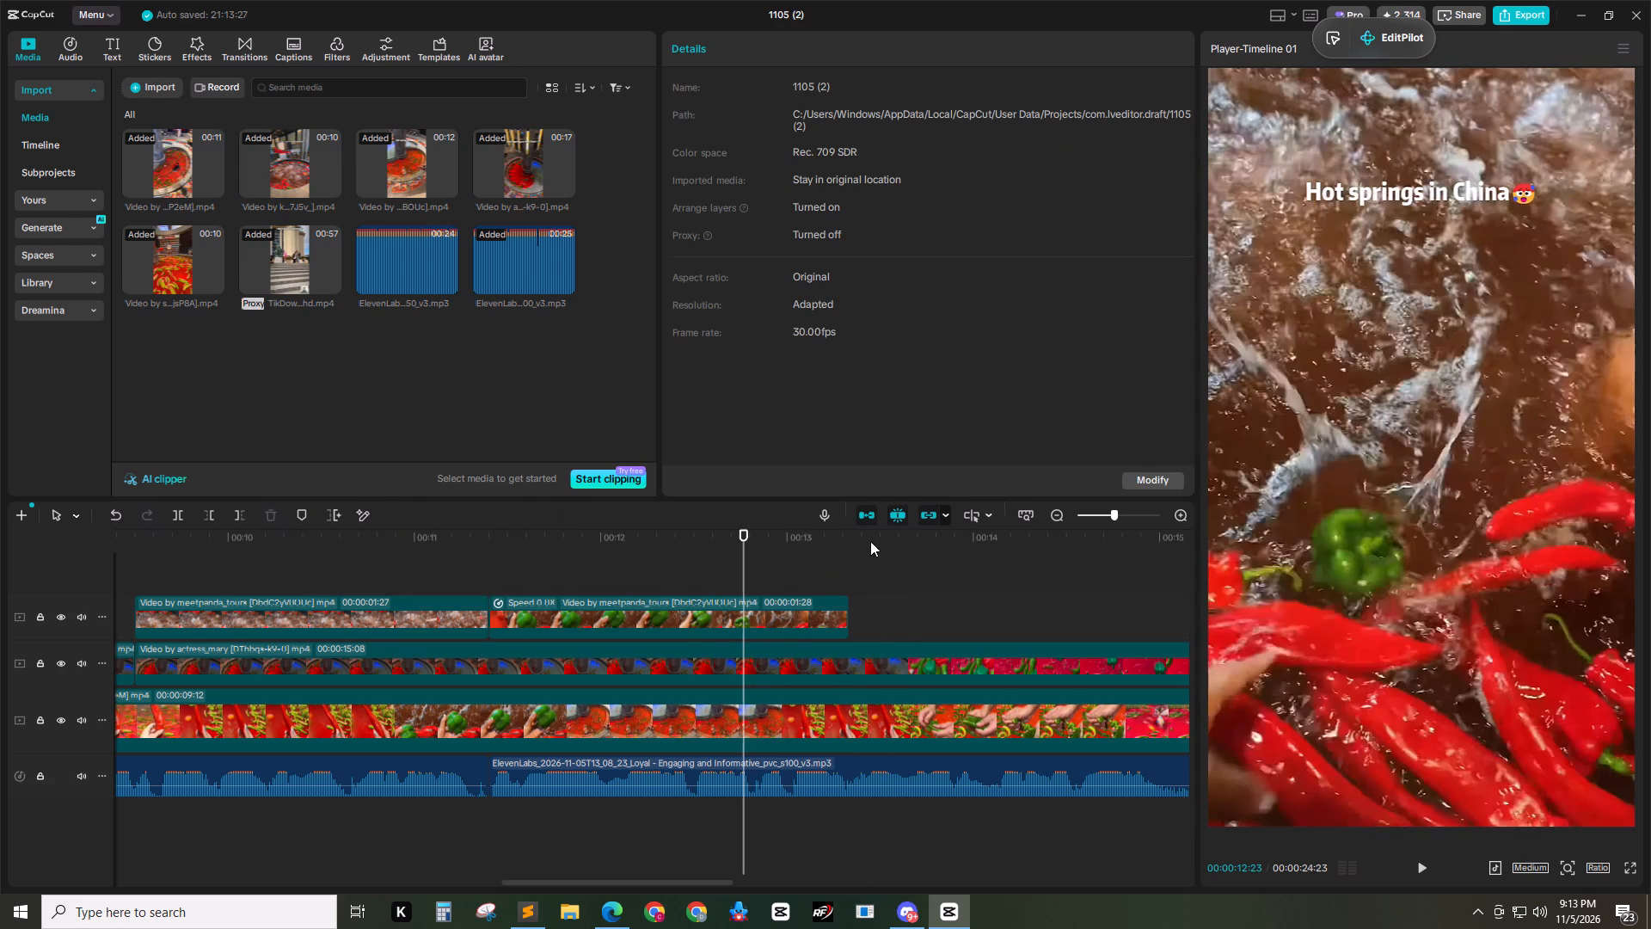
drag(870, 541, 1095, 550)
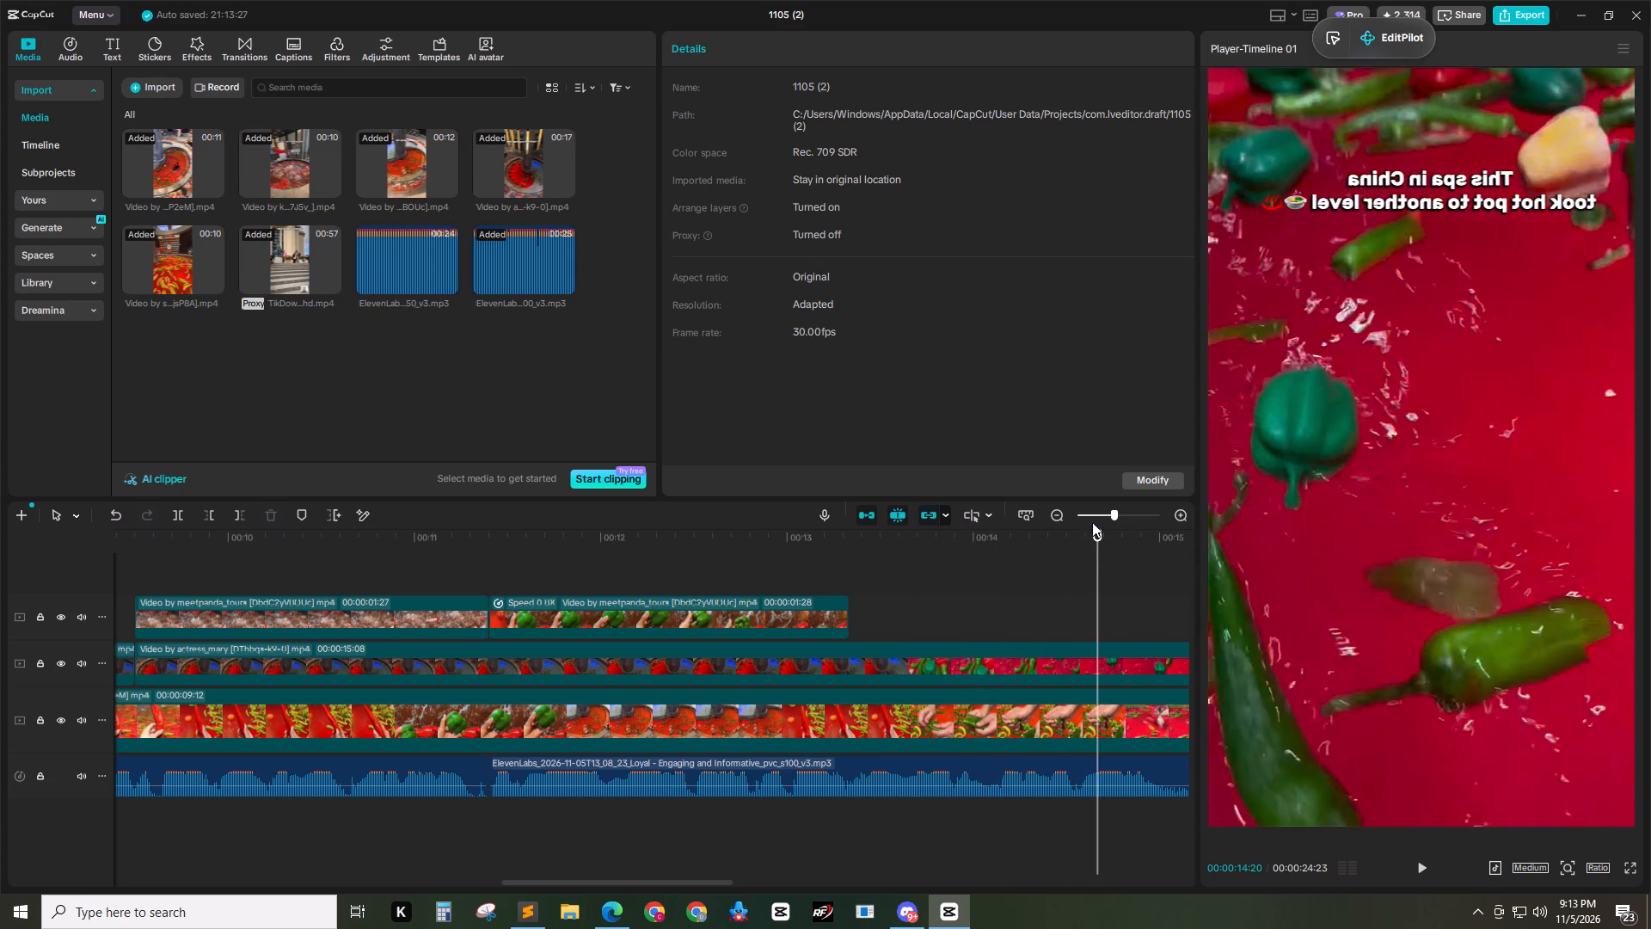
click(1055, 510)
click(691, 705)
click(890, 659)
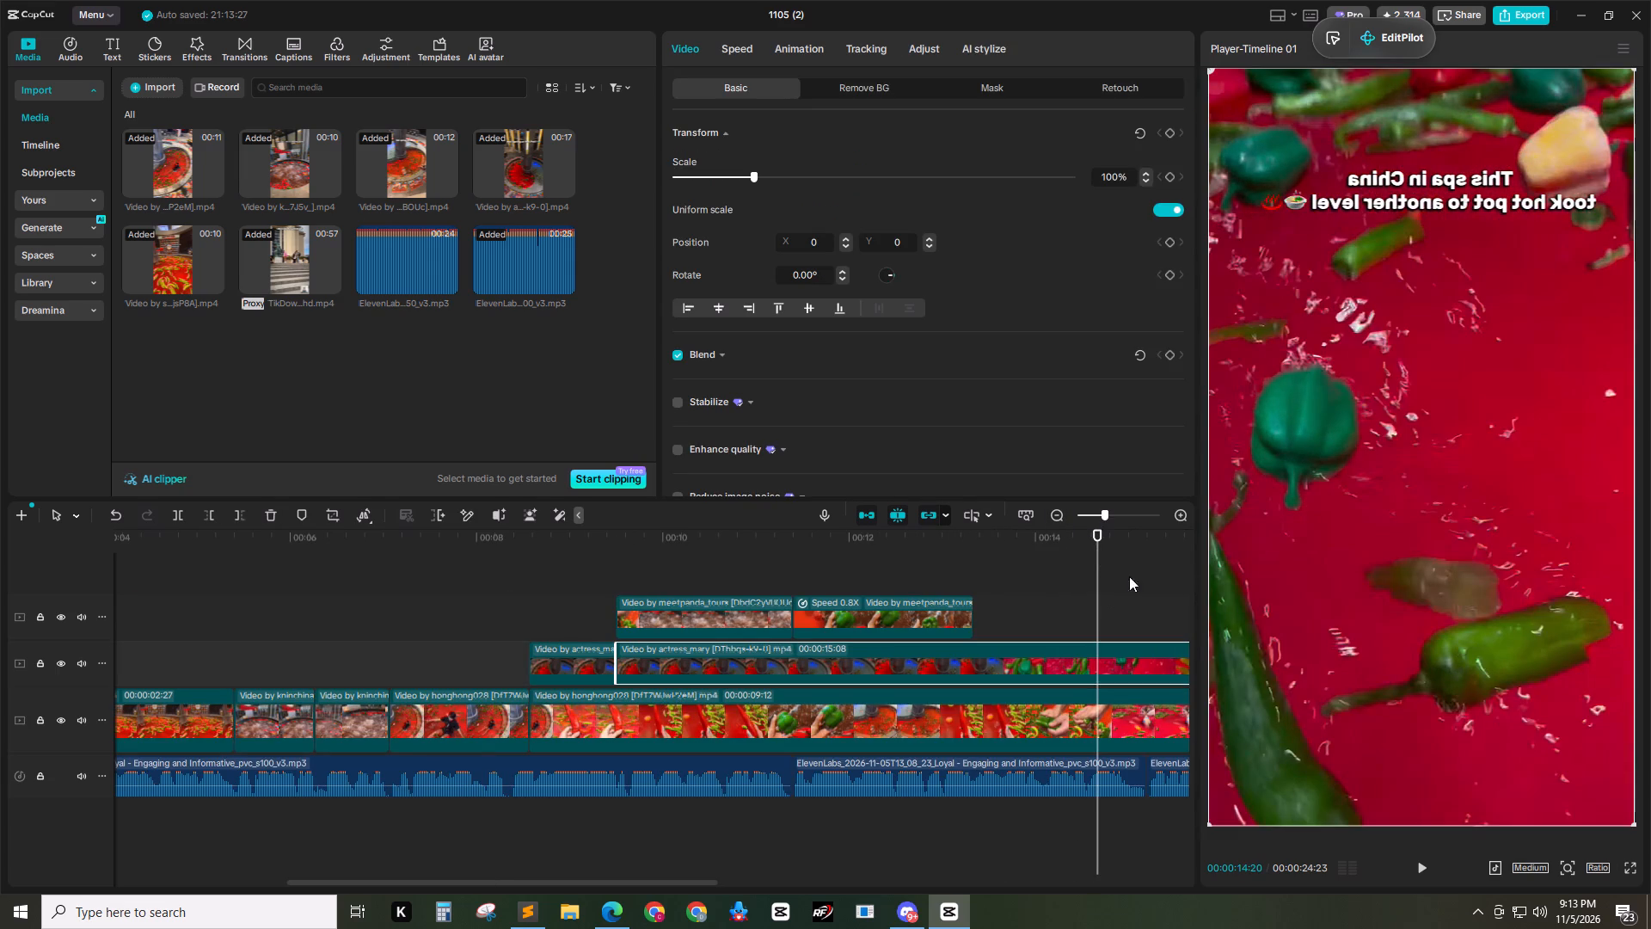
drag(1084, 539, 1073, 544)
click(1097, 654)
click(801, 684)
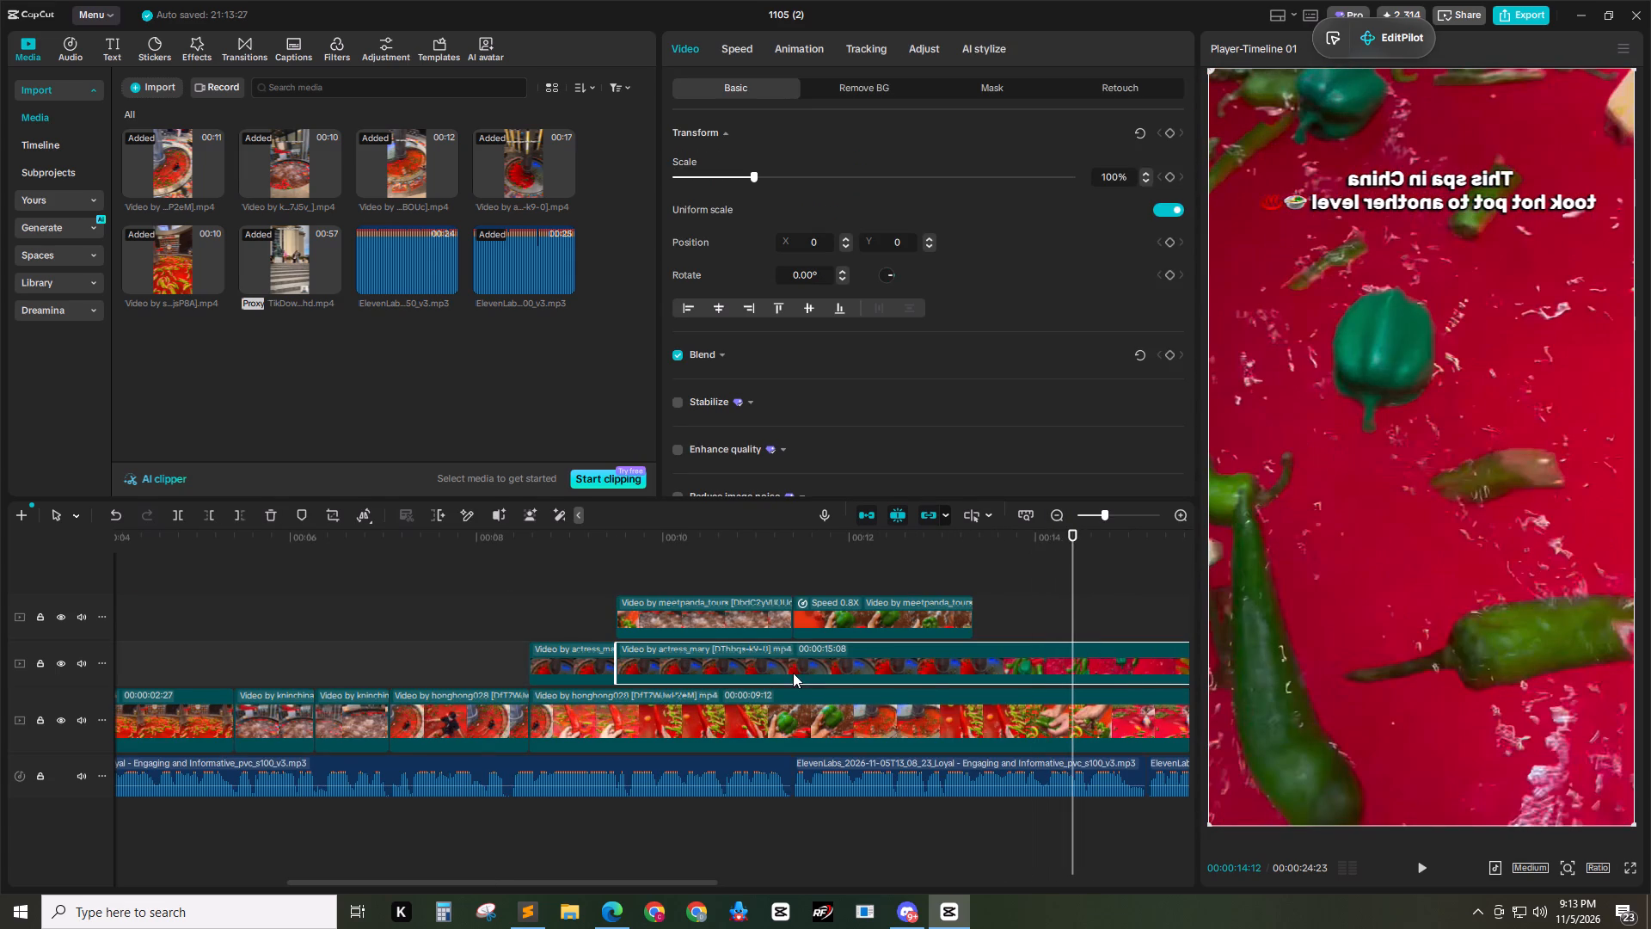
click(785, 668)
key(Delete)
click(753, 731)
drag(659, 722, 993, 655)
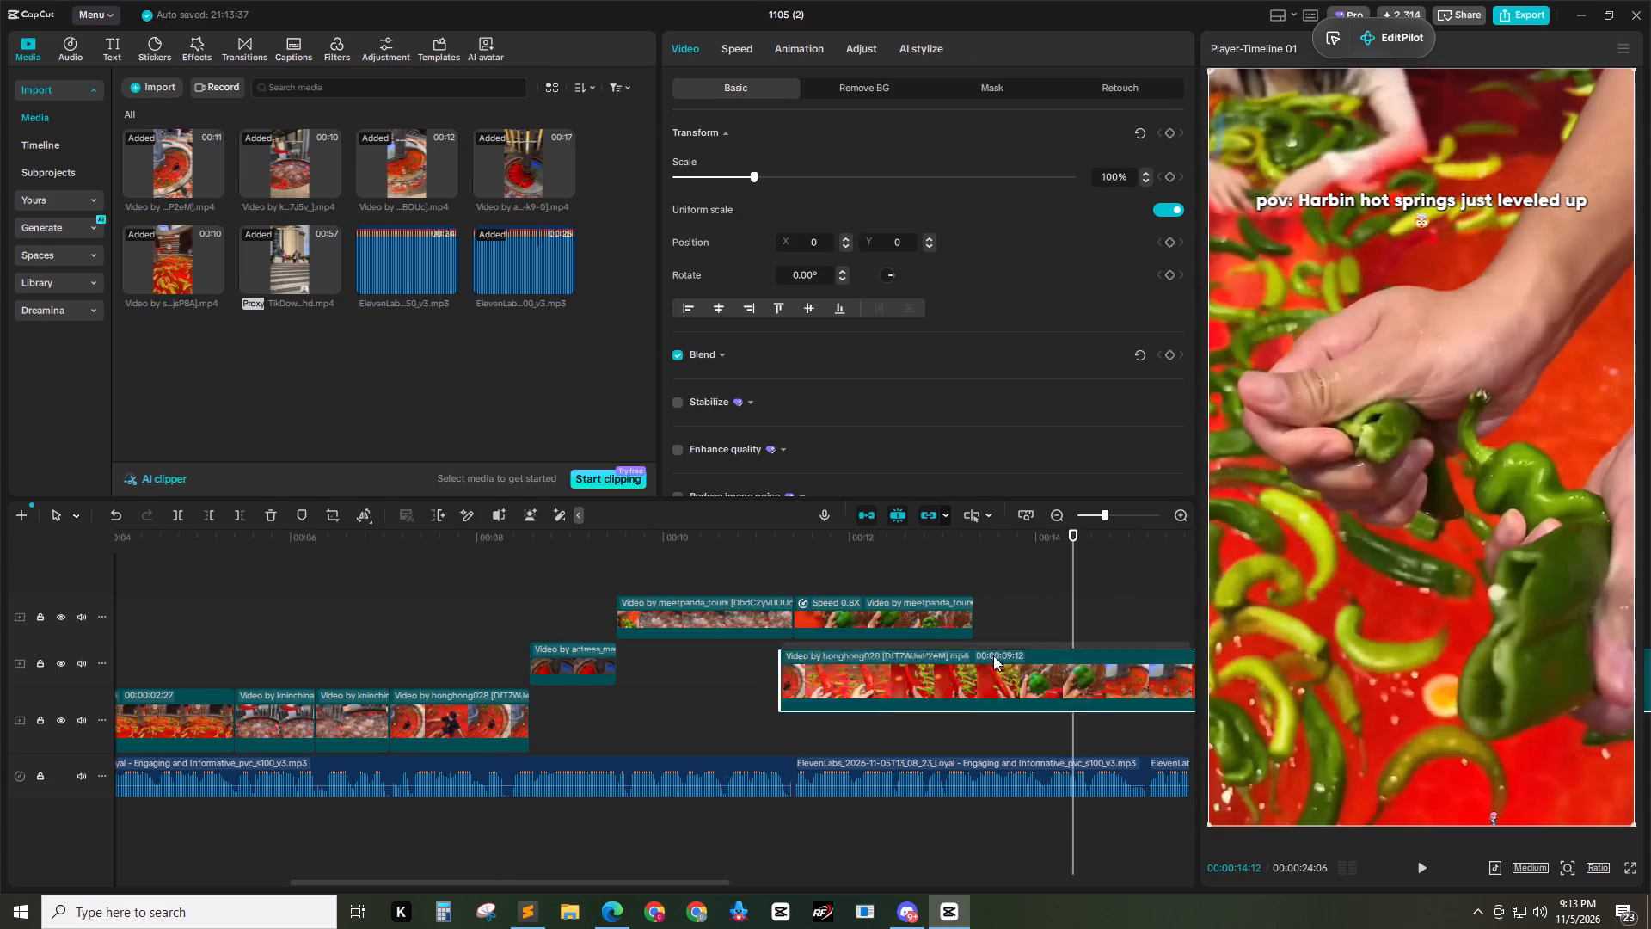
drag(993, 655, 1114, 593)
drag(897, 625, 605, 750)
drag(678, 680, 671, 748)
click(697, 675)
drag(888, 608, 778, 700)
drag(854, 657, 846, 710)
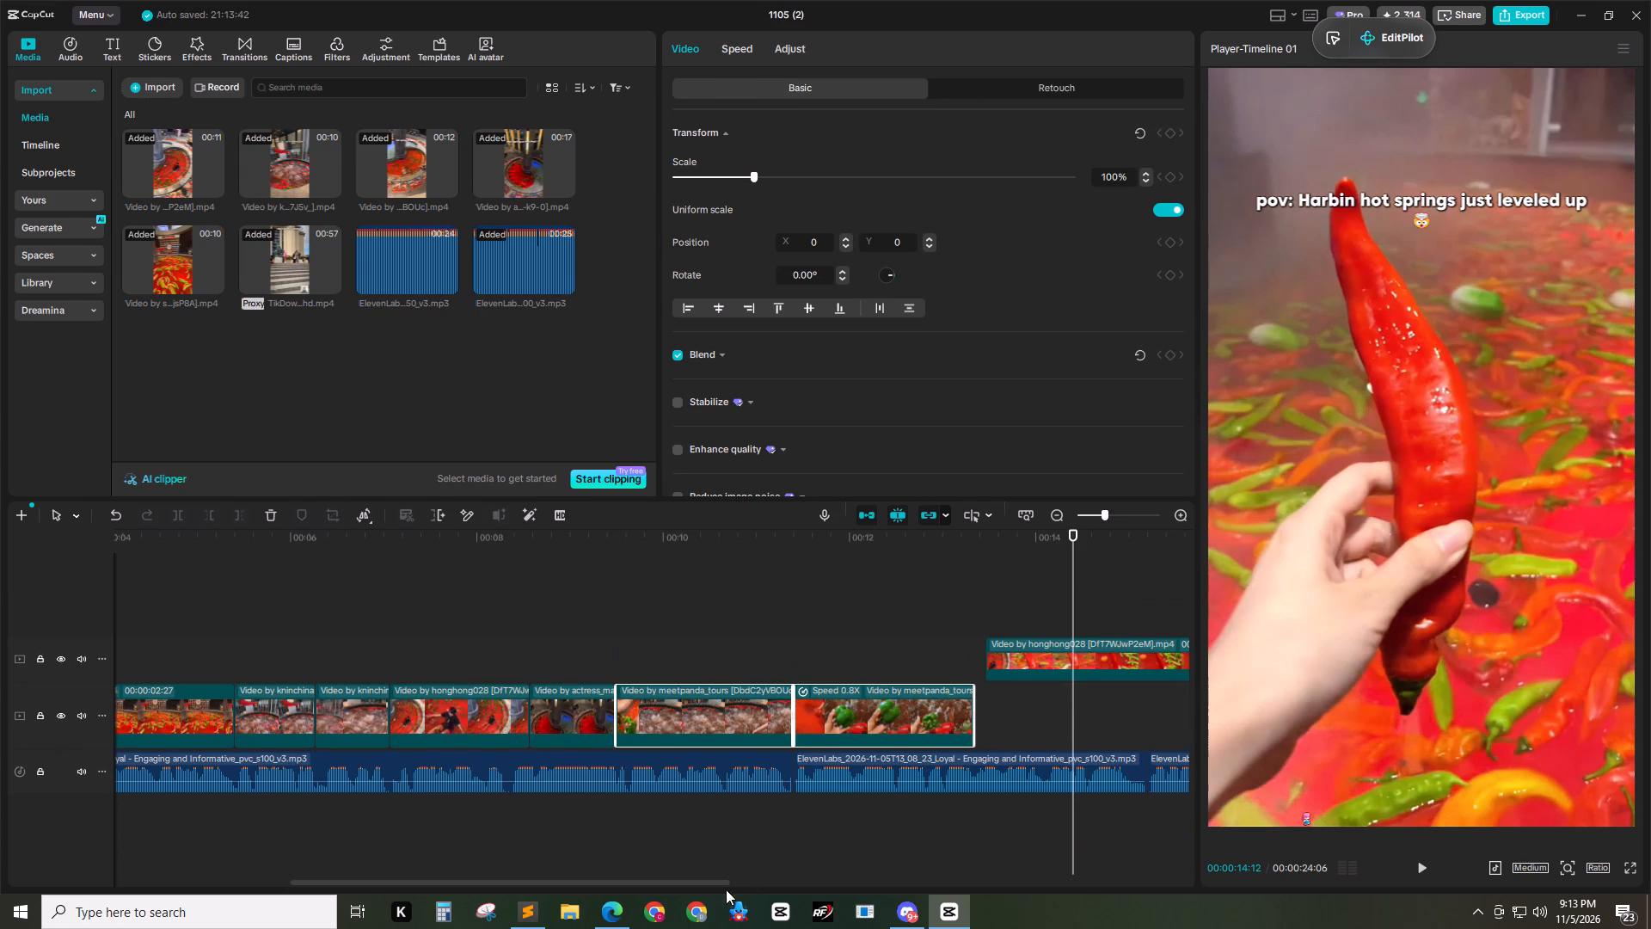
drag(709, 883, 838, 873)
drag(806, 652, 806, 700)
click(747, 611)
Play and scrub the honghong028 piece between about 13:09 and 17:10 to check its shots against the voiceover.
drag(721, 548, 645, 544)
key(space)
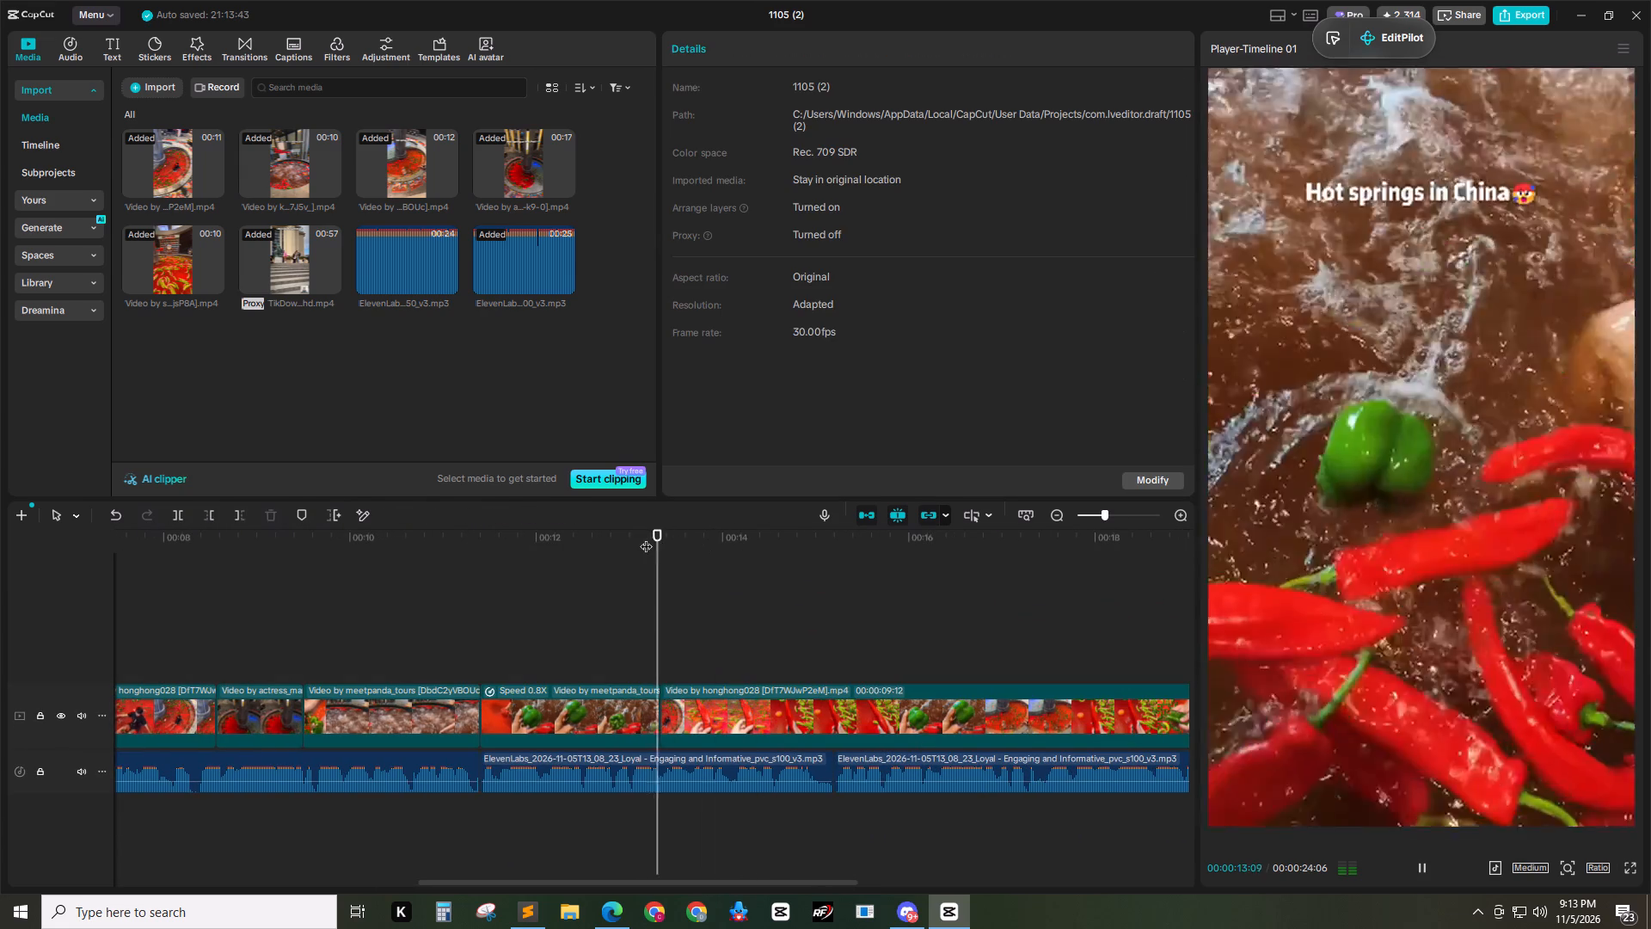
key(space)
drag(790, 542, 850, 548)
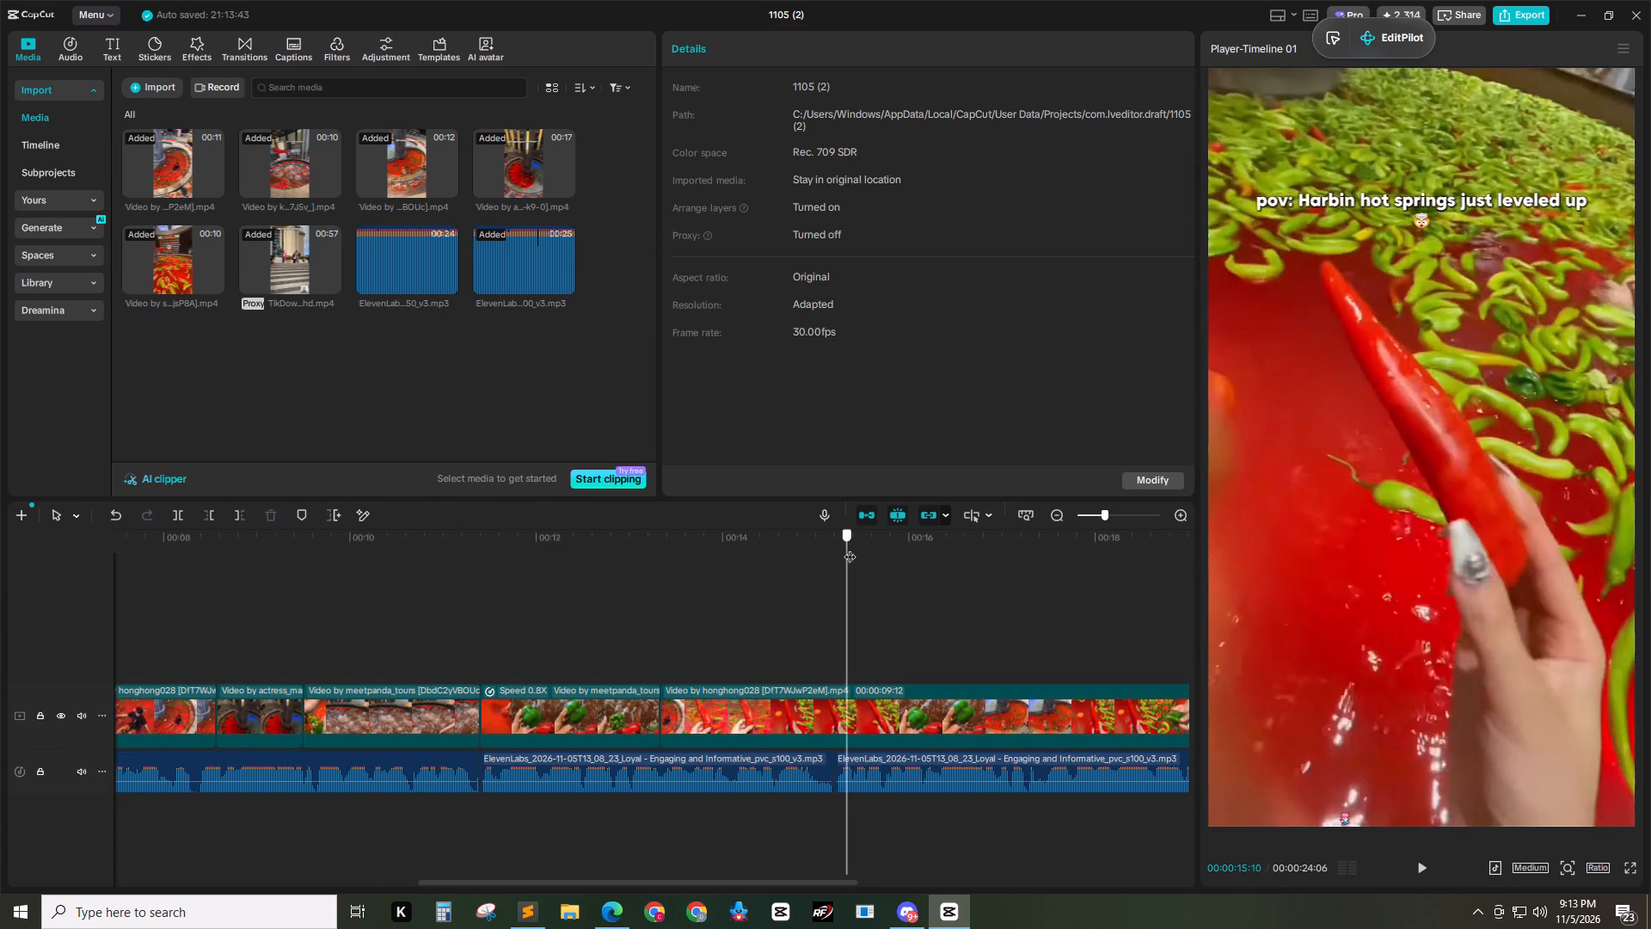
drag(850, 548, 1034, 551)
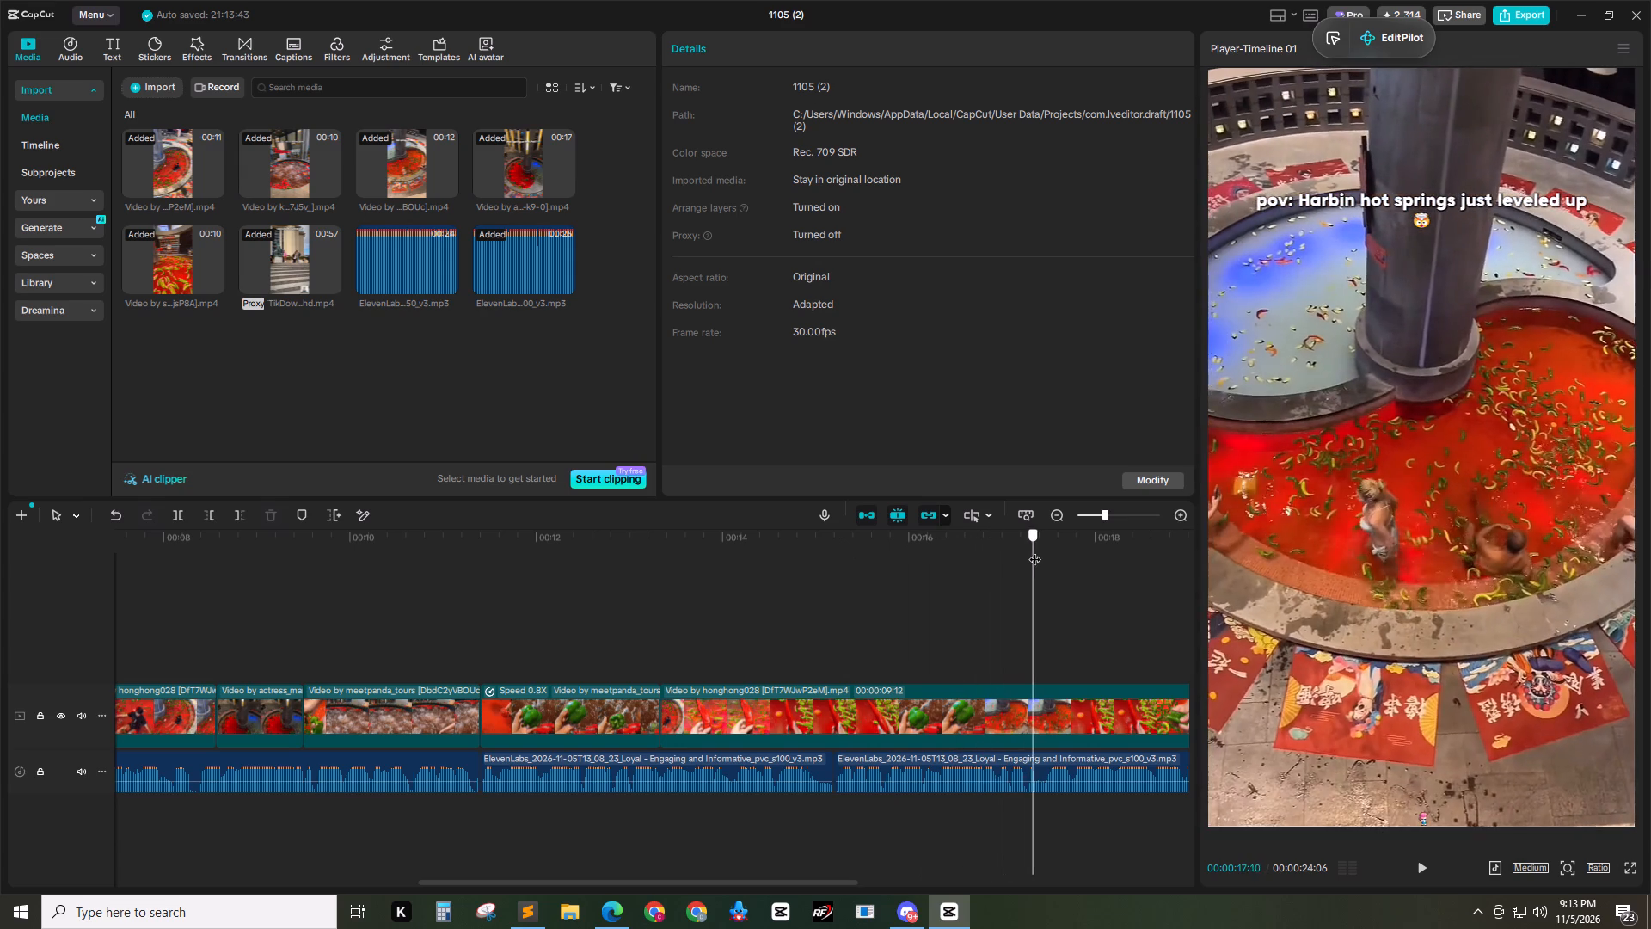
drag(1034, 551, 676, 568)
key(space)
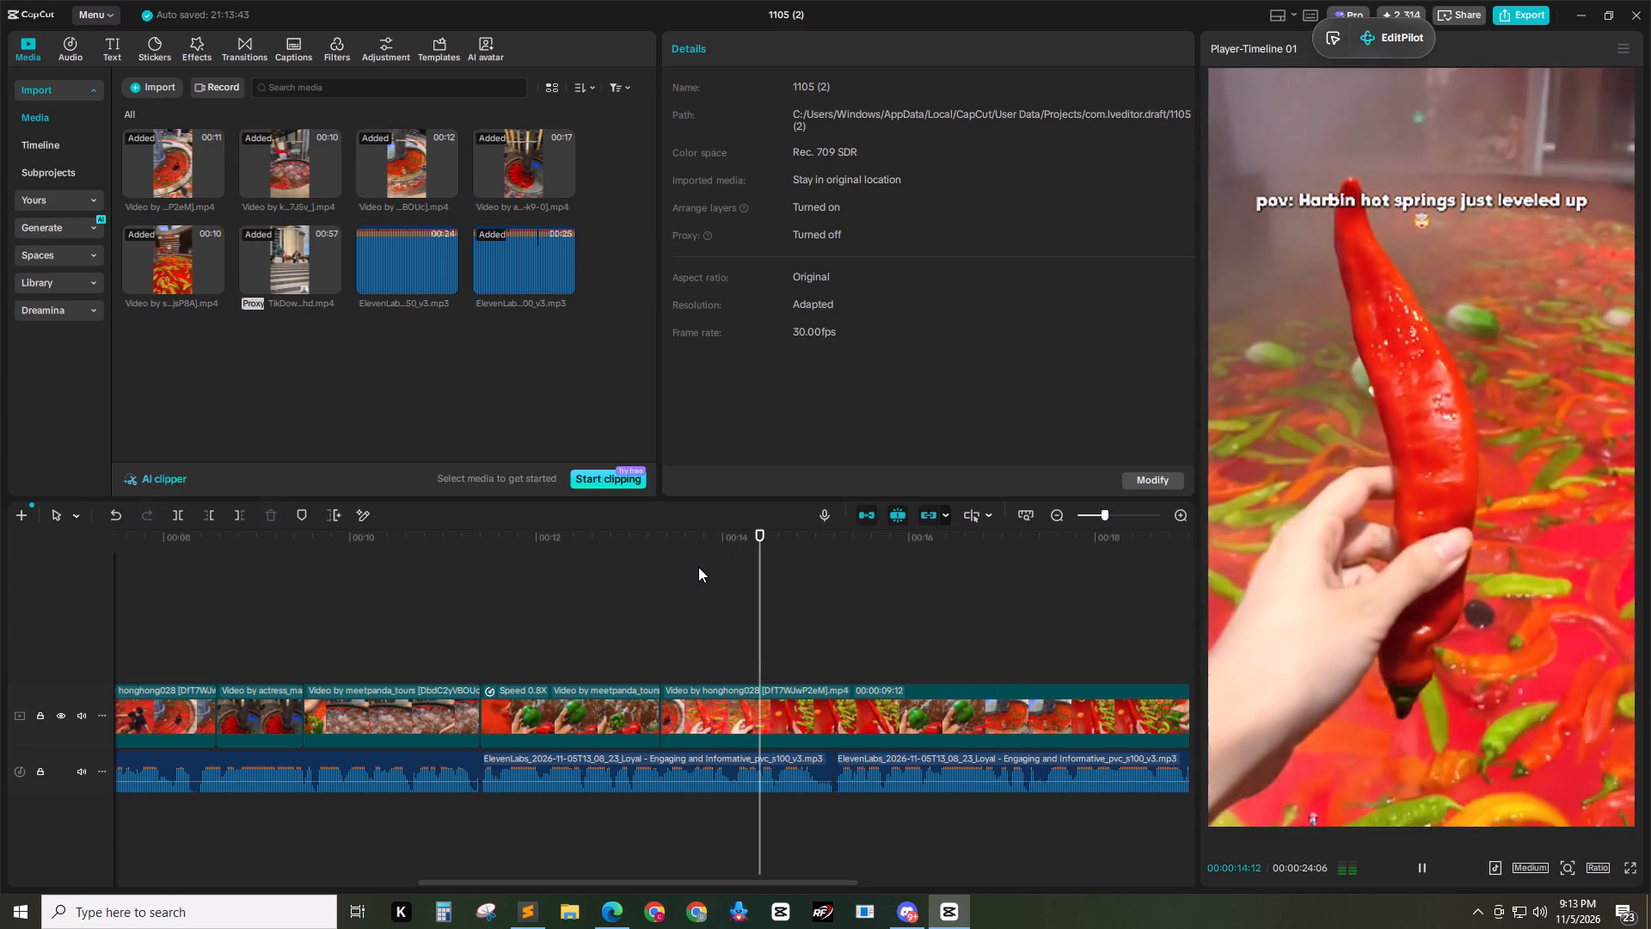
key(space)
drag(856, 542, 734, 546)
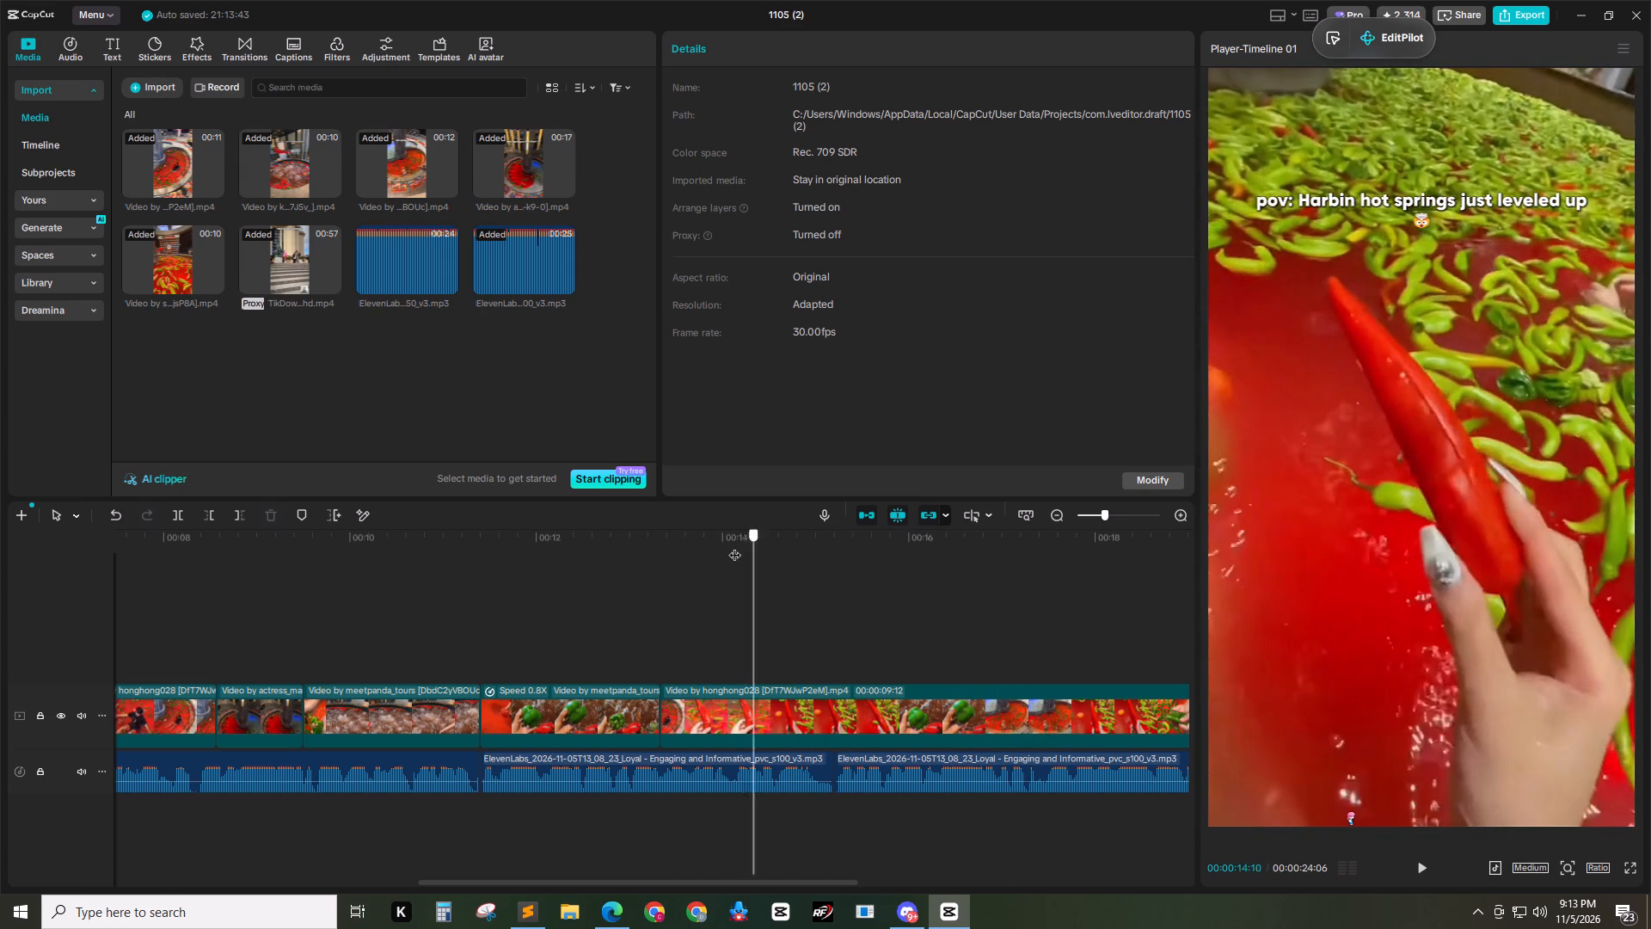
drag(734, 546, 909, 563)
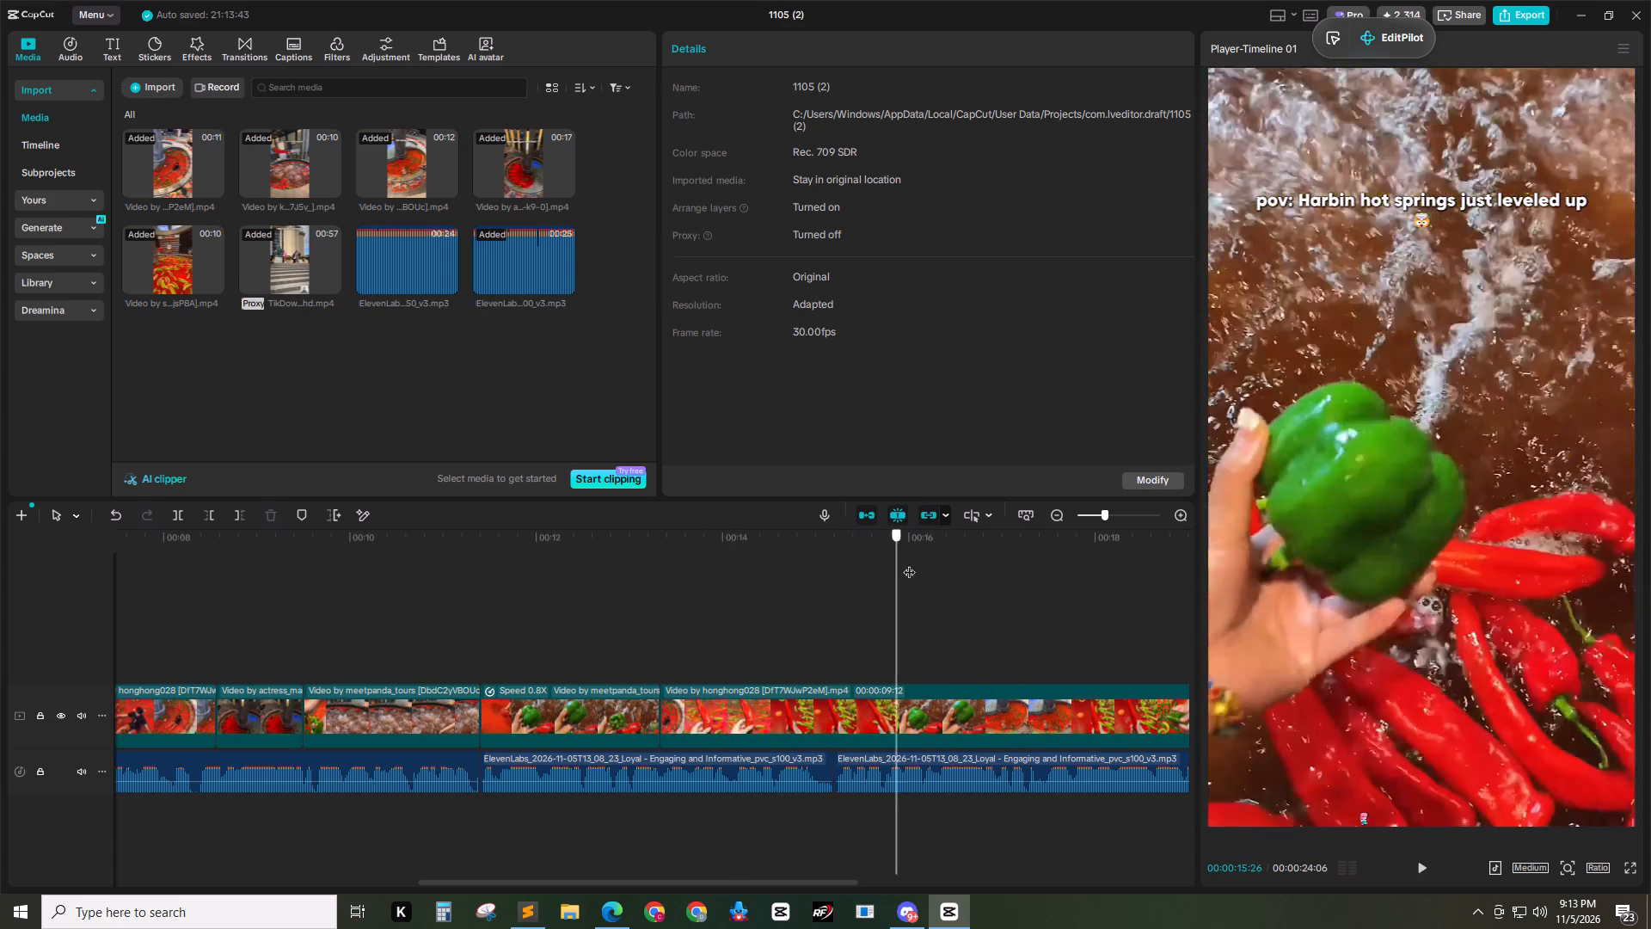
drag(909, 563, 783, 573)
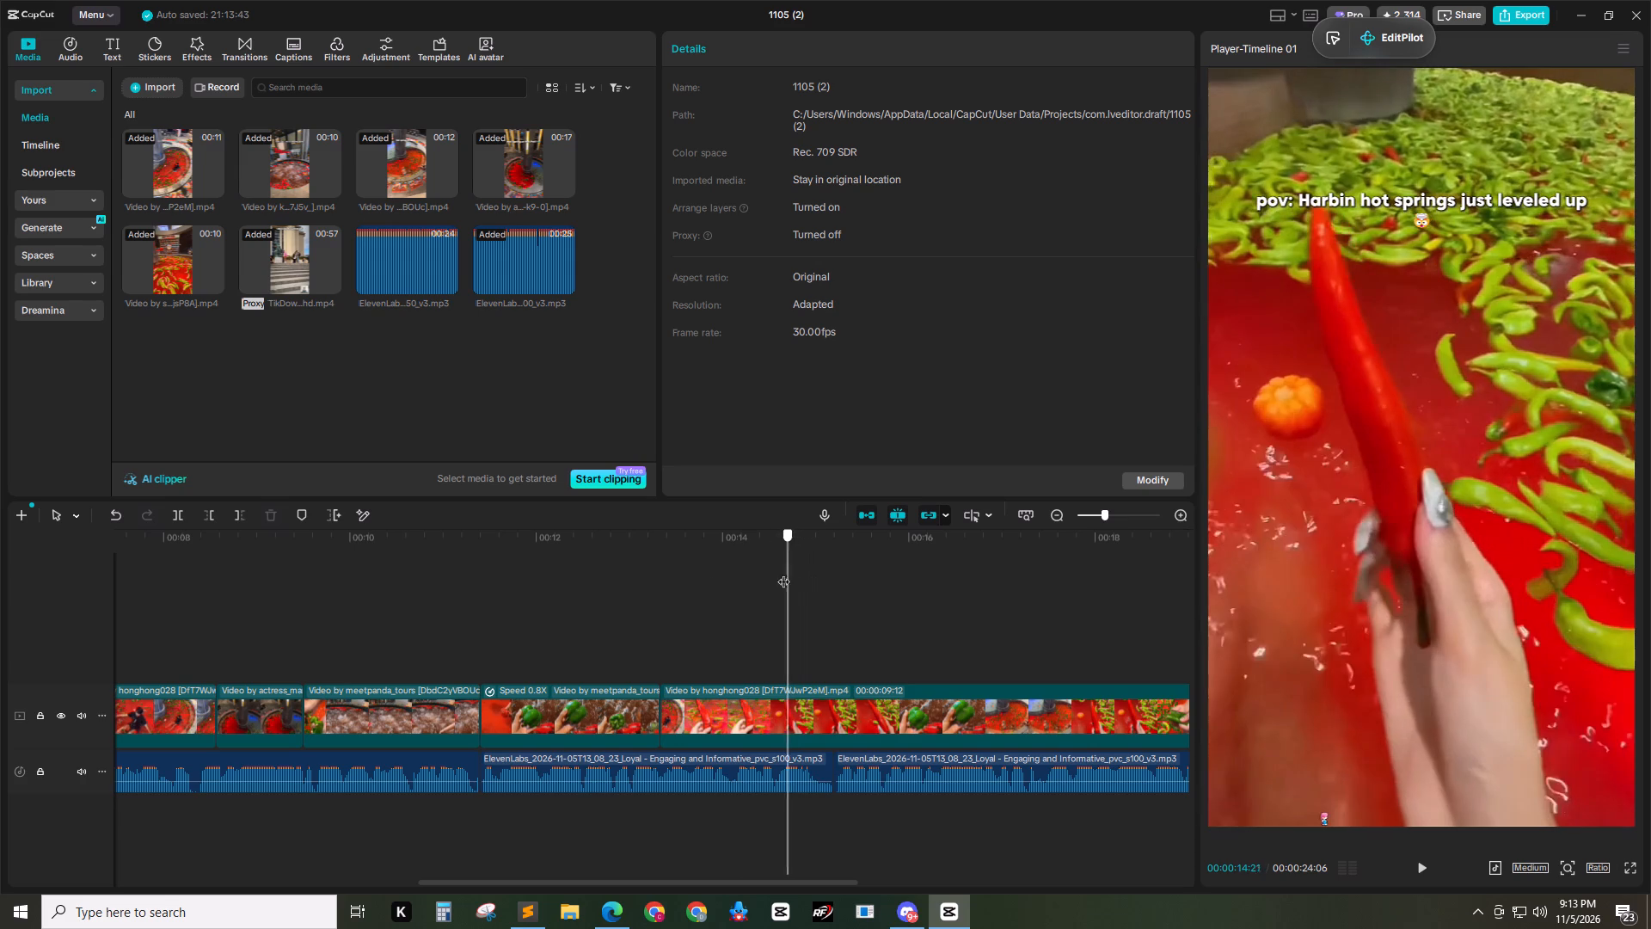
drag(783, 573, 690, 575)
key(space)
key(space)
drag(776, 546, 720, 546)
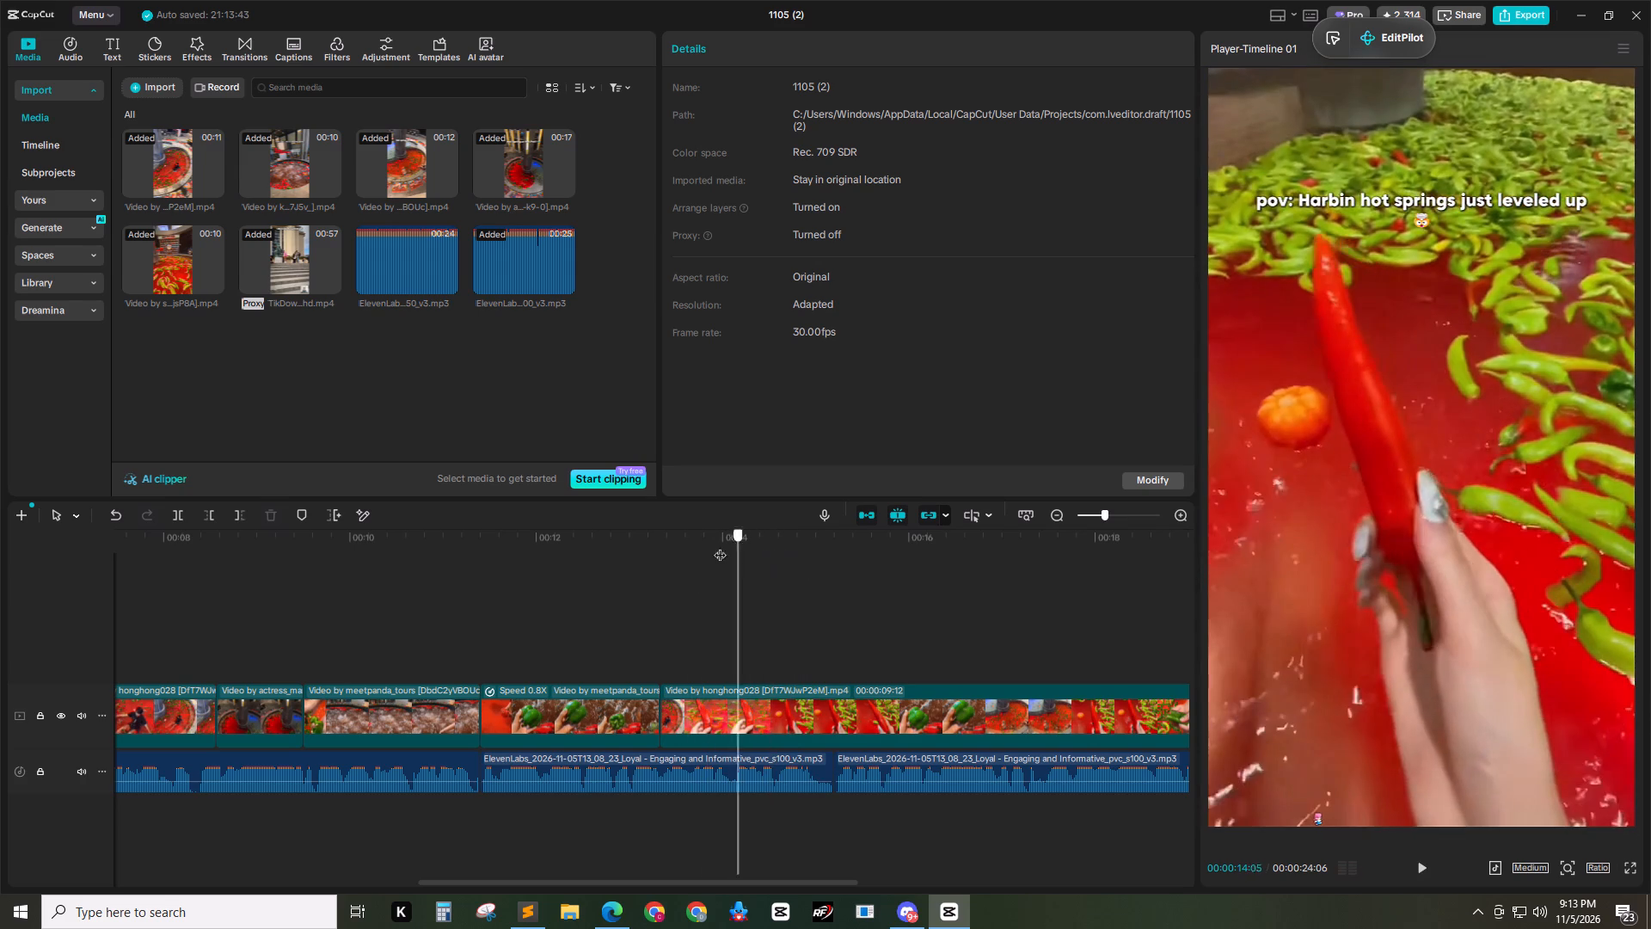
drag(720, 546, 657, 551)
key(space)
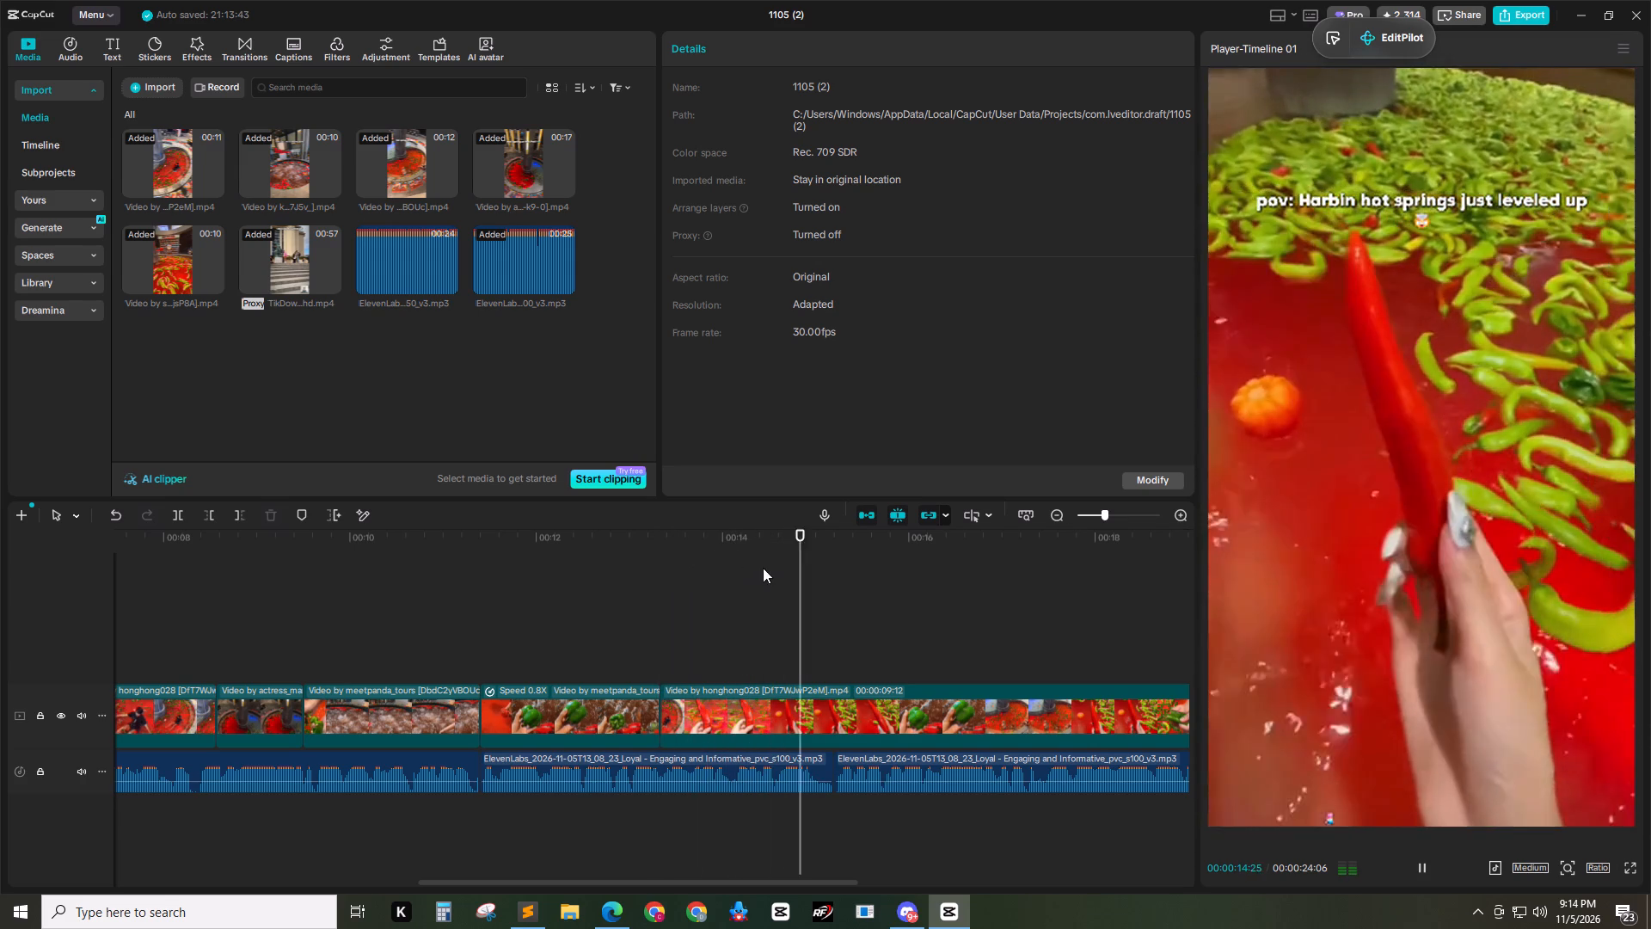
key(space)
Trim the end of the last honghong028 piece at 15:06, where the next voiceover segment begins.
drag(822, 541, 838, 541)
click(894, 711)
key(w)
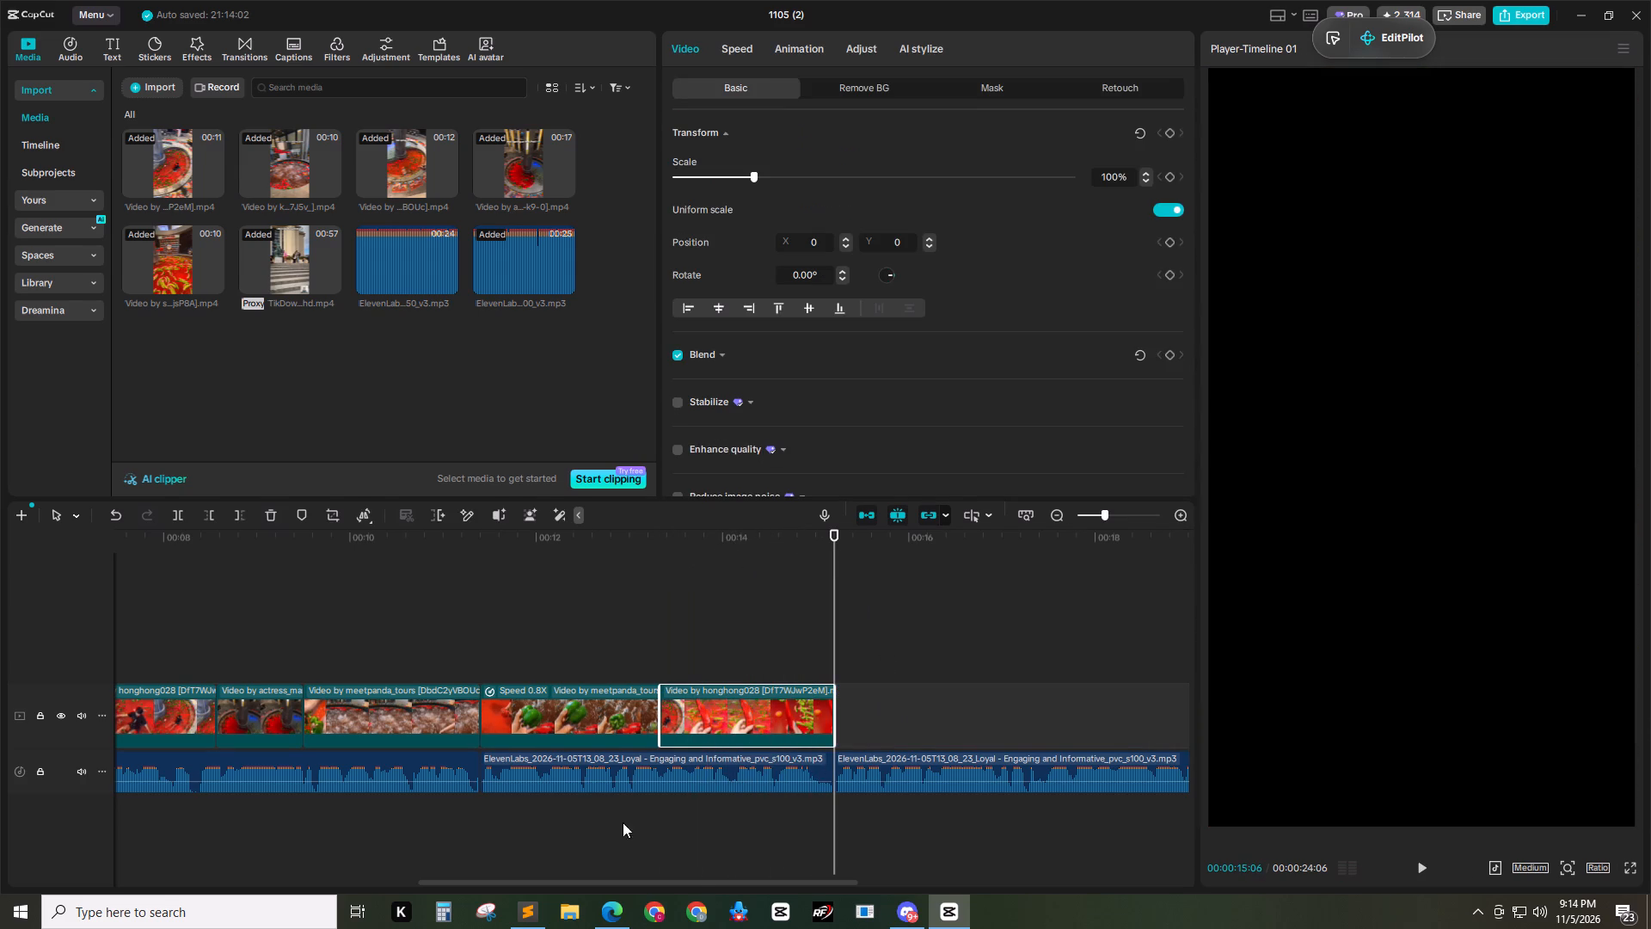
Switch to Microsoft Edge and view the Short "These Travel Spots Aren't What They Seem", pausing it at the Pedra do Telegrafo shot.
click(619, 911)
click(590, 0)
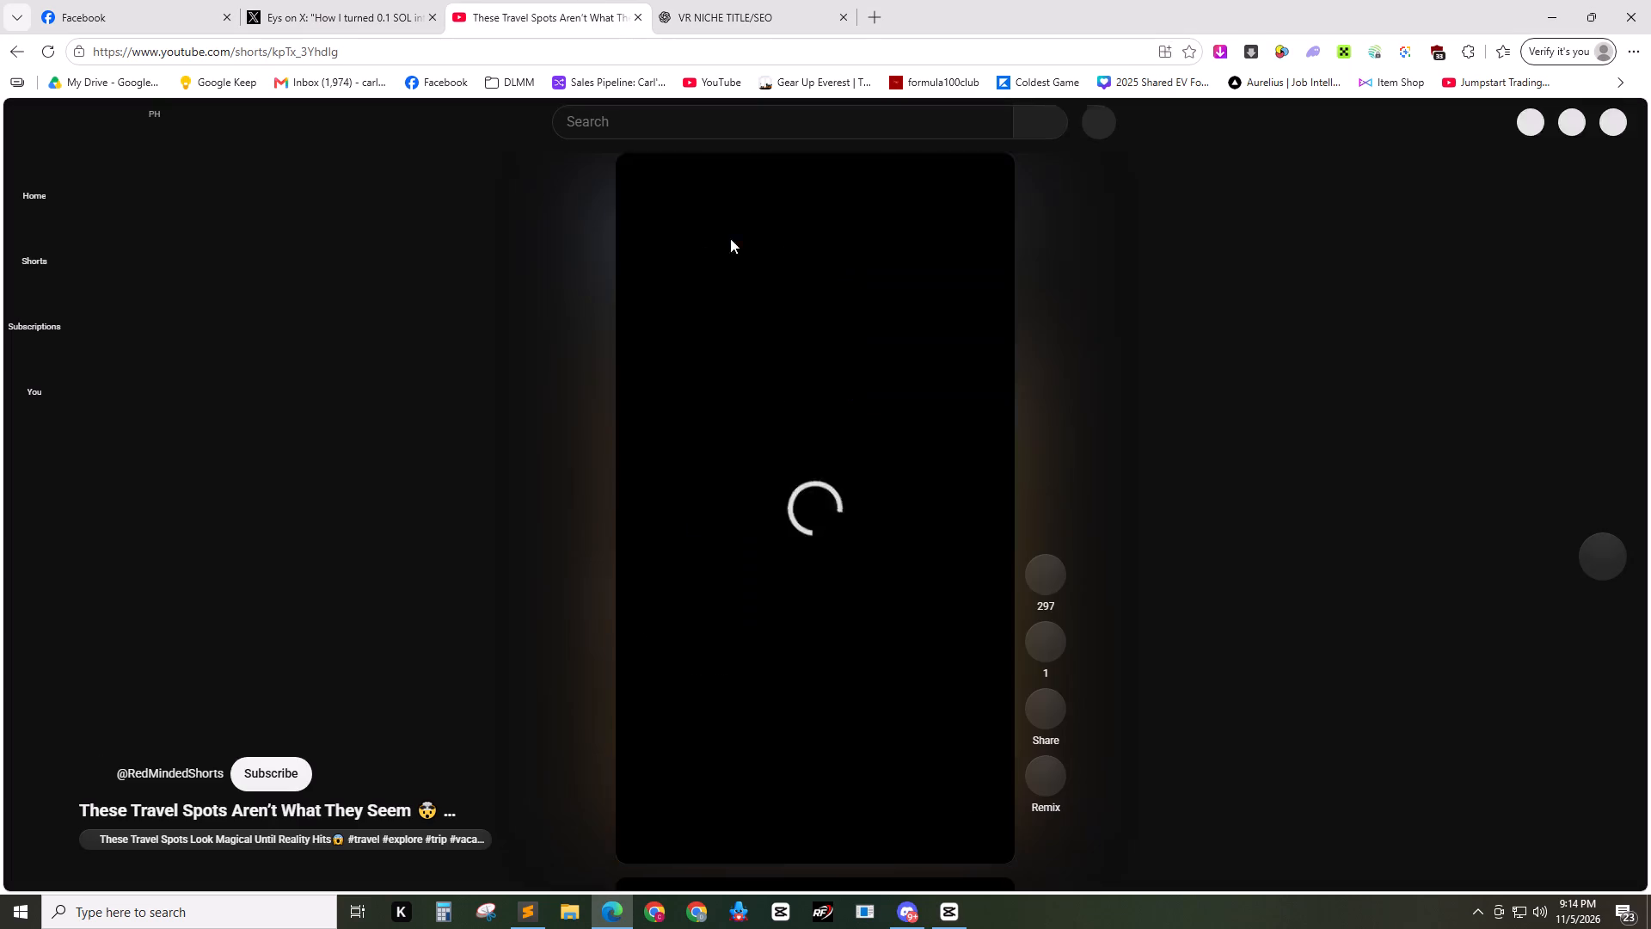
click(868, 862)
click(817, 520)
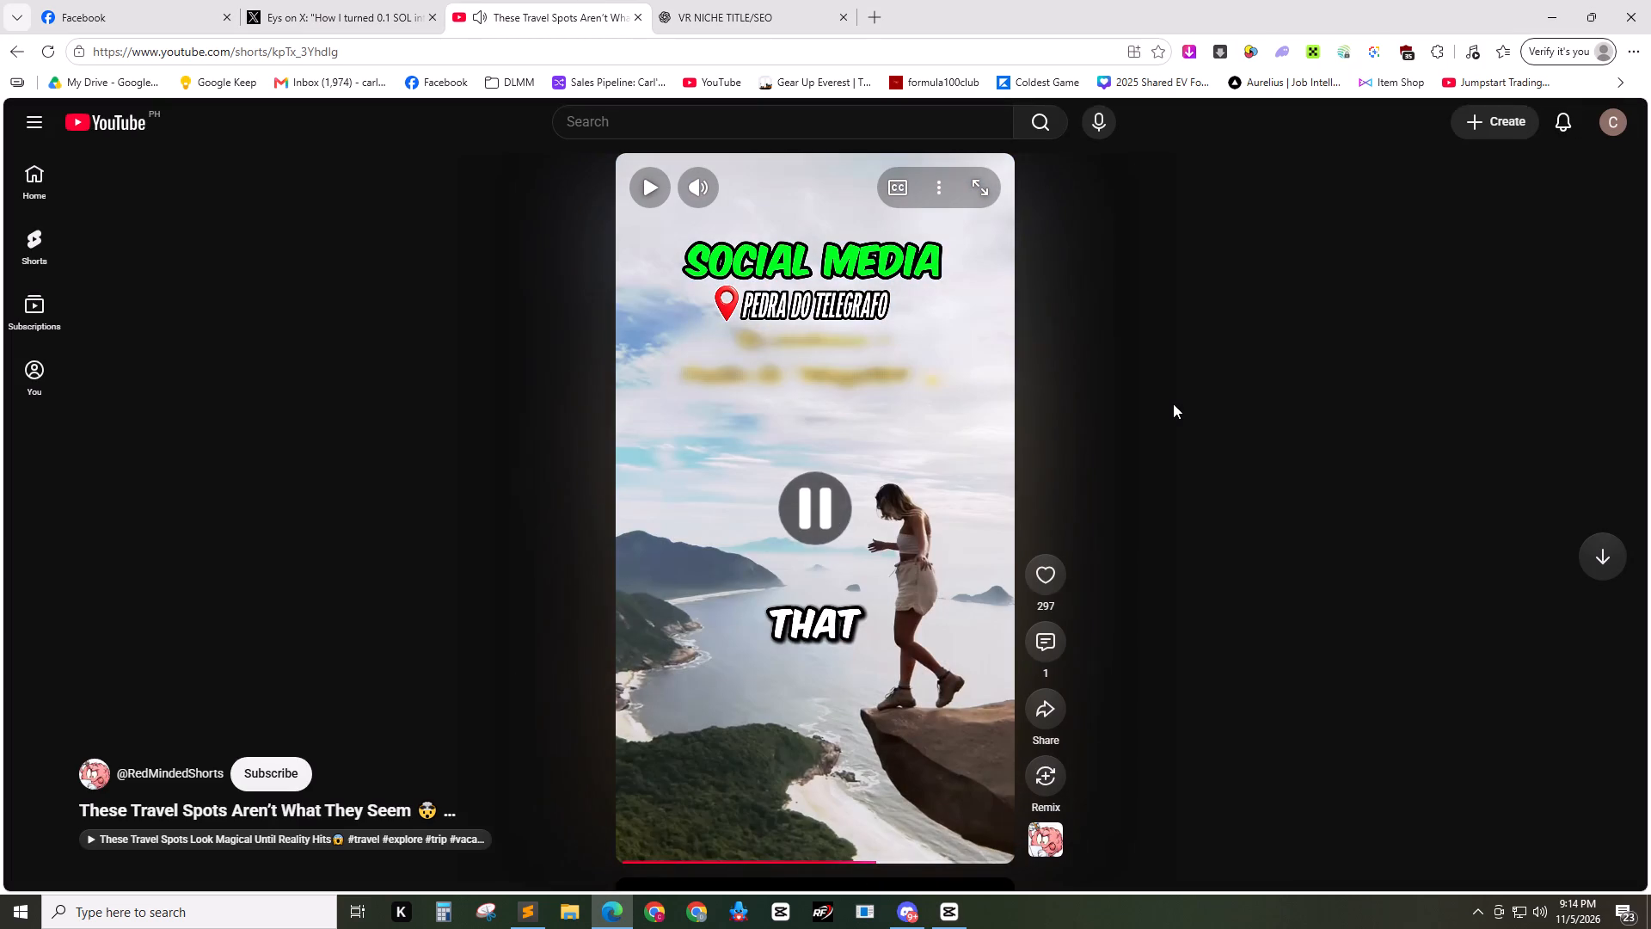
click(1173, 403)
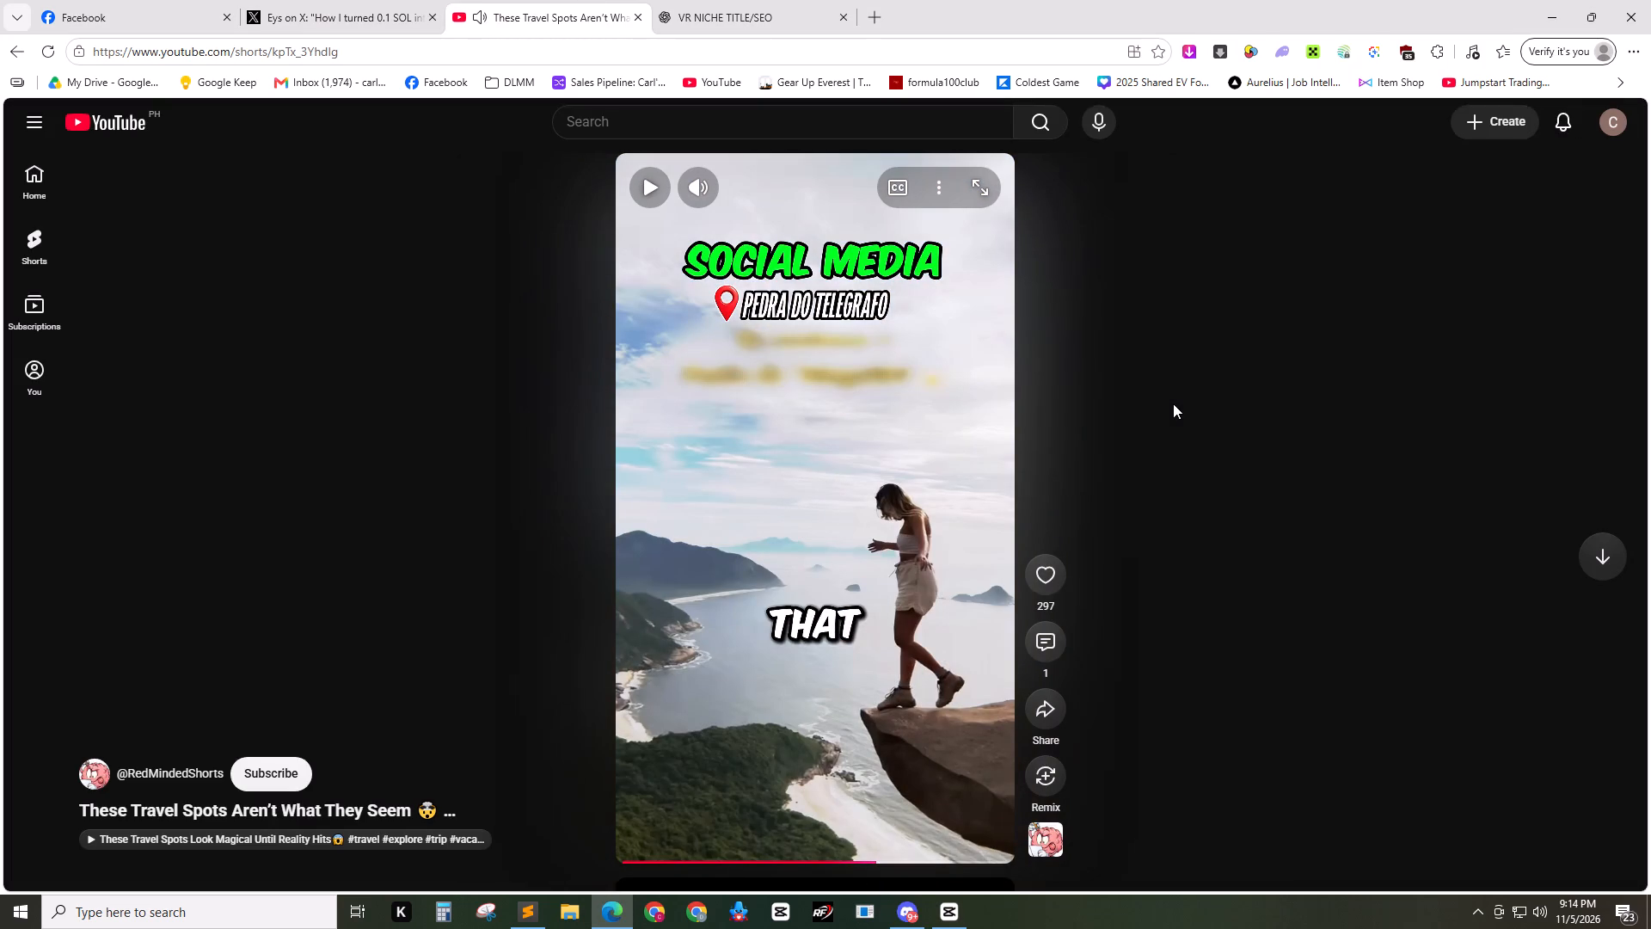
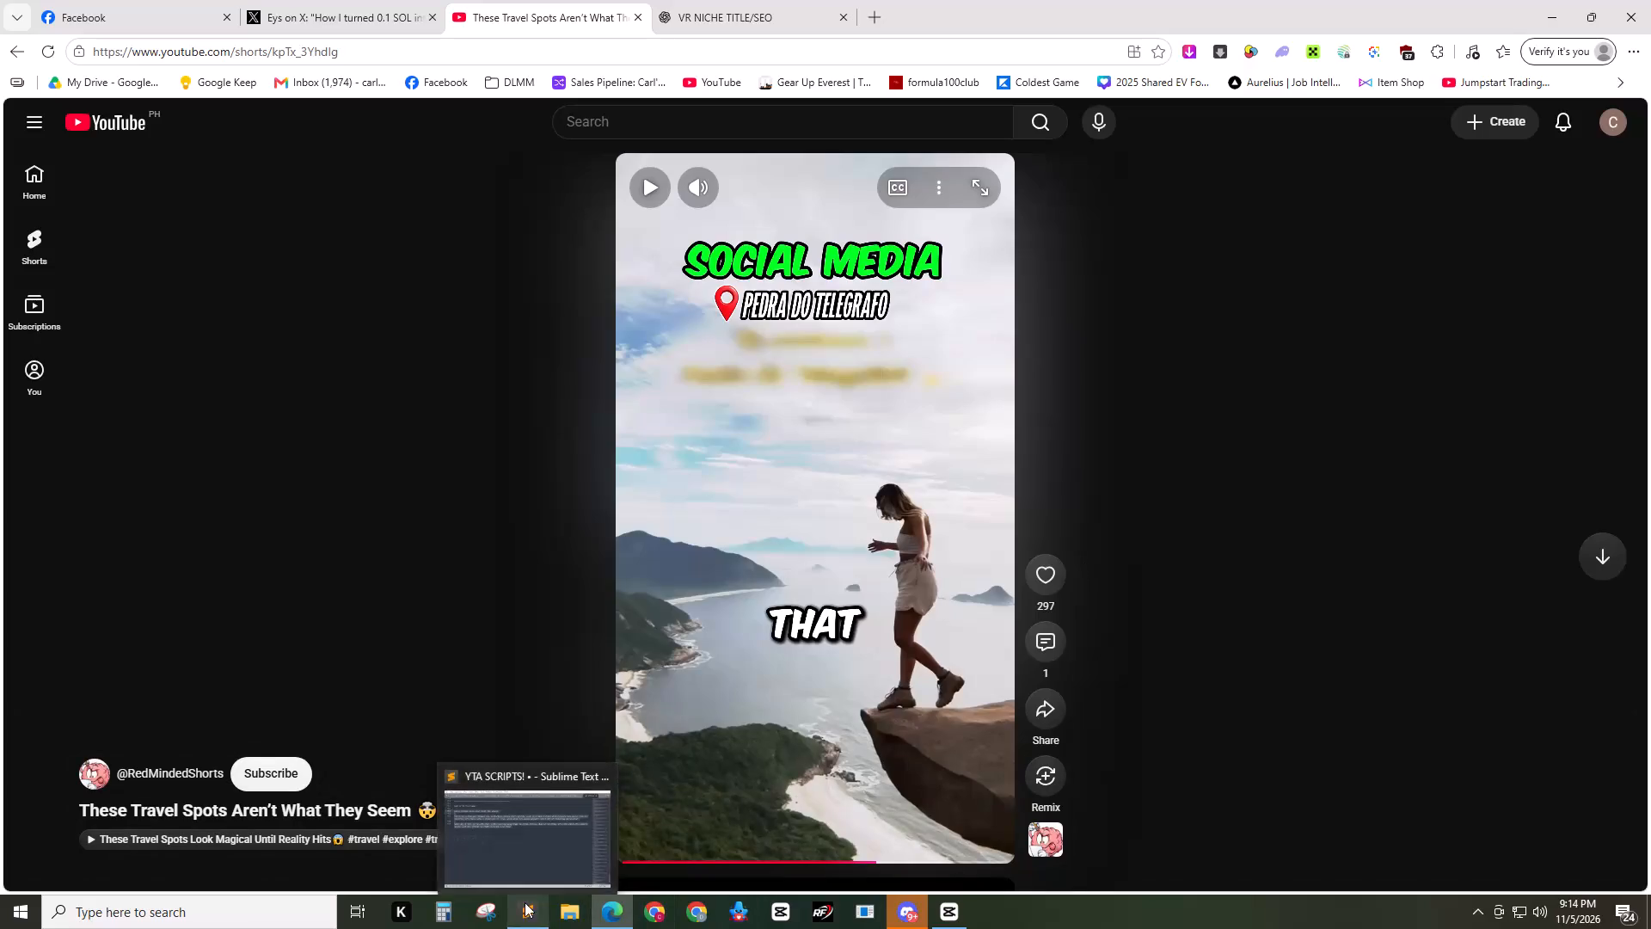
Switch to Sublime Text to consult the VID 32 voiceover script.
click(529, 908)
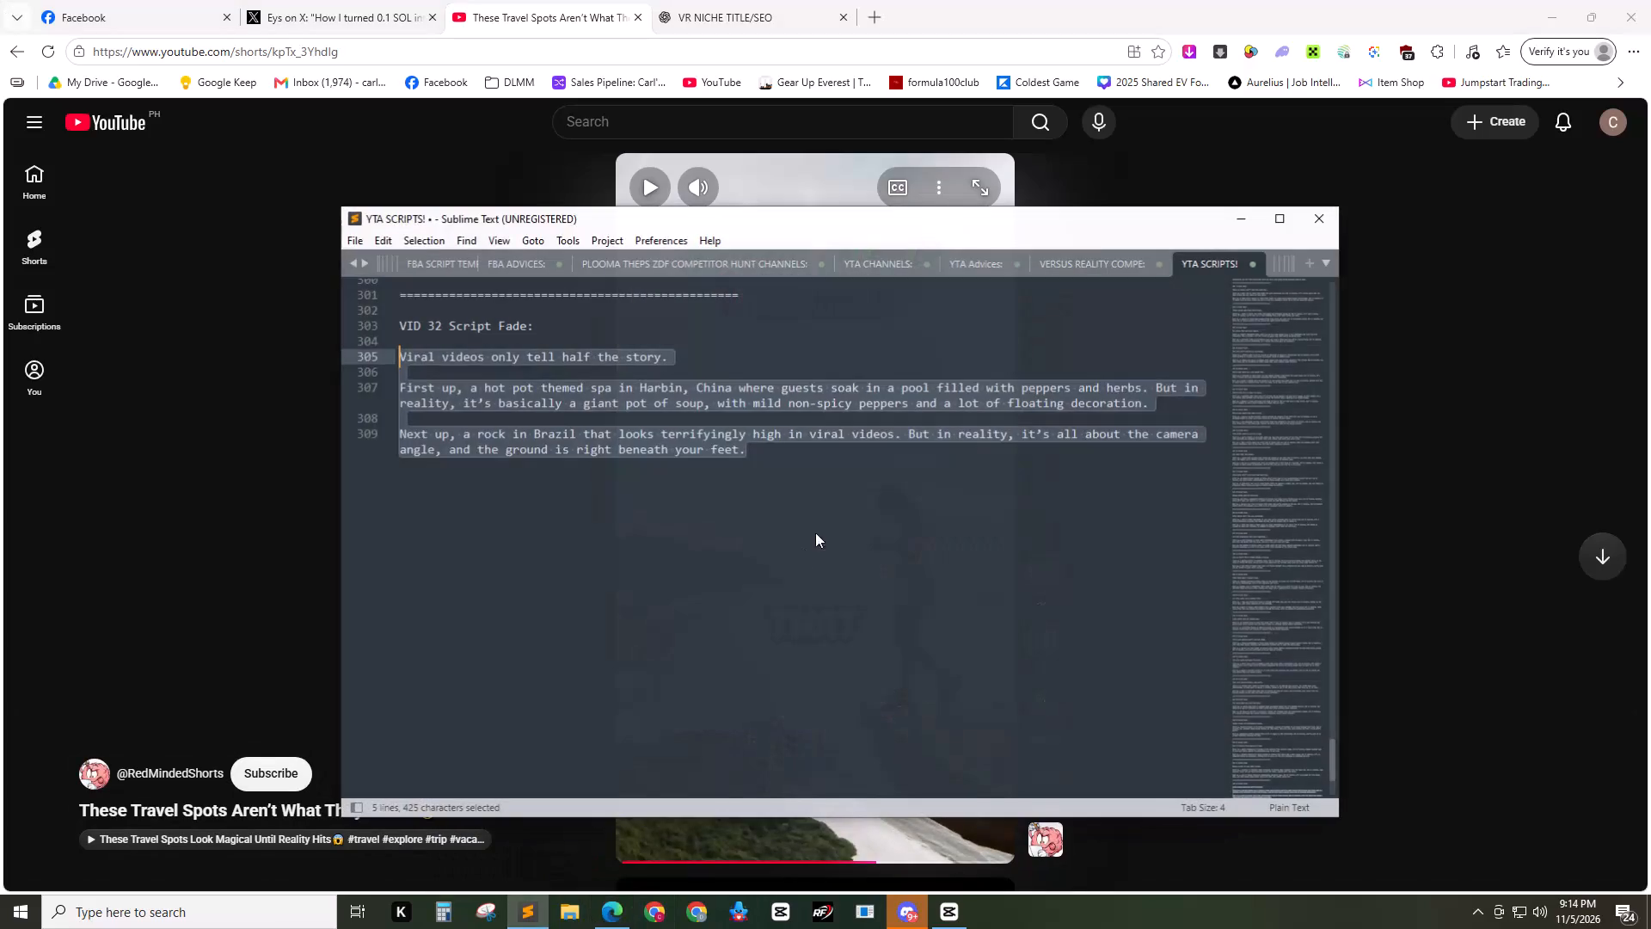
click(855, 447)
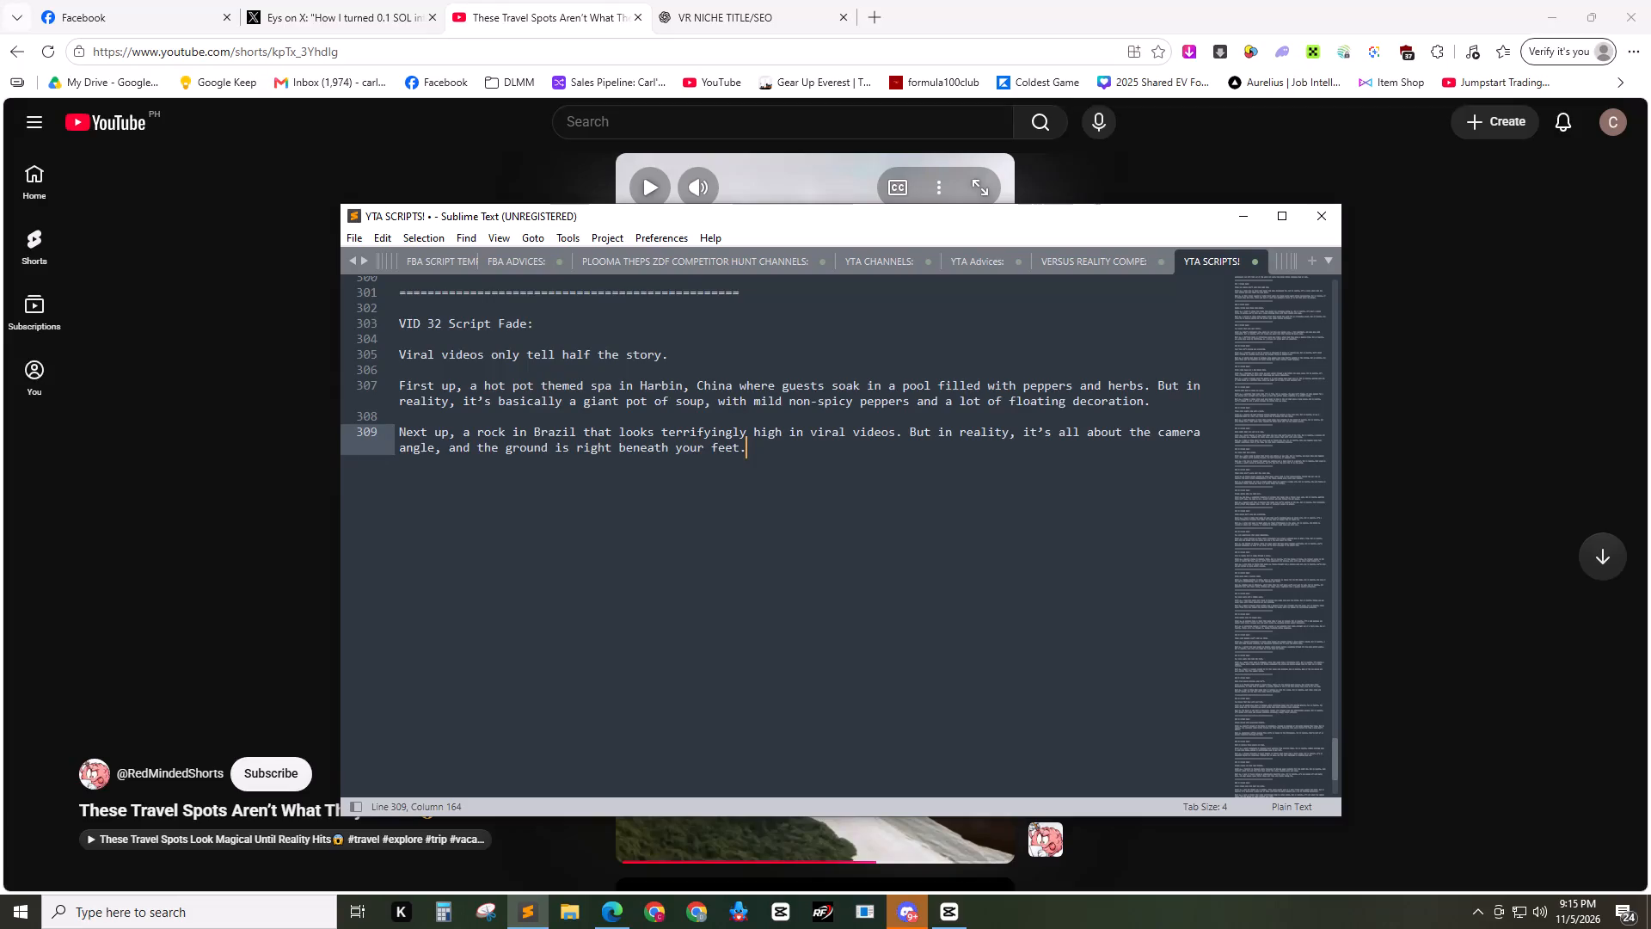
Switch to Microsoft Edge, open Instagram in a new tab and go to the account's liked posts, launching Arroxy along the way.
click(1017, 0)
key(ctrl+t)
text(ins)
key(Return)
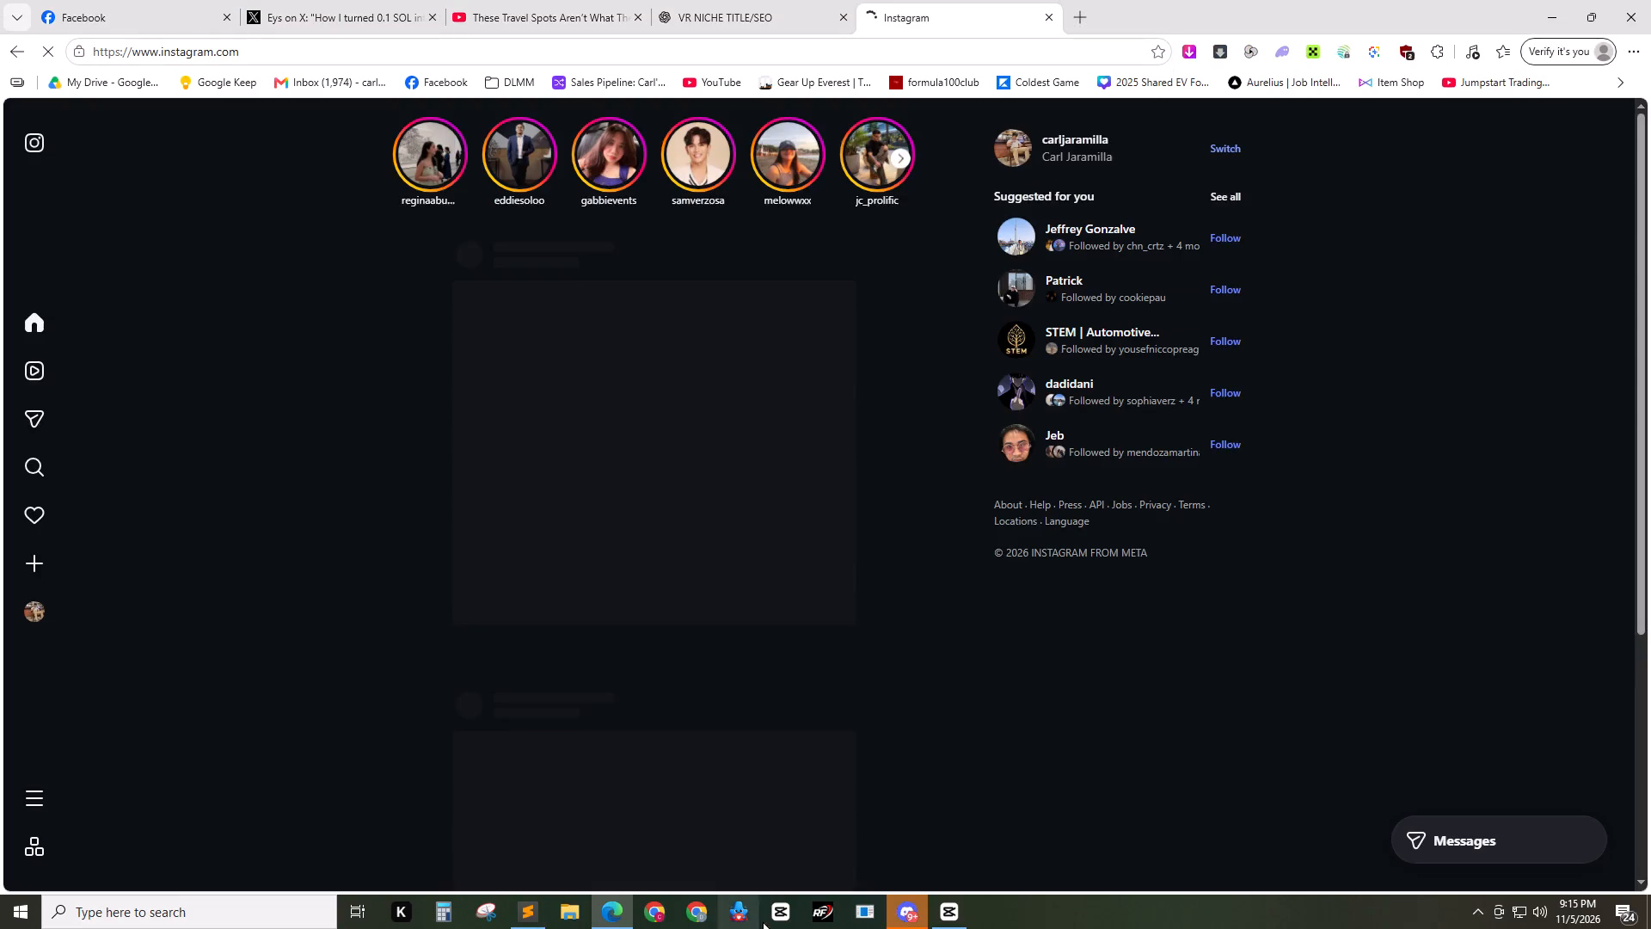
click(739, 917)
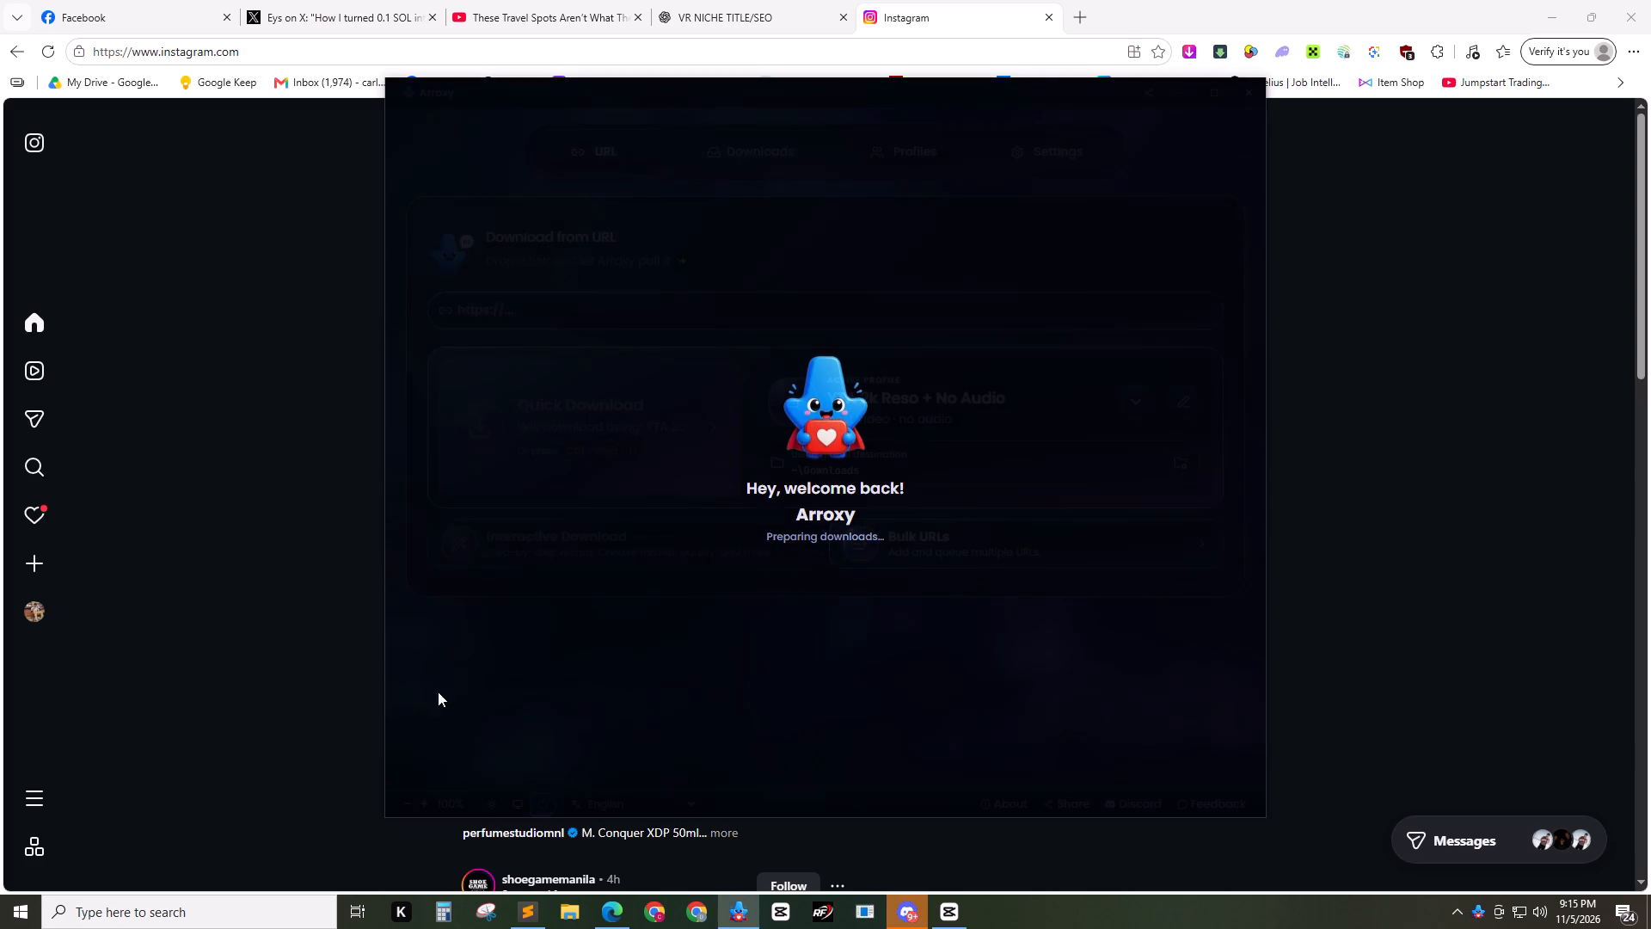
click(57, 791)
click(64, 796)
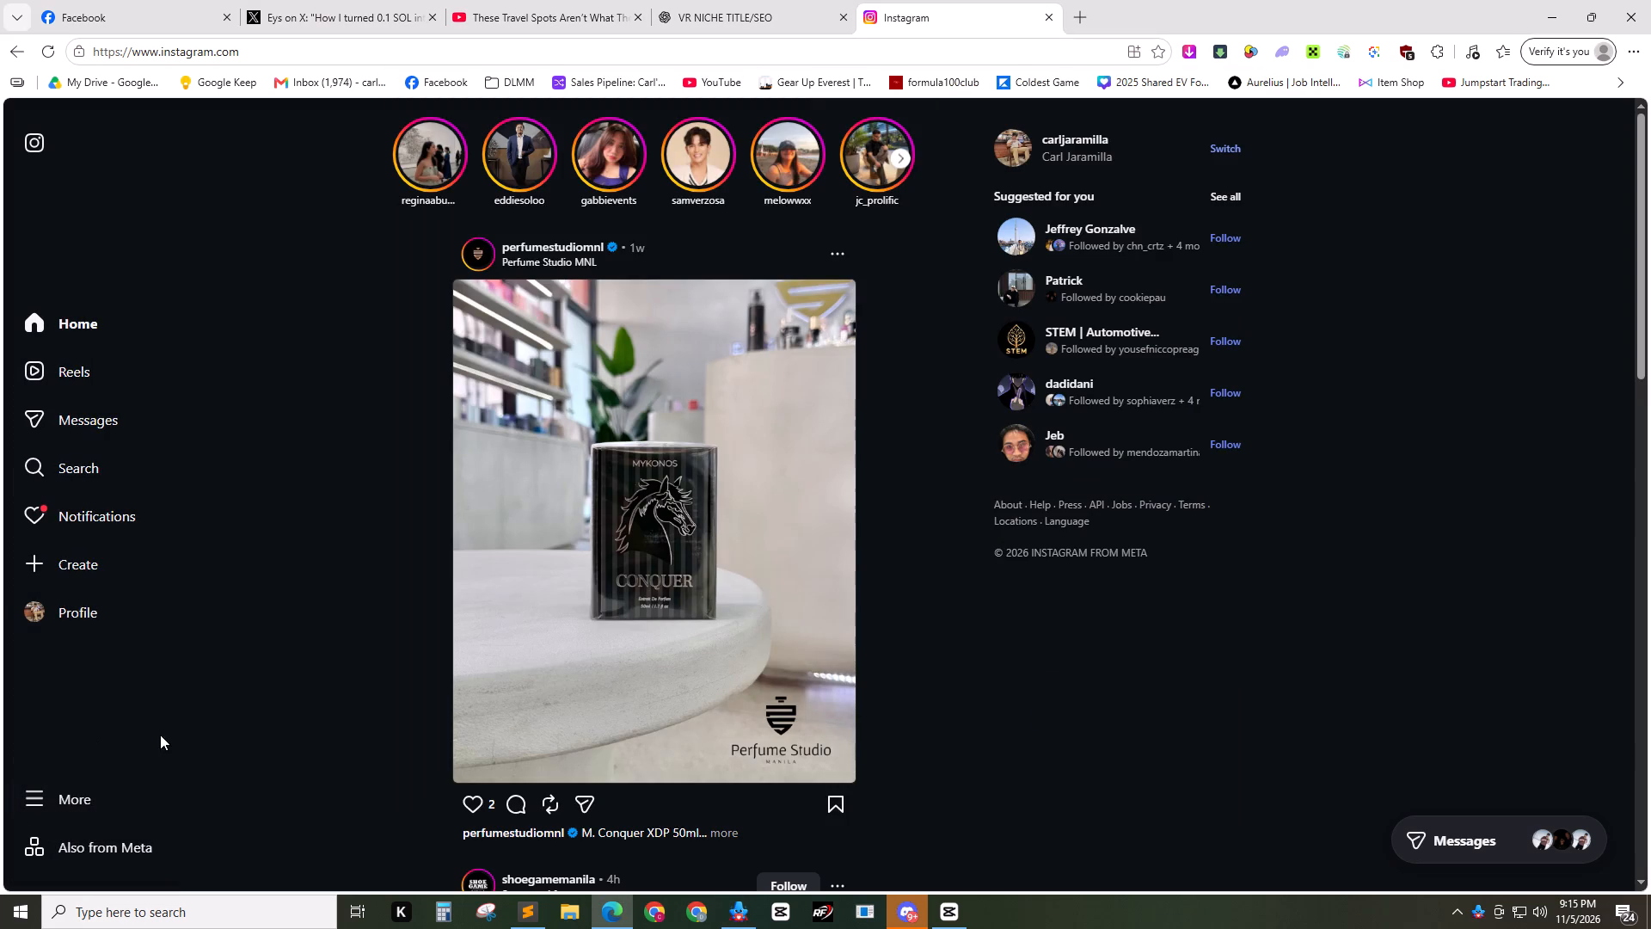
click(93, 792)
click(132, 455)
Start a Bulk URLs list in Arroxy with the link of the liked reel showing the woman in a pink top hanging from the rock.
click(742, 915)
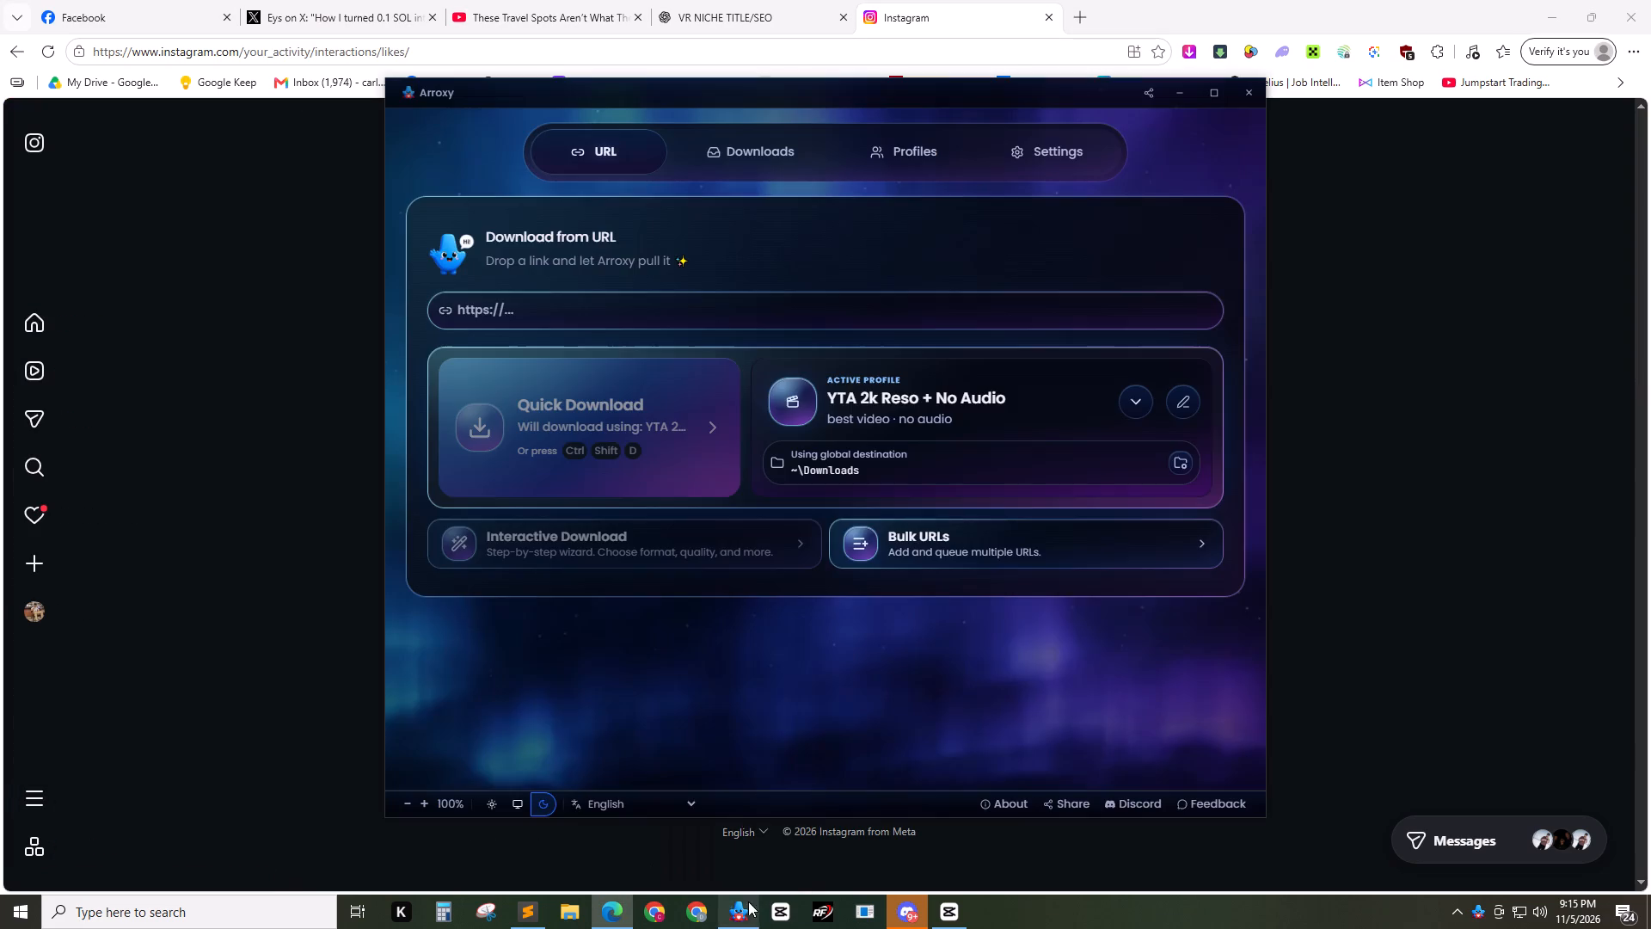
click(858, 551)
click(332, 437)
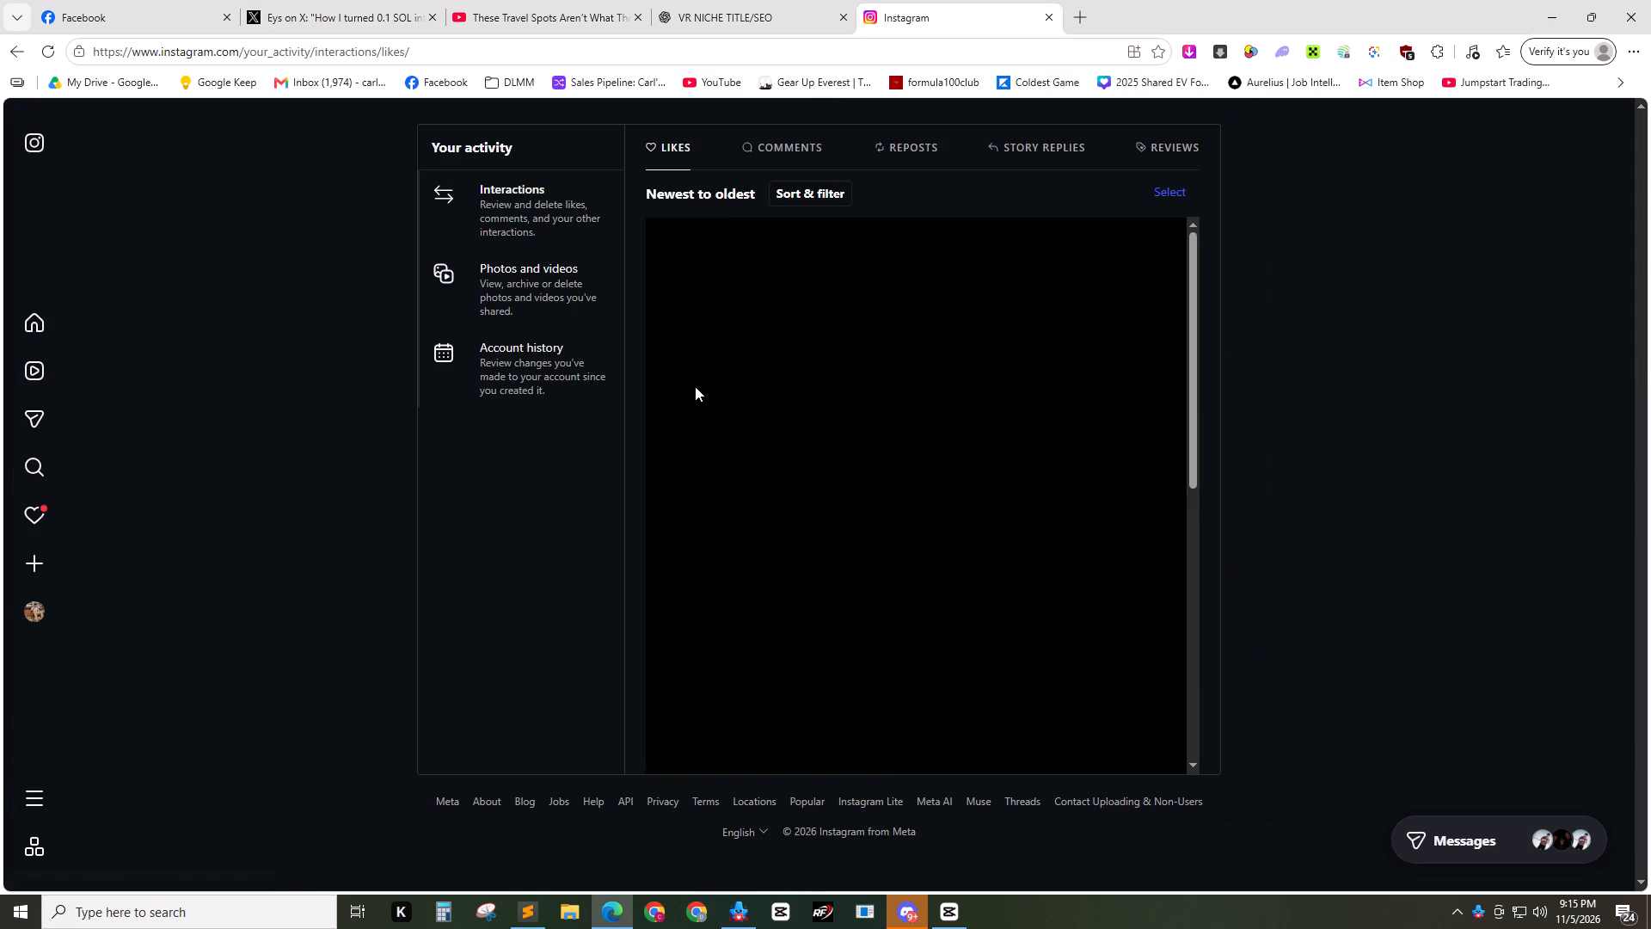
click(1091, 498)
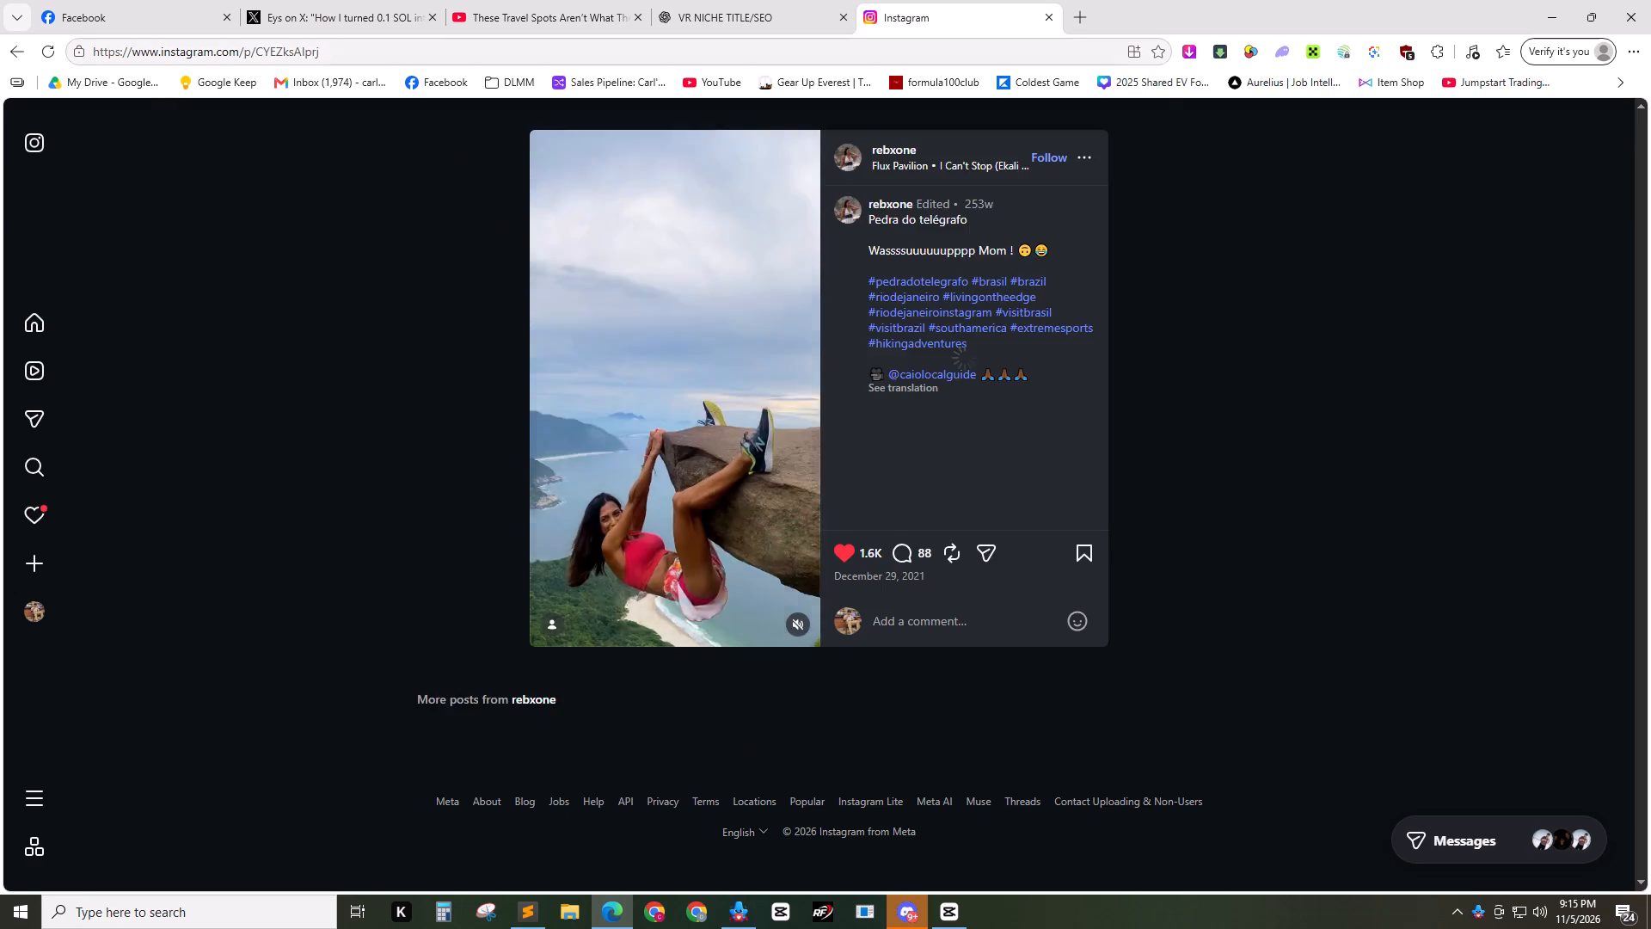
click(292, 51)
key(ctrl+c)
click(9, 46)
click(744, 902)
key(ctrl+v)
key(Return)
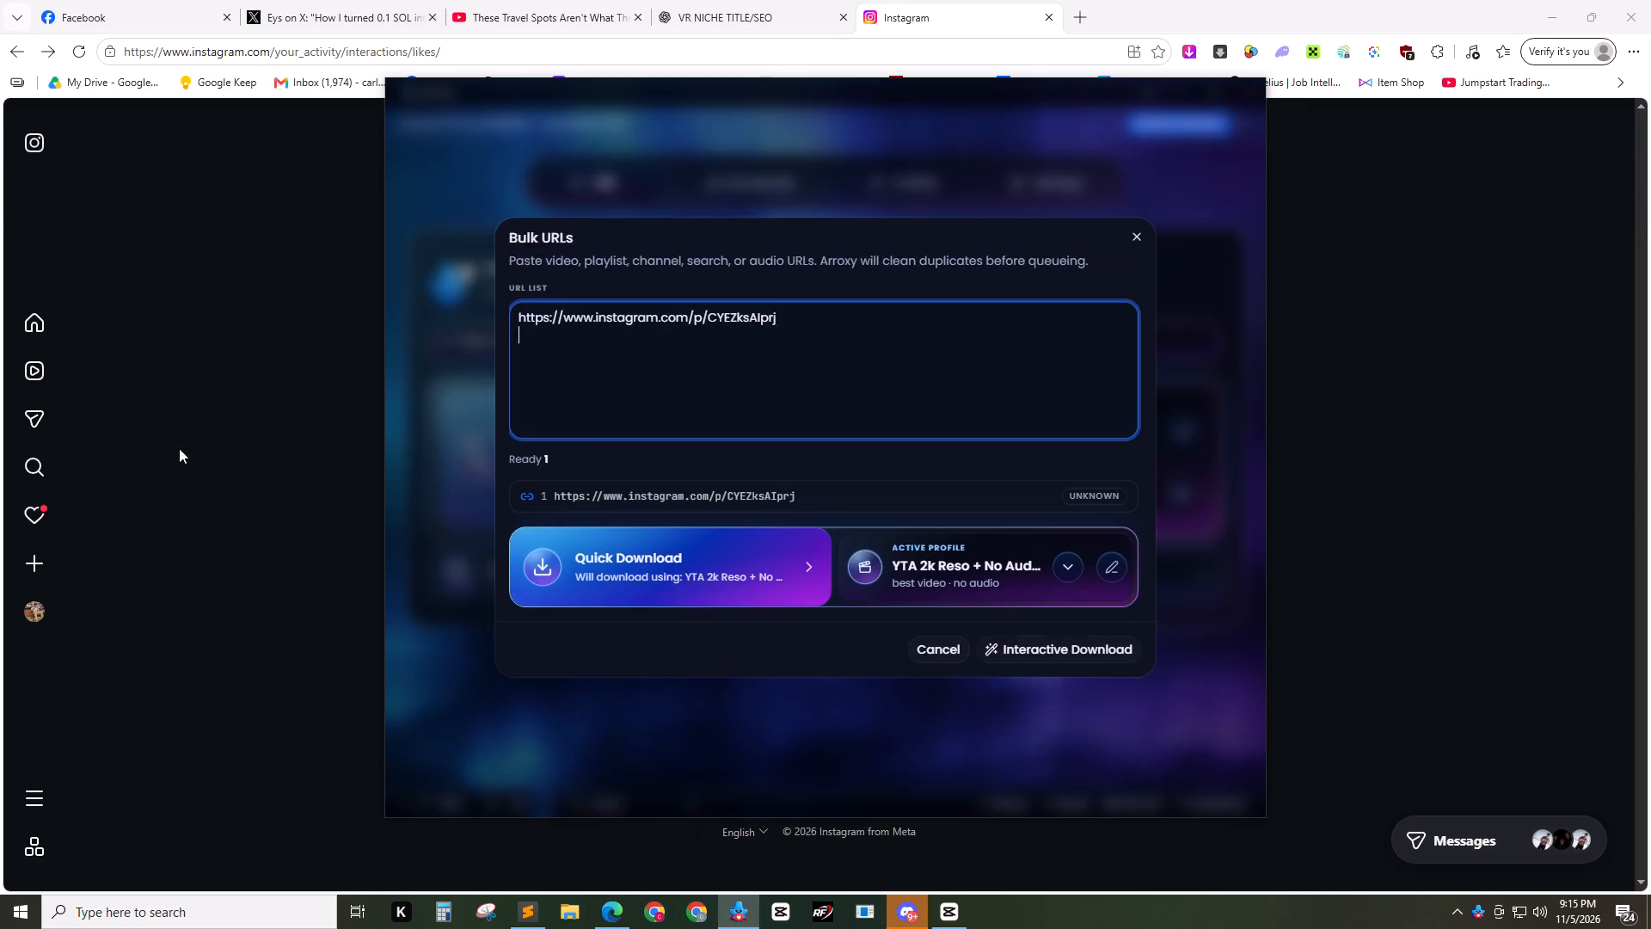
Add the link of the liked reel with the woman in a red cap hanging from the rock to Arroxy's Bulk URLs list.
click(179, 448)
click(911, 469)
click(329, 62)
key(ctrl+c)
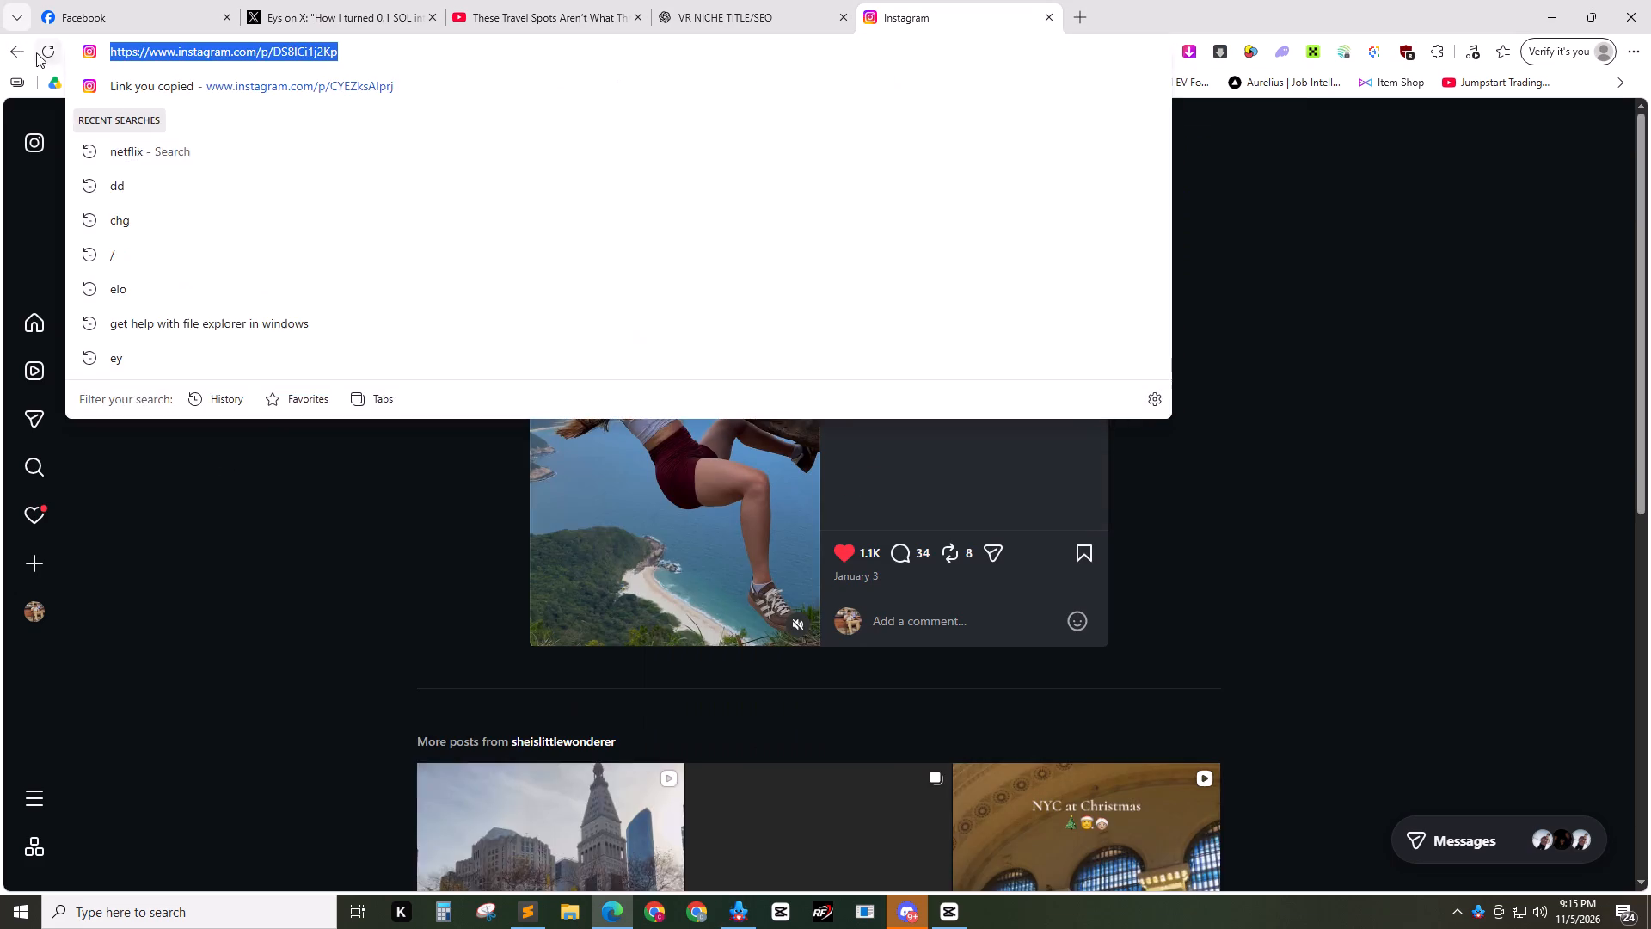
click(19, 48)
click(742, 895)
key(ctrl+v)
key(Return)
Add the link of the liked reel captioned "Me giving my parents a heart attack instead of a grandchild" to Arroxy's Bulk URLs list.
click(135, 459)
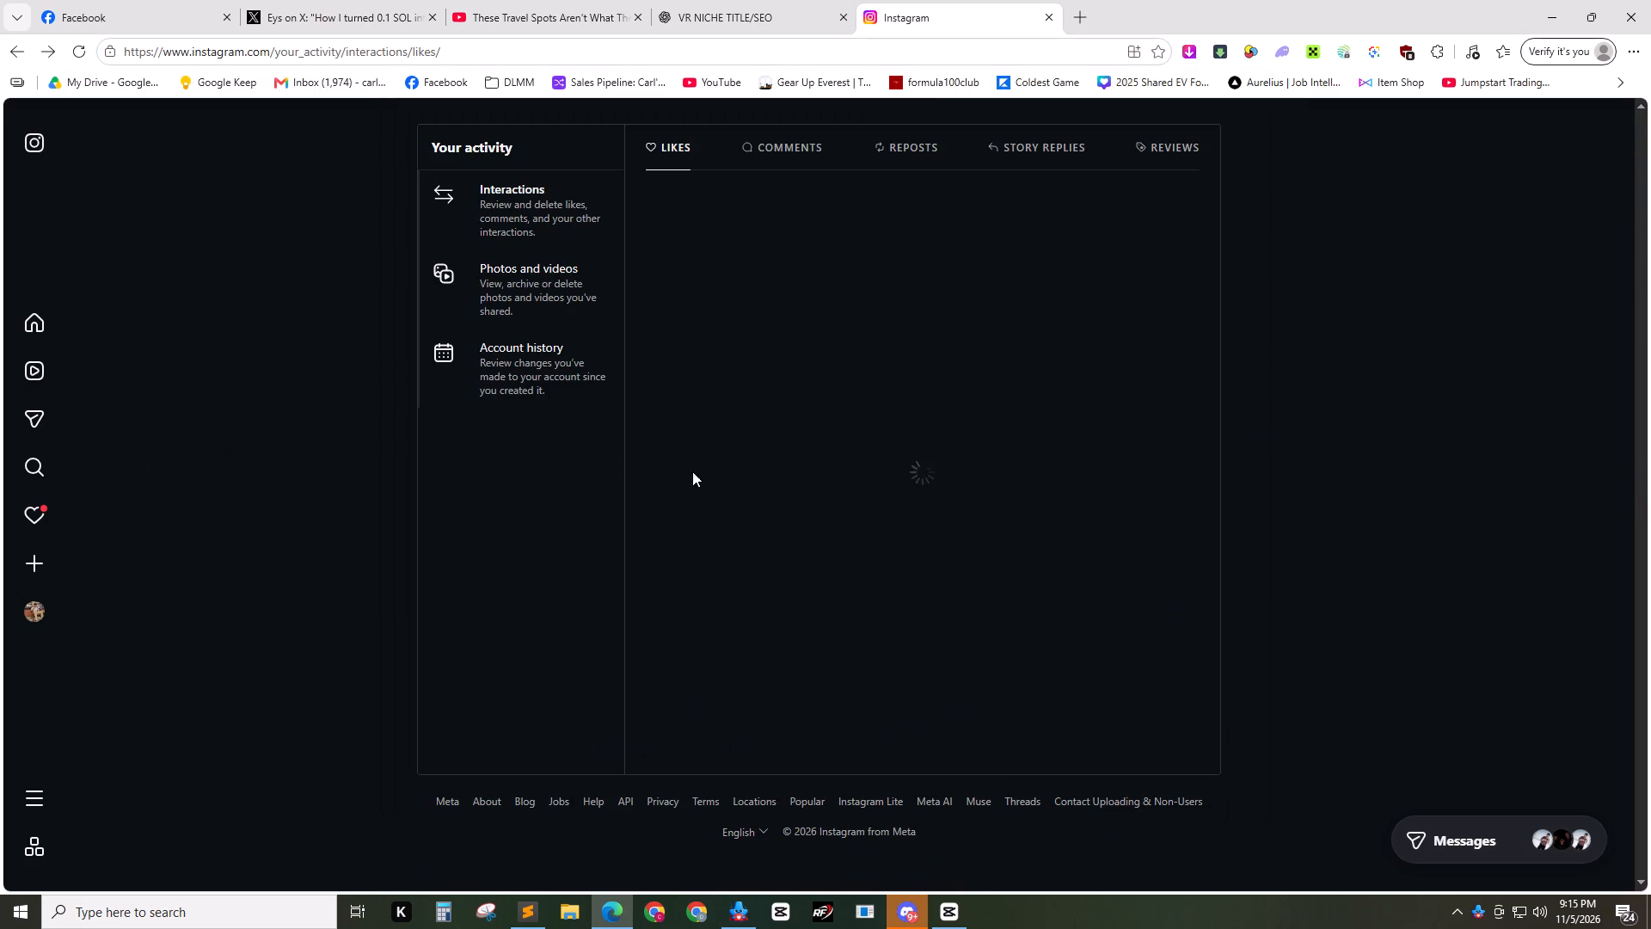
click(742, 473)
click(312, 57)
key(ctrl+c)
click(19, 51)
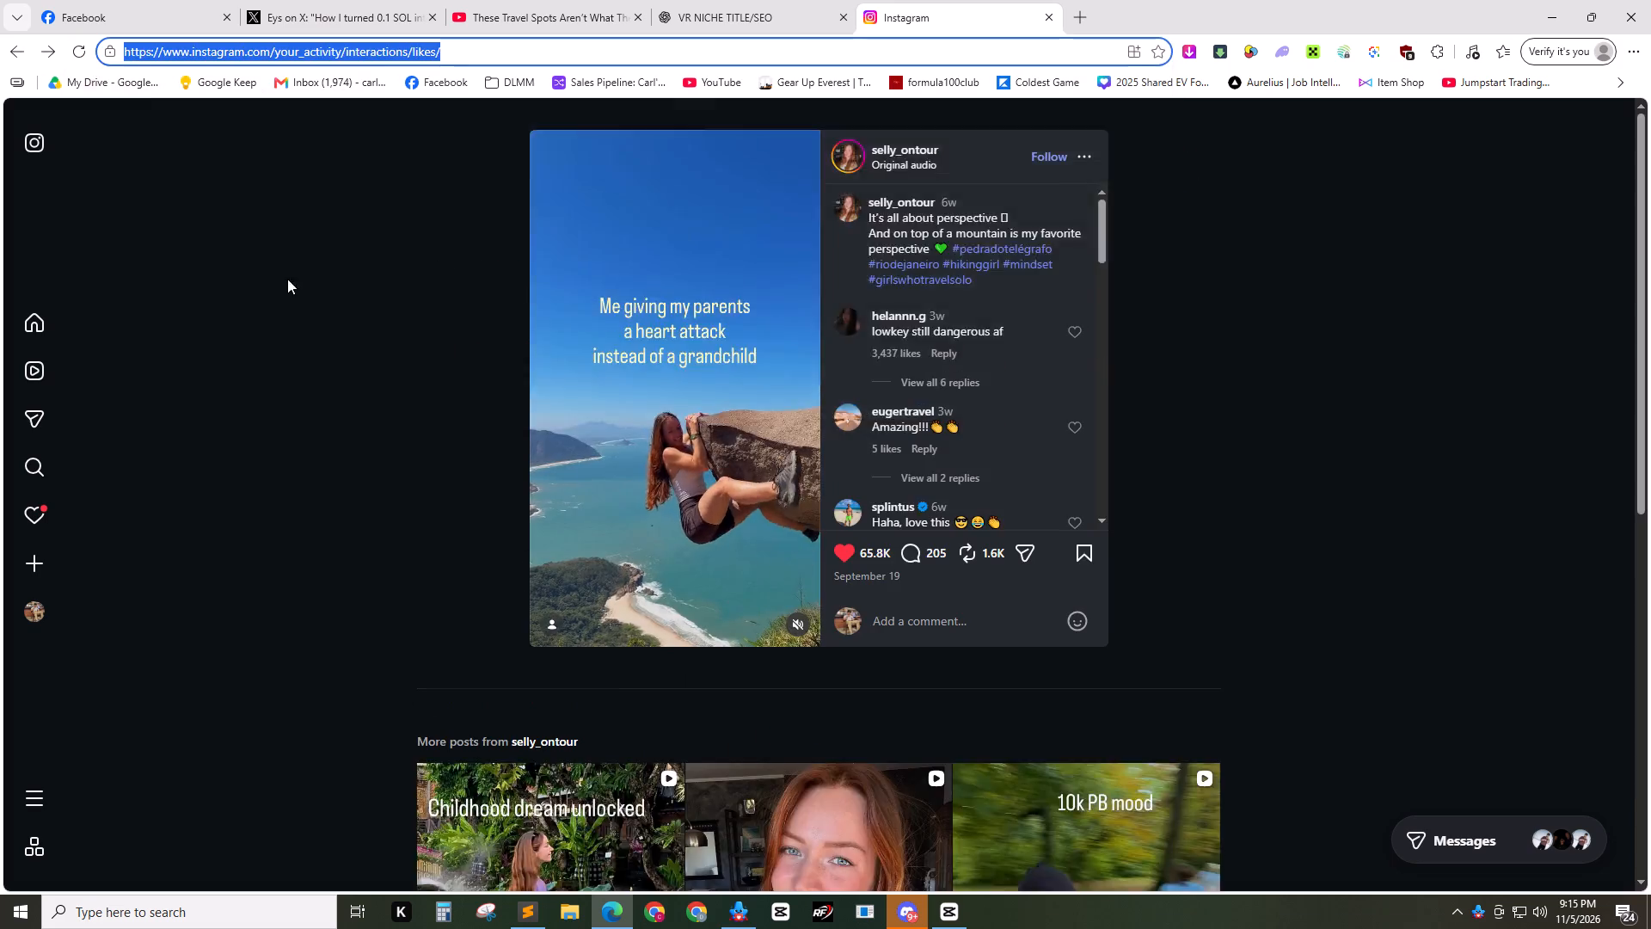
click(727, 917)
key(ctrl+v)
key(Return)
Add the link of the liked reel with the person in jeans lying above the sea to Arroxy's Bulk URLs list.
click(234, 444)
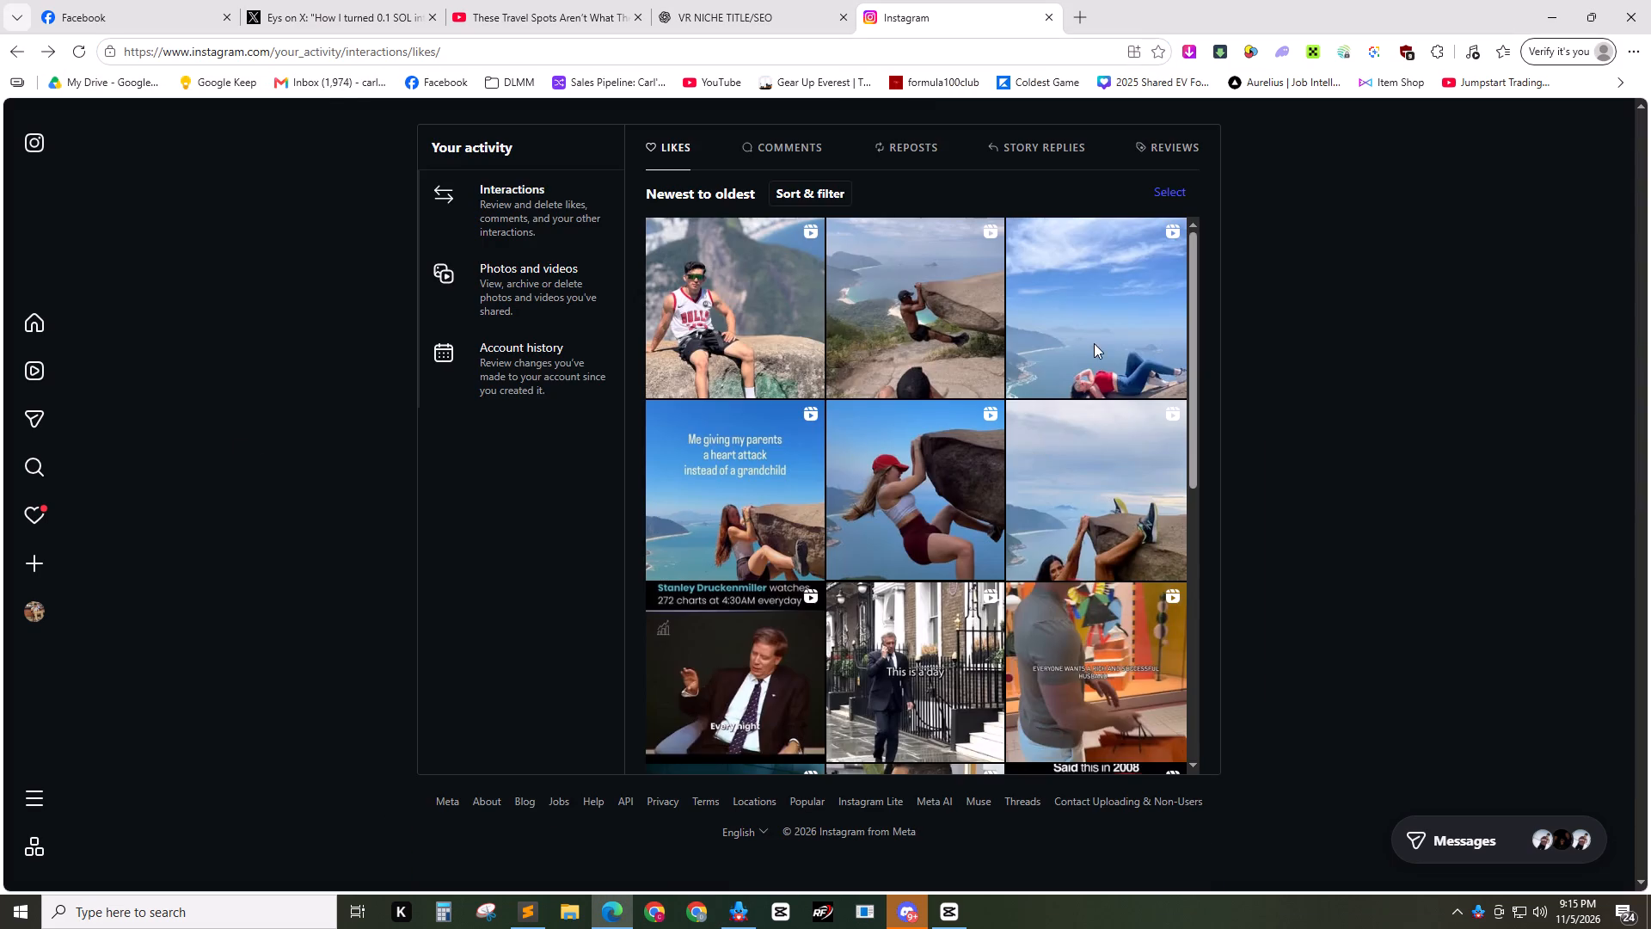
click(1094, 343)
click(313, 52)
key(ctrl+c)
click(15, 42)
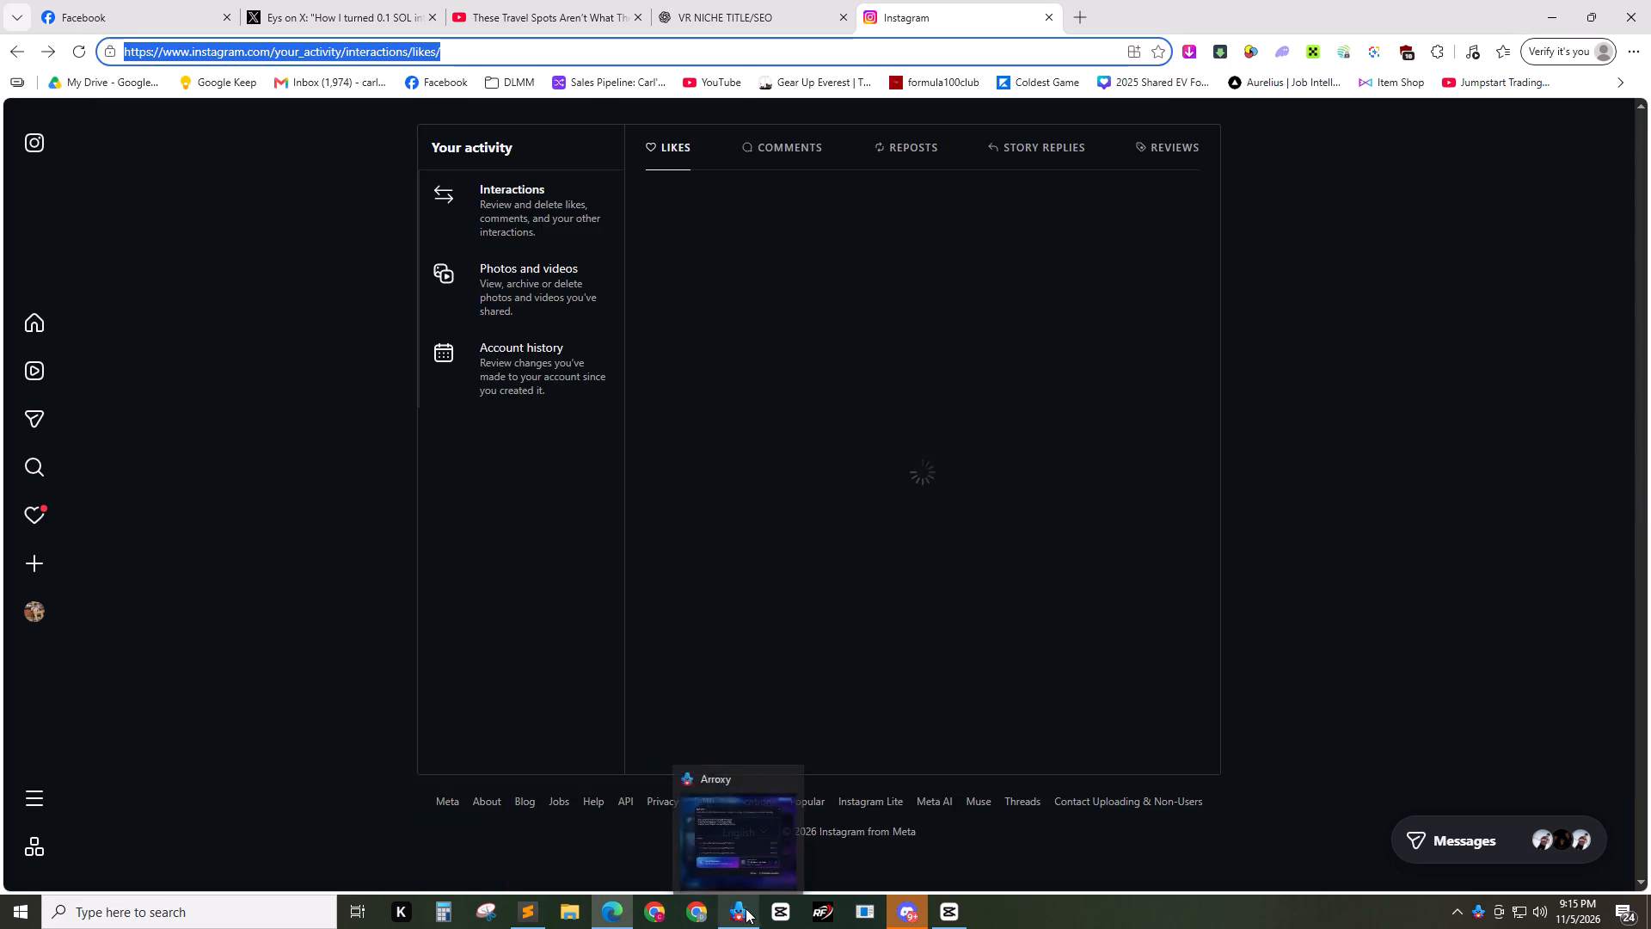
click(746, 908)
key(ctrl+v)
key(Return)
Add the link of the liked reel with the climber in dark clothes hanging from the rock to Arroxy's Bulk URLs list.
click(259, 480)
click(900, 305)
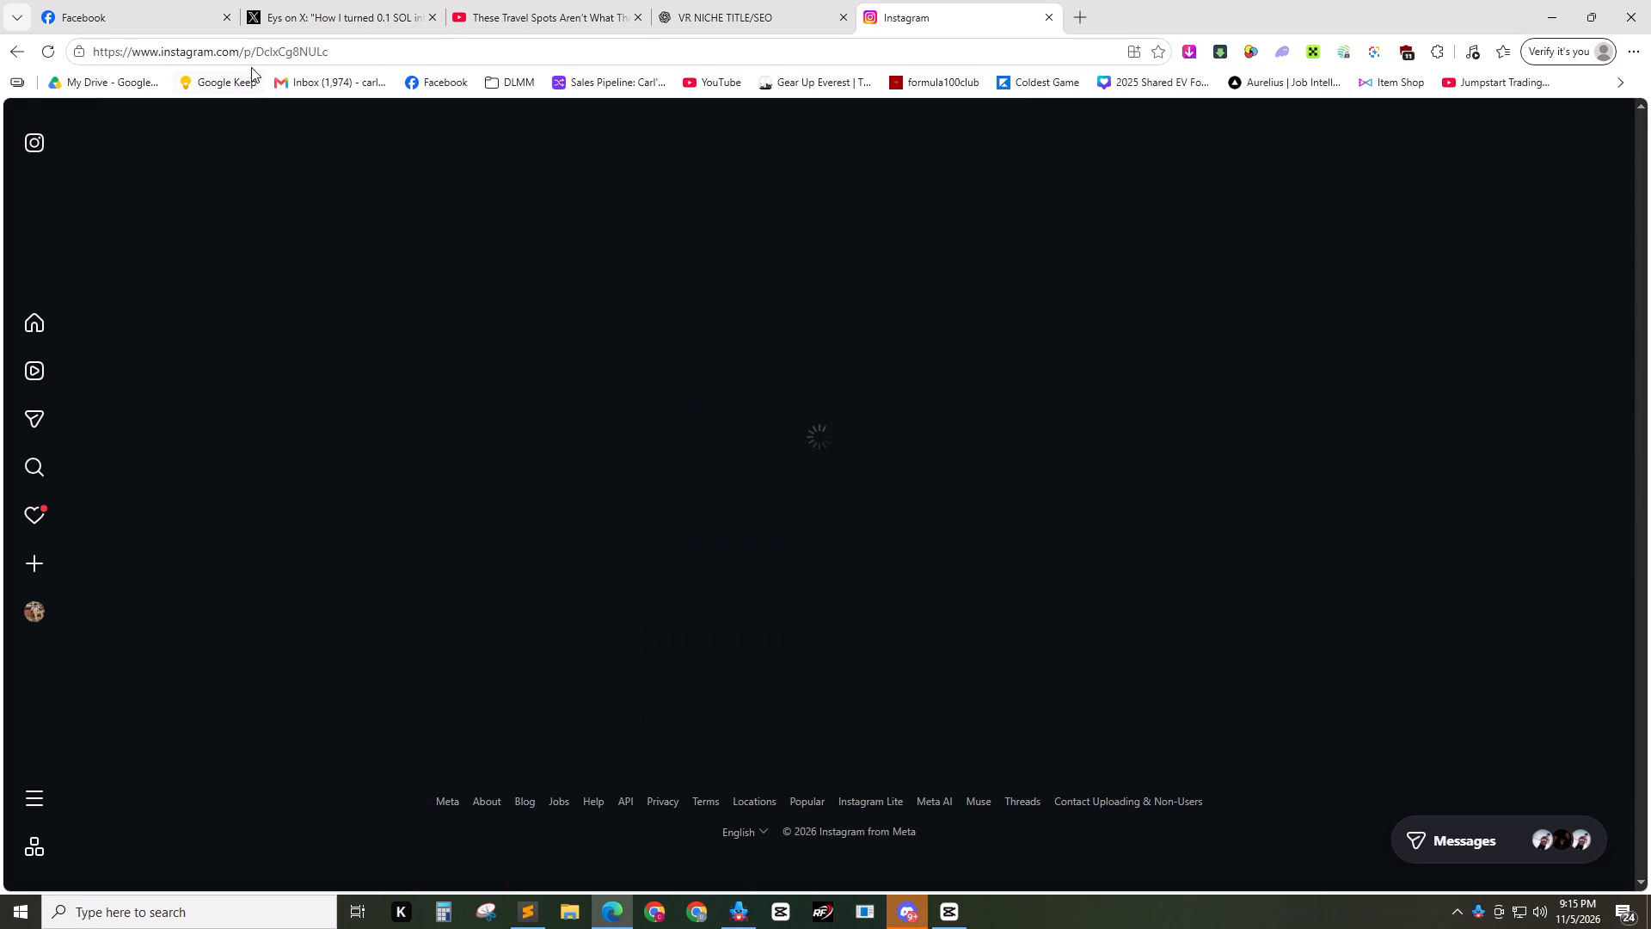
click(249, 54)
key(ctrl+c)
click(18, 49)
click(736, 914)
key(ctrl+v)
key(Return)
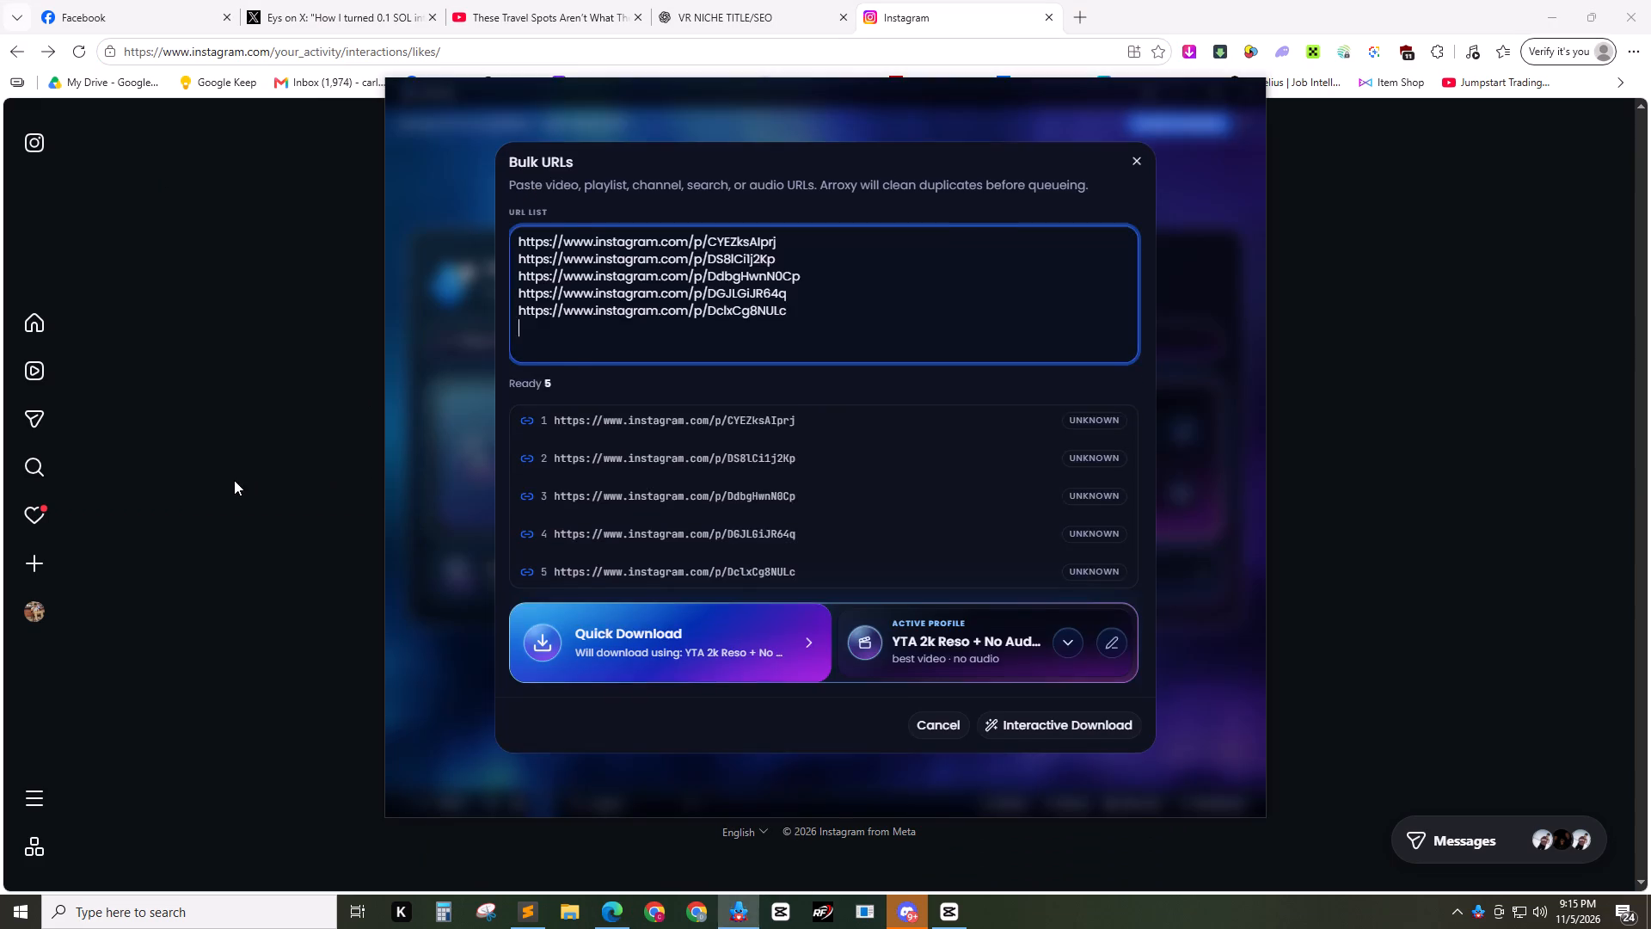
Add the liked Bulls-jersey man's reel link in Arroxy and quick-download the six URLs with the YTA 2k Reso + No Audio profile.
click(234, 480)
click(752, 314)
click(291, 54)
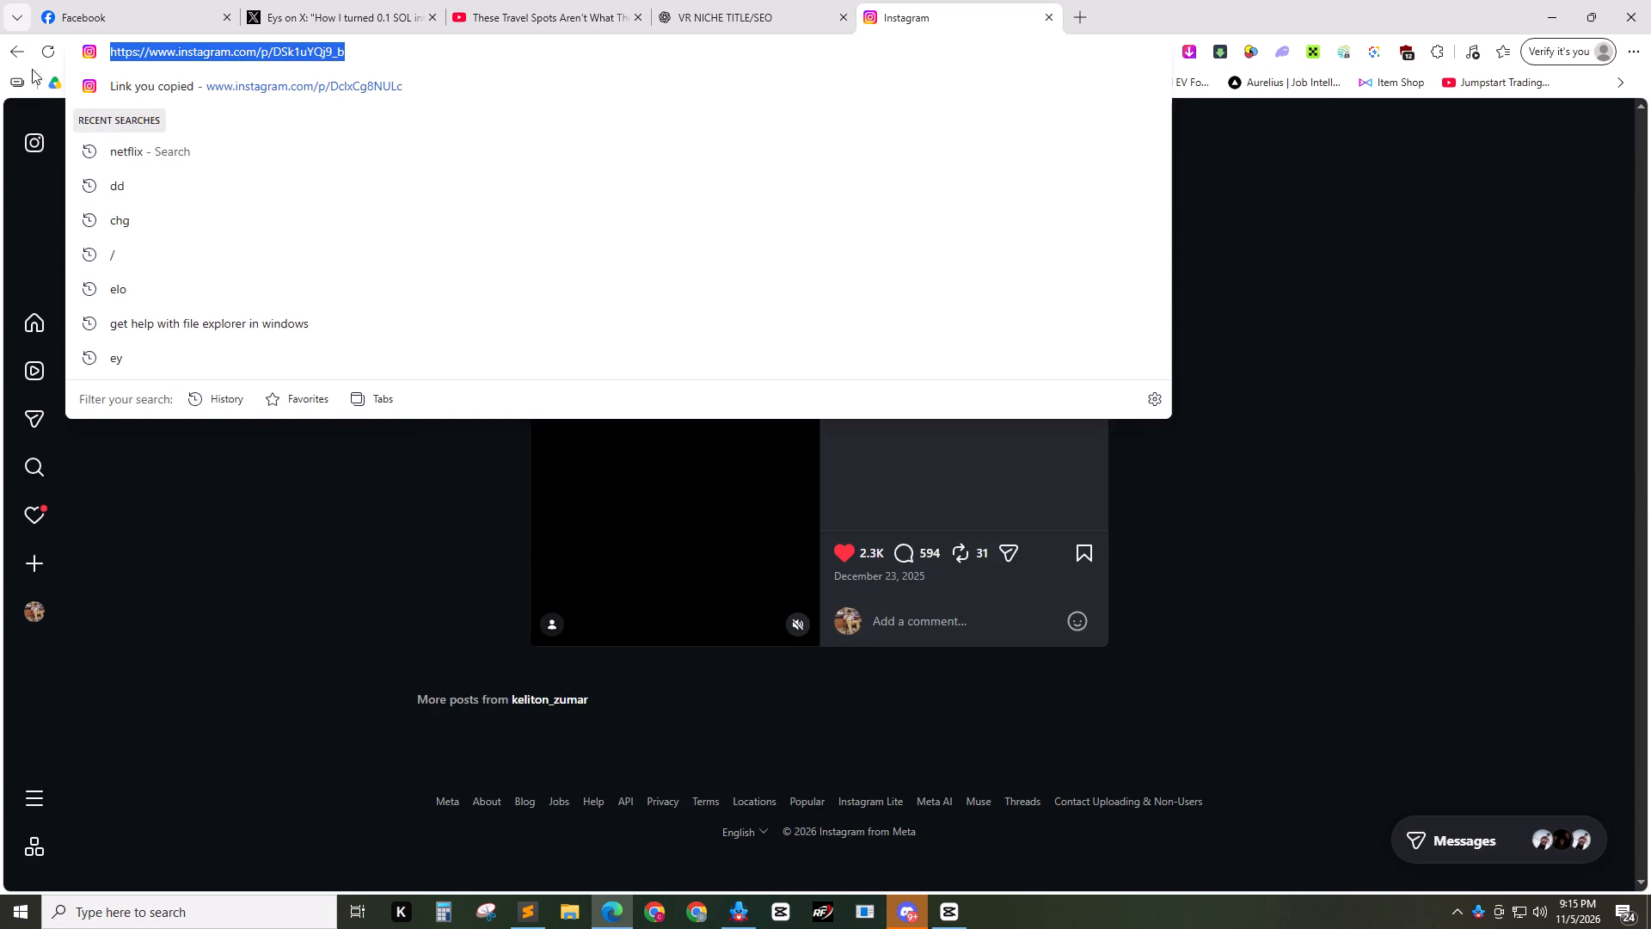
click(14, 51)
click(49, 47)
key(ctrl+c)
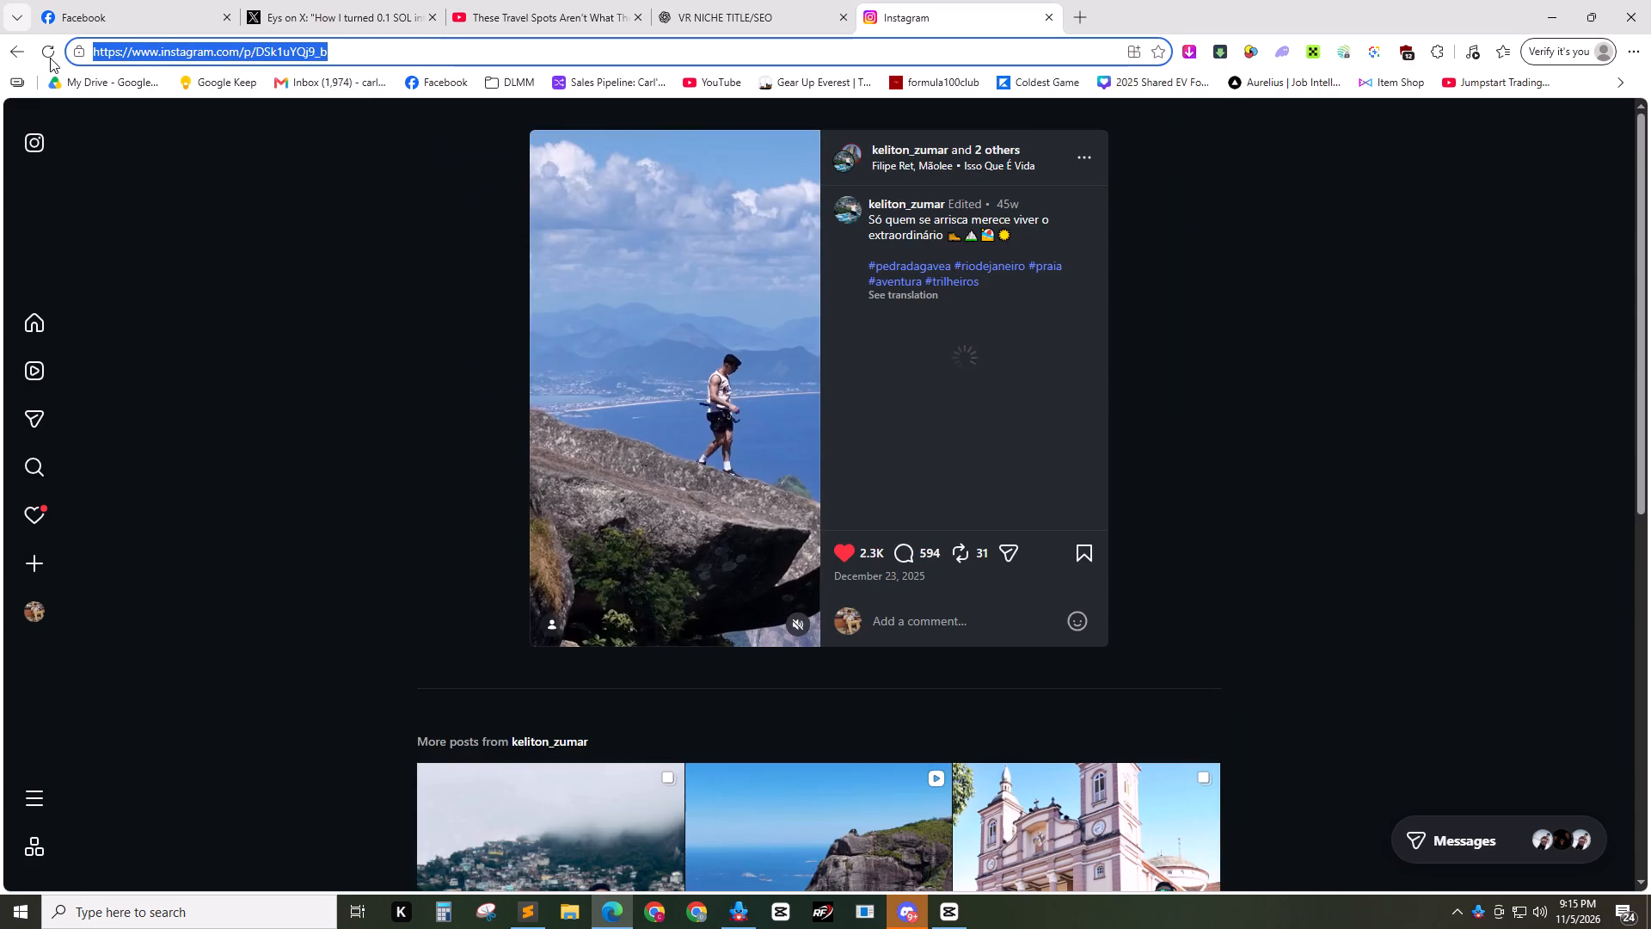
click(17, 53)
click(749, 916)
key(ctrl+v)
click(732, 633)
Return to Instagram's Likes in Microsoft Edge and unlike the six Brazil rock reels at the start of the list.
click(230, 529)
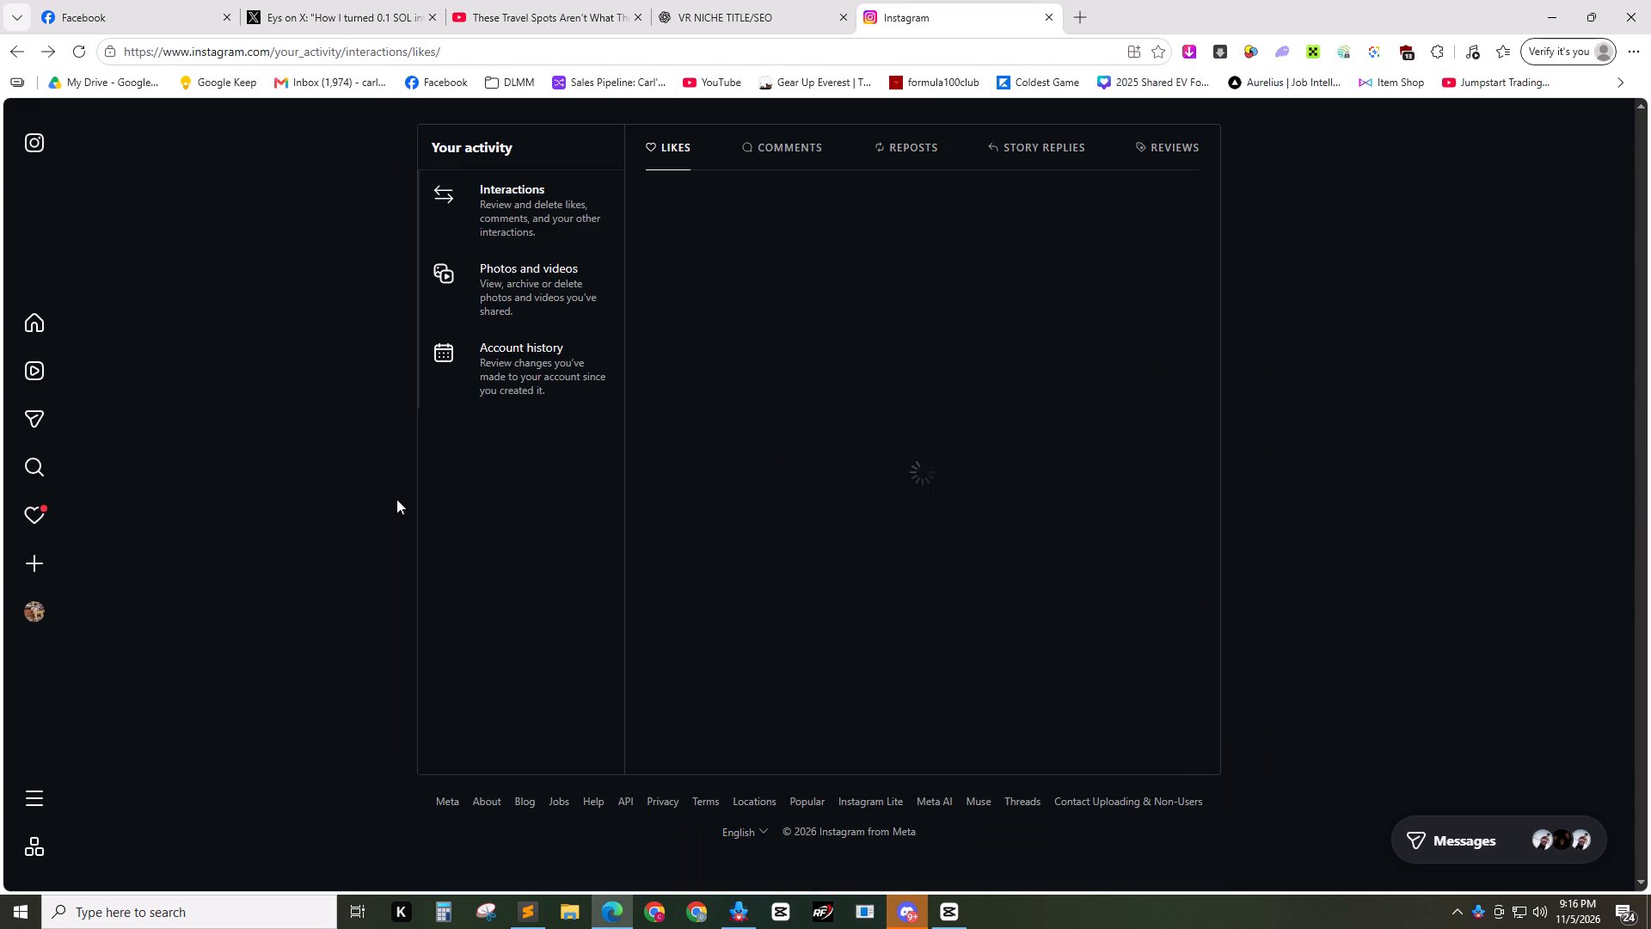
click(1168, 181)
click(1167, 194)
click(733, 290)
click(881, 297)
click(1162, 300)
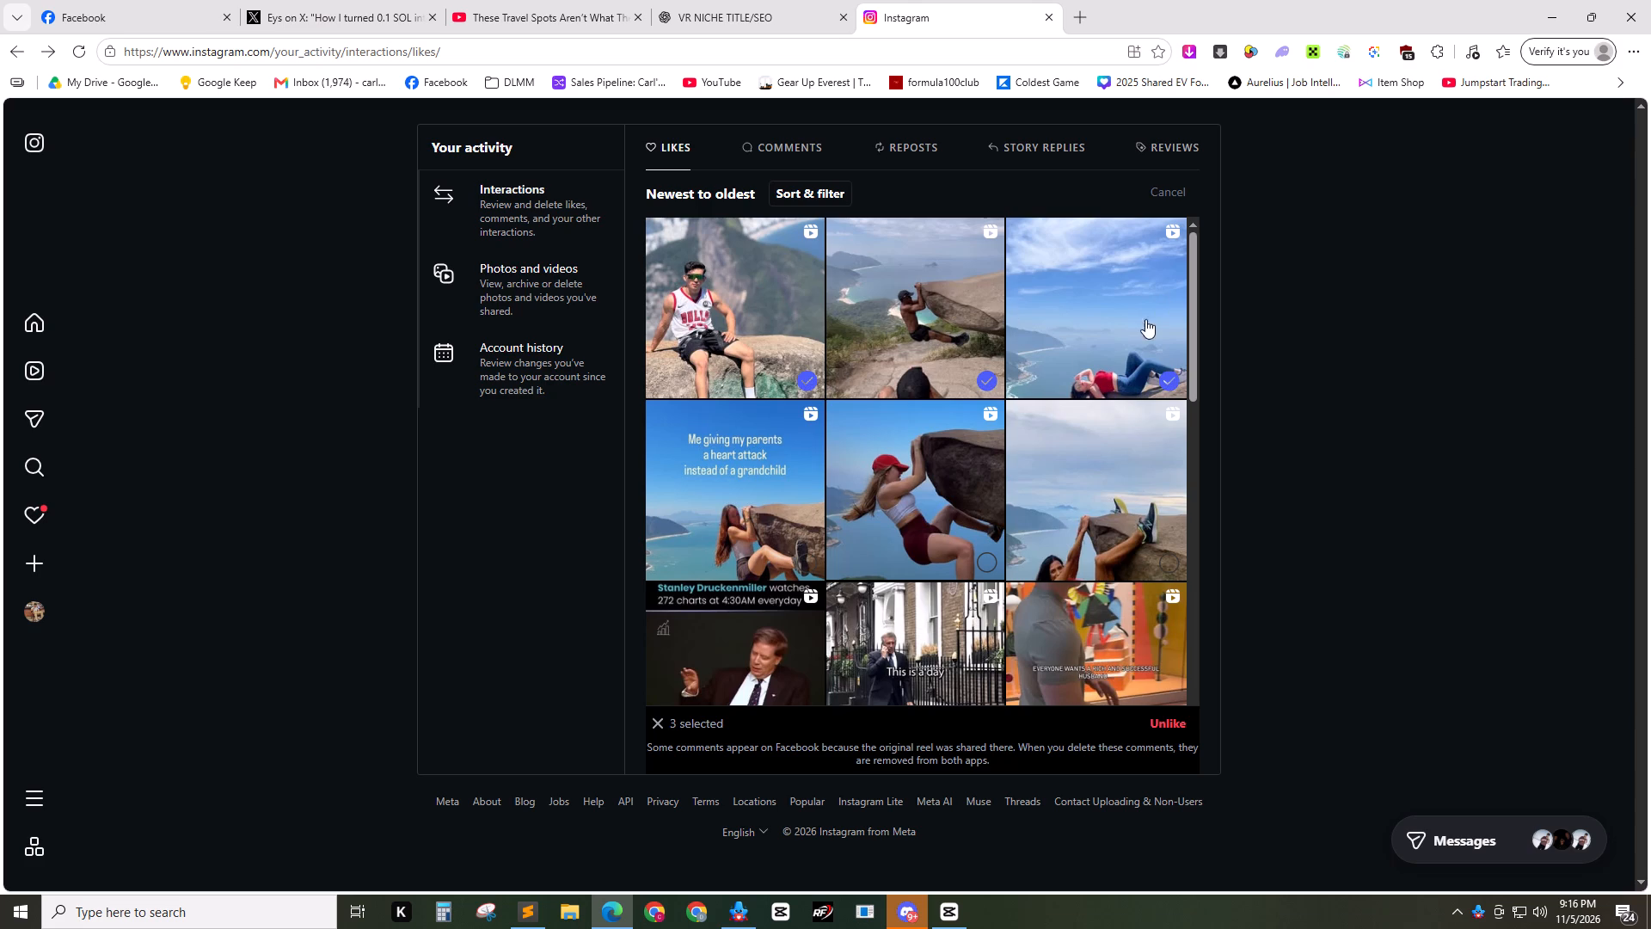
click(687, 475)
click(870, 479)
click(1103, 466)
click(759, 484)
click(1165, 727)
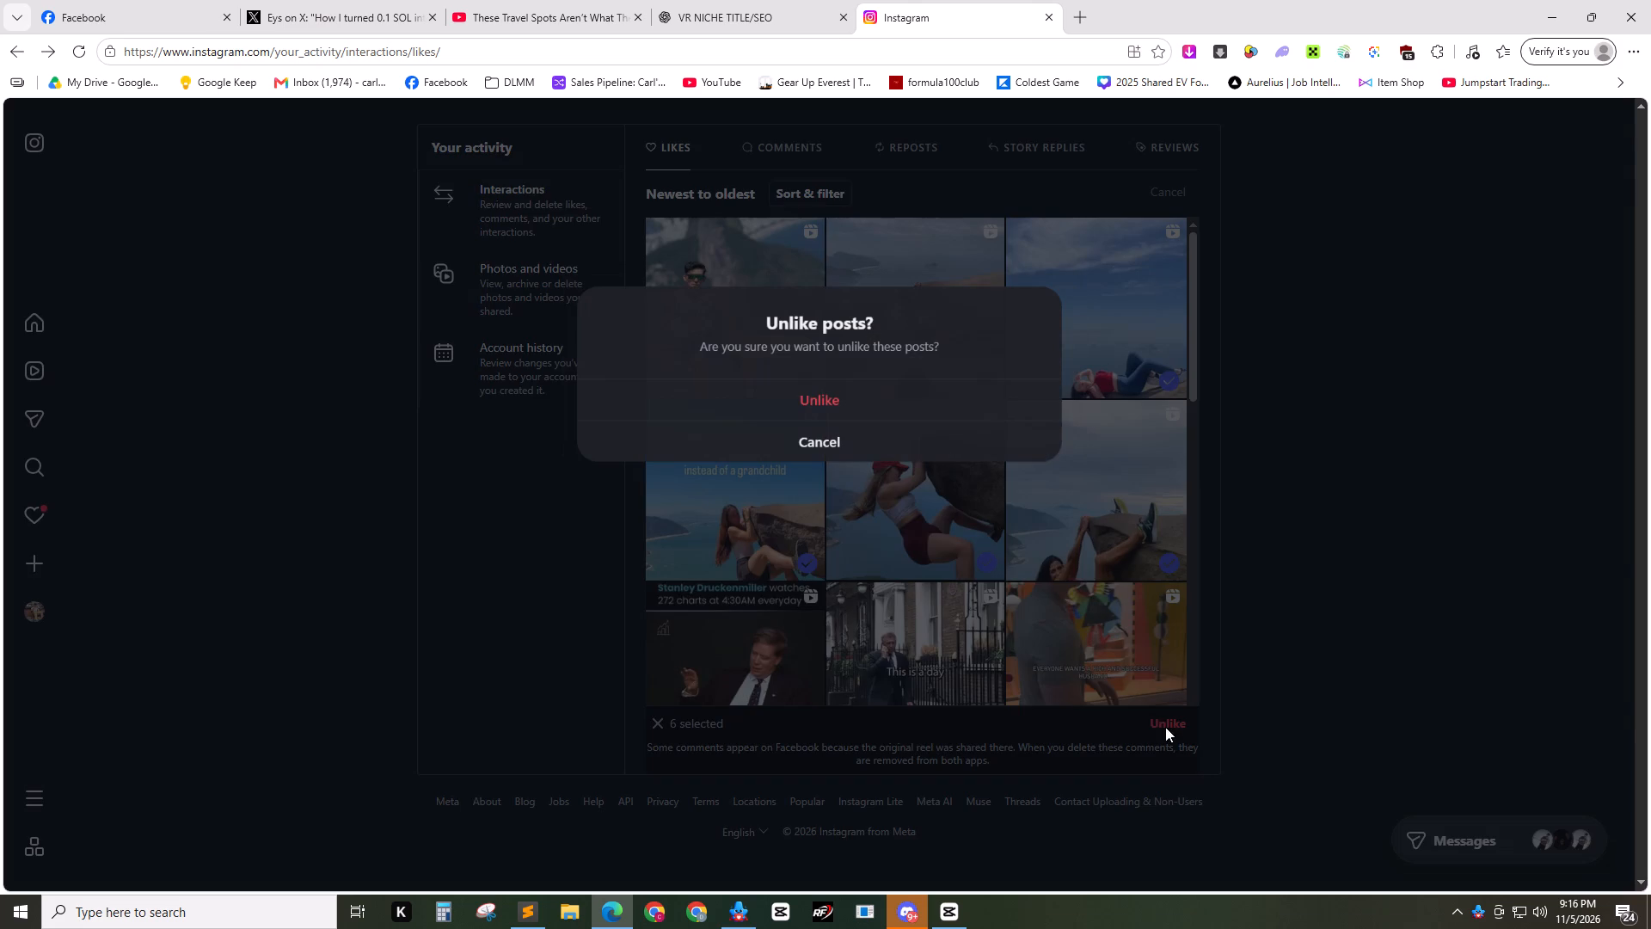
click(870, 404)
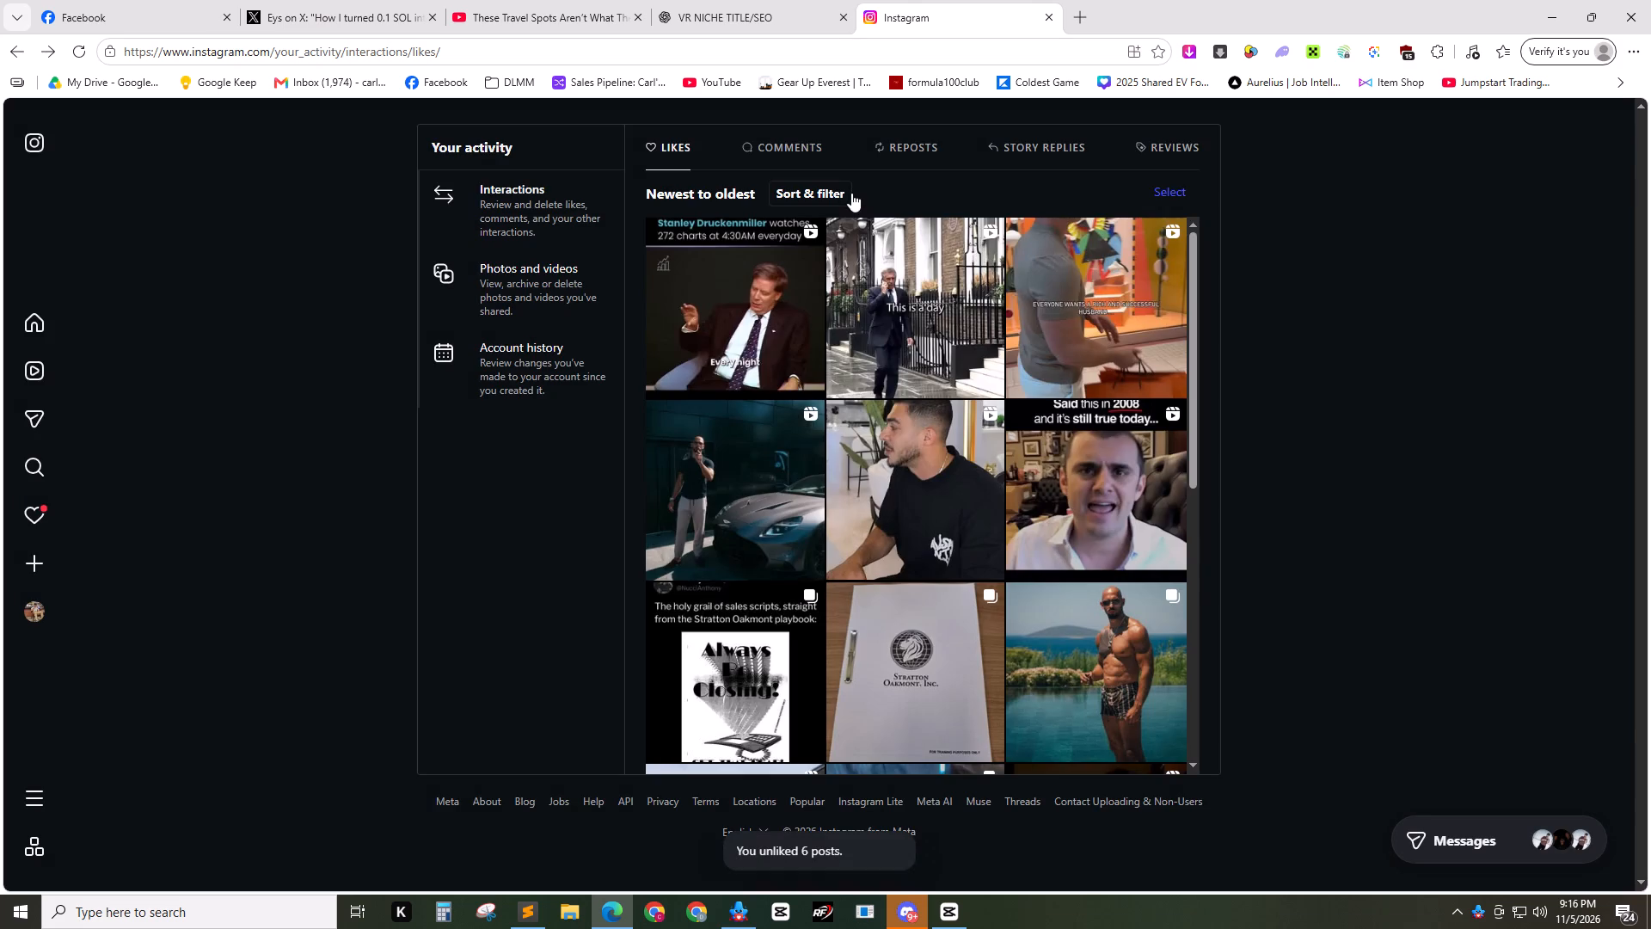
Close the Instagram tab and go to the Facebook home feed.
click(1044, 16)
click(500, 0)
click(324, 0)
drag(156, 0, 157, 0)
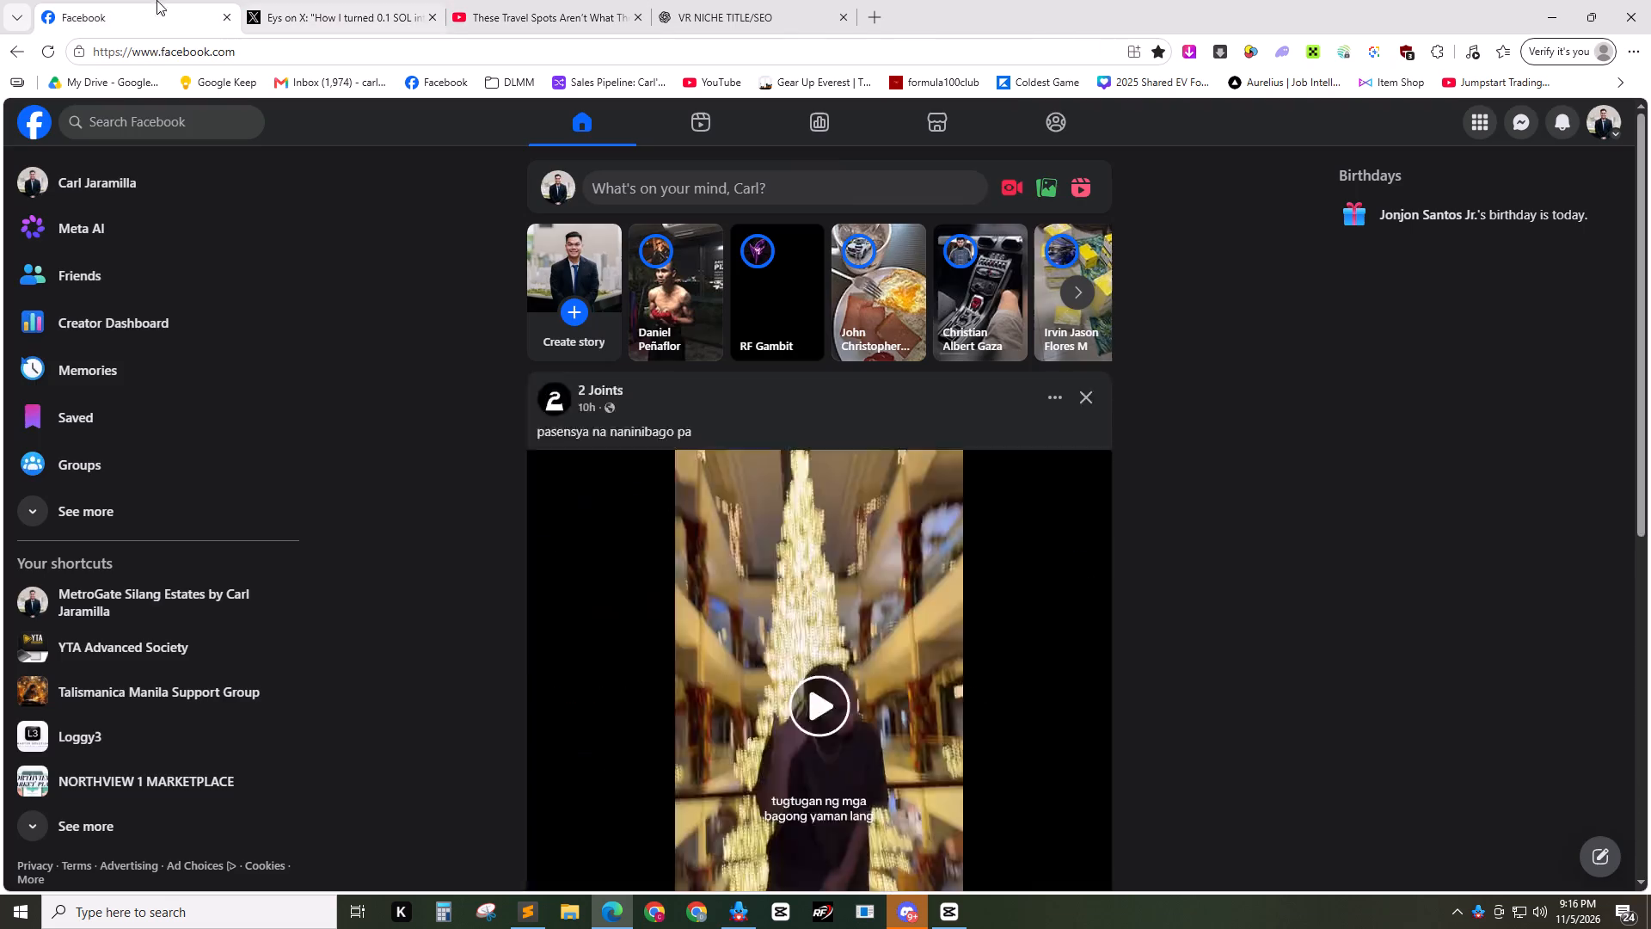
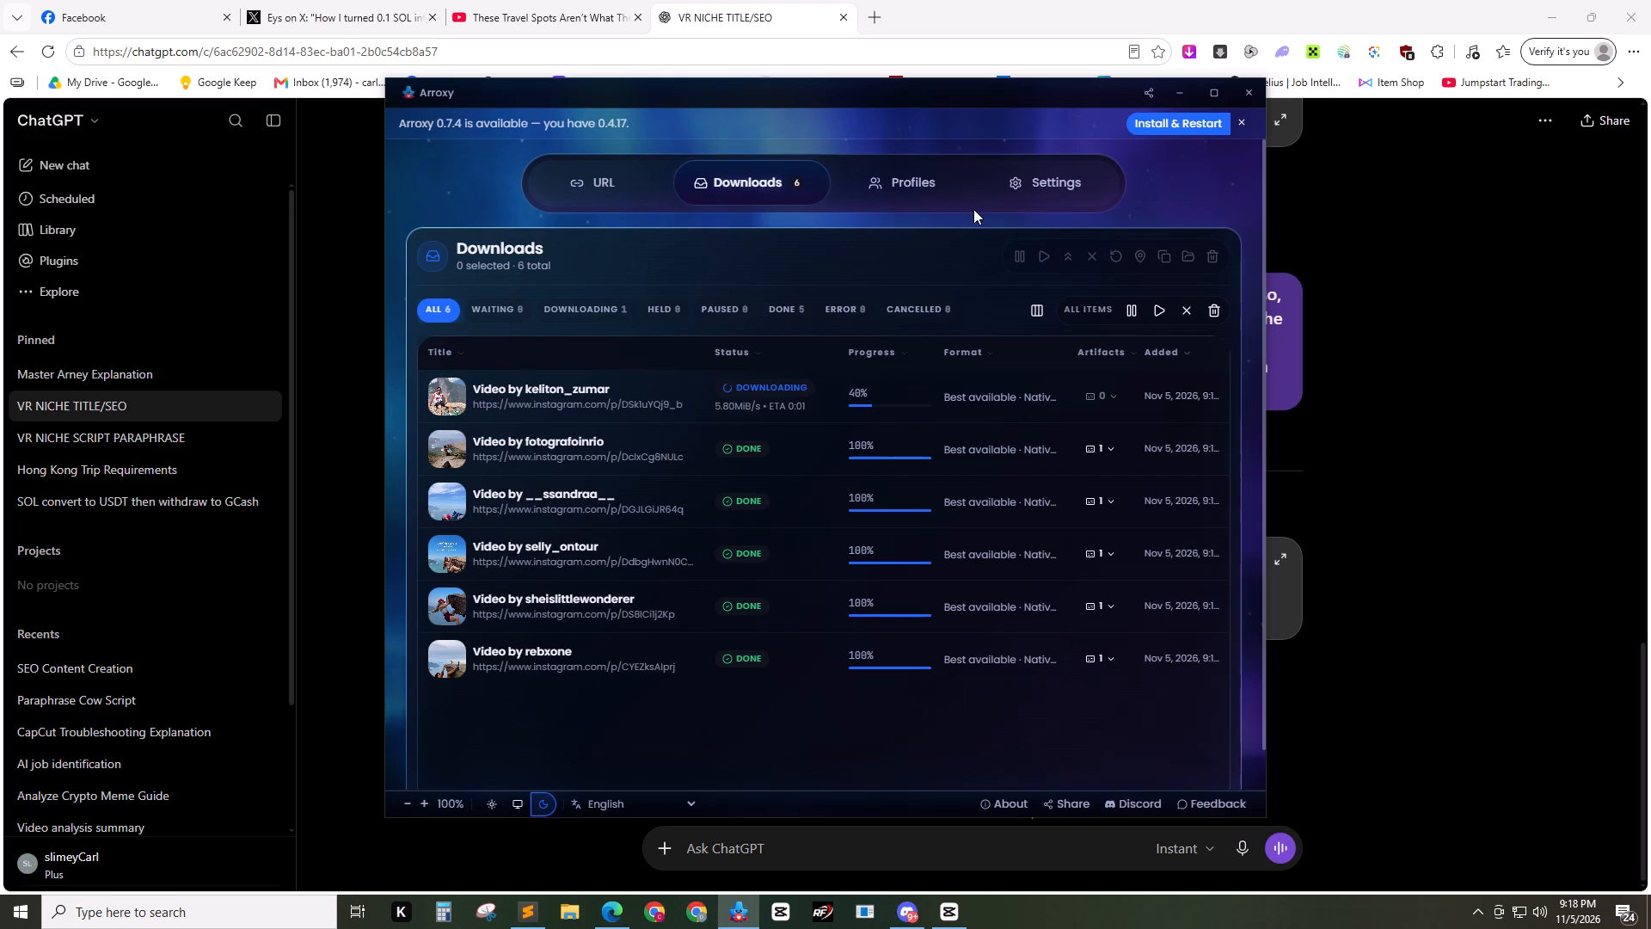
Clear all items from the video downloads list and close the downloader window.
click(1213, 311)
click(1258, 95)
Switch to CapCut to return to the timeline of the 1105 (2) project.
click(490, 689)
click(968, 910)
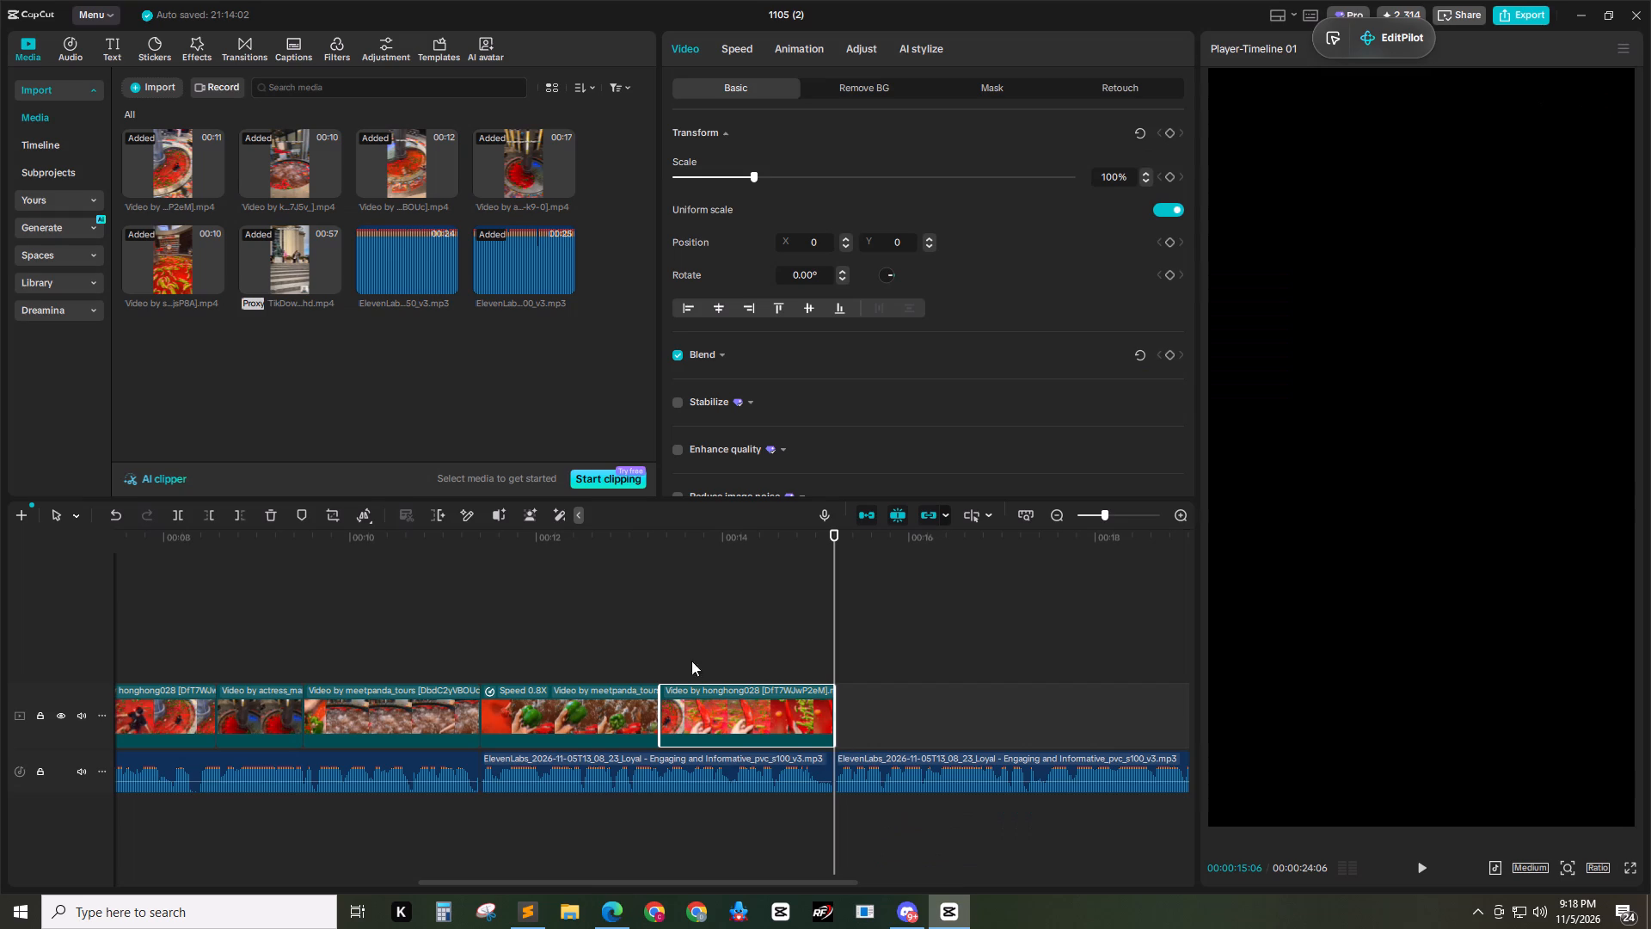
Import the six cliff-rock videos from the first row of the Downloads folder into the project media.
click(740, 587)
drag(825, 538, 841, 538)
drag(855, 544, 864, 544)
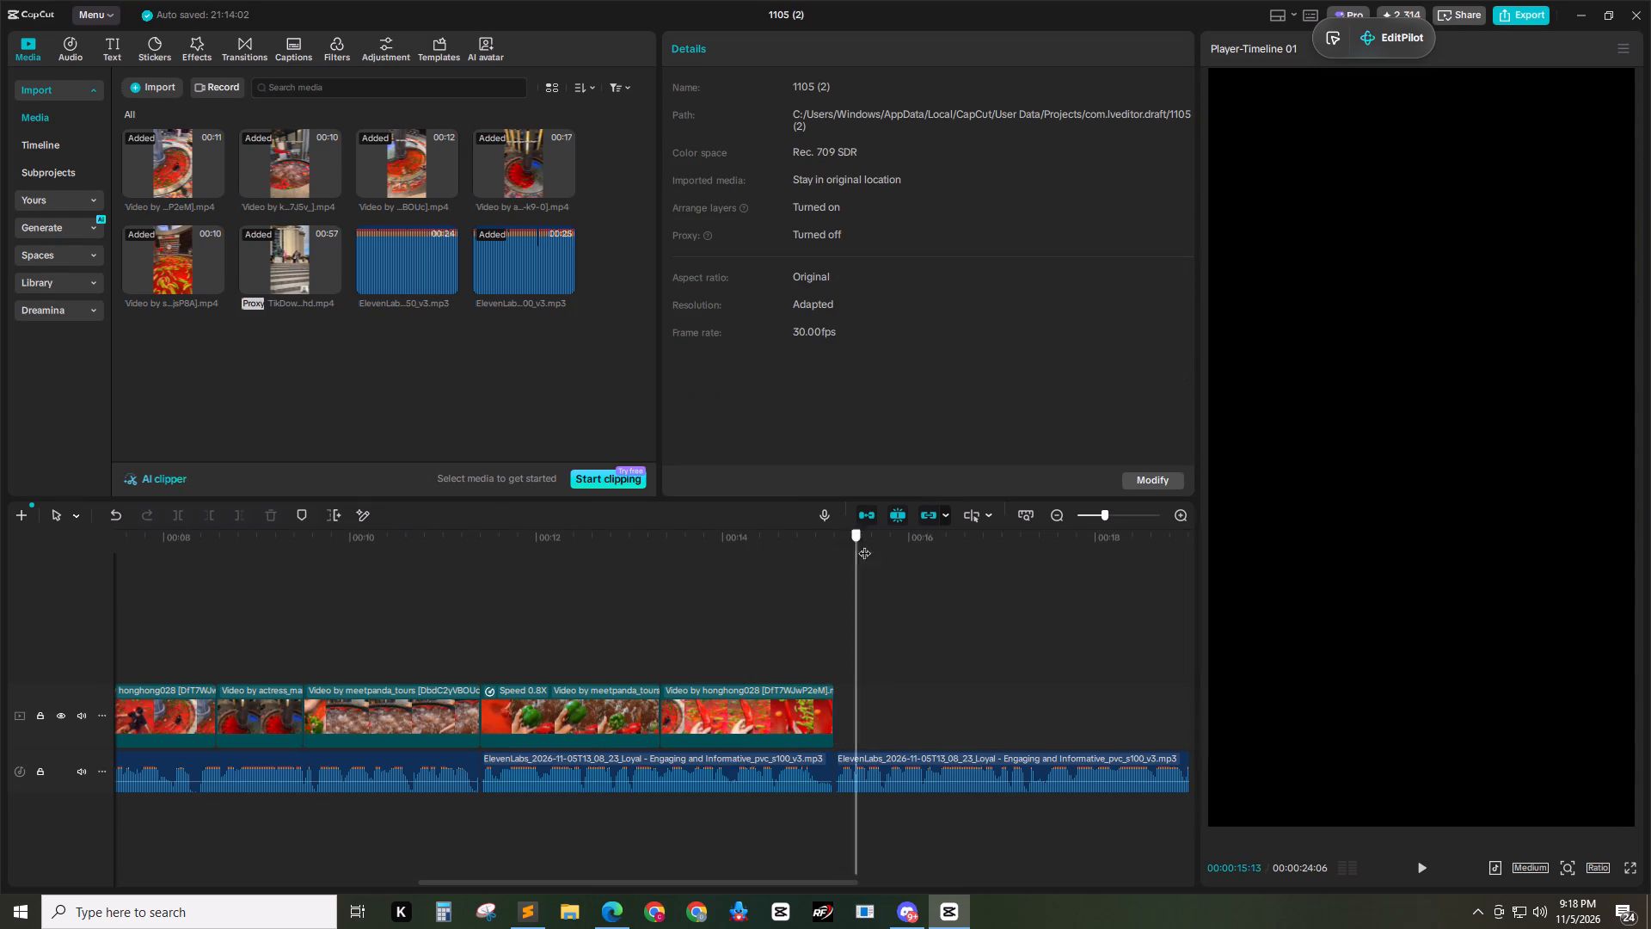
drag(864, 544, 832, 544)
click(488, 363)
key(ctrl+i)
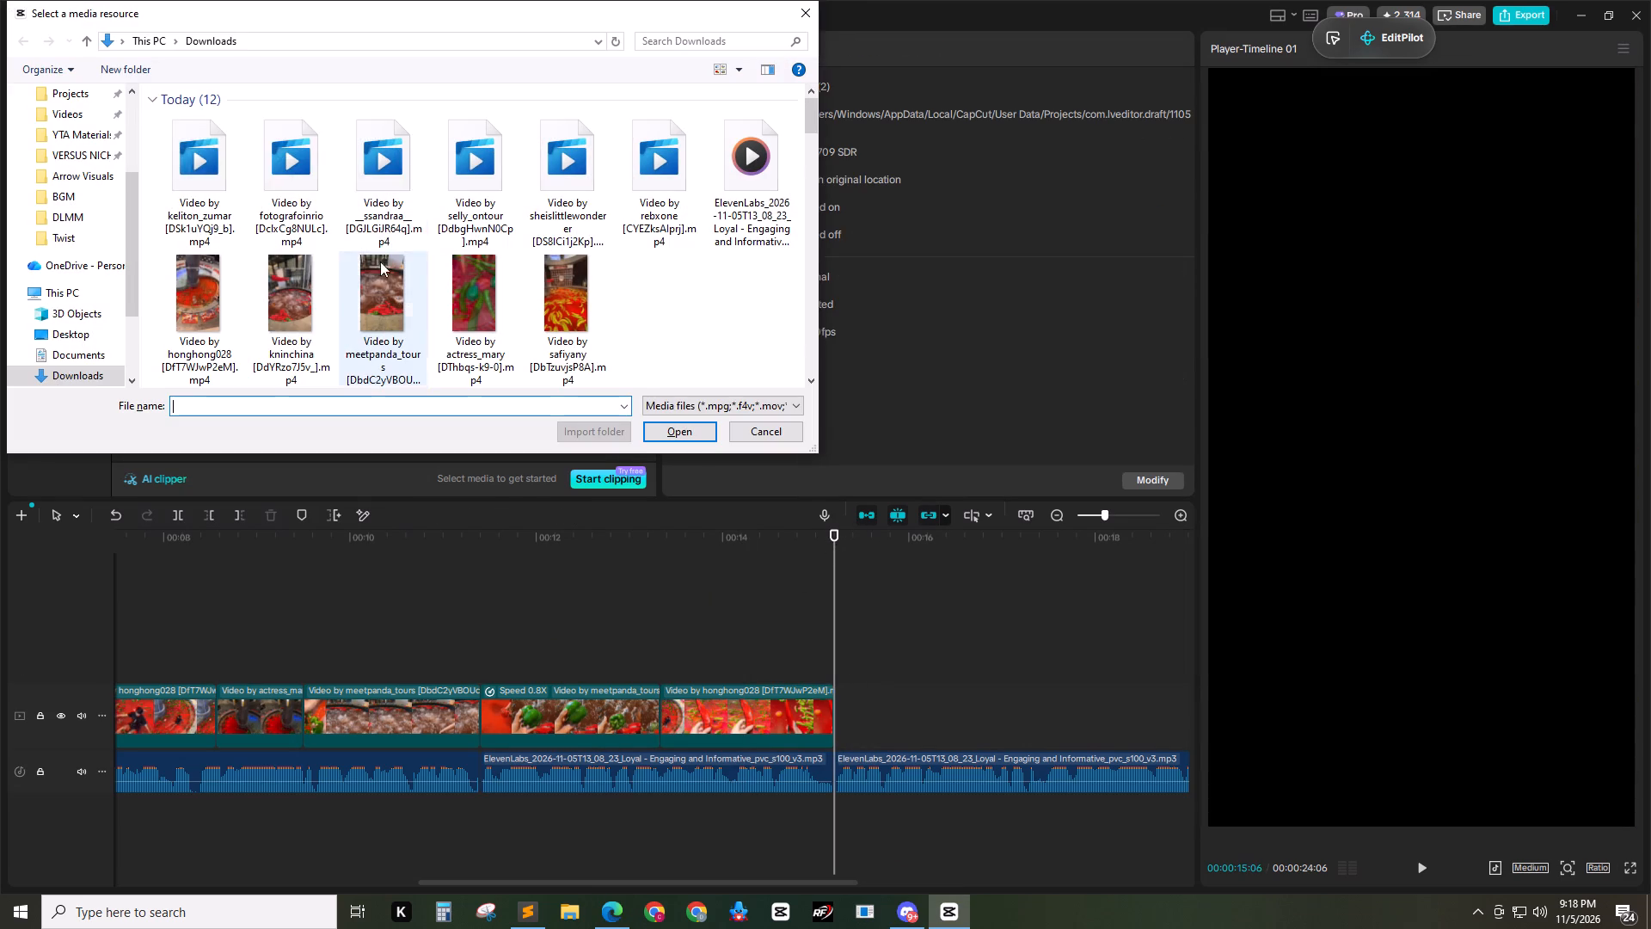
drag(150, 172, 648, 188)
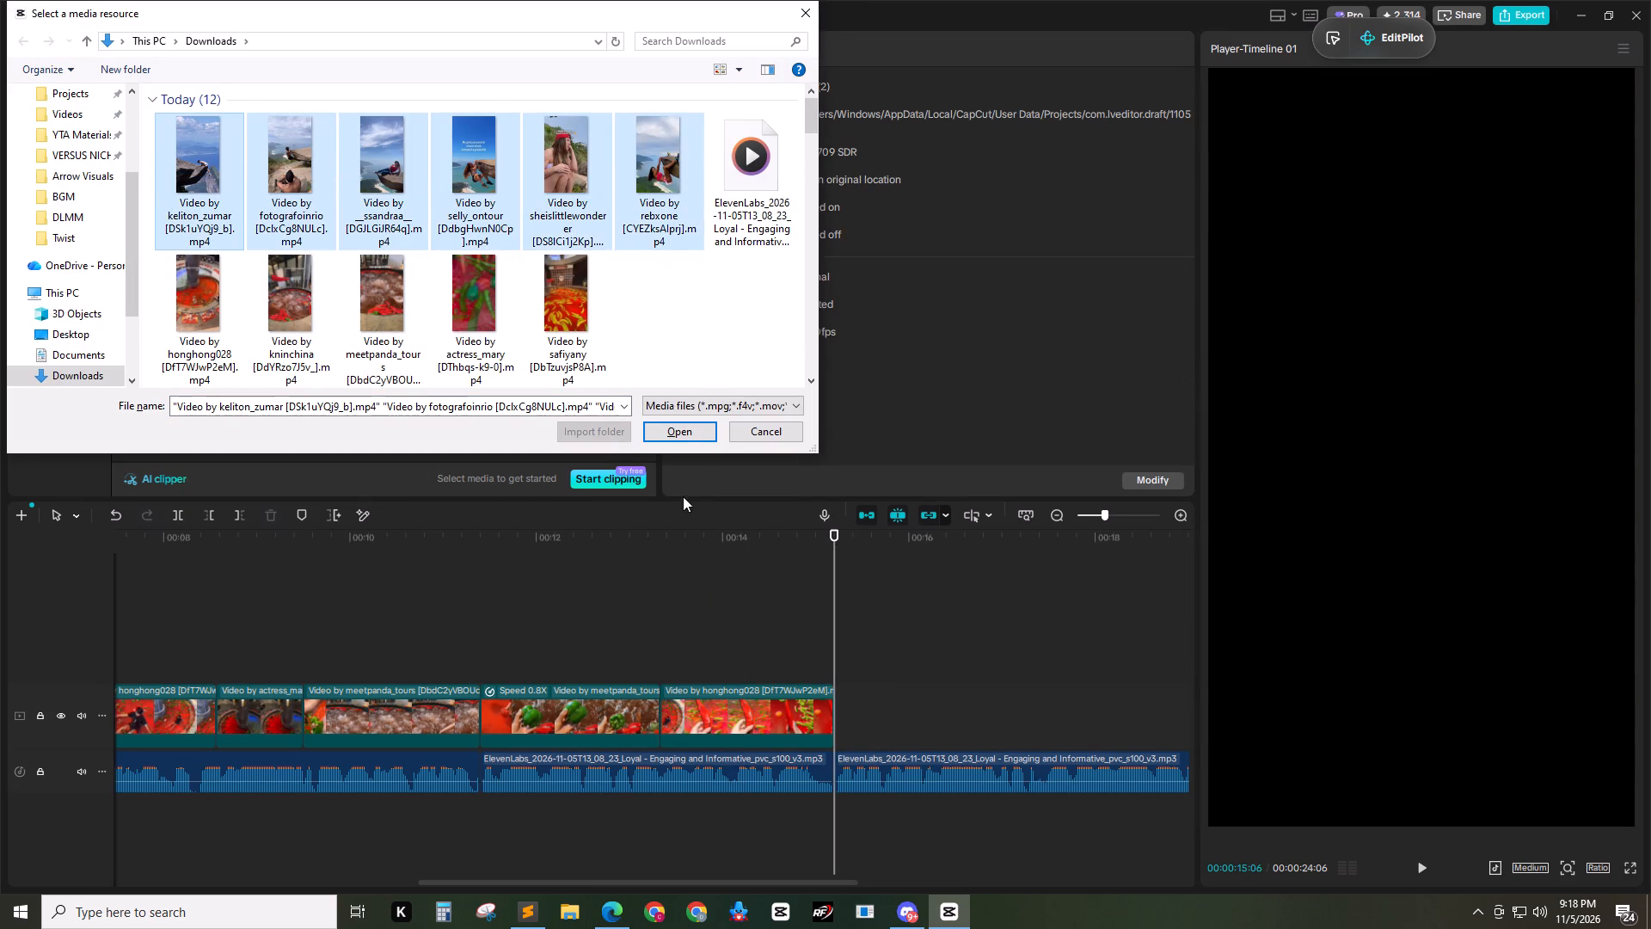
click(682, 434)
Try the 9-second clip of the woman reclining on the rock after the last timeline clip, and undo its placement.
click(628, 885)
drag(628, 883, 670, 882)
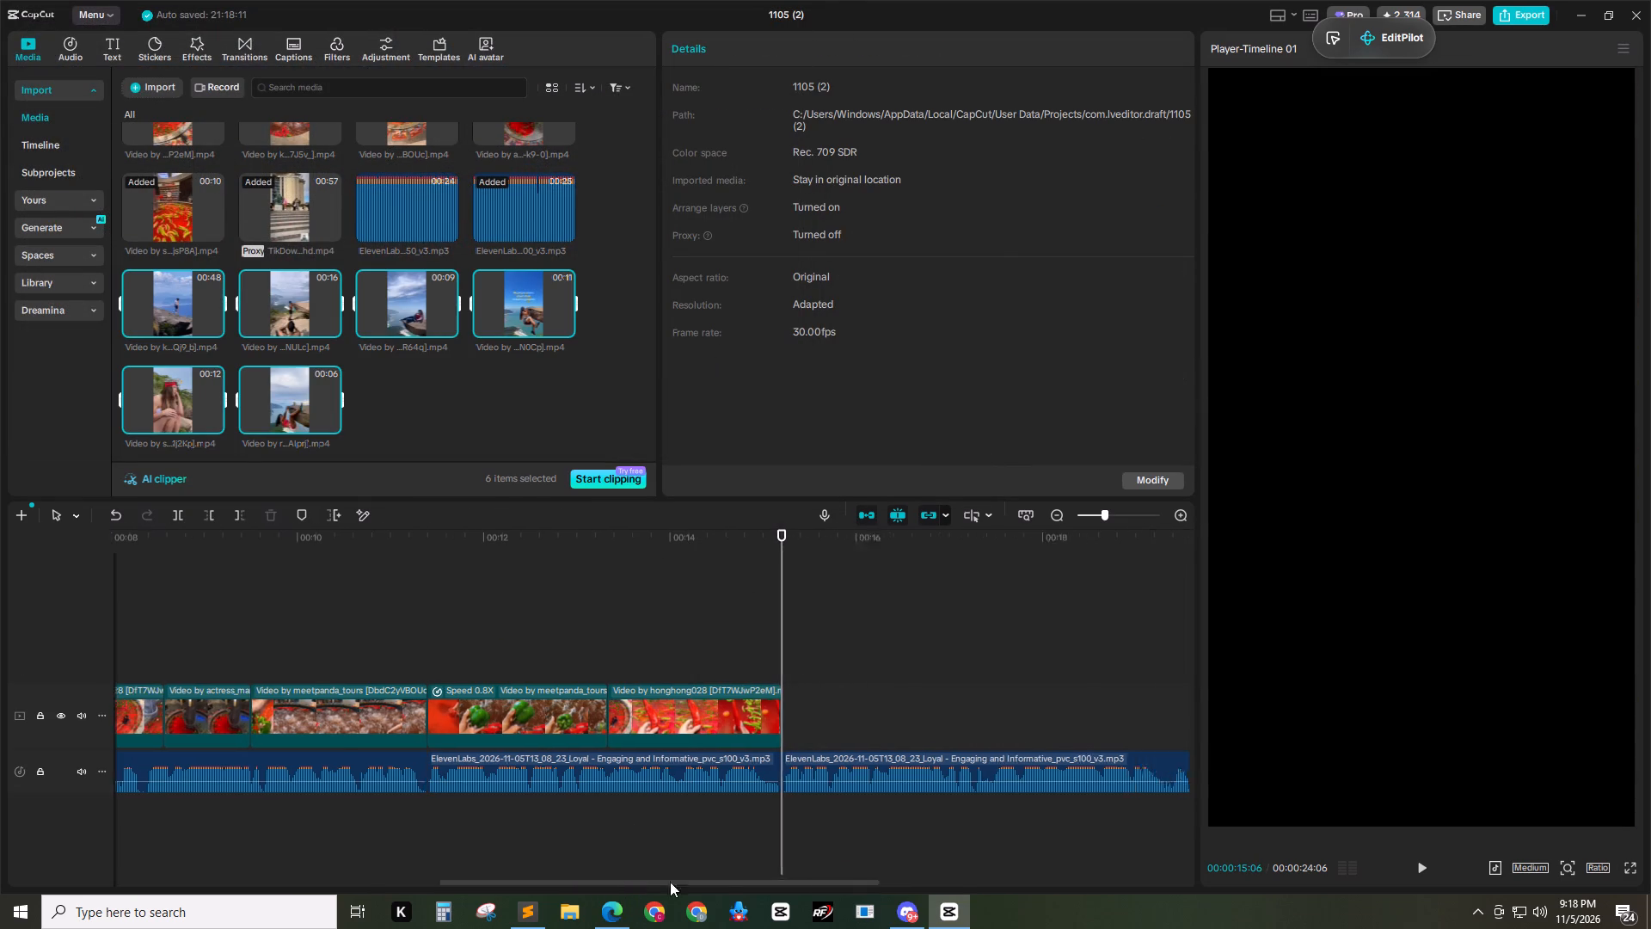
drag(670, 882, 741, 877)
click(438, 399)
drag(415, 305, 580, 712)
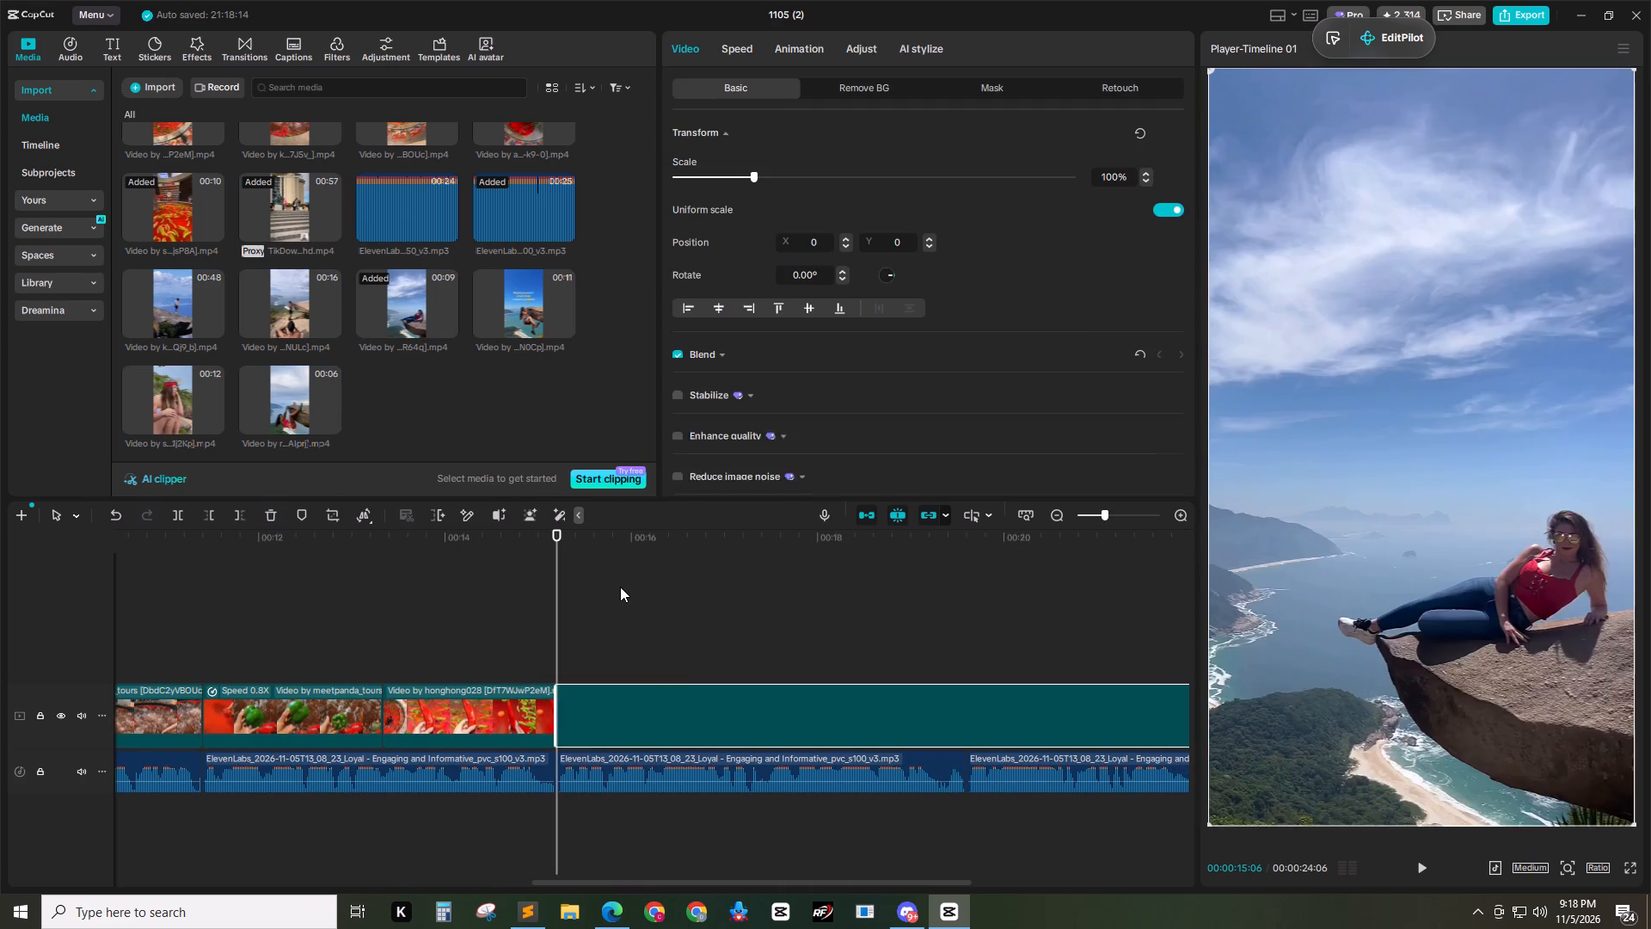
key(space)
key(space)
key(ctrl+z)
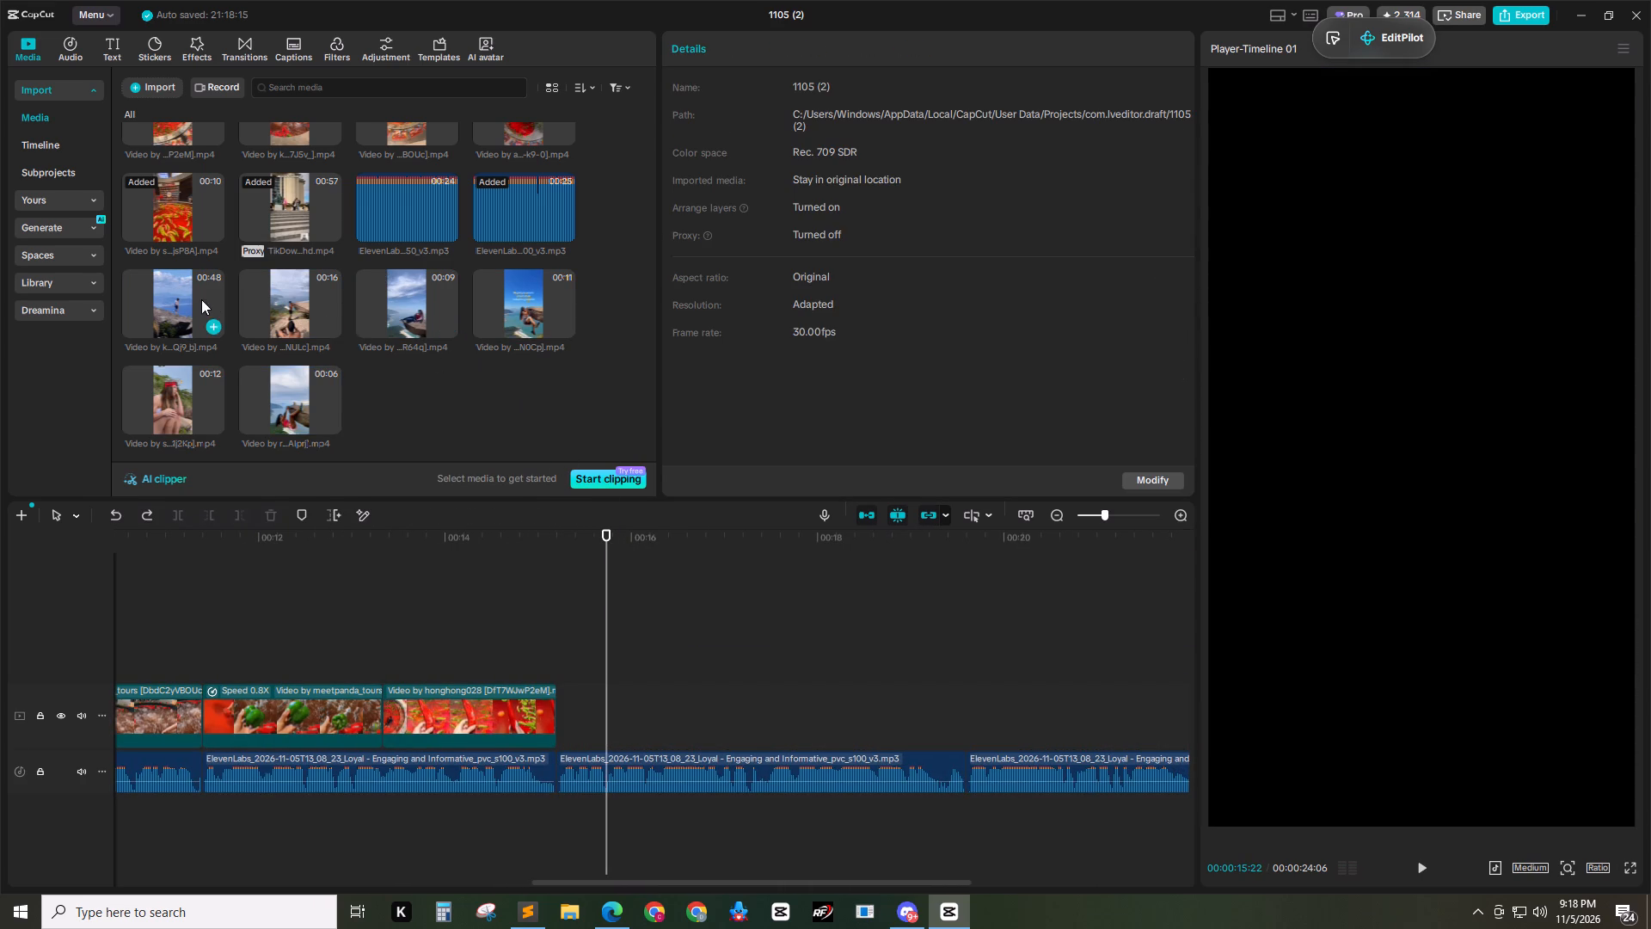
Place the 6-second clip of the hanging woman in a red top at 00:00:15:06 and trim its end to 00:00:16:24.
drag(296, 391, 570, 695)
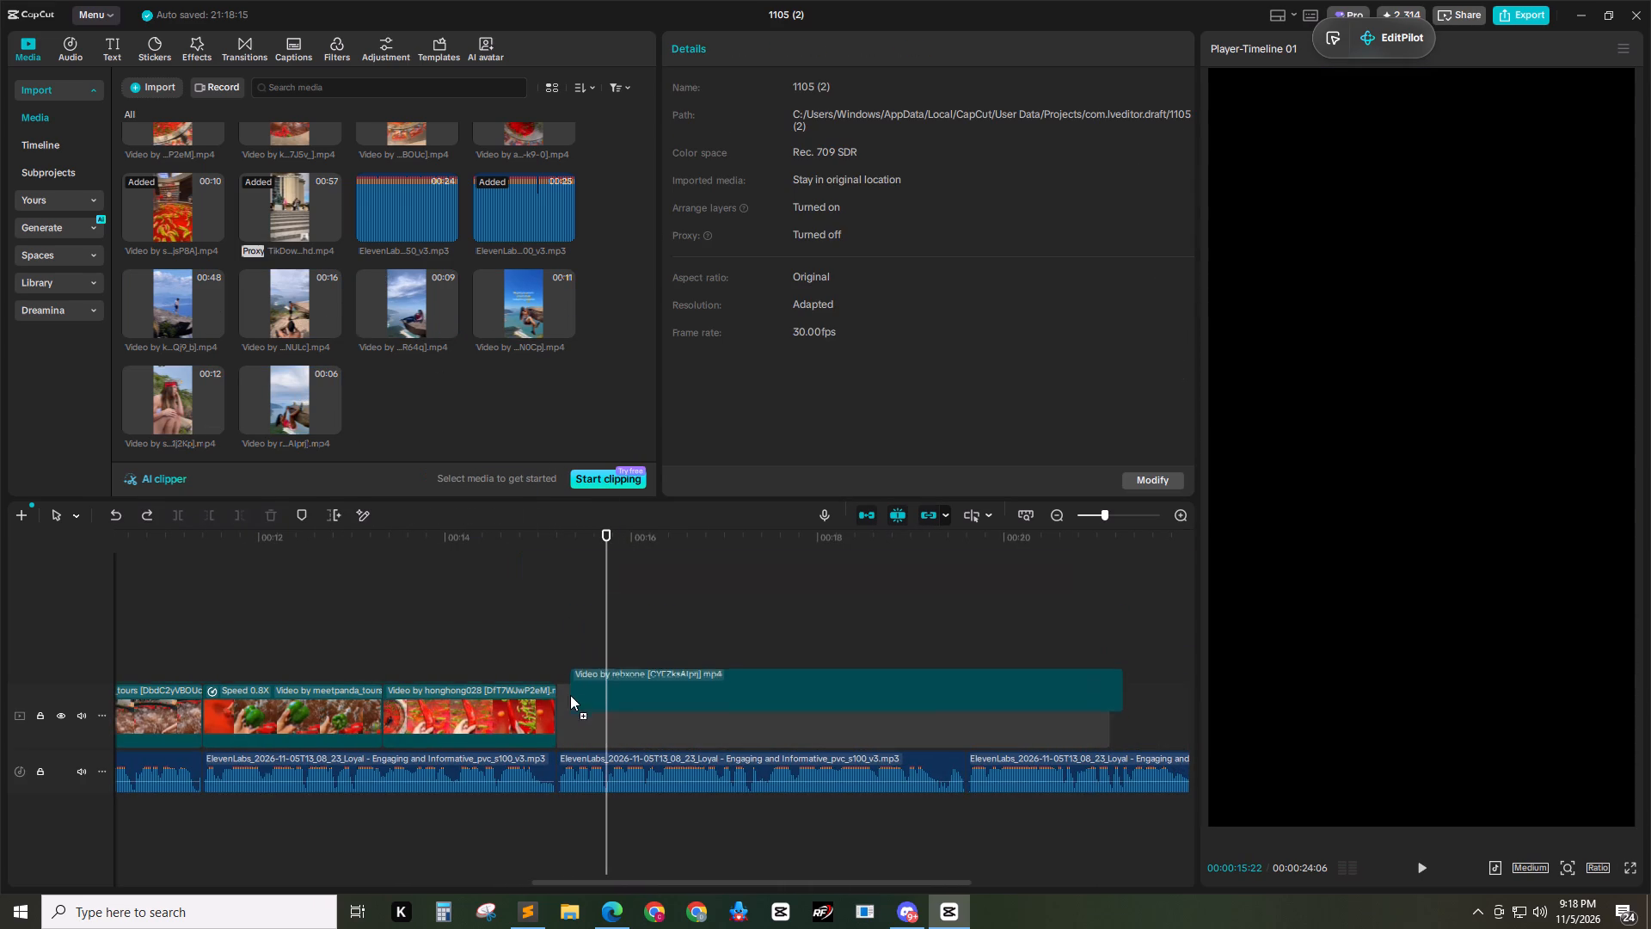
drag(570, 695, 569, 700)
click(605, 588)
drag(603, 553, 543, 556)
key(space)
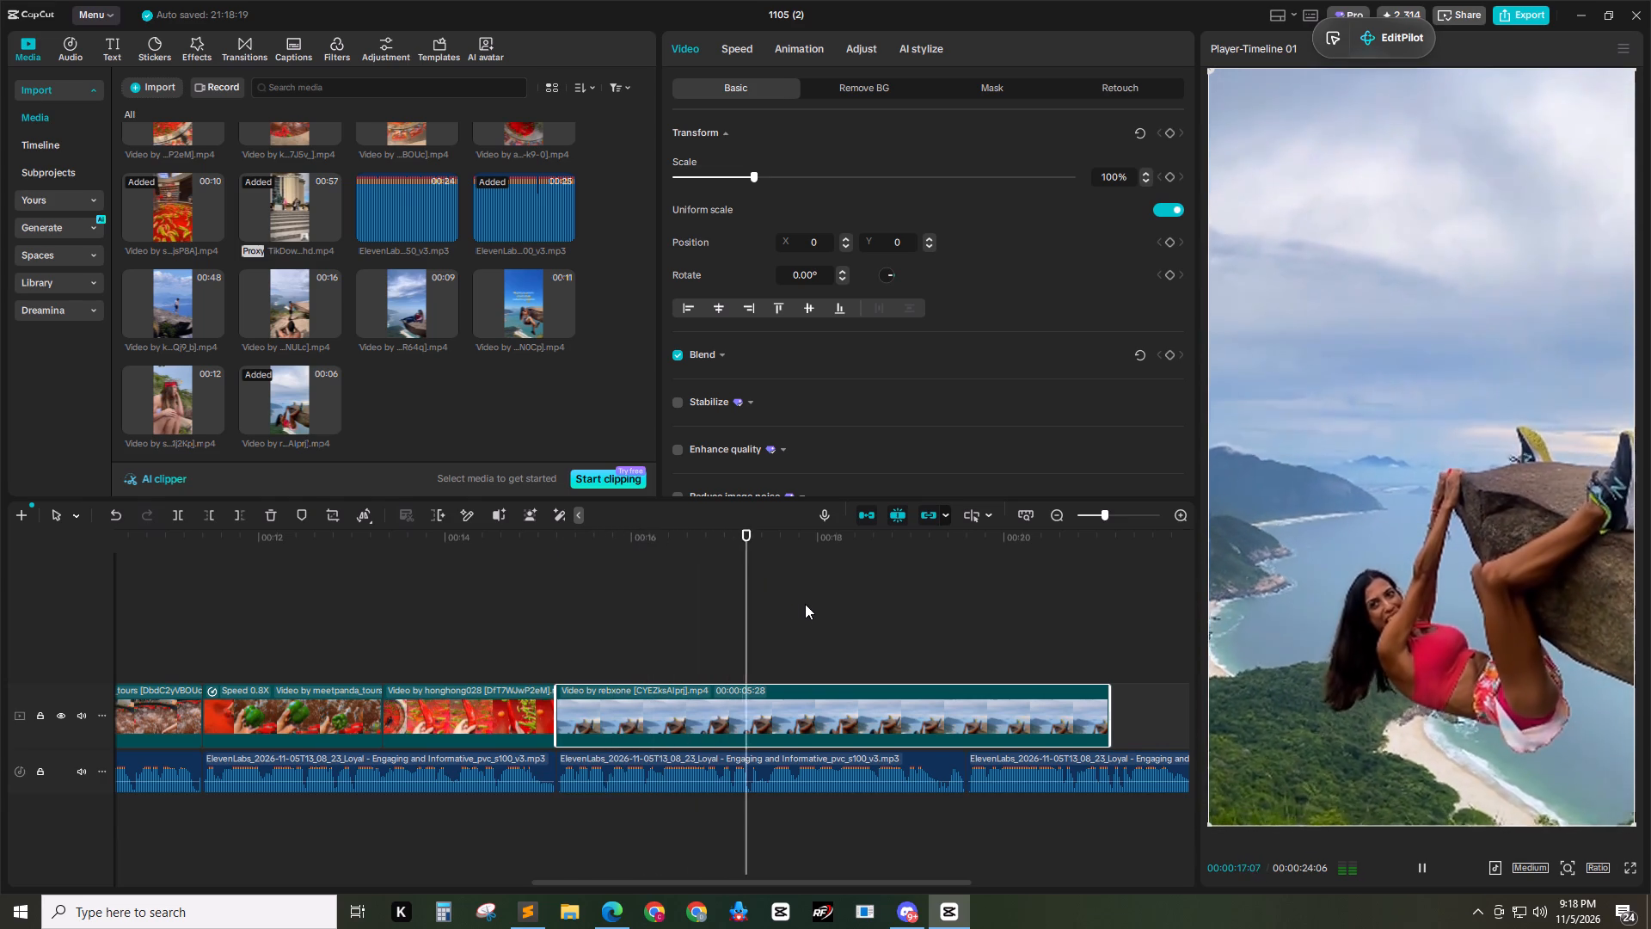
key(space)
drag(759, 545, 606, 562)
key(space)
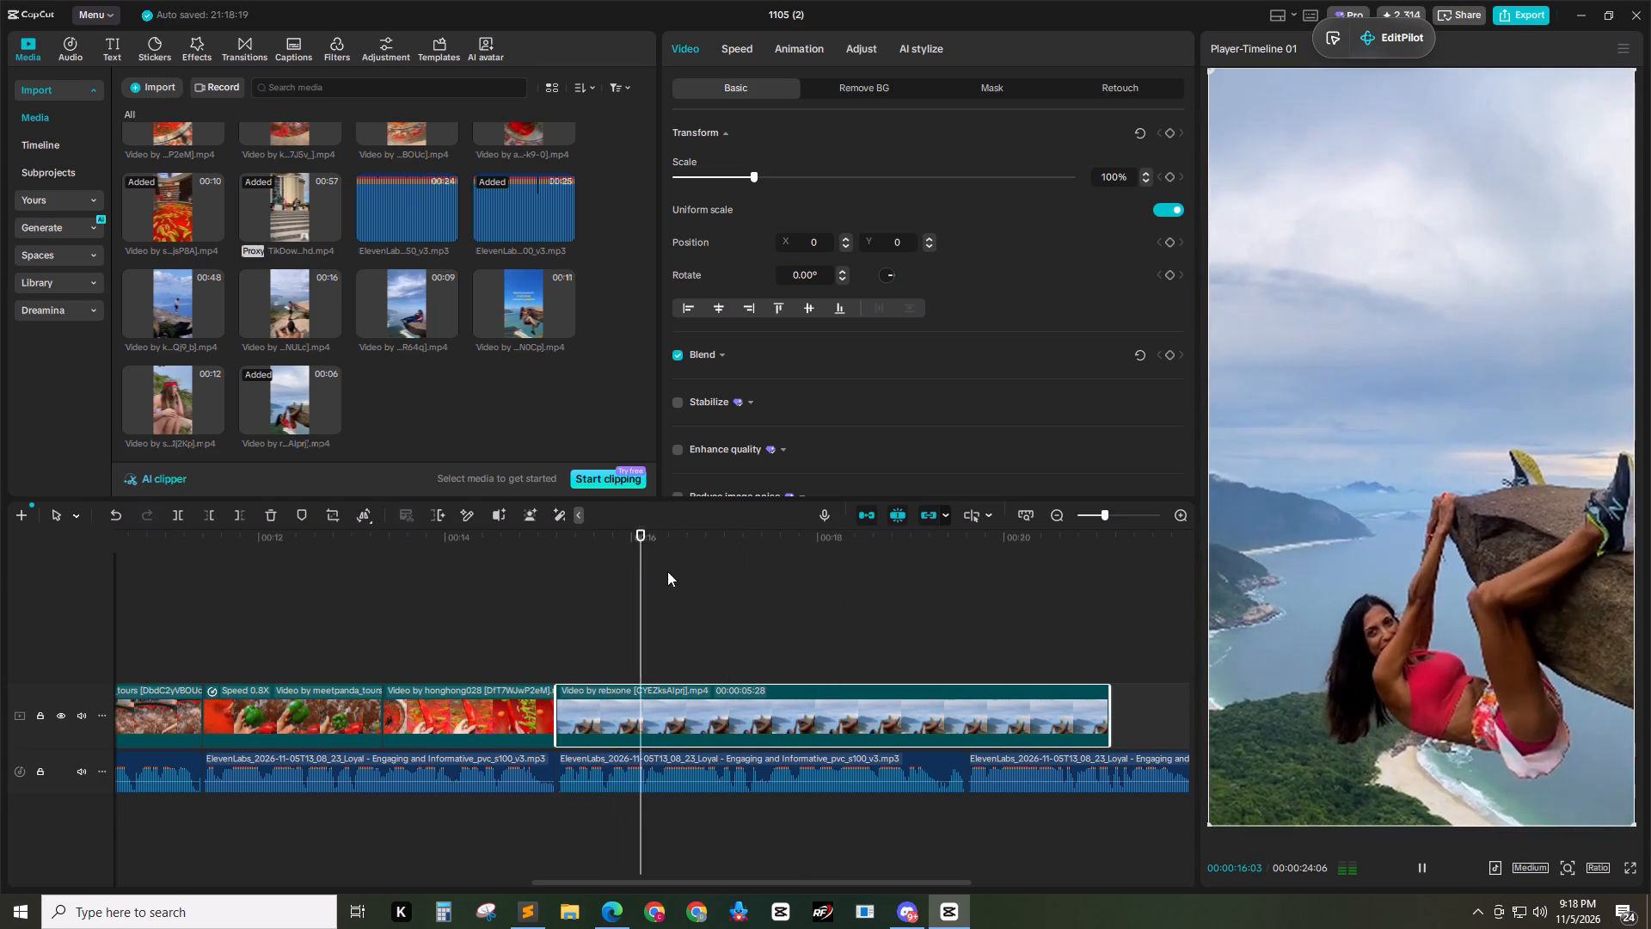
key(space)
double_click(1181, 522)
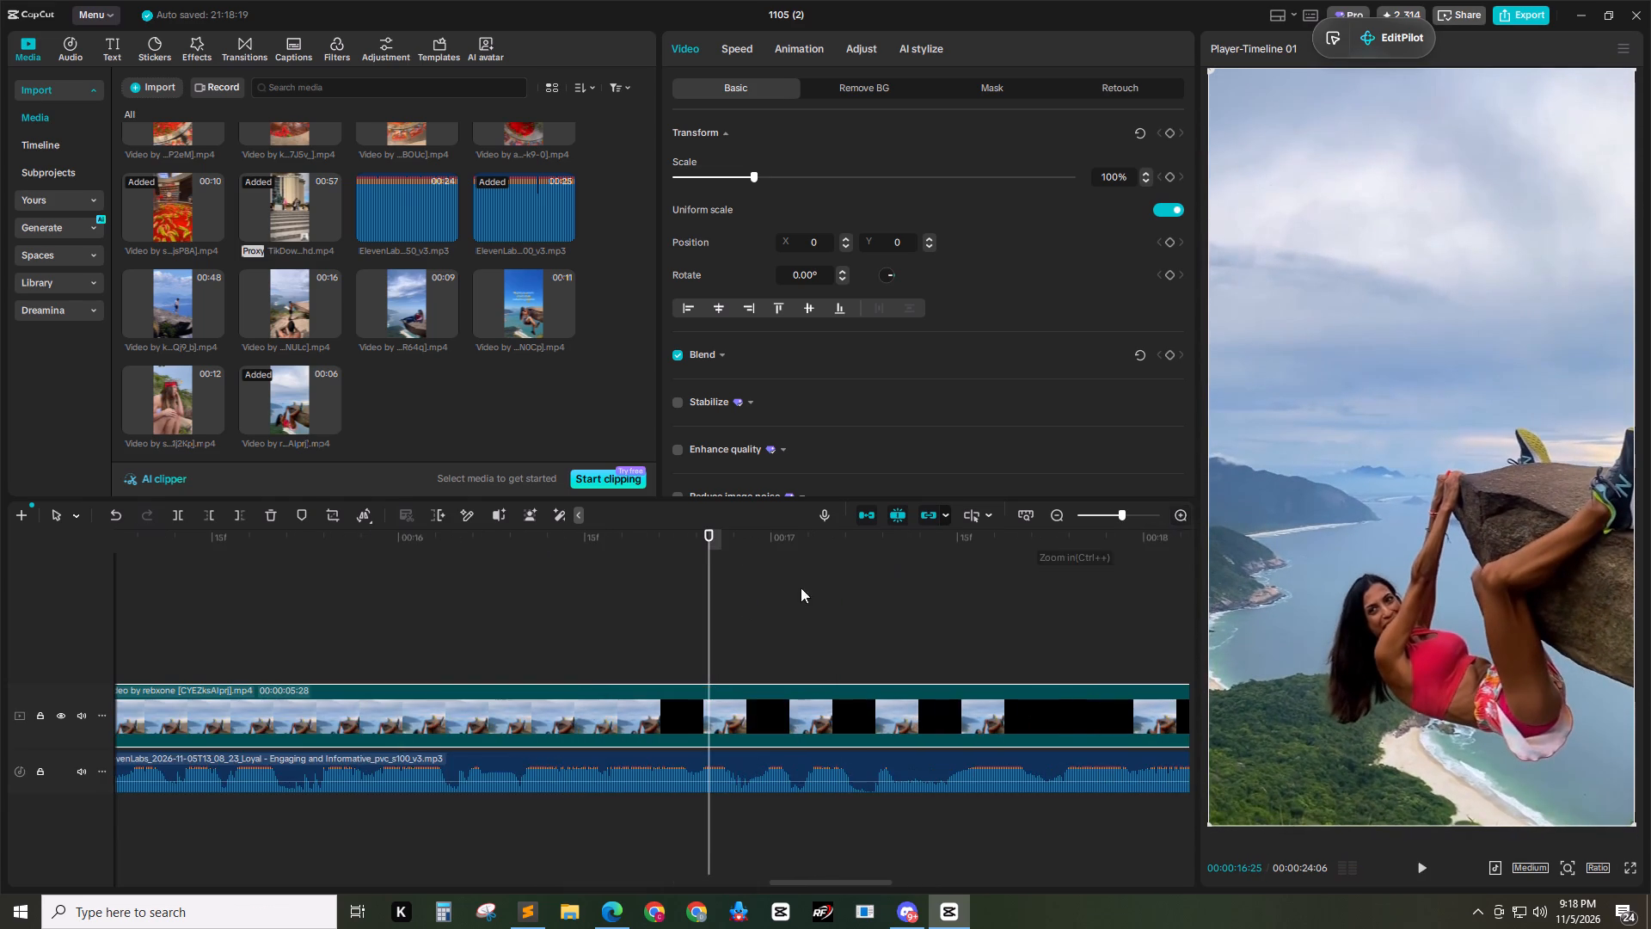
drag(706, 542, 697, 541)
click(744, 717)
key(w)
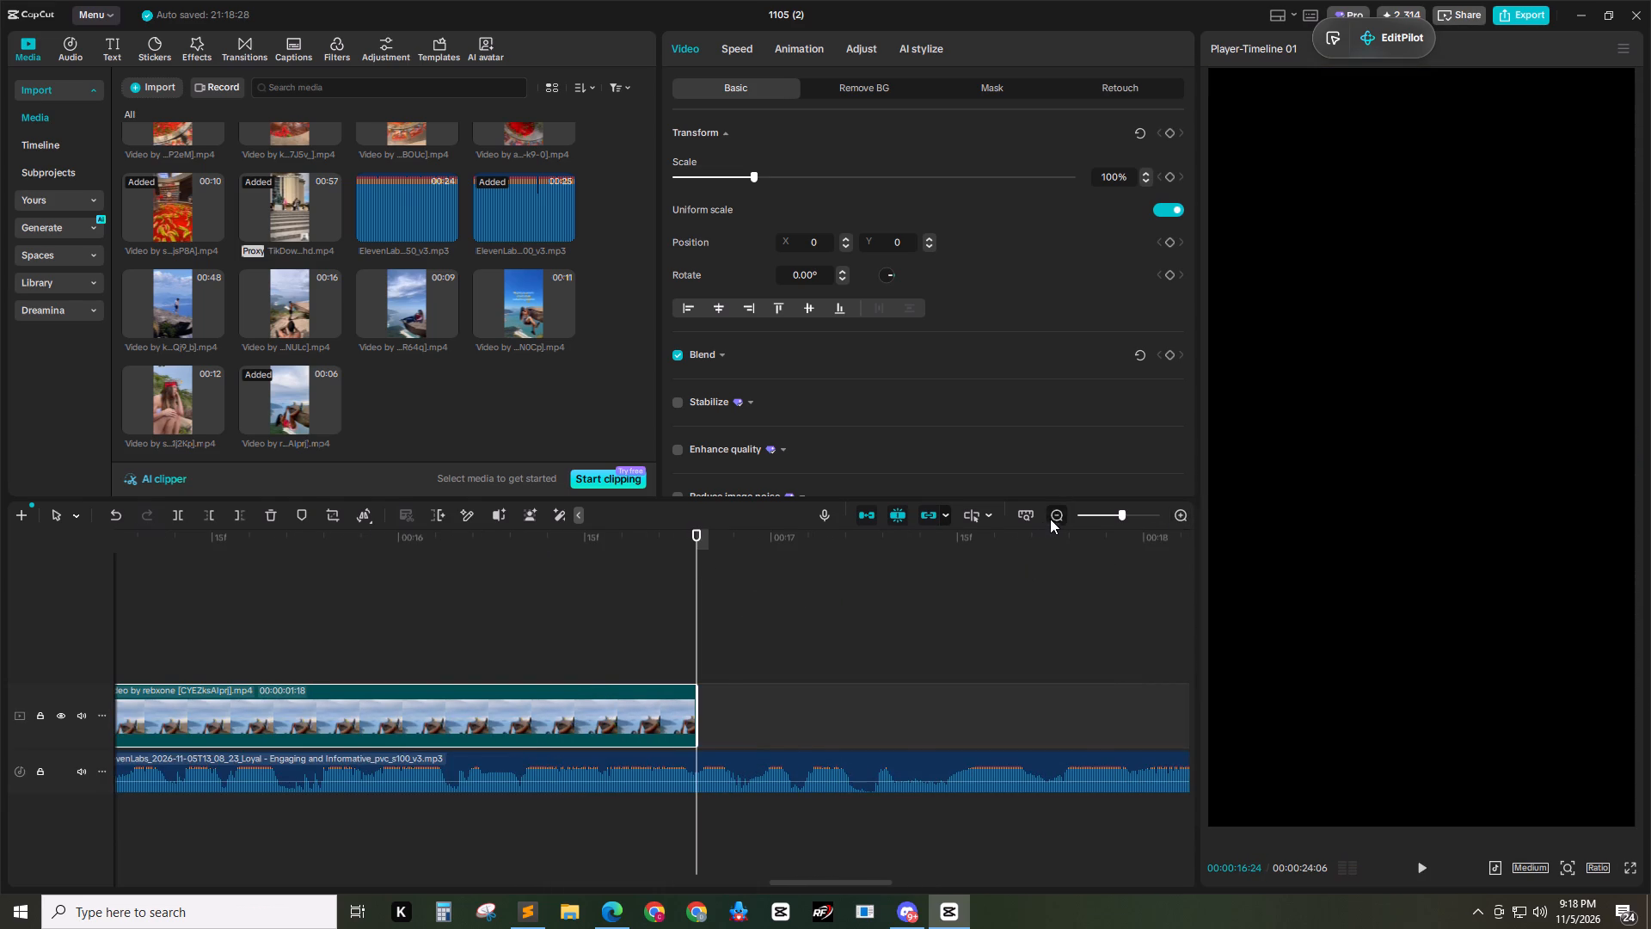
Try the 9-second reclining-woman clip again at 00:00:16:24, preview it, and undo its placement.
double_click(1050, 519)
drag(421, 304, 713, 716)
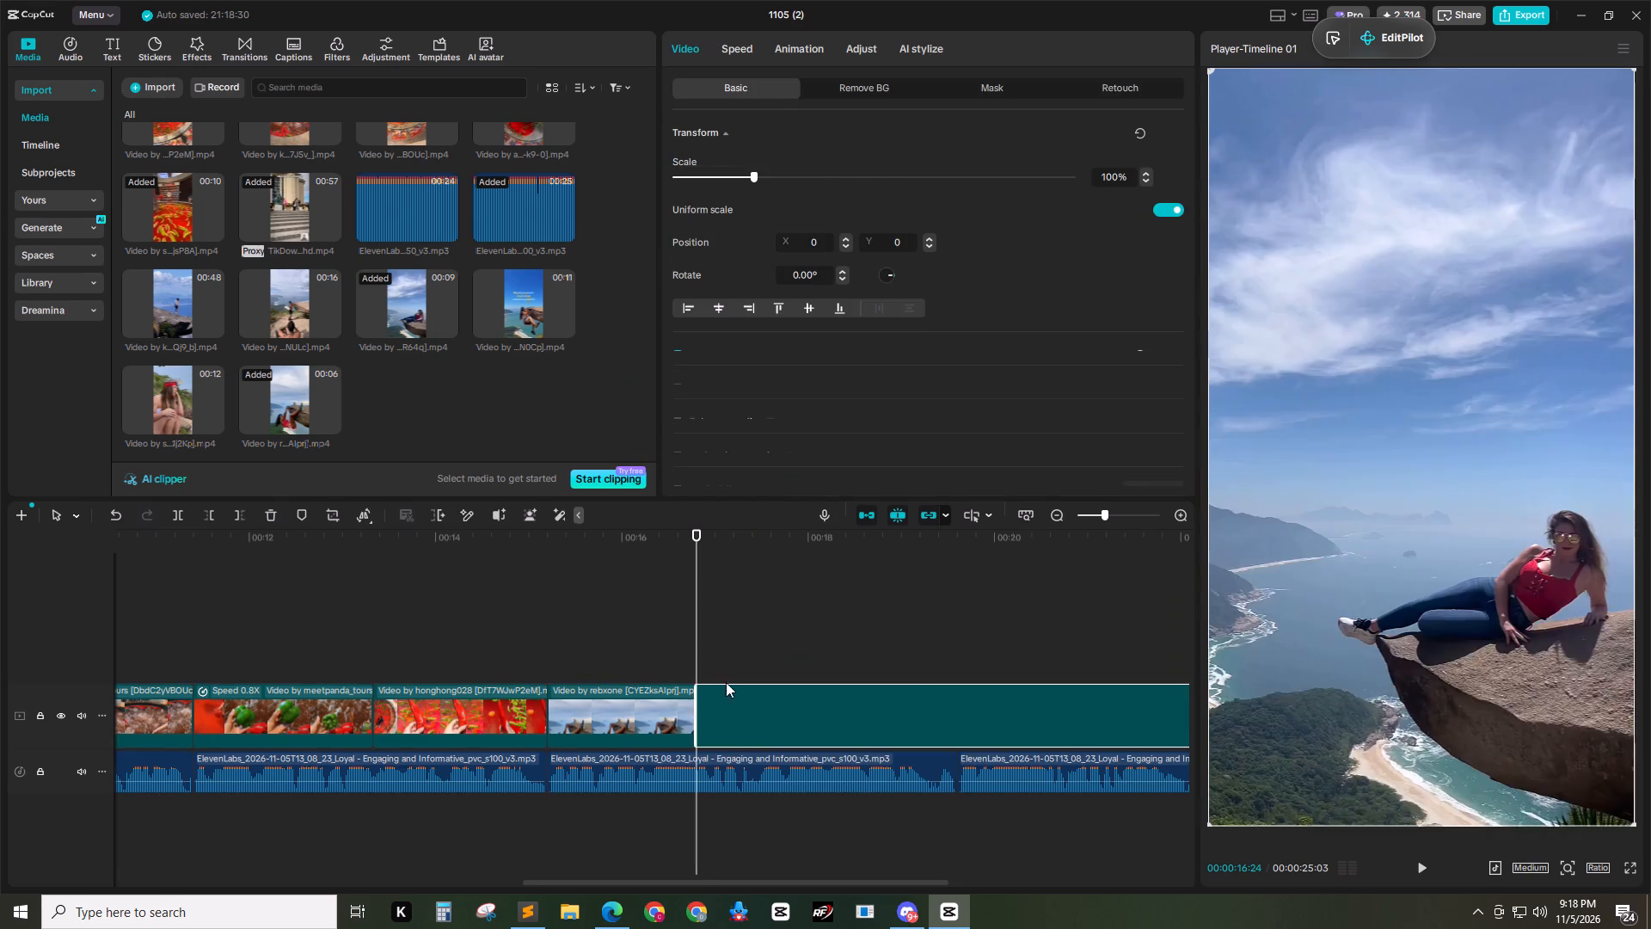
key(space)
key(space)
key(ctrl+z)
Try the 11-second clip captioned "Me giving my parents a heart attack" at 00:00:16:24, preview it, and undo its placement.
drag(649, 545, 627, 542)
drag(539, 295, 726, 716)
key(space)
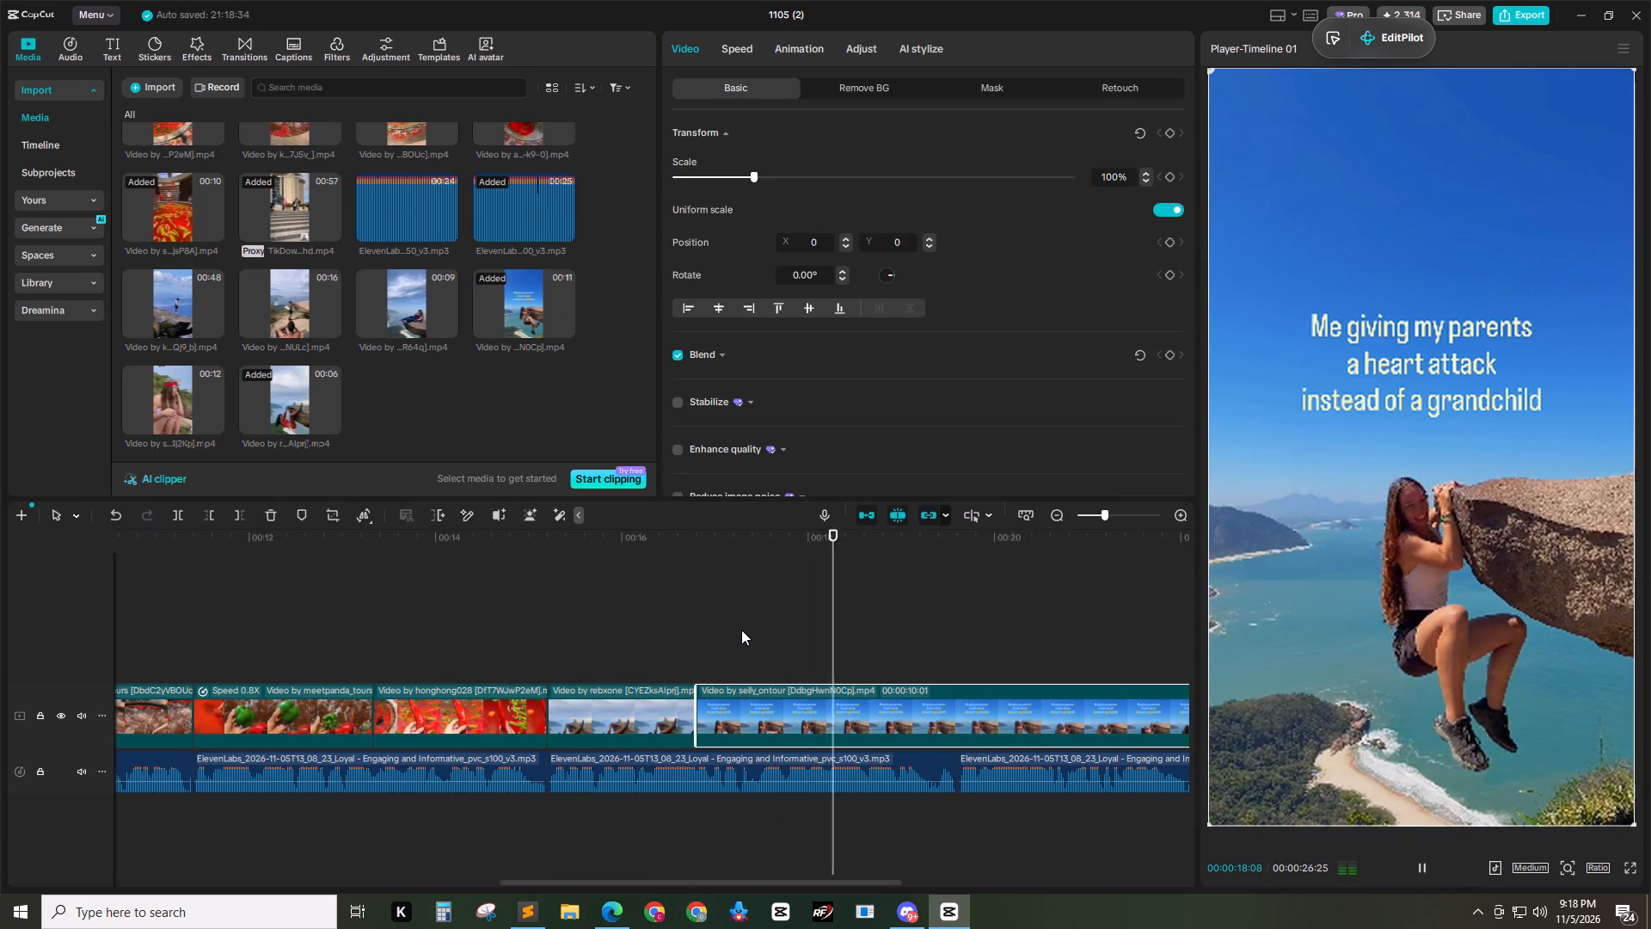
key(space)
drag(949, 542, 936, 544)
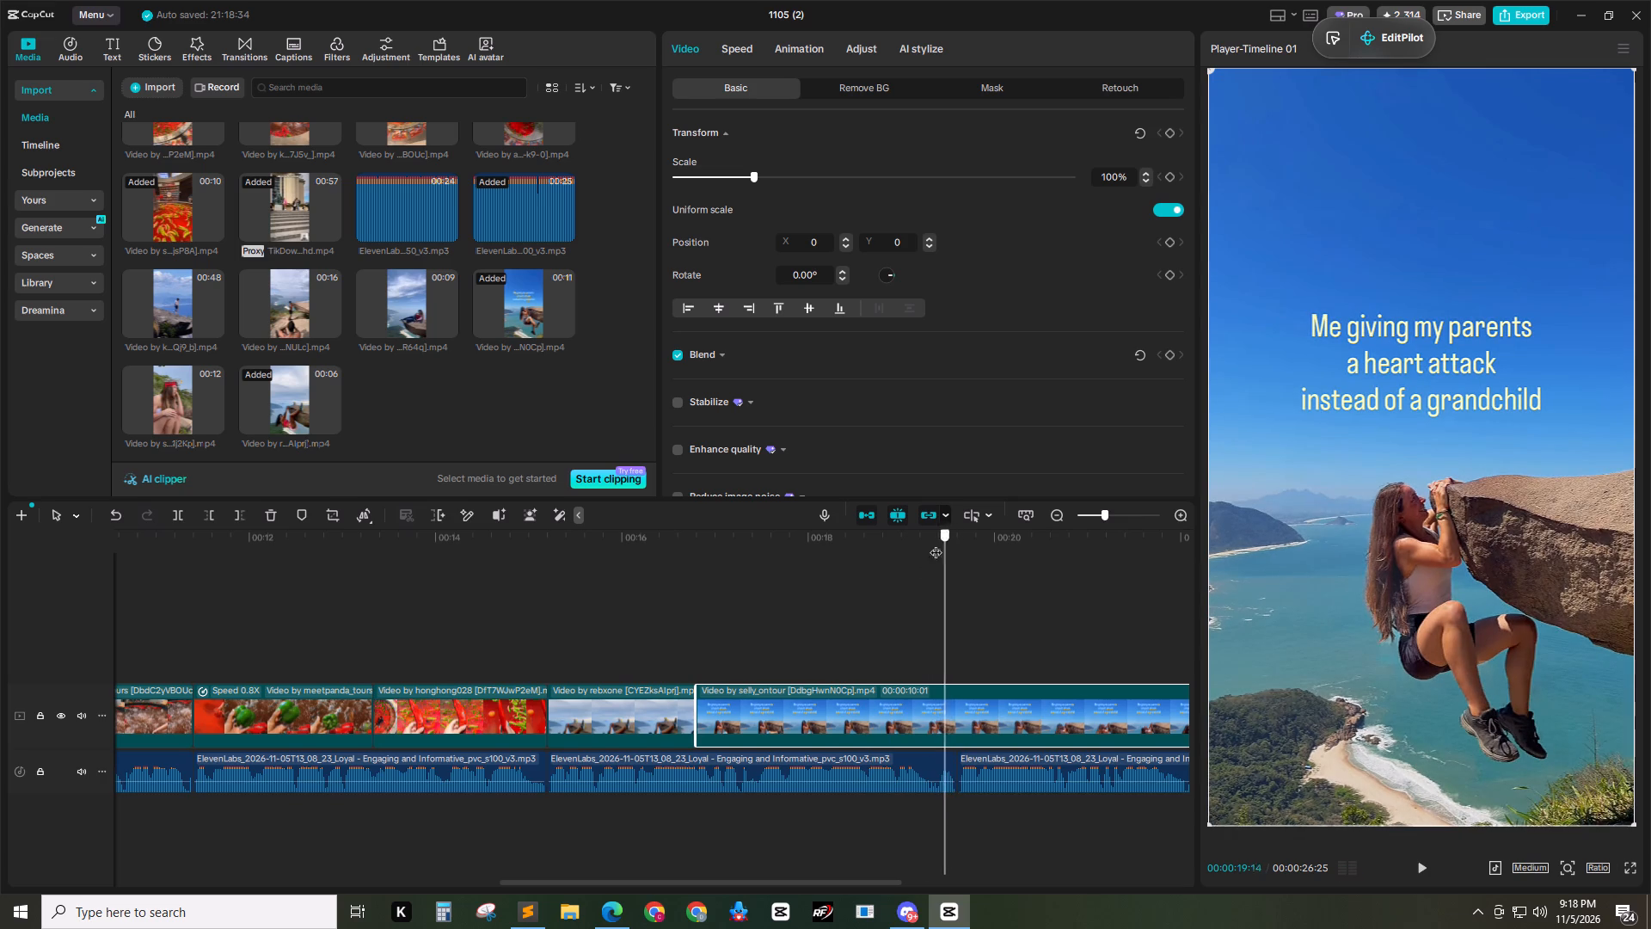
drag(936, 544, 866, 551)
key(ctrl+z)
Append the 48-second clip of the man on the cliff edge at 00:00:16:24 and trim its opening, leaving 00:00:42:29.
drag(194, 299, 691, 708)
drag(741, 546, 851, 543)
key(q)
drag(737, 535, 659, 543)
key(space)
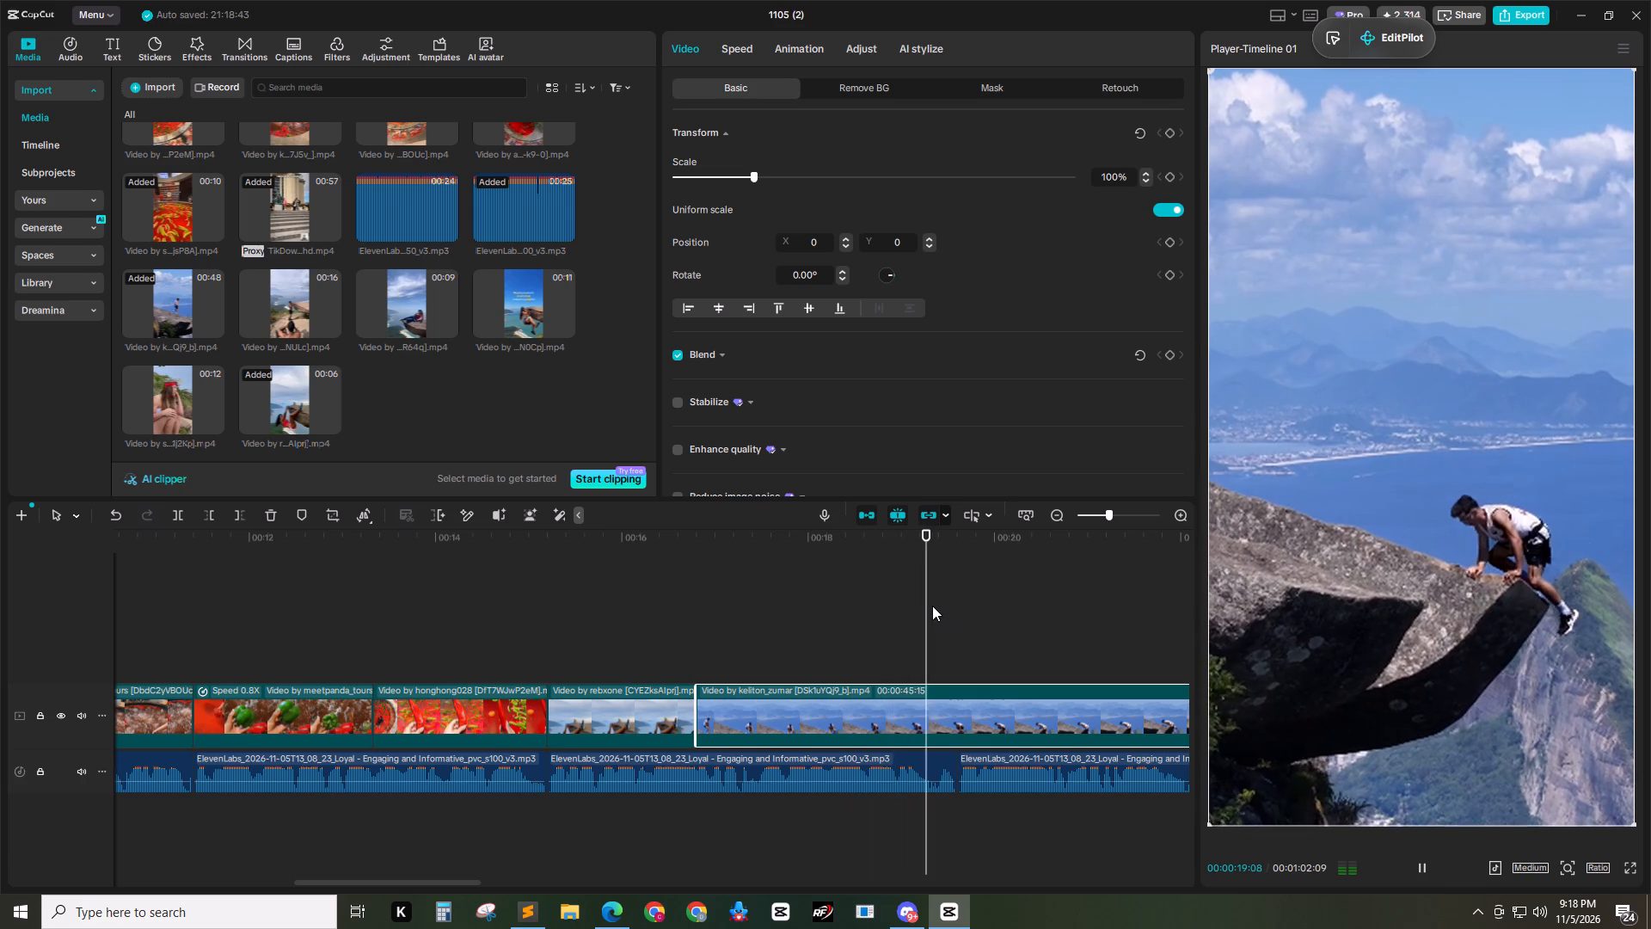
key(space)
key(q)
Preview the cliff-edge man clip and trim more off its opening until he hangs from the rock, leaving 00:00:37:09.
drag(720, 547, 646, 545)
key(space)
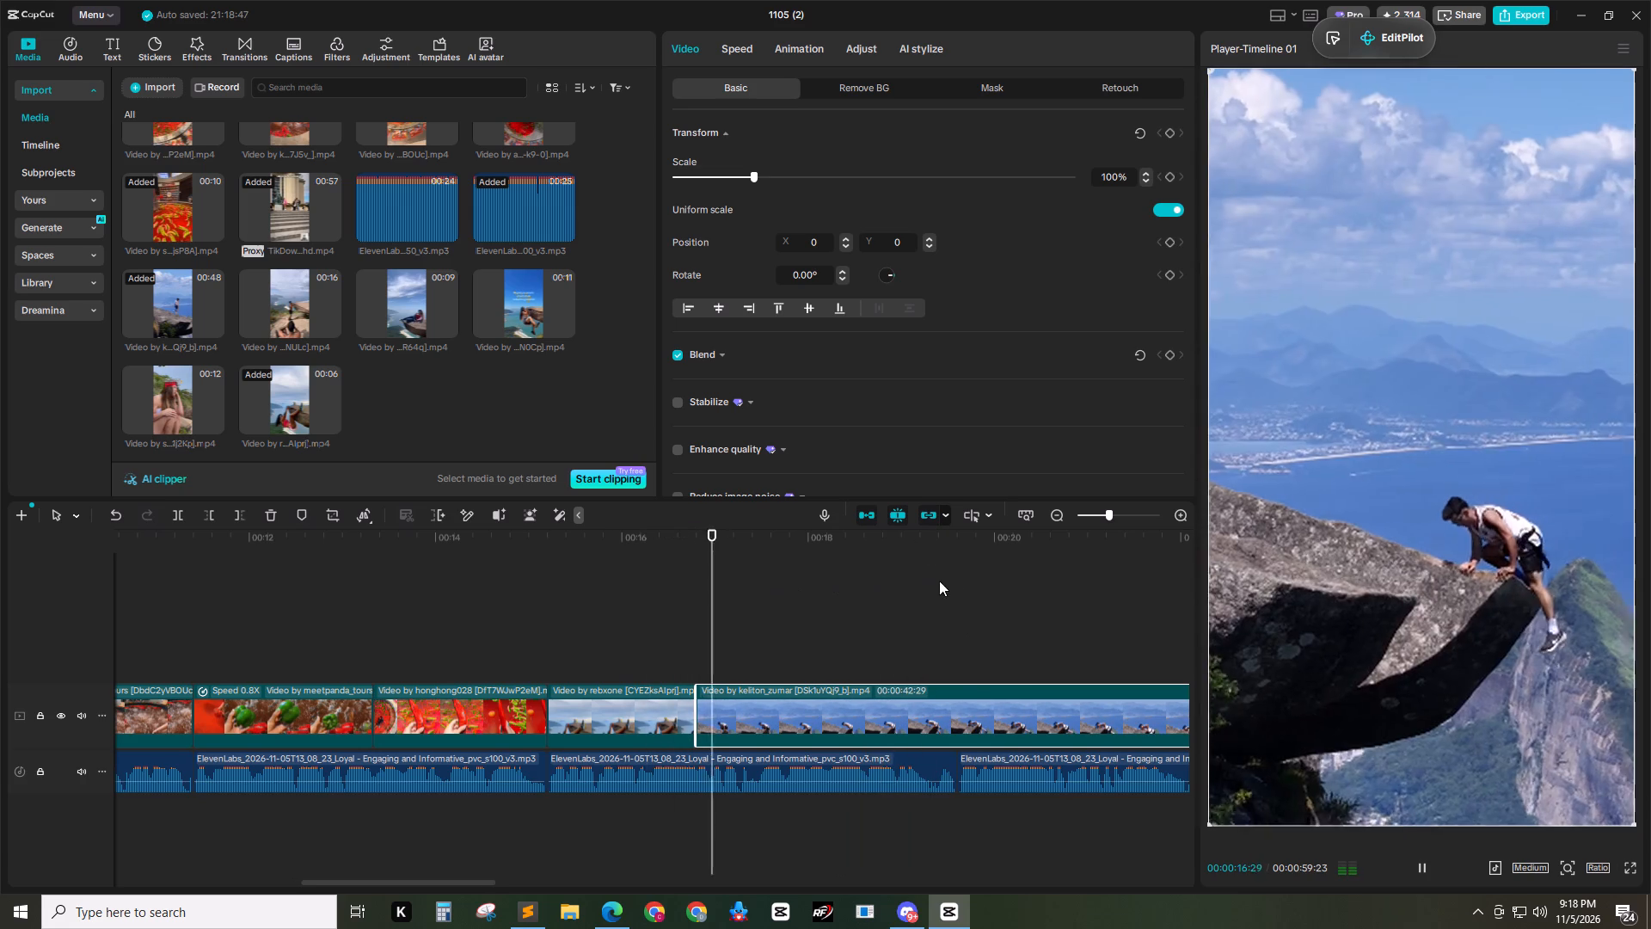
key(space)
drag(801, 544, 993, 553)
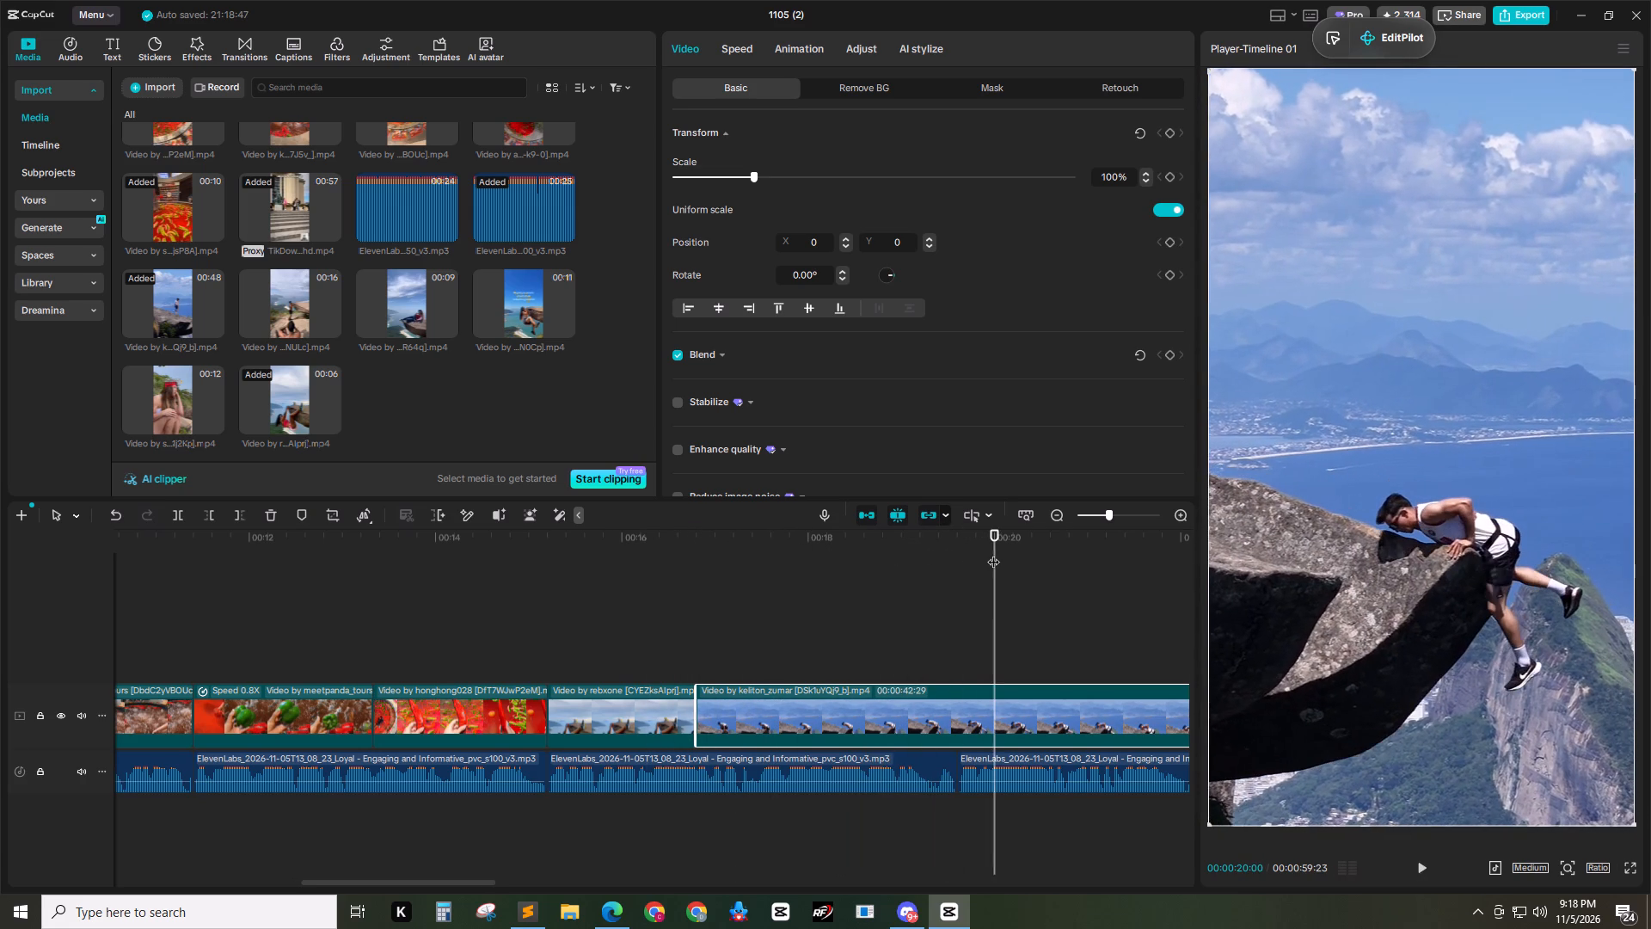
drag(993, 553, 1067, 553)
key(q)
key(space)
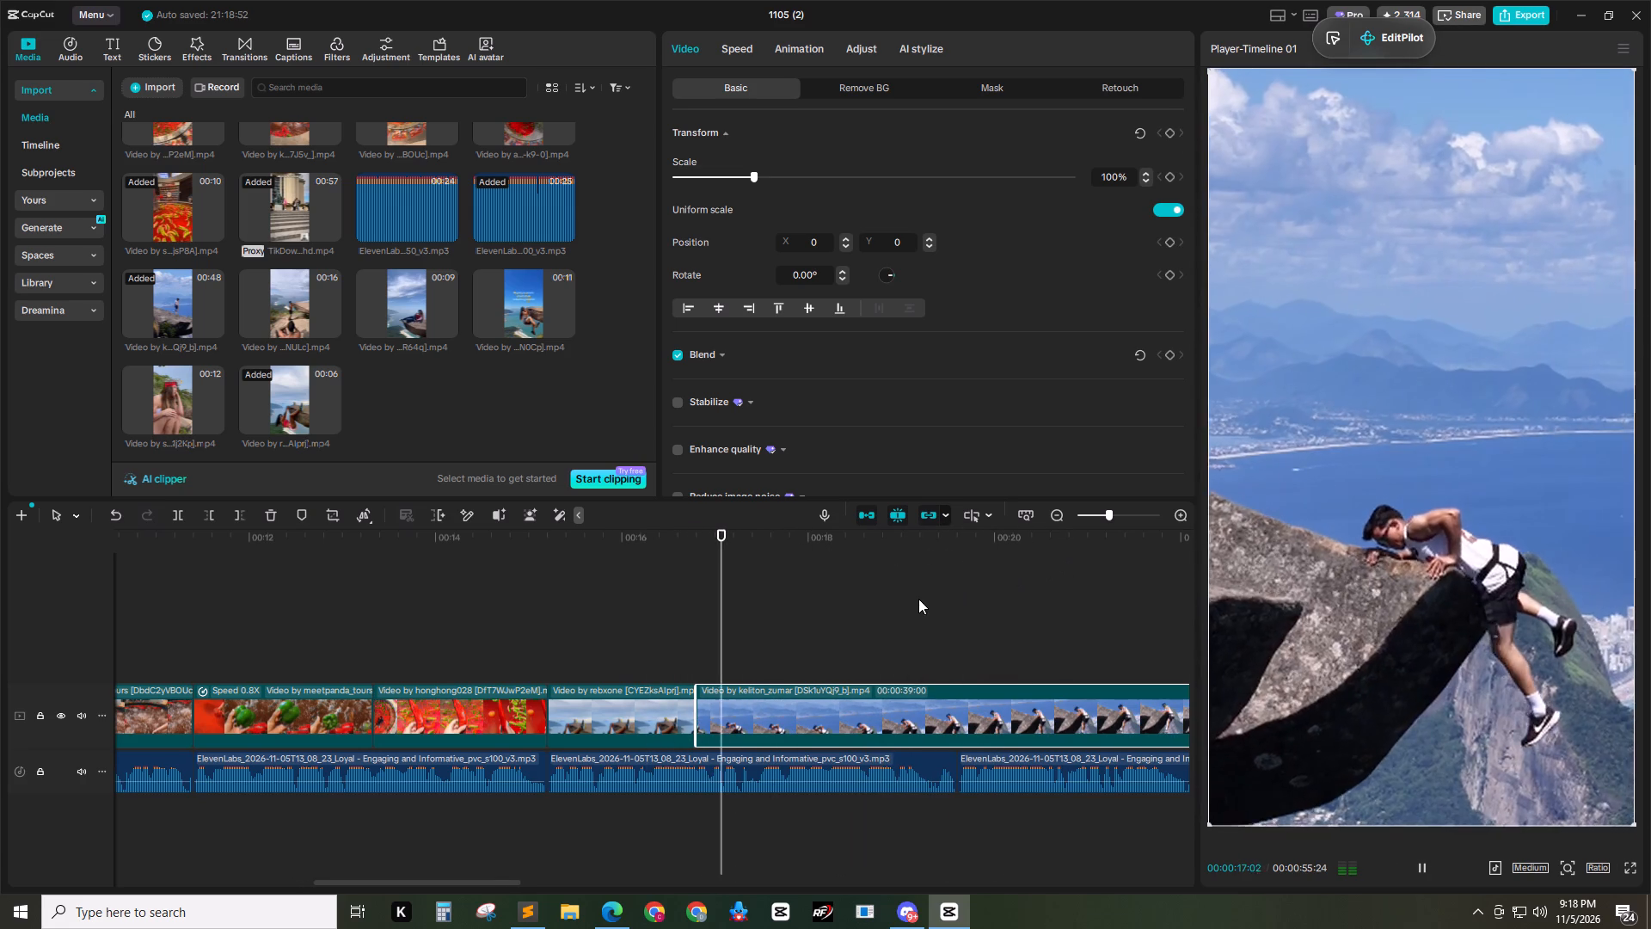
key(space)
drag(850, 550, 1023, 550)
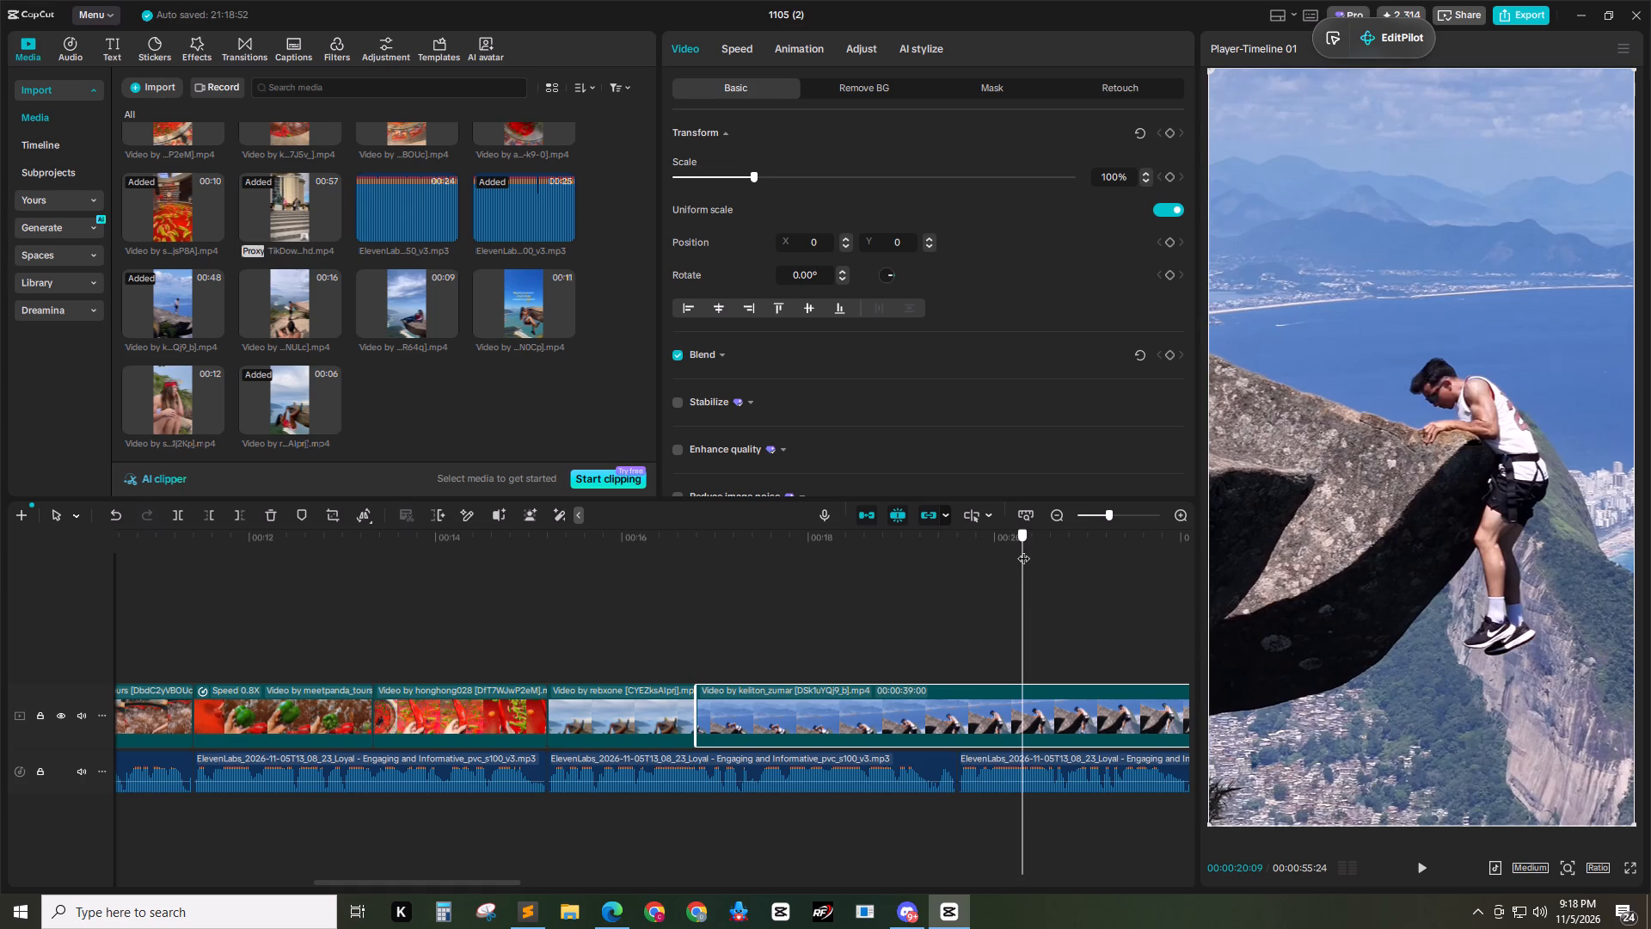
drag(1023, 550, 856, 561)
key(q)
Trim the end of the hanging man clip to 00:00:19:18, where the next voiceover segment starts.
drag(660, 562, 635, 563)
key(space)
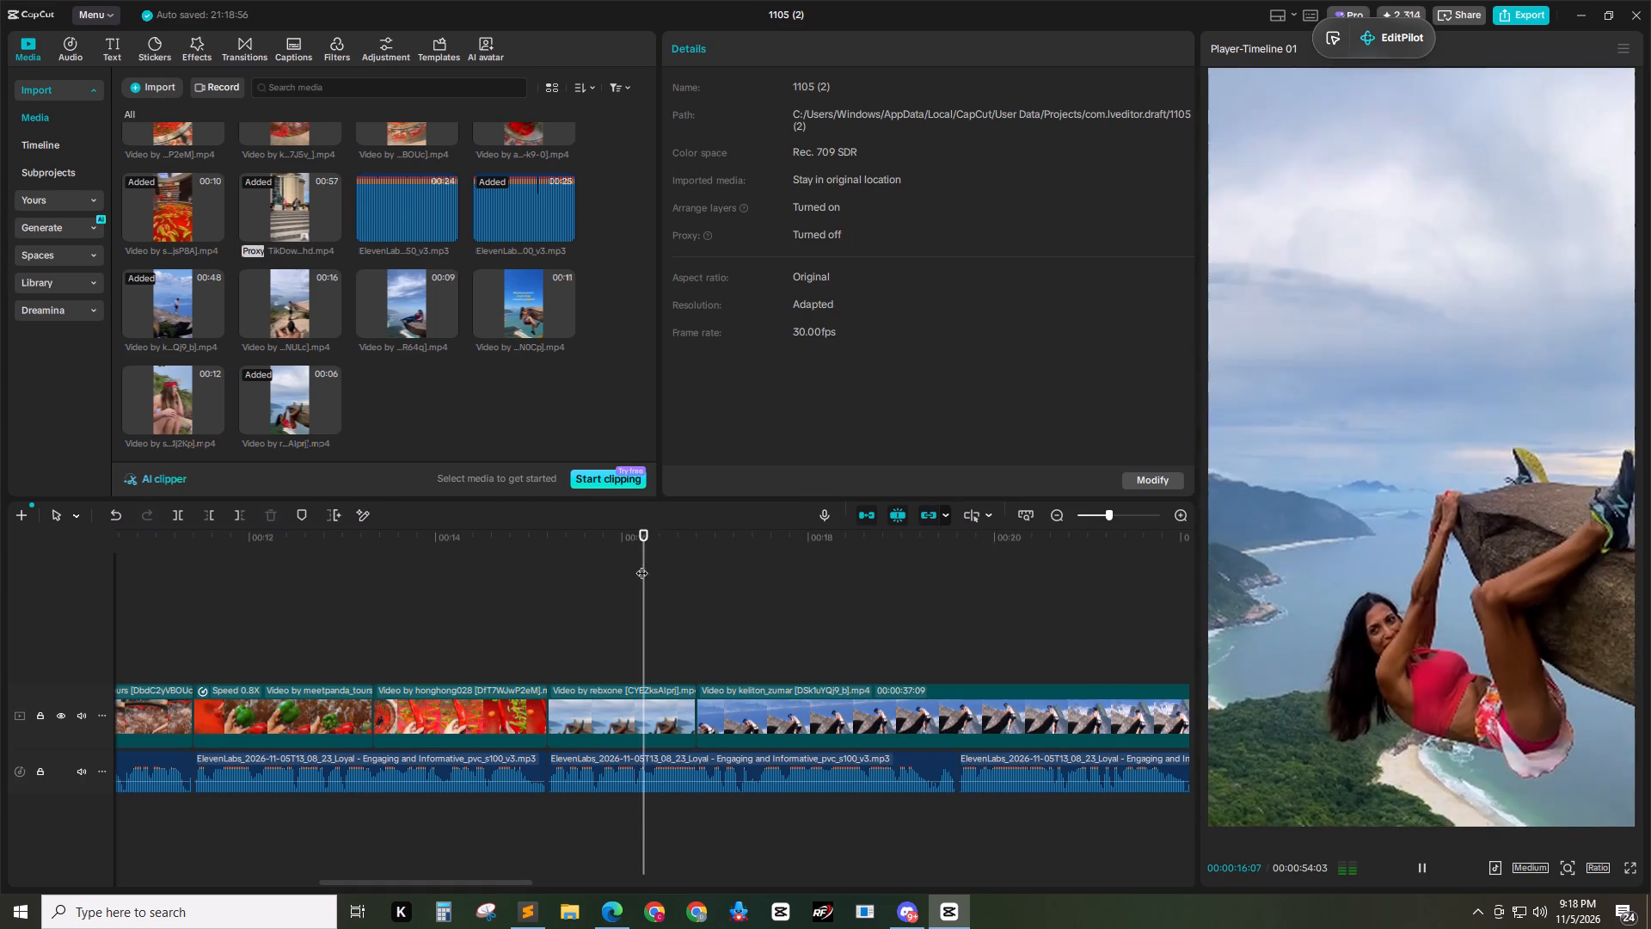
drag(518, 881, 555, 882)
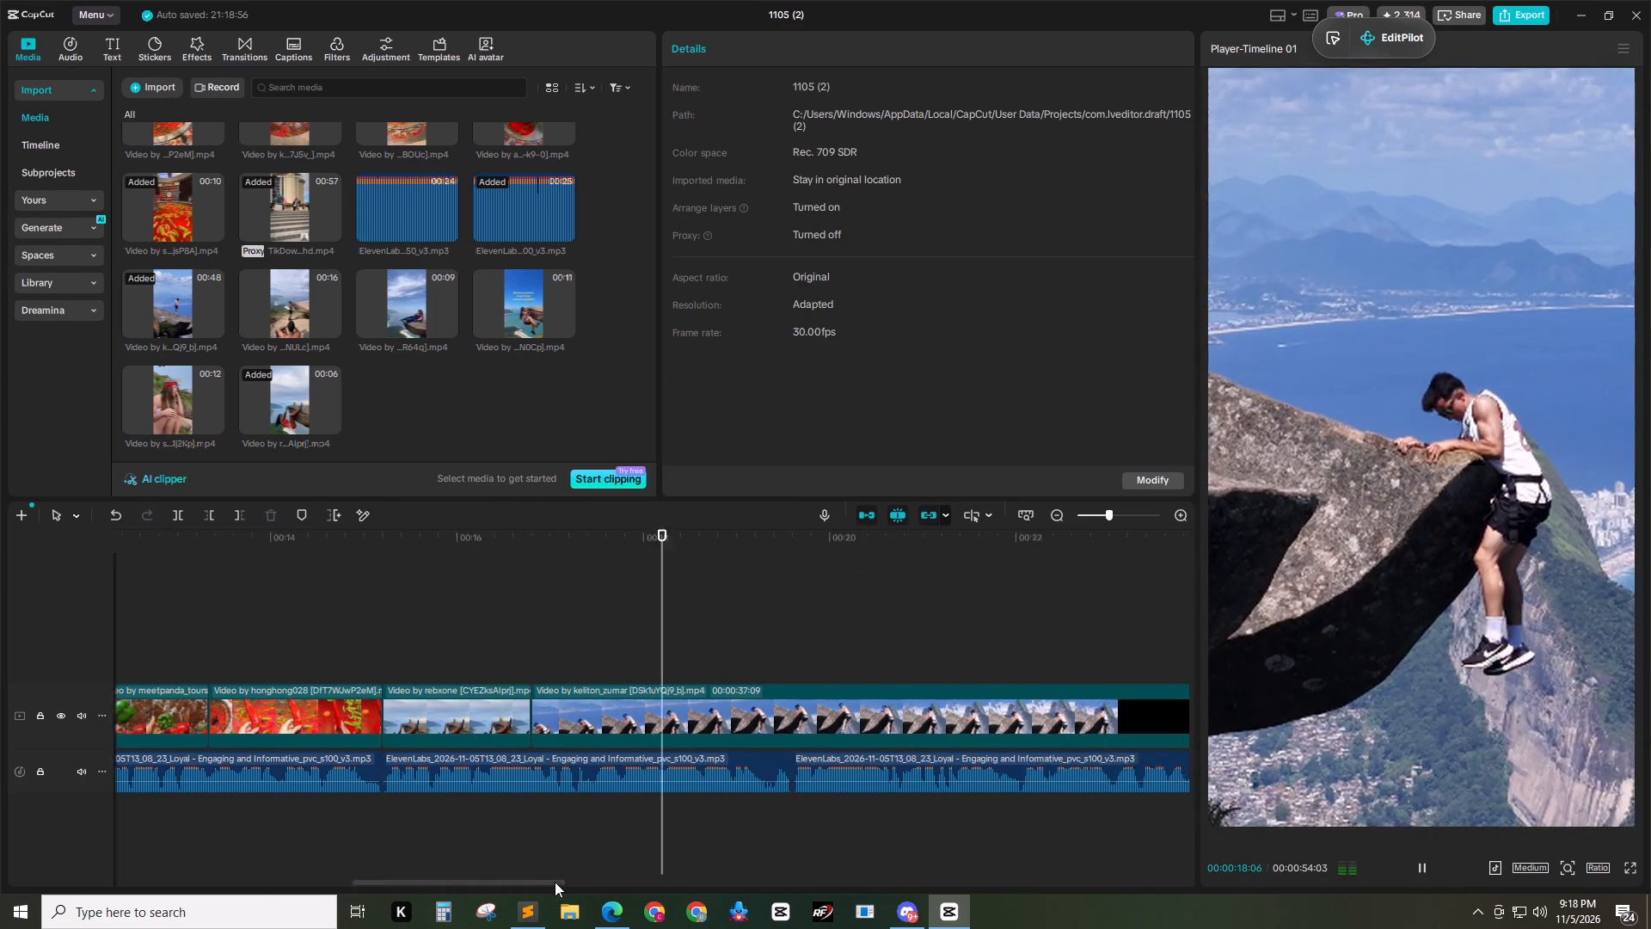
drag(555, 882, 565, 882)
key(space)
drag(753, 543, 770, 544)
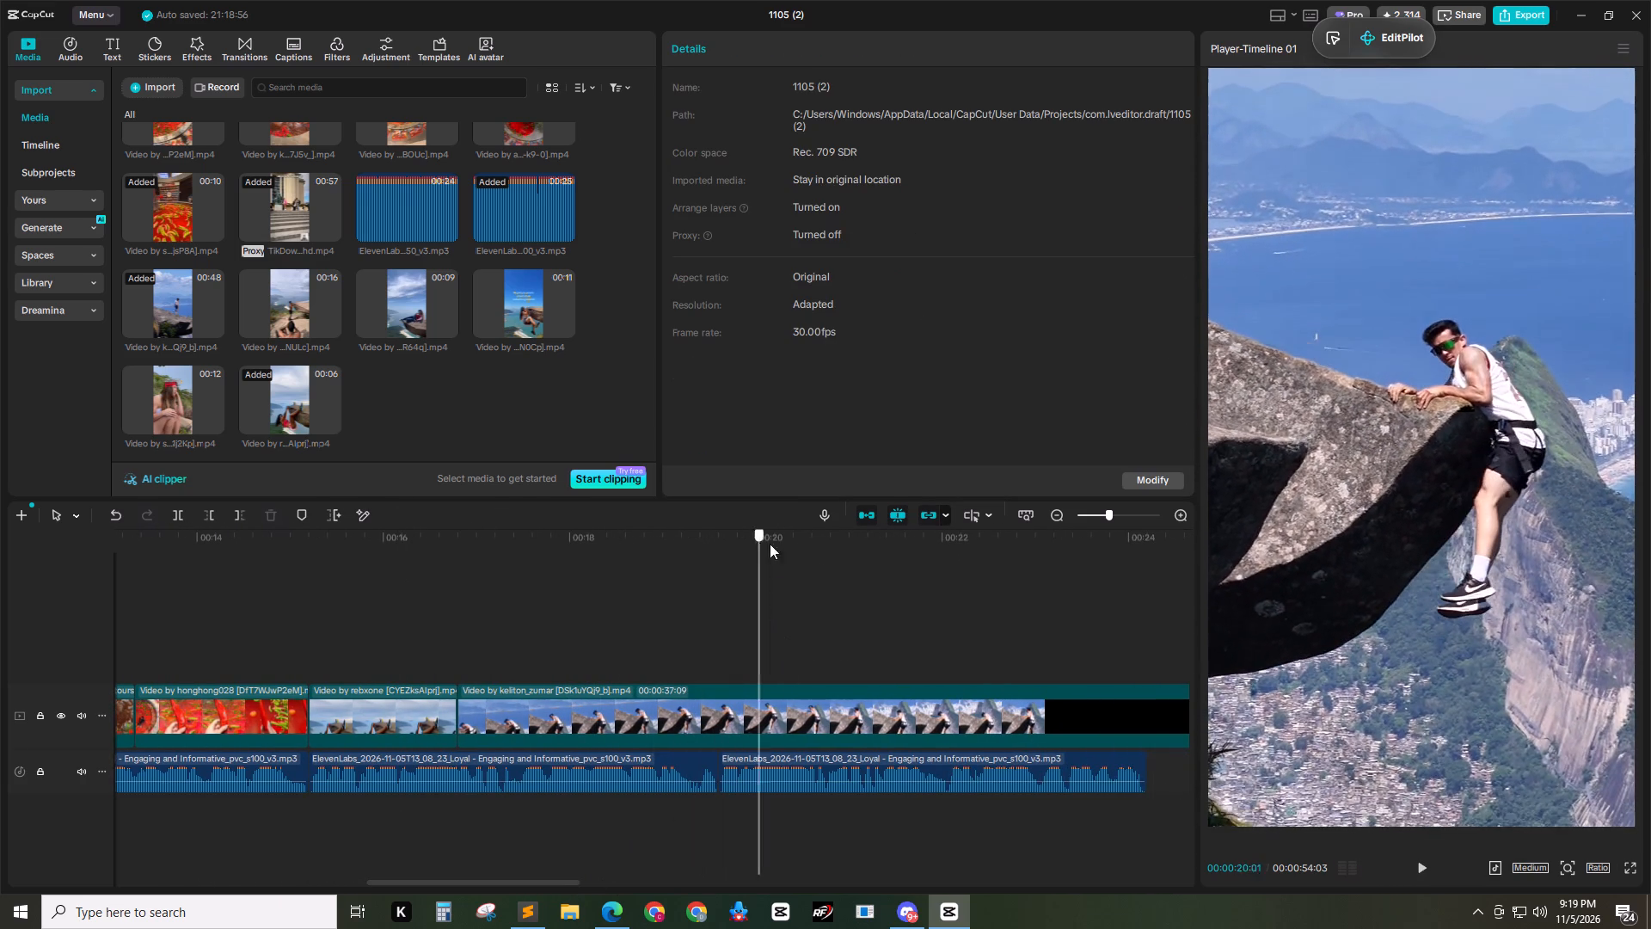
drag(770, 544, 715, 597)
click(775, 710)
key(w)
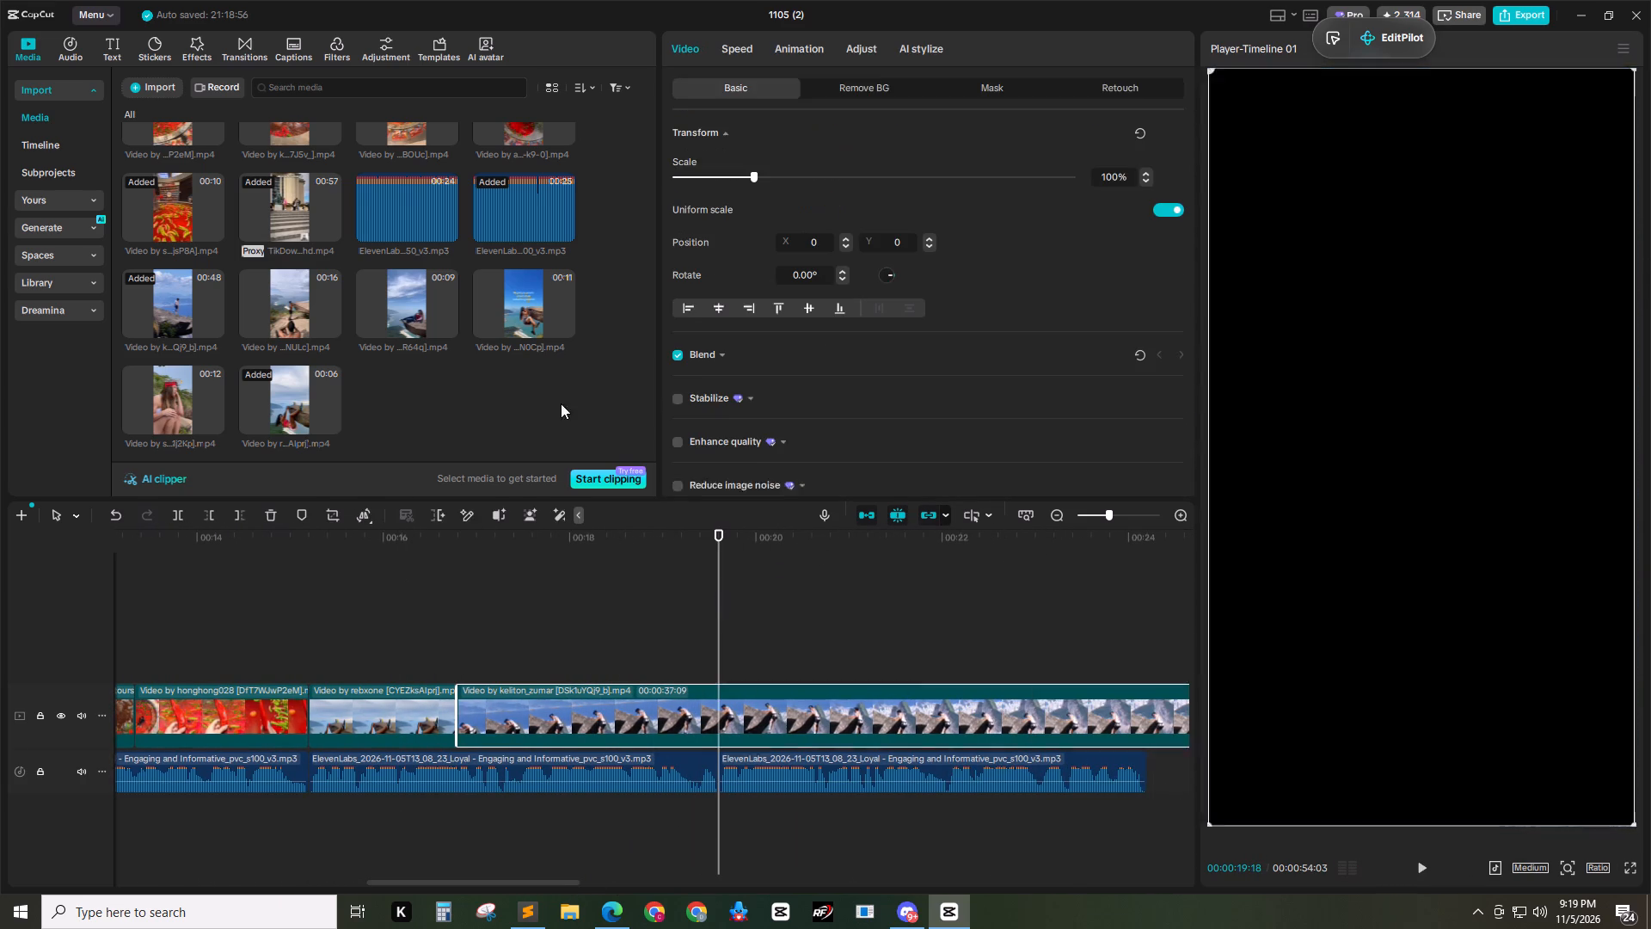
Append the 12-second clip of the woman in a red cap at 00:00:19:18 and trim its opening to the rock-hanging shot.
drag(175, 404, 753, 712)
key(space)
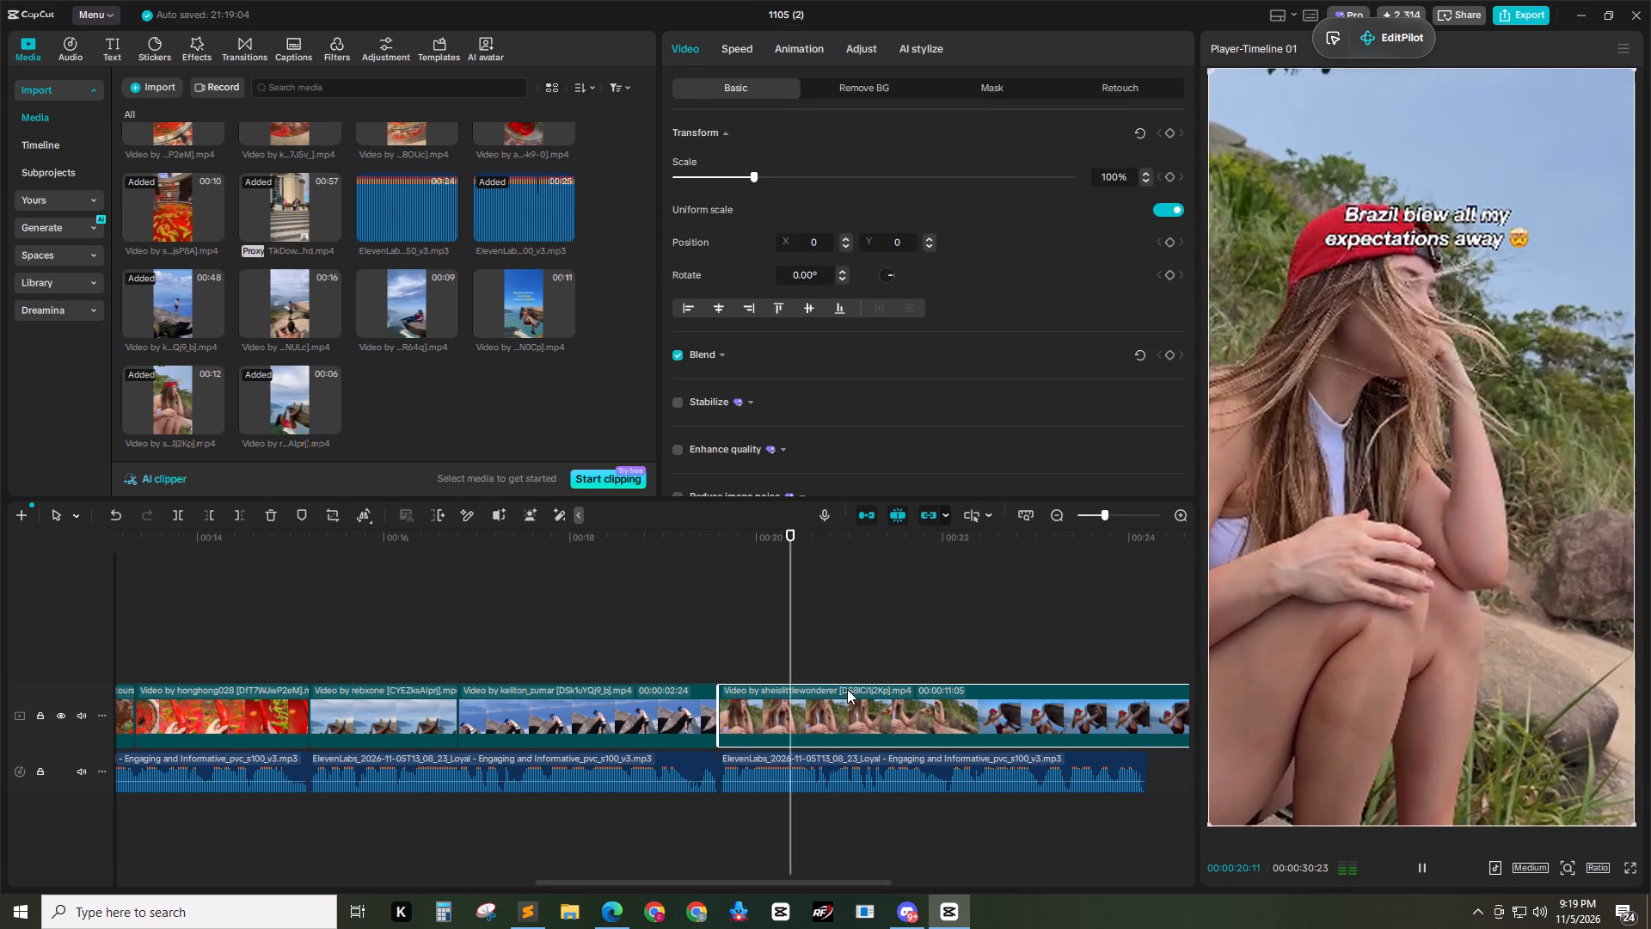
key(space)
drag(862, 548, 721, 583)
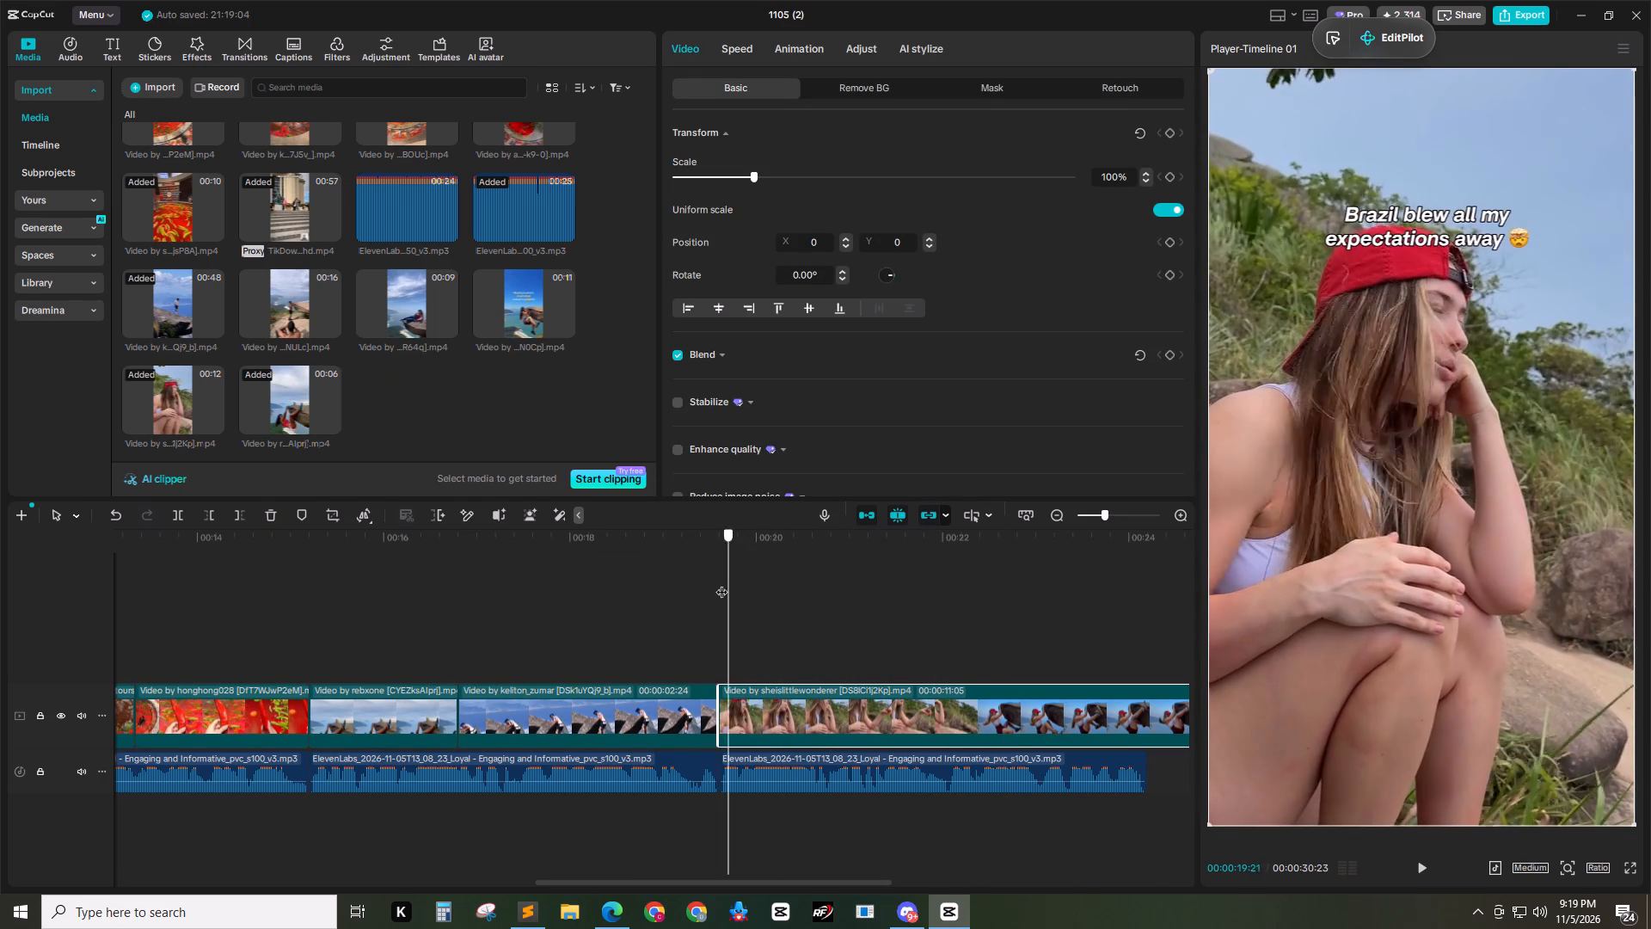
drag(721, 583, 721, 583)
key(space)
key(space)
drag(783, 539, 717, 558)
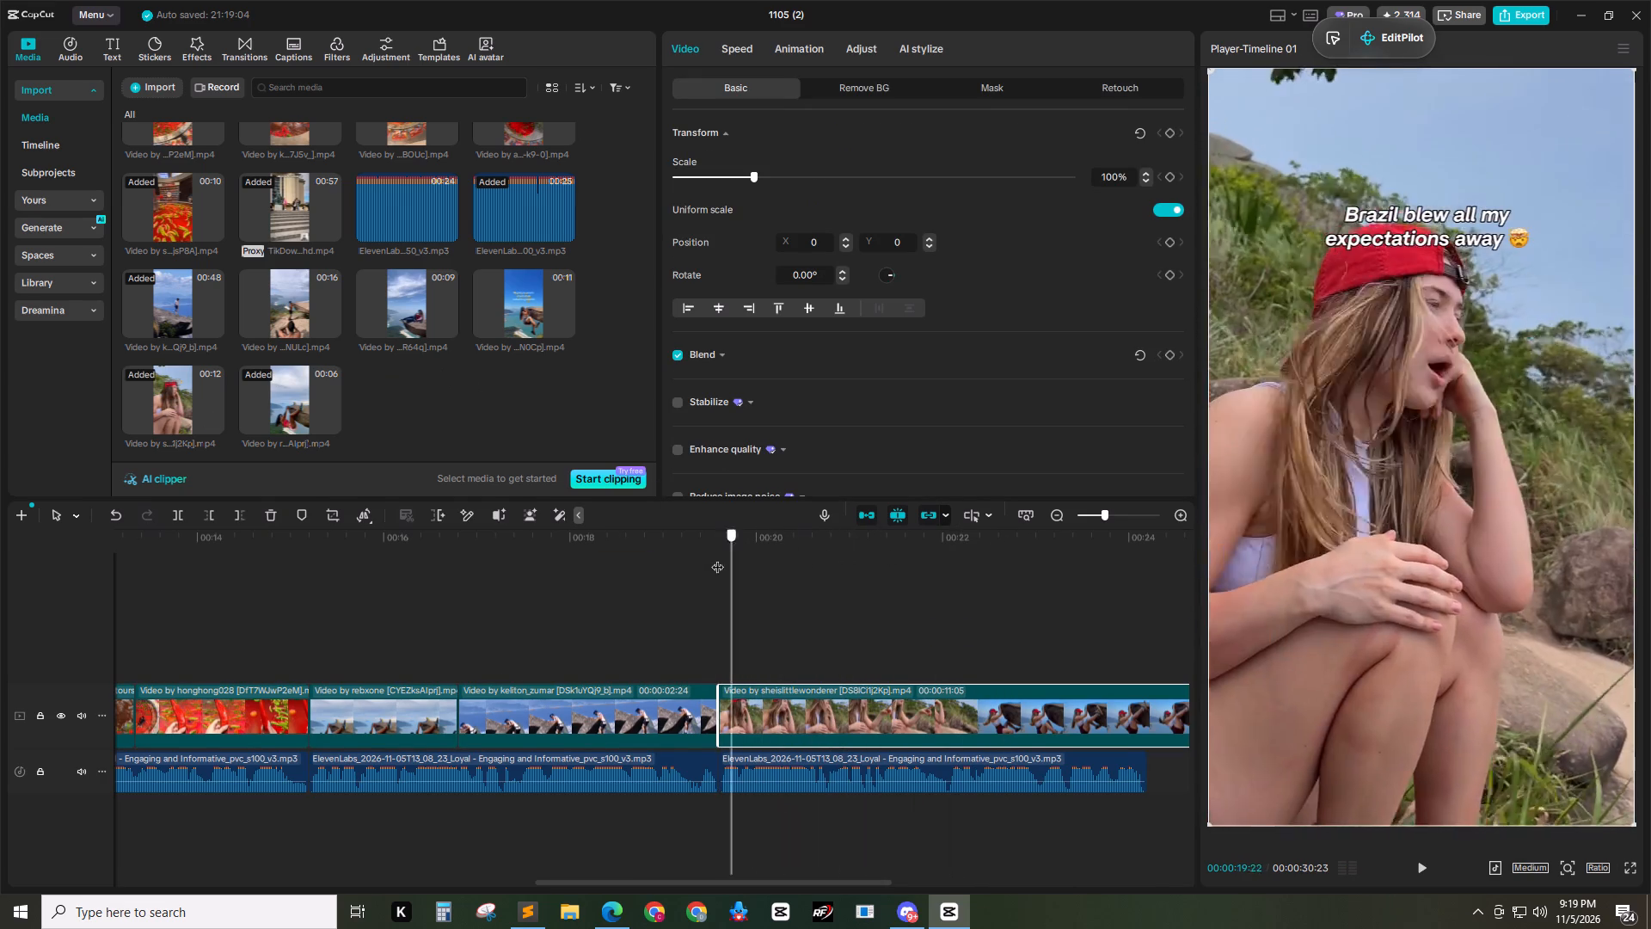
drag(717, 558, 714, 558)
key(space)
drag(813, 544, 968, 551)
key(q)
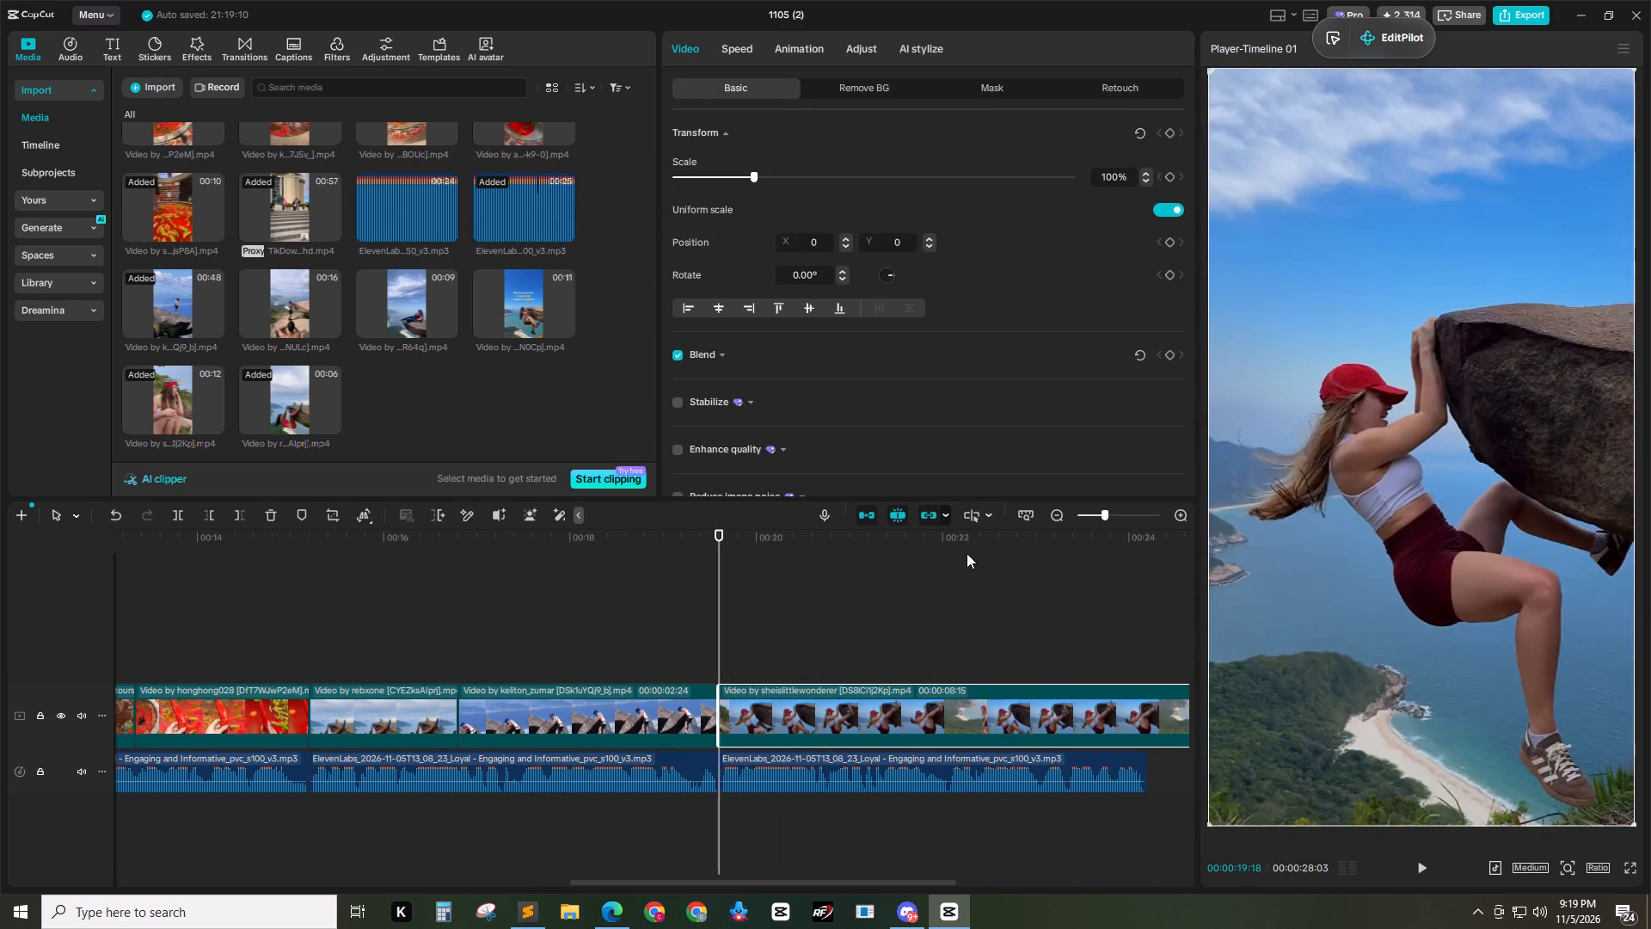
Split the red-cap woman clip at 00:00:20:19.
key(space)
key(space)
double_click(1182, 513)
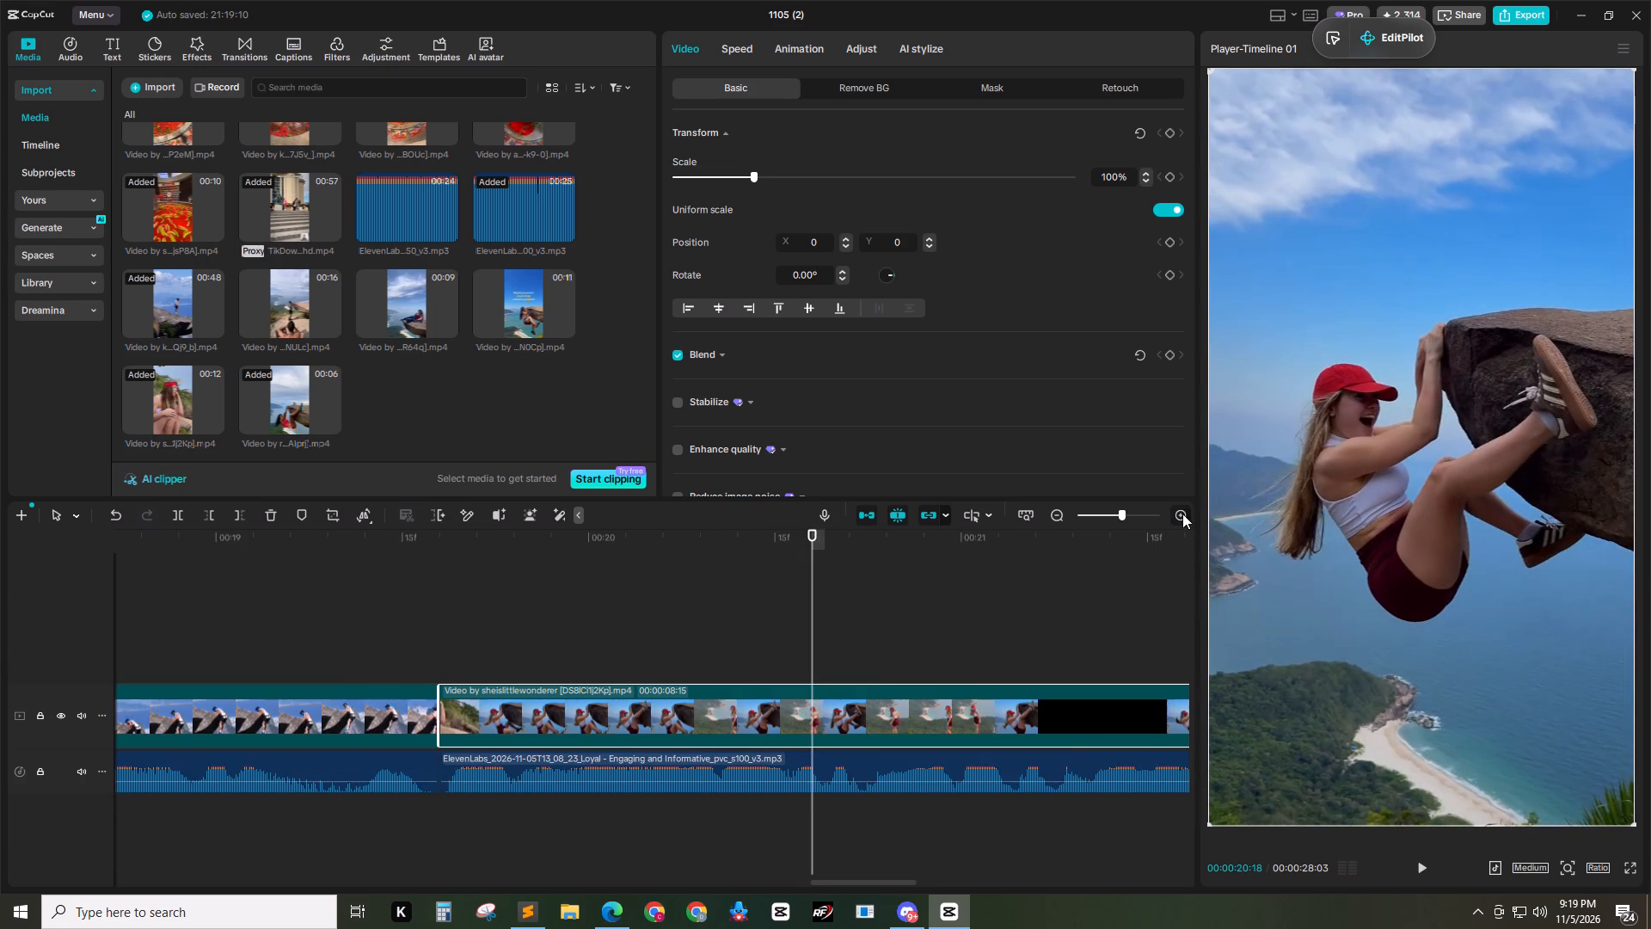
drag(815, 549, 826, 550)
click(878, 723)
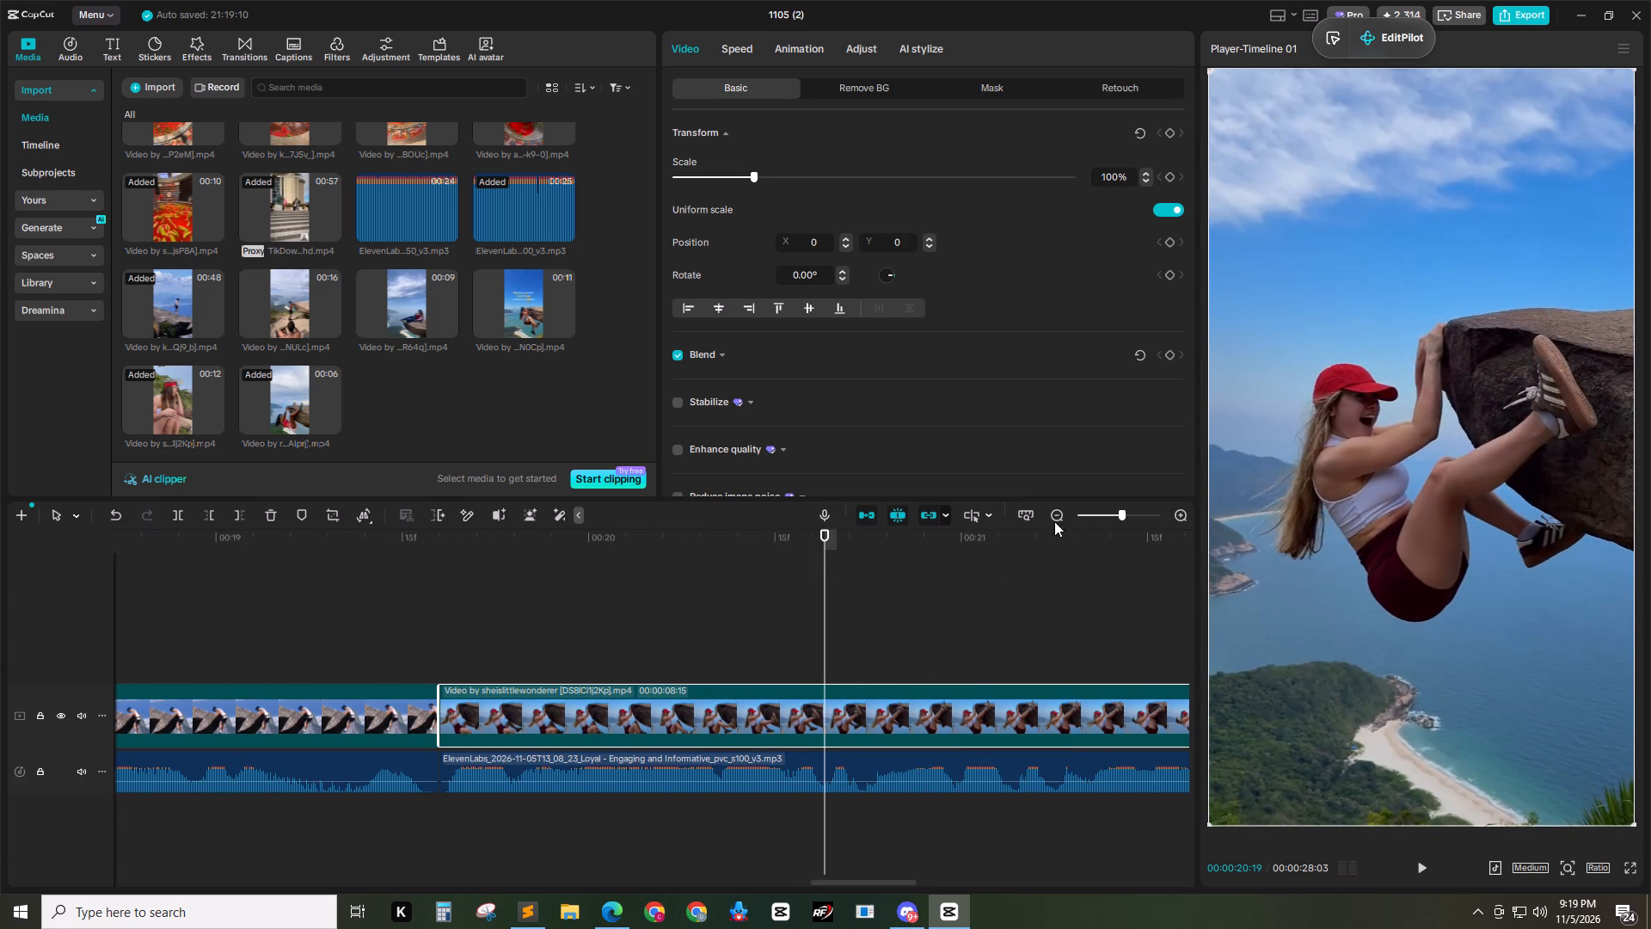
drag(833, 883, 913, 886)
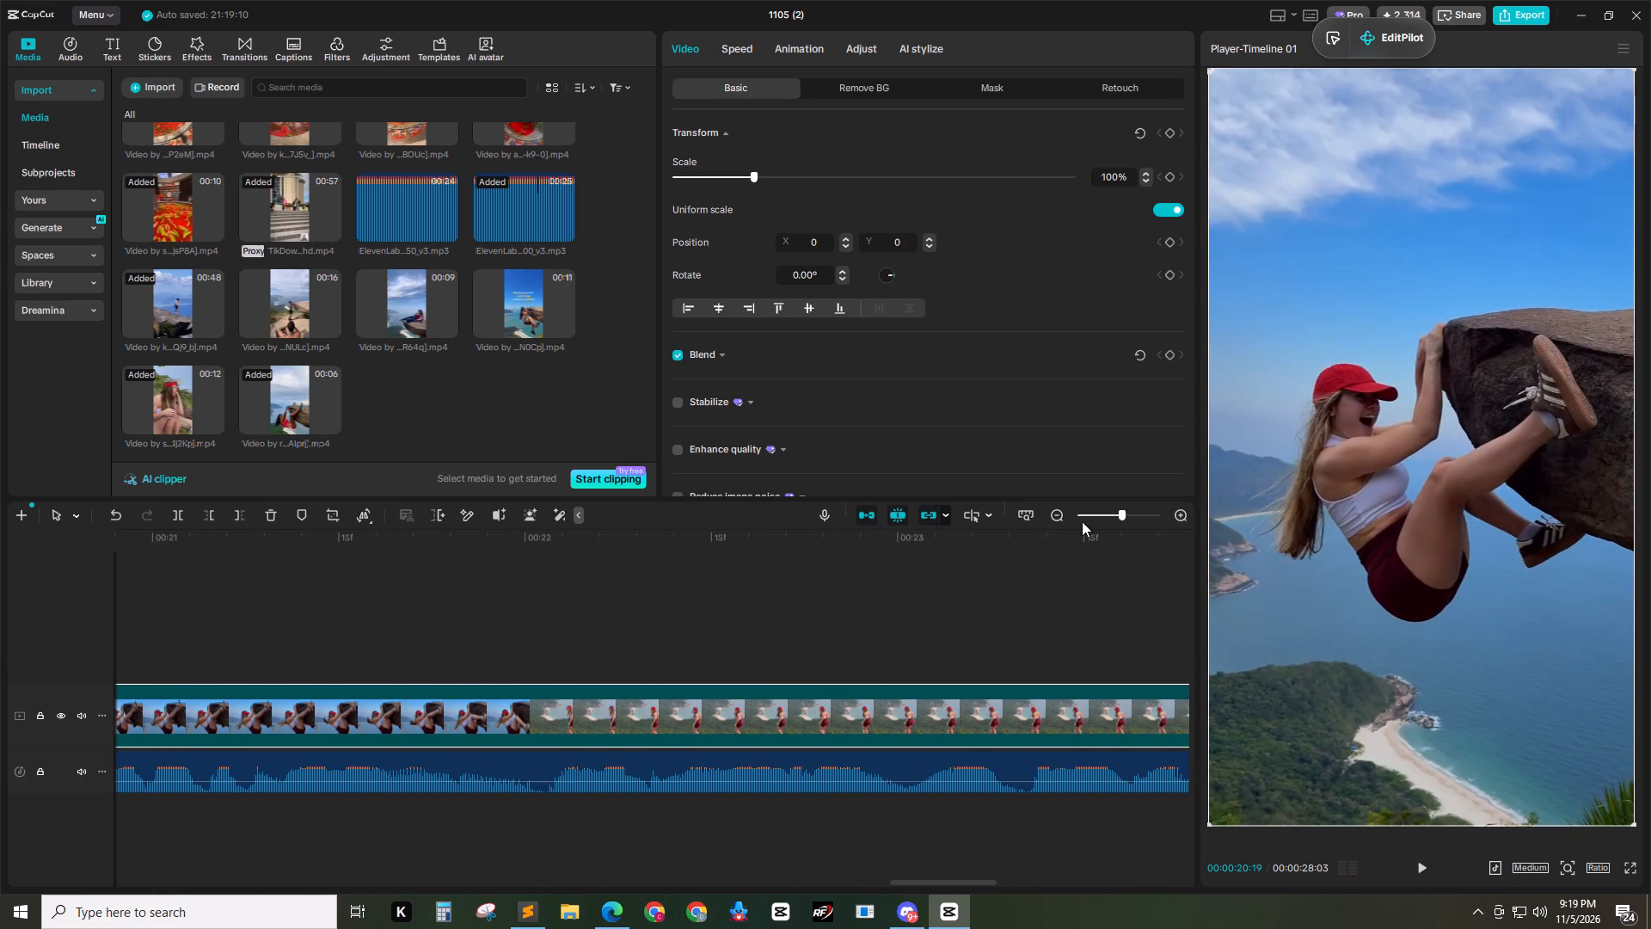
double_click(1059, 517)
key(ctrl+b)
Check the remaining footage of the red-cap woman clip and delete the part after the split.
drag(282, 536, 383, 553)
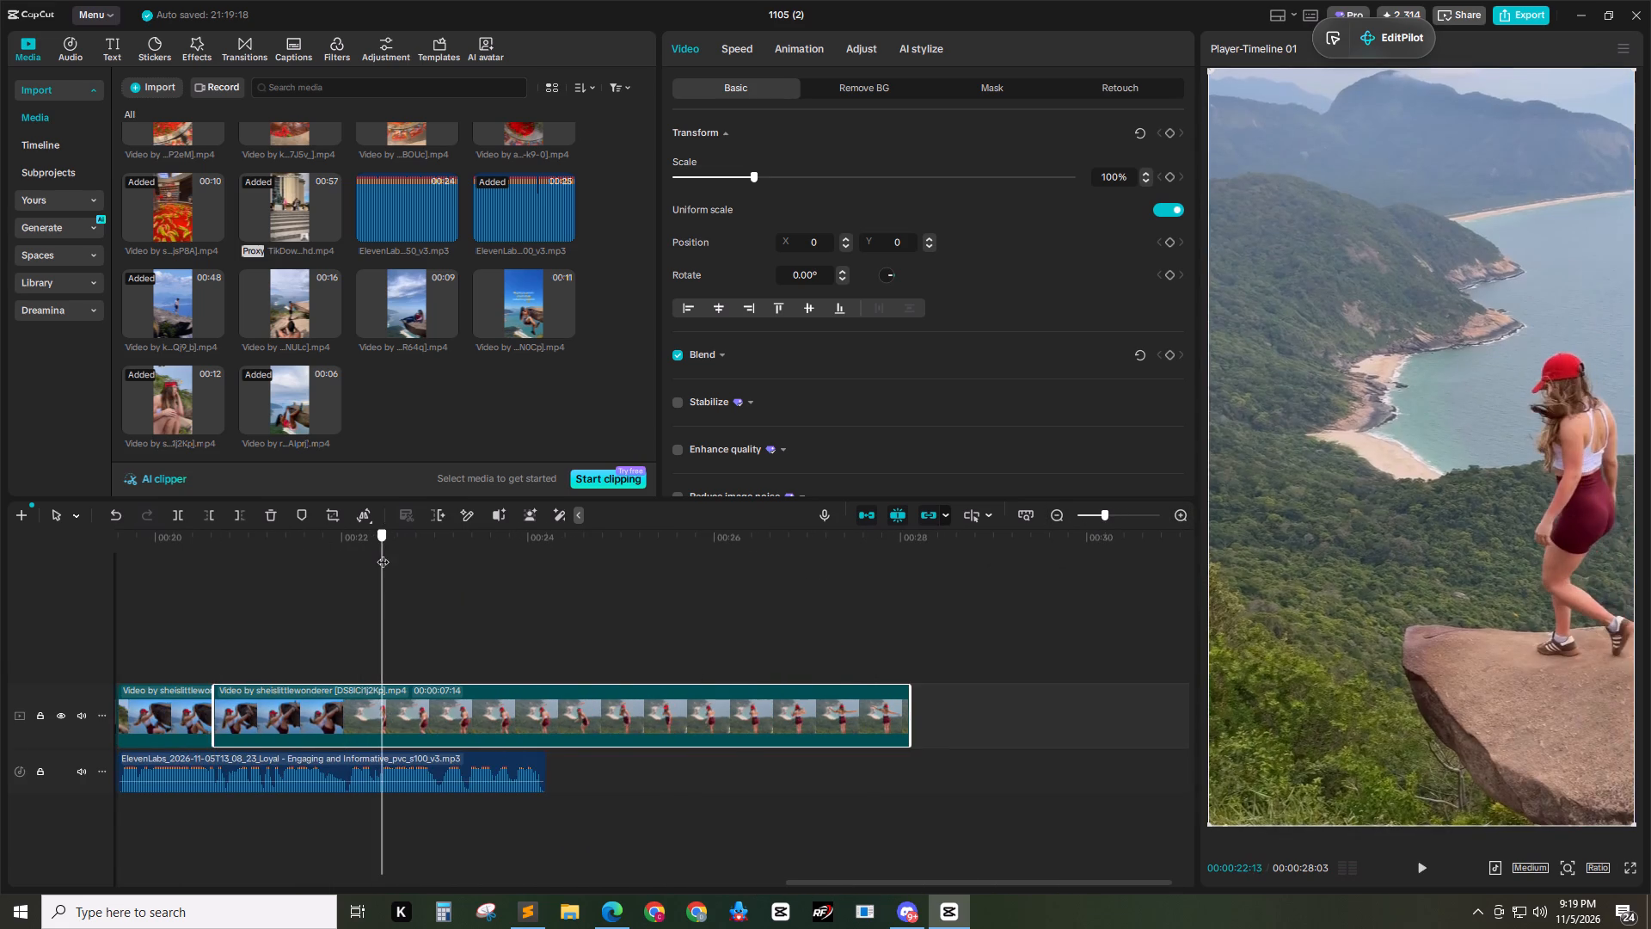
drag(383, 553, 770, 627)
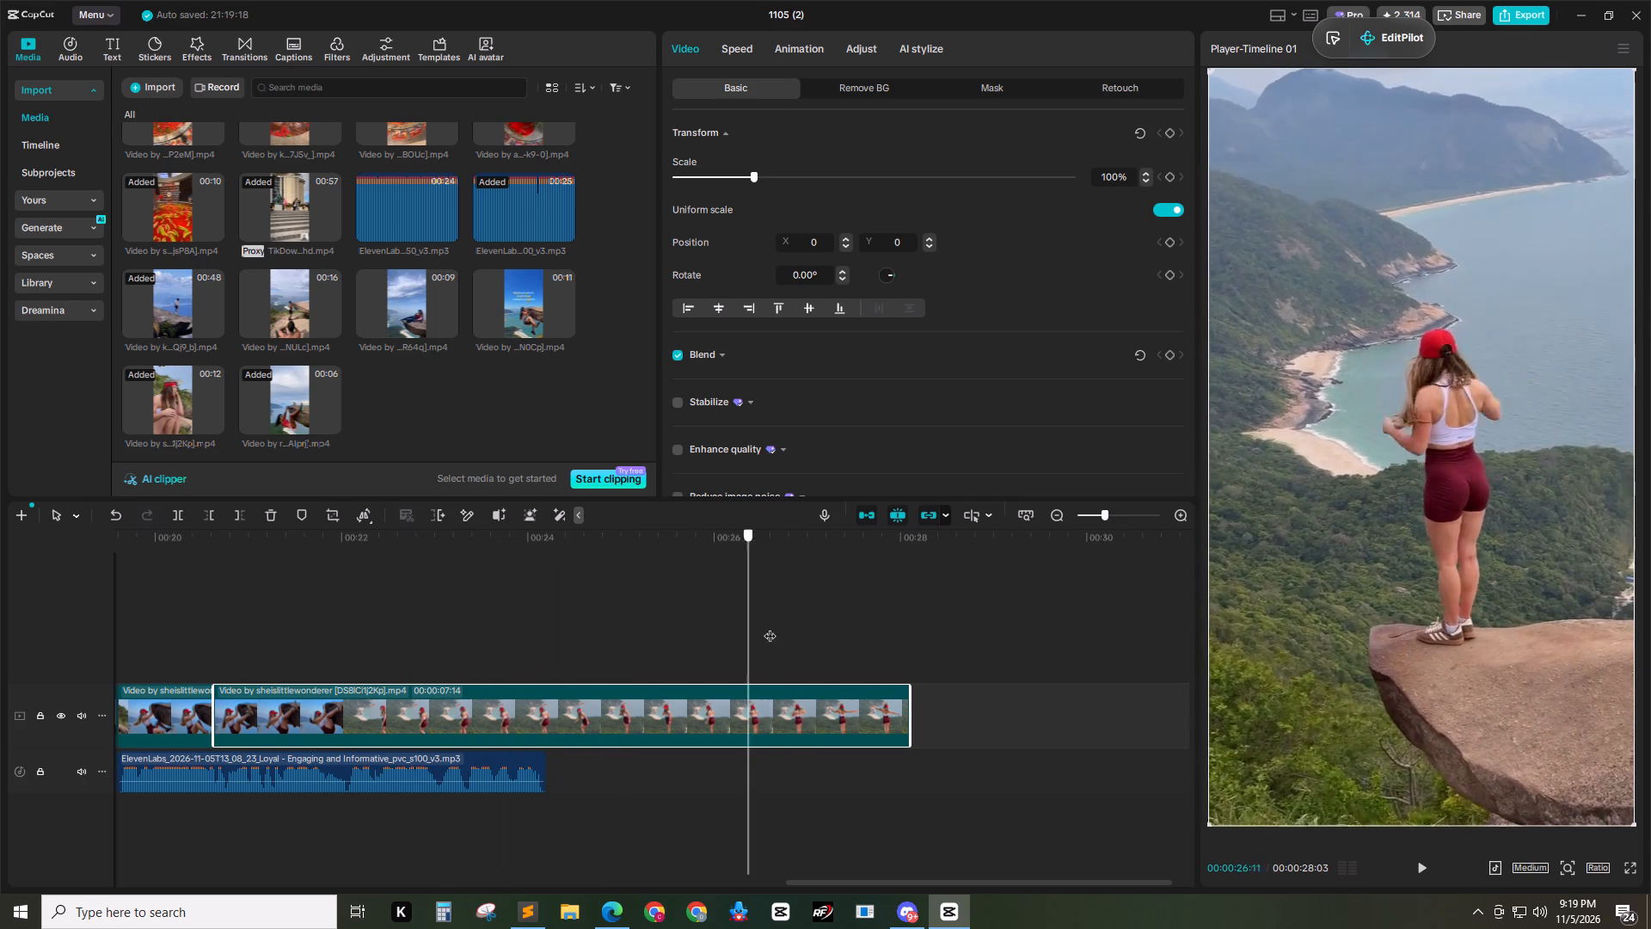
drag(770, 627, 819, 643)
click(575, 735)
key(Delete)
Append the 16-second clip of the man being photographed by the rock at 00:00:20:19 and preview it across the join.
drag(282, 305, 549, 490)
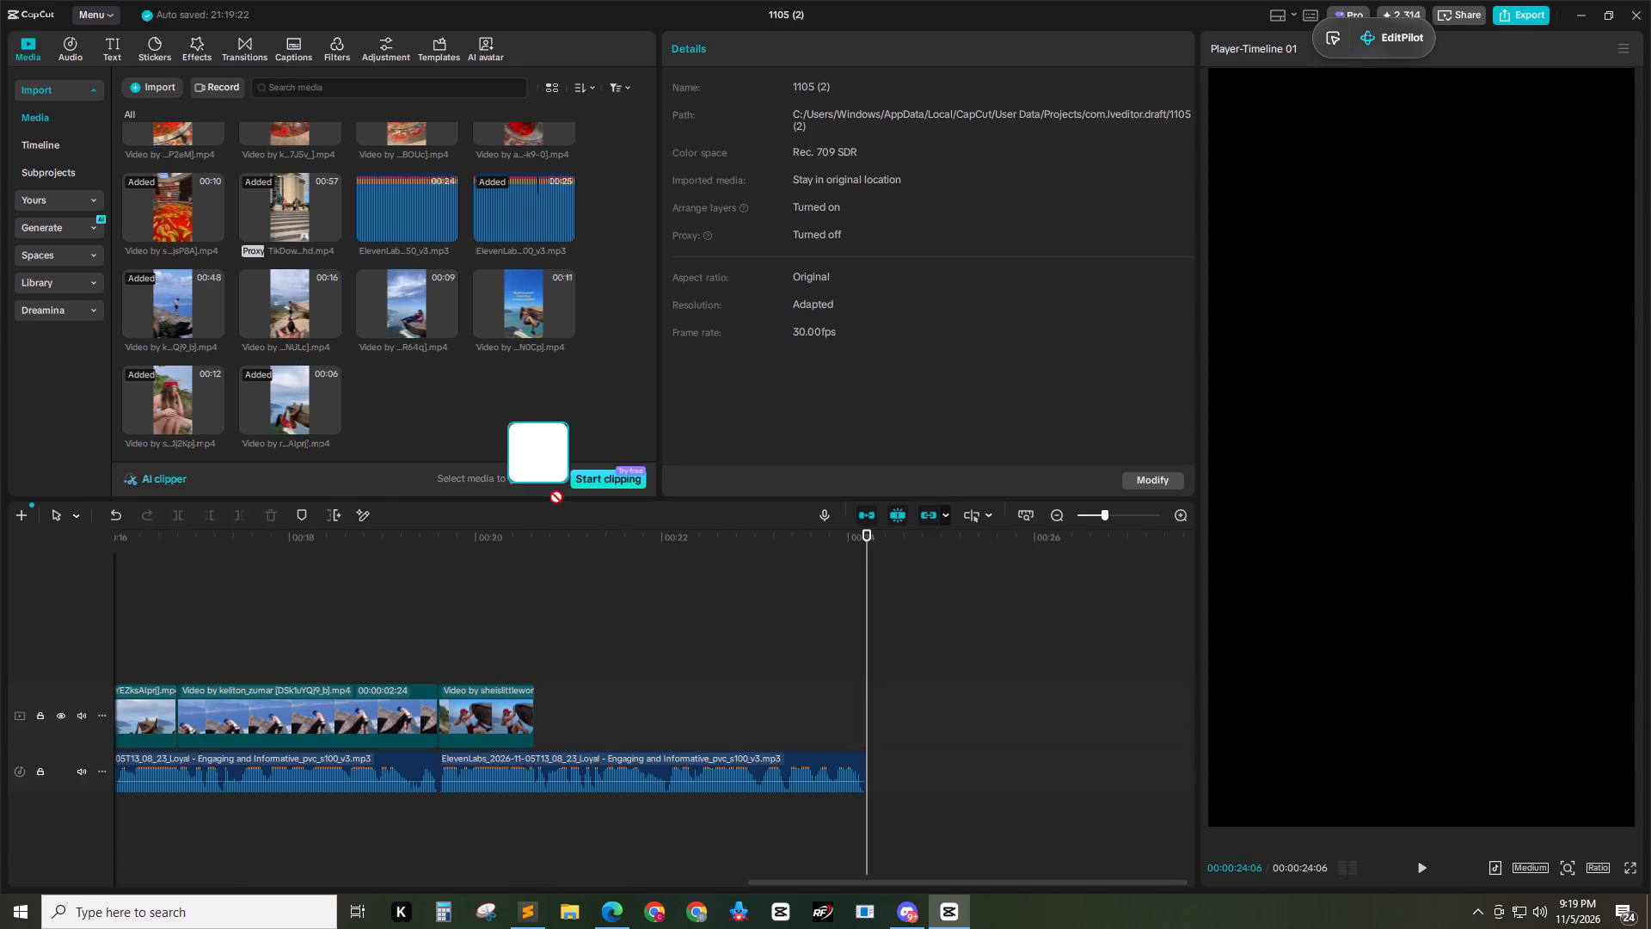
drag(549, 490, 550, 725)
click(549, 607)
drag(558, 536, 509, 540)
key(space)
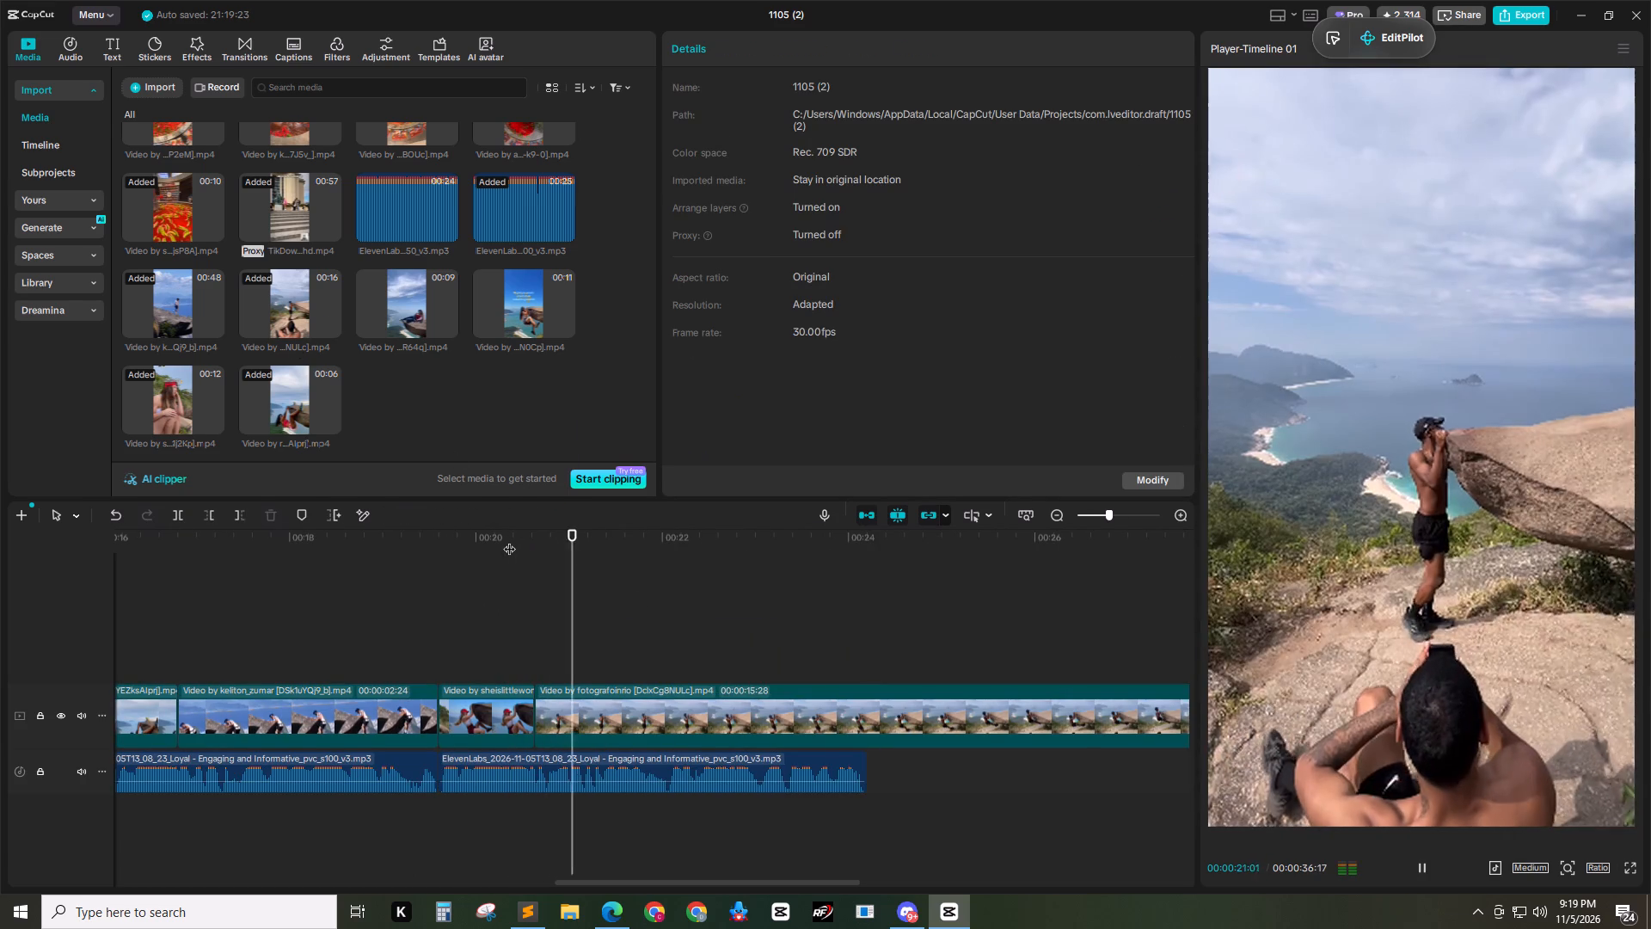
key(space)
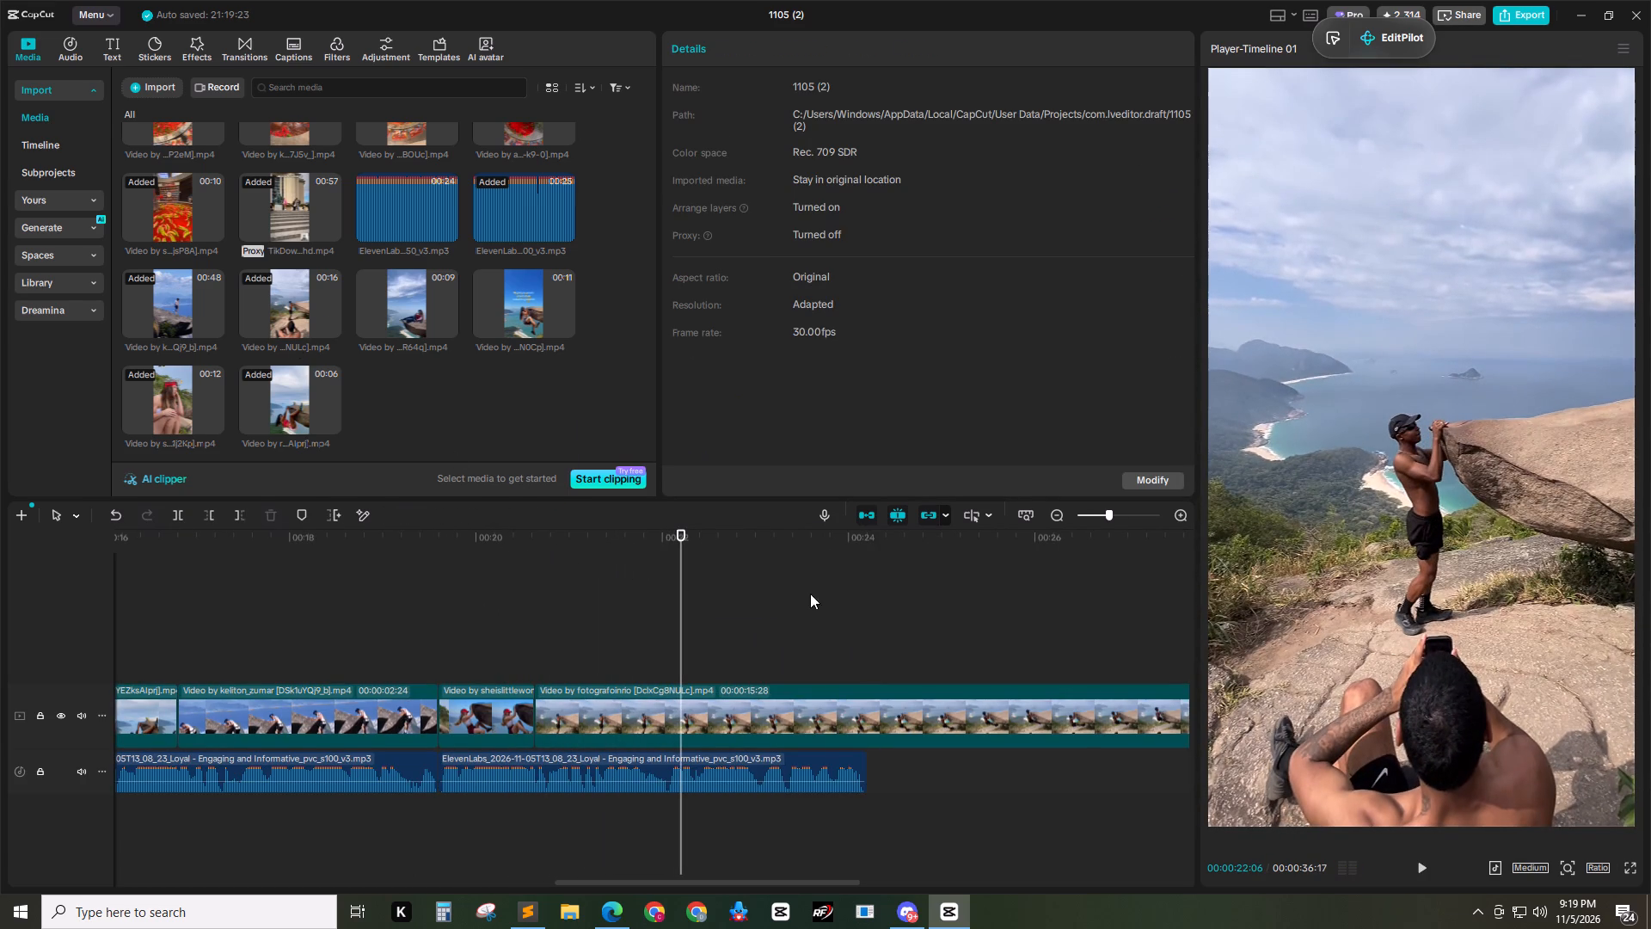
Split the clip of the man being photographed by the rock at 00:00:22:01.
double_click(1191, 512)
drag(678, 541, 675, 544)
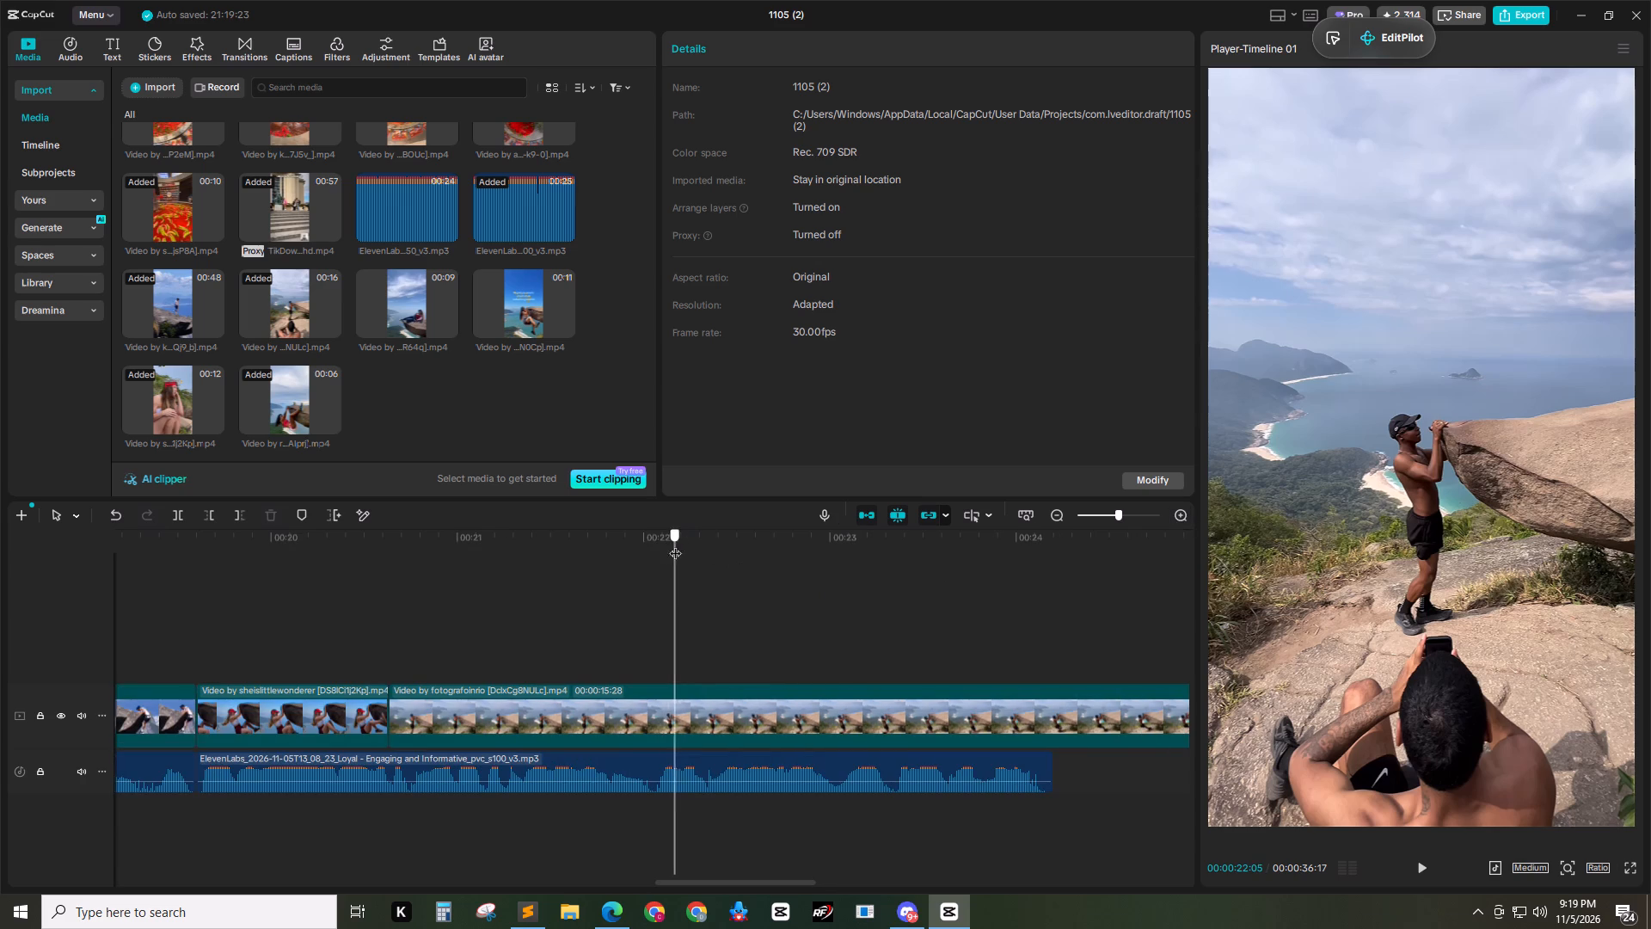
drag(675, 544, 648, 556)
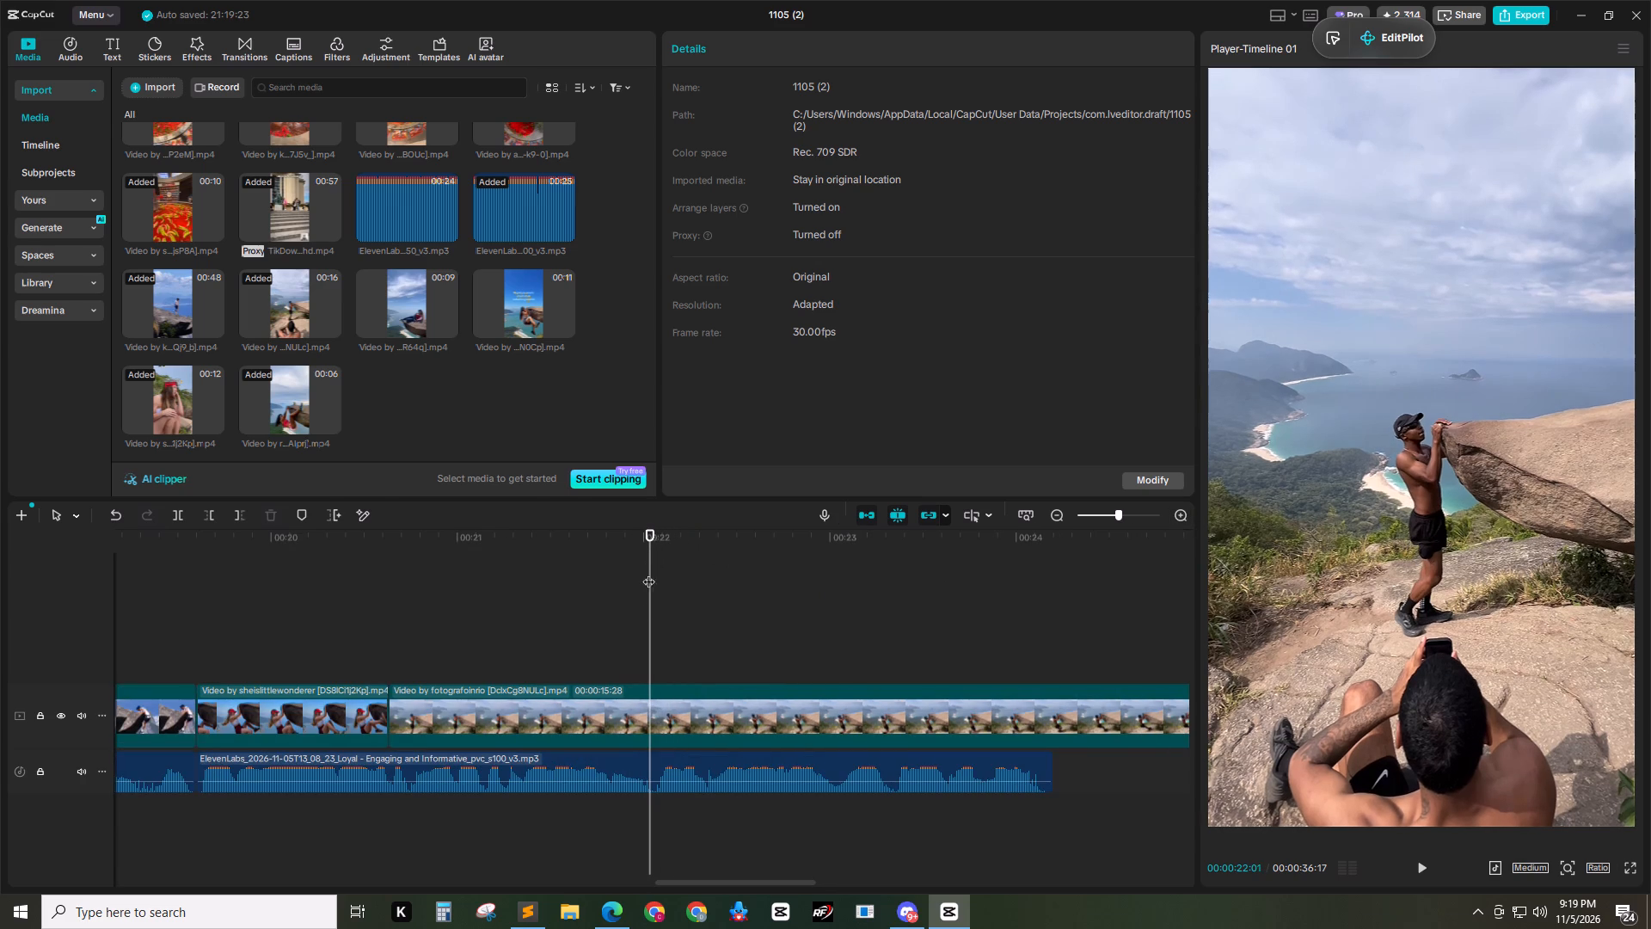
click(673, 712)
key(ctrl+b)
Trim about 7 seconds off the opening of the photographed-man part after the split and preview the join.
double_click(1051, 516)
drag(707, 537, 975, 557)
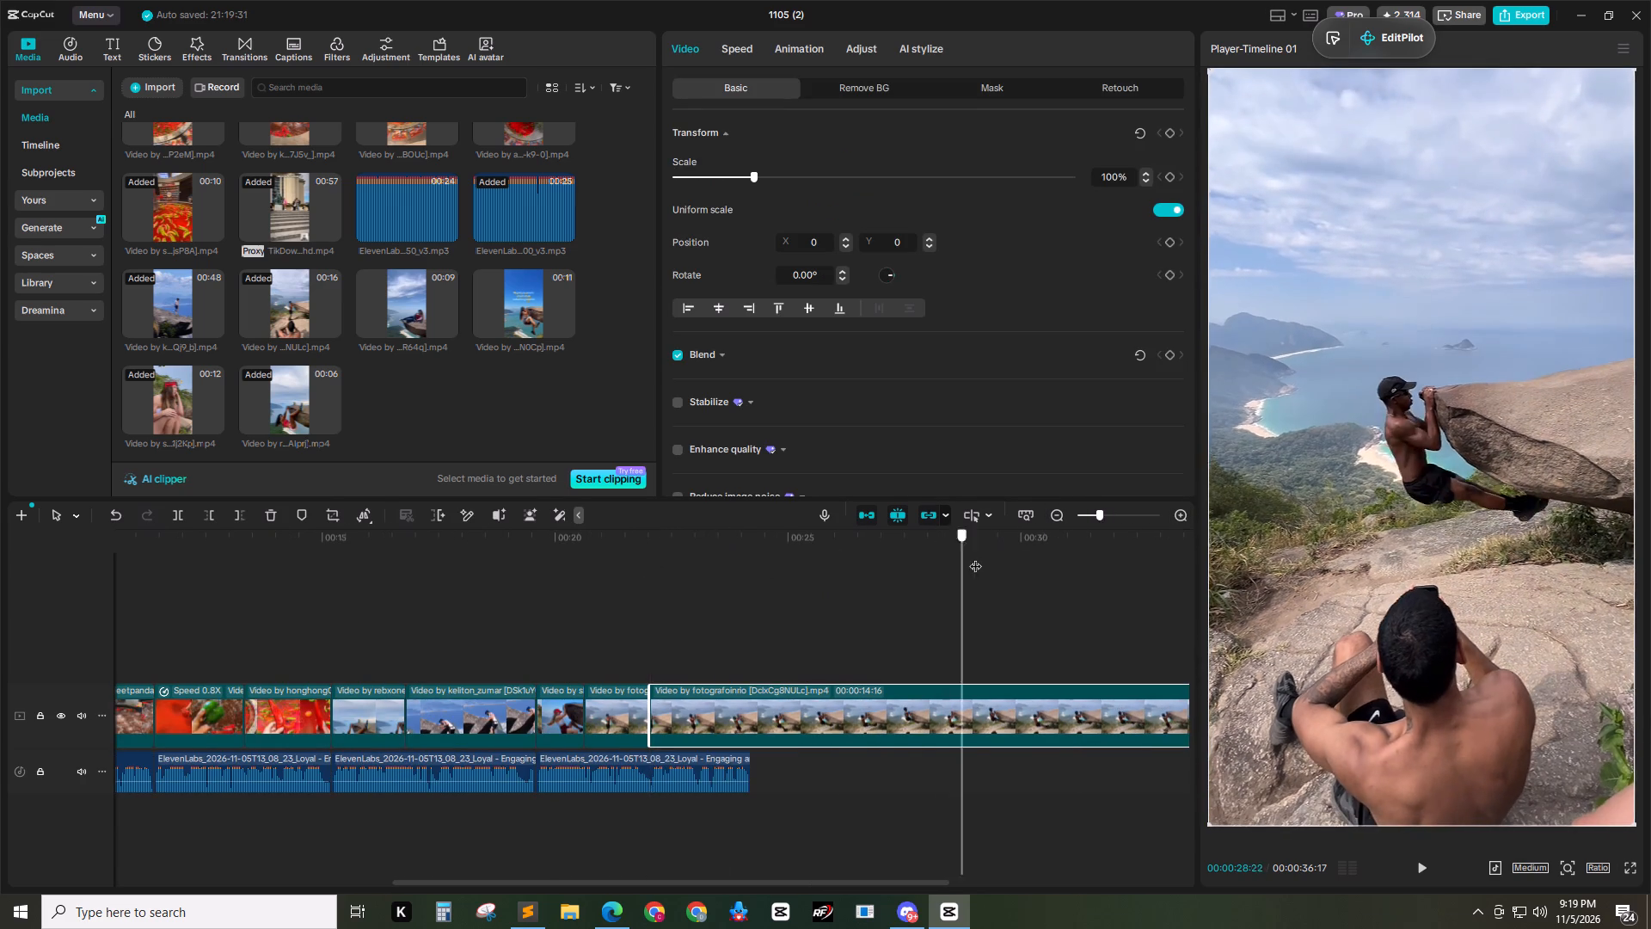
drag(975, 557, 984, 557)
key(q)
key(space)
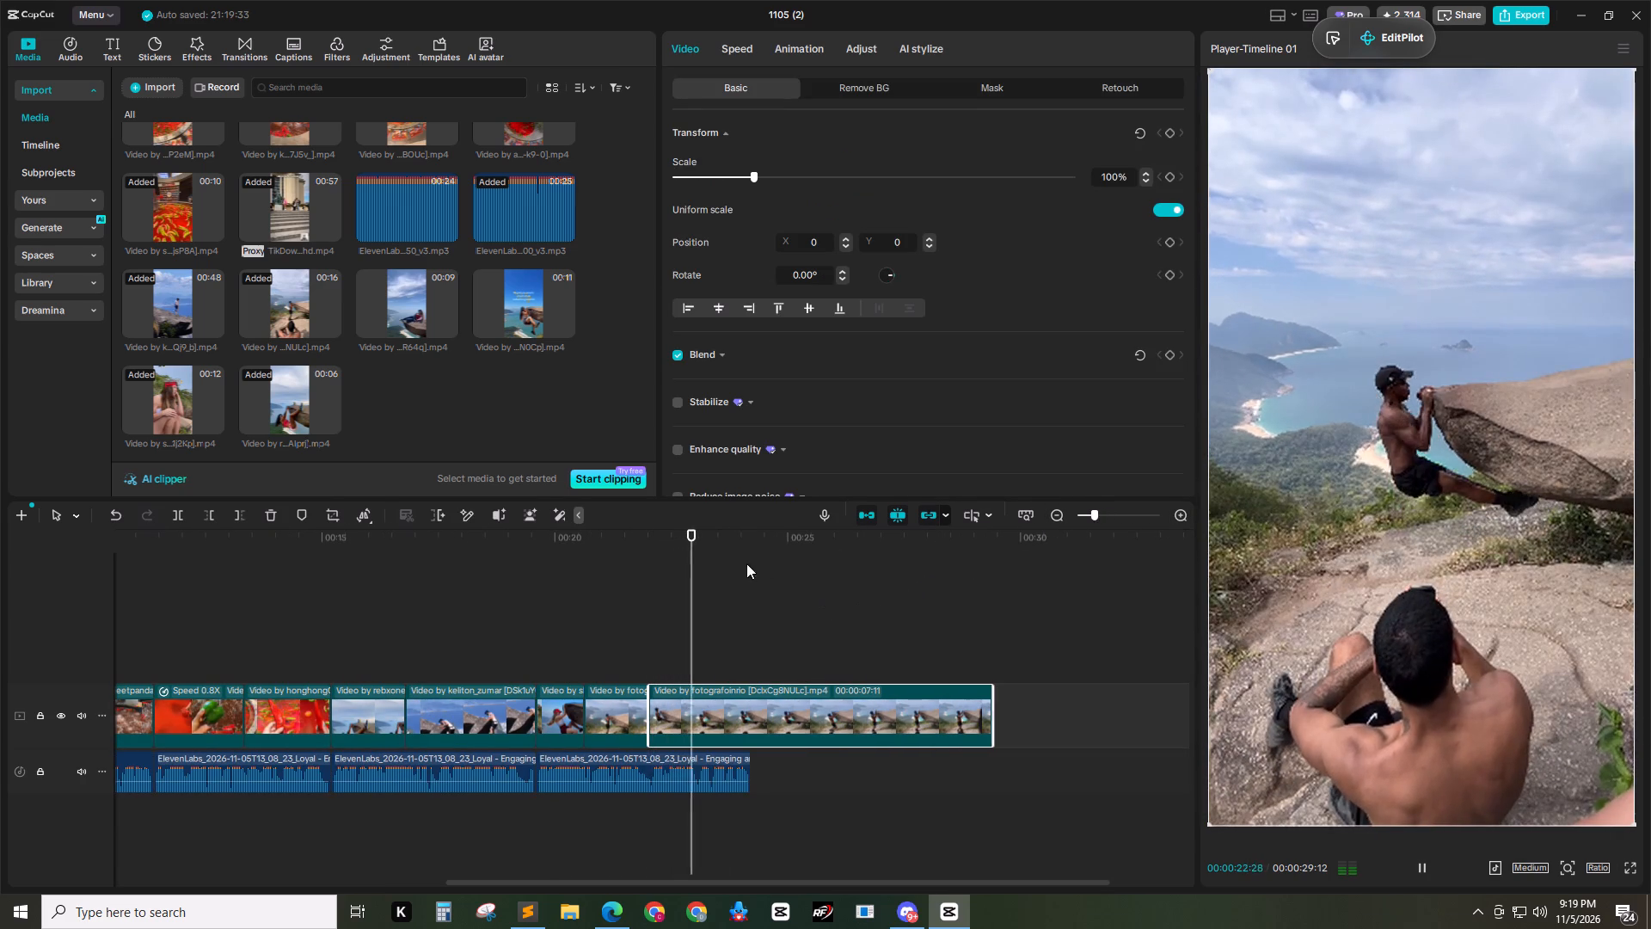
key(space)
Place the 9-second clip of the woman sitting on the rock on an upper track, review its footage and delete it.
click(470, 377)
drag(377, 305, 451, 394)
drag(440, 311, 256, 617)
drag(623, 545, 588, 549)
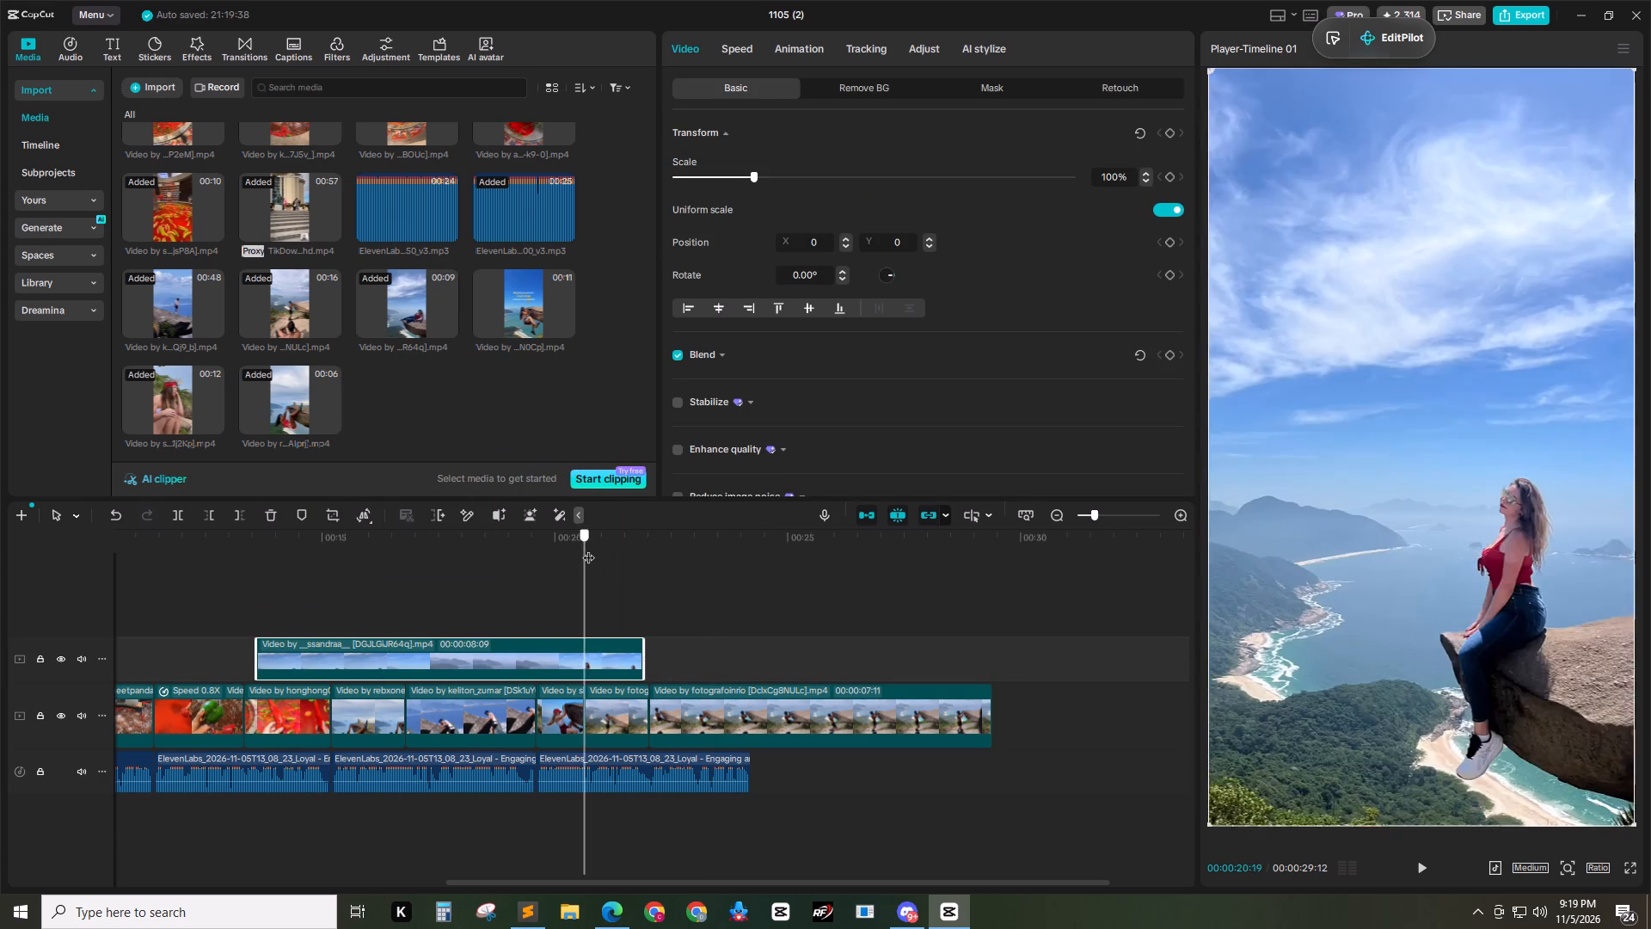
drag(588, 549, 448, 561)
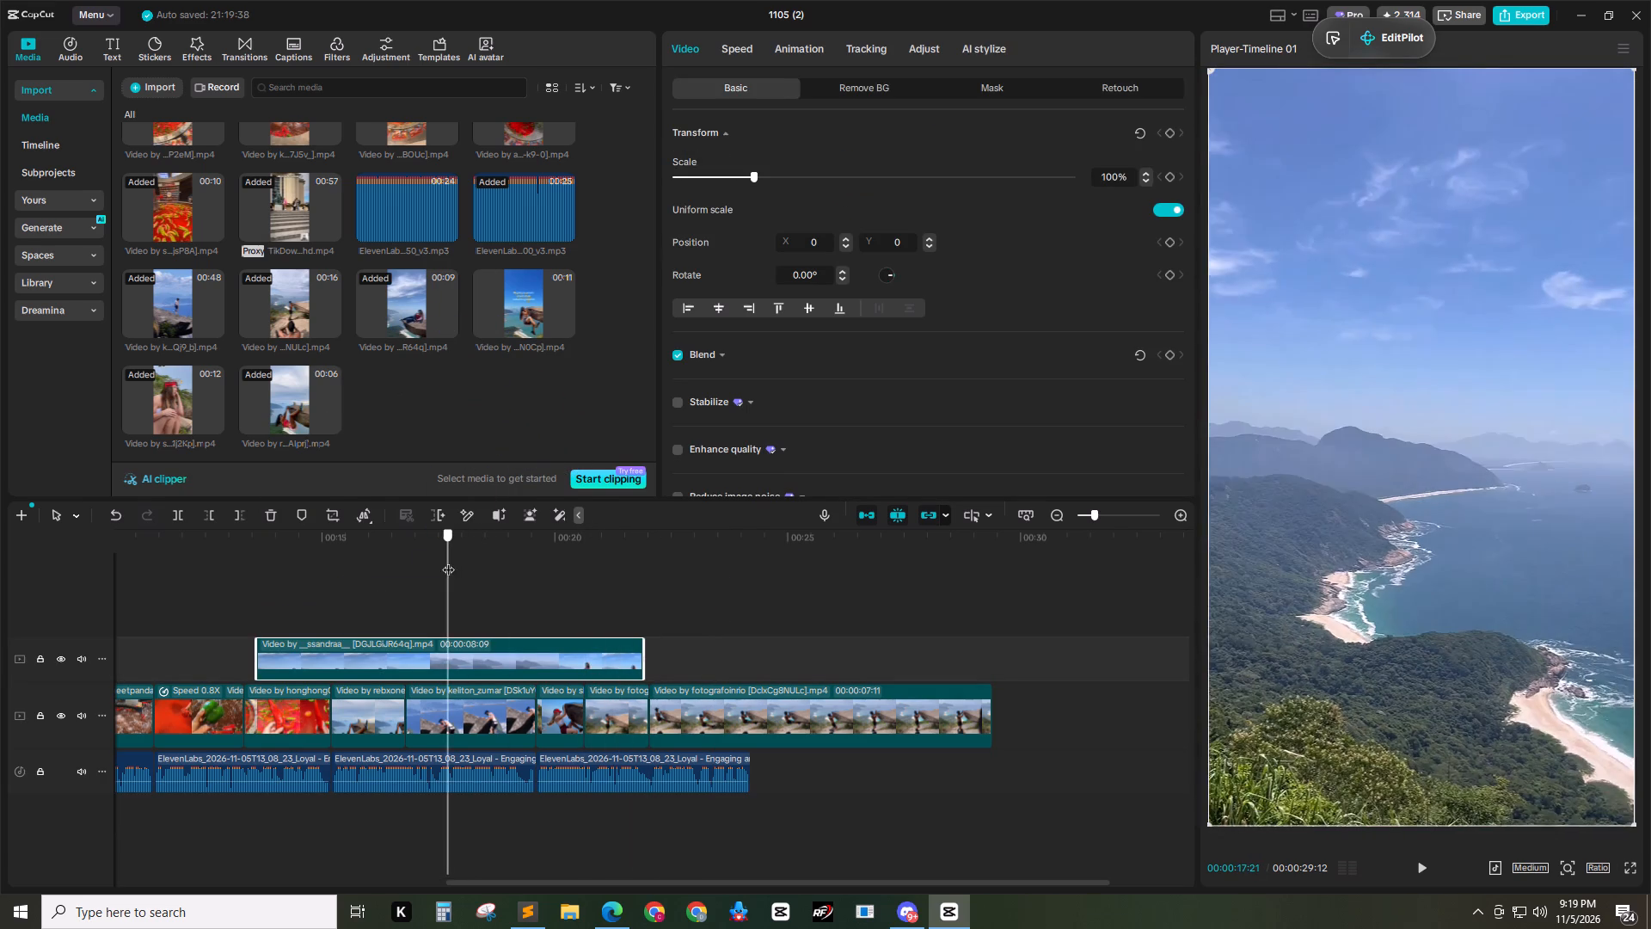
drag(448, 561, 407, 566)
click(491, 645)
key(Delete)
Place the 11-second "Reality" clip on an upper track, trim its opening to the final rock-hanging shot and move its start to 00:00:22:01.
drag(508, 314, 264, 631)
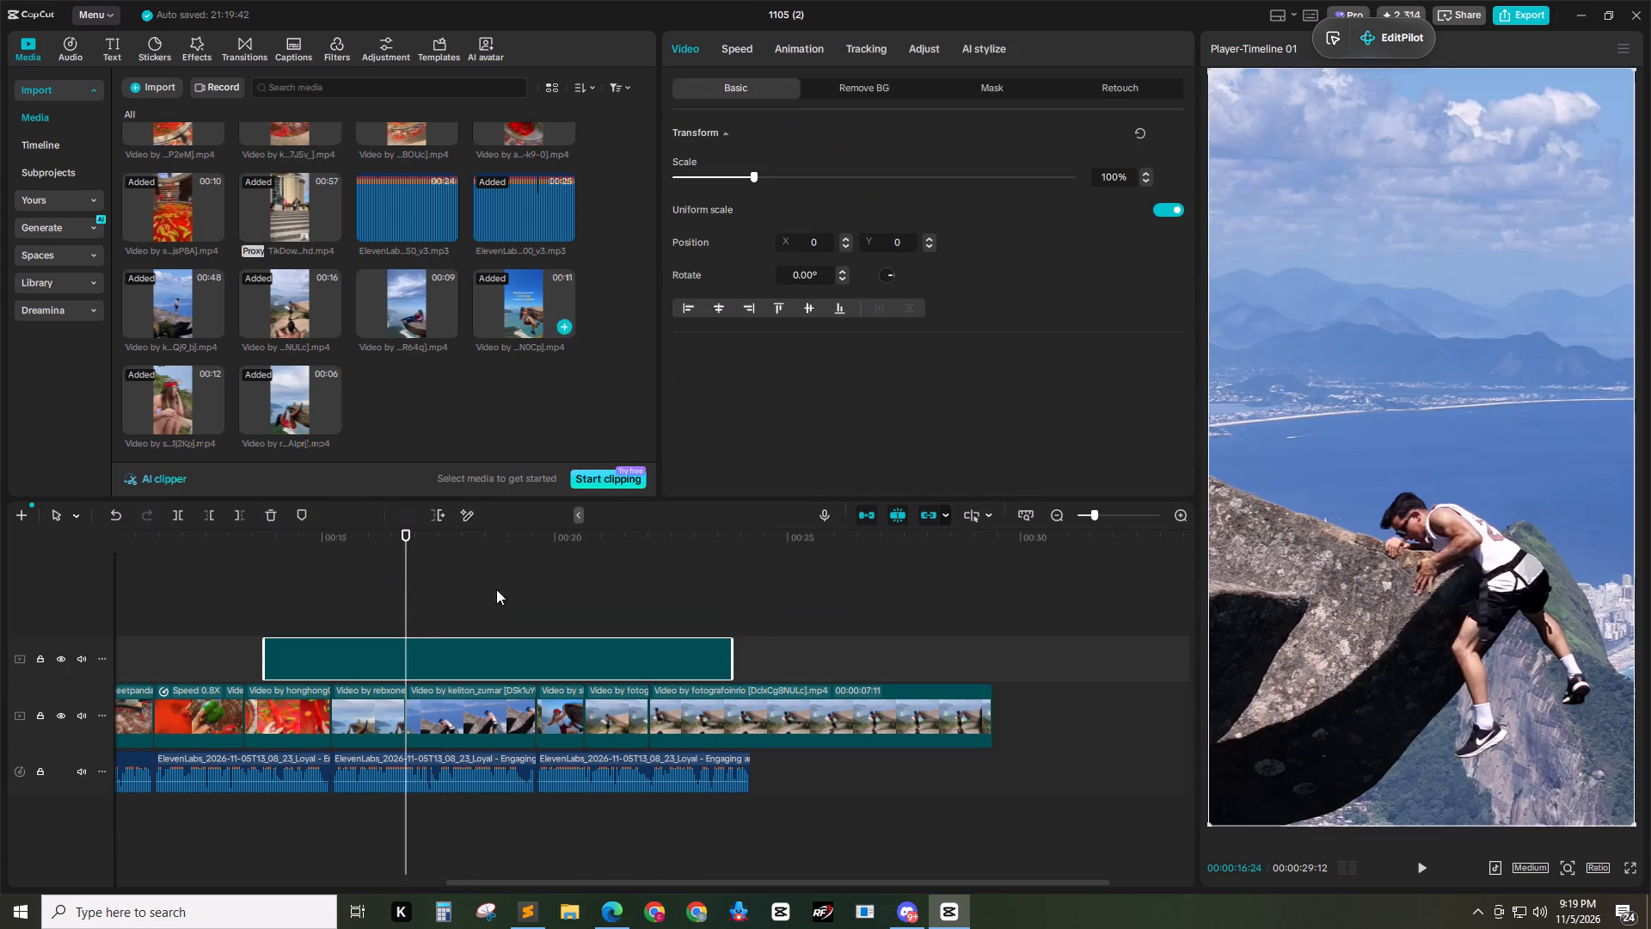
drag(531, 548, 671, 574)
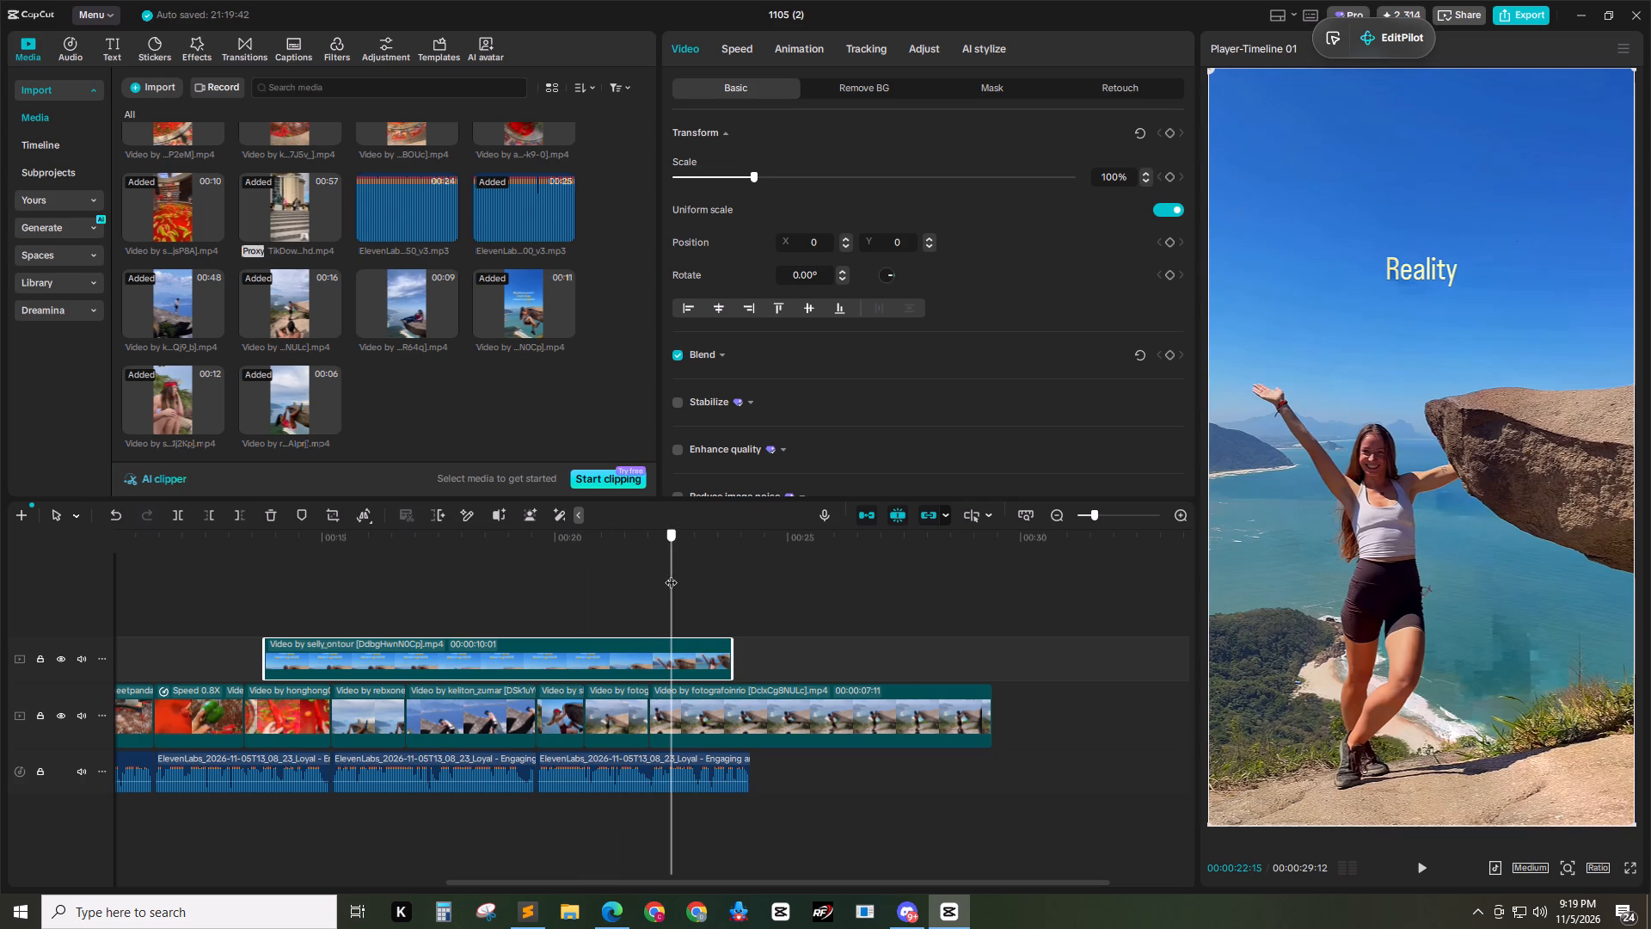
drag(671, 574, 611, 580)
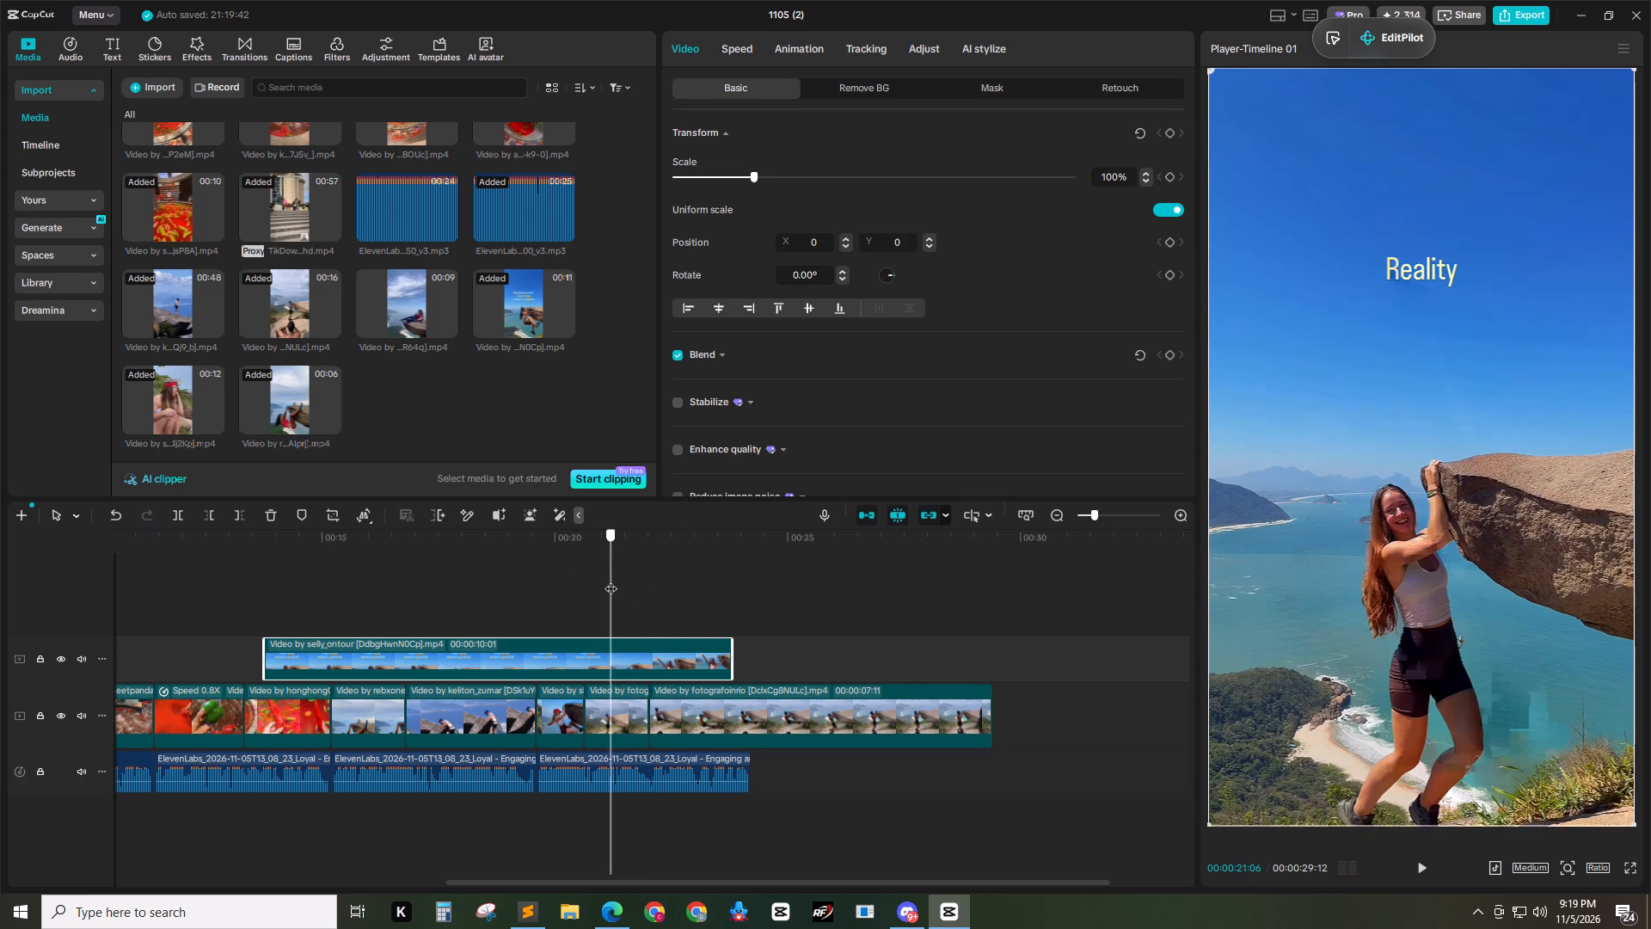
drag(611, 580, 587, 583)
click(622, 668)
key(q)
drag(619, 664, 683, 662)
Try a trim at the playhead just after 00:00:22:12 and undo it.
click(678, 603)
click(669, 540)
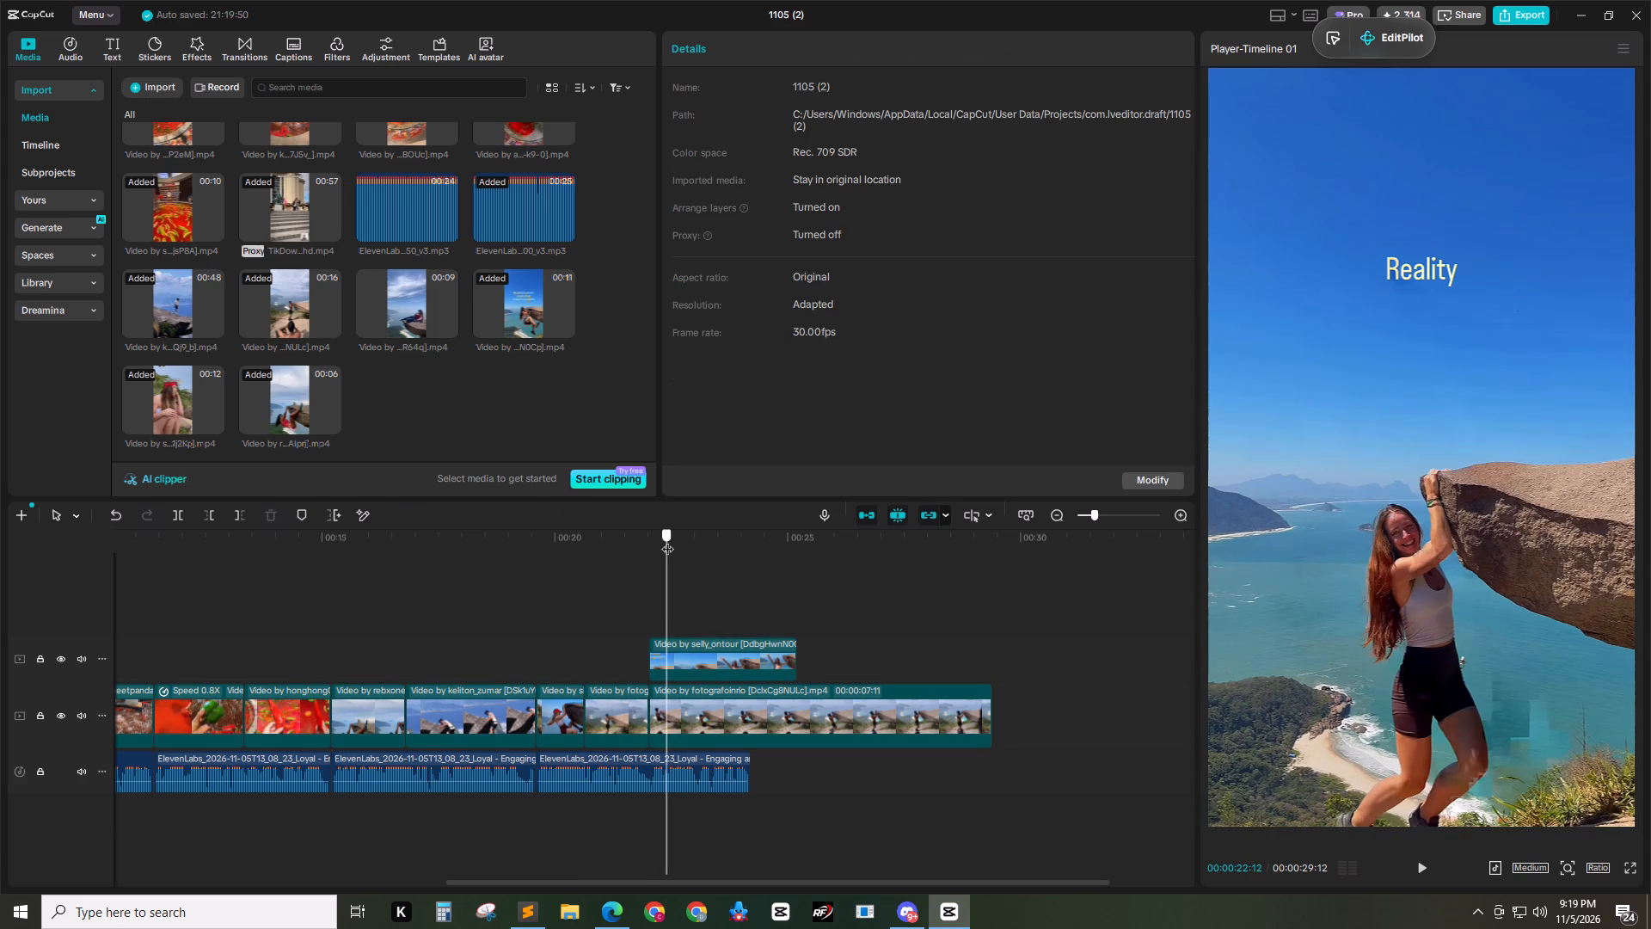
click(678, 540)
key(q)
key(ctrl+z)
Replace the photographed-man part after 00:00:22:01 with the "Reality" clip from the upper track.
click(697, 711)
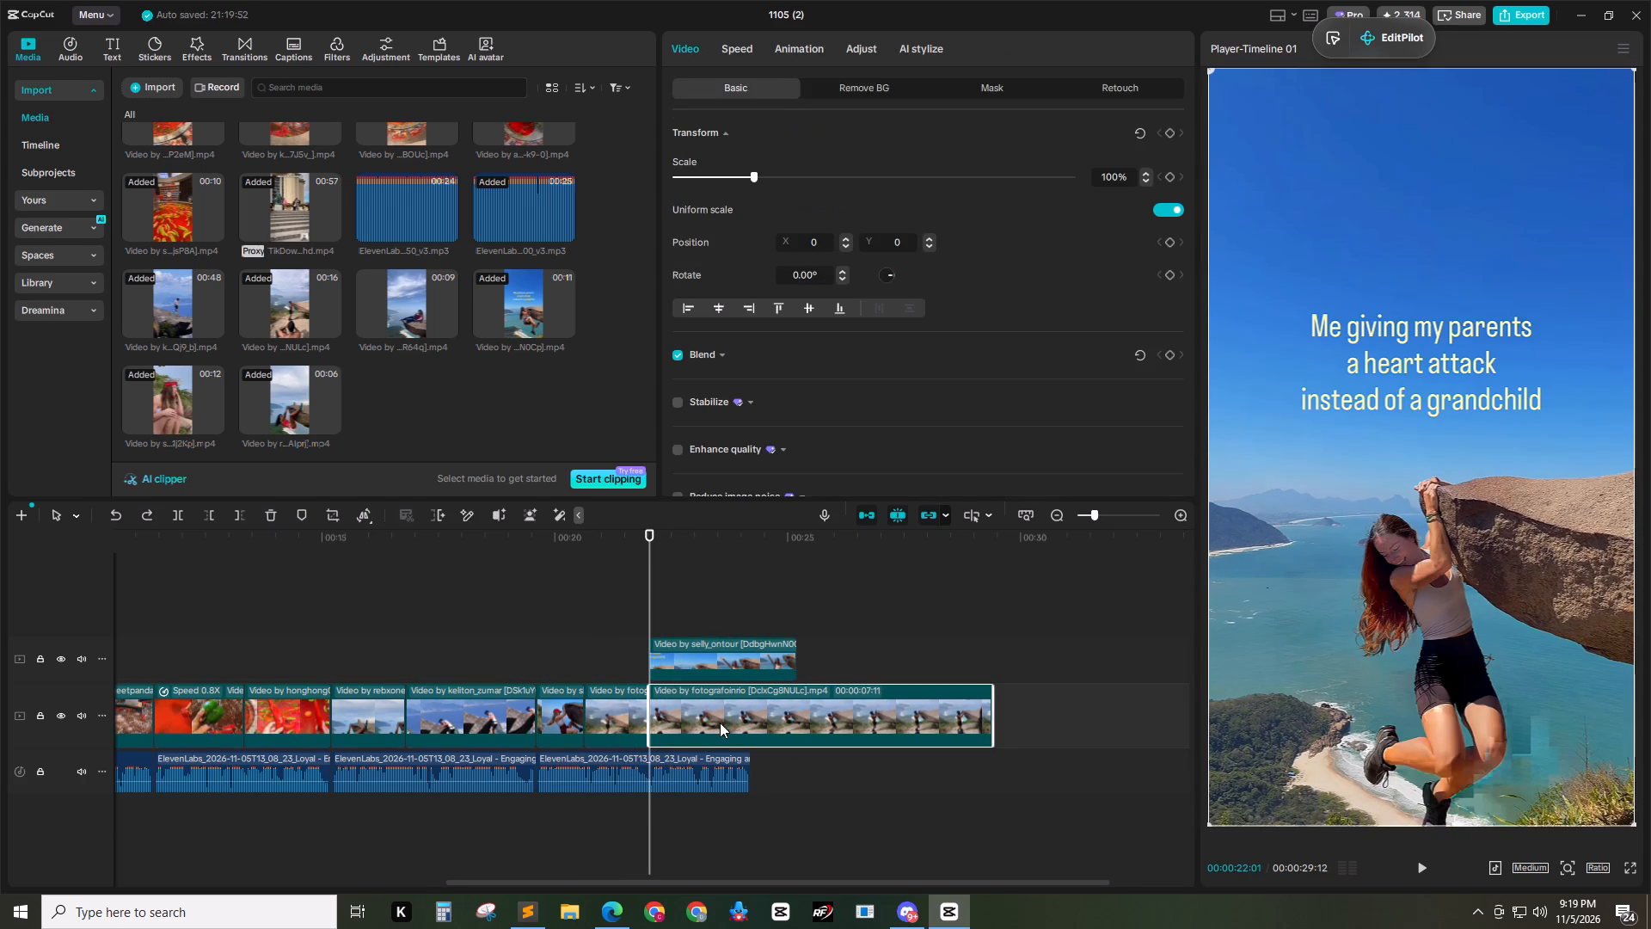
key(Delete)
drag(771, 665, 770, 737)
click(760, 626)
Trim about 22 frames off the opening of the "Reality" clip in two cuts, keeping its start at 00:00:22:01.
drag(731, 551, 720, 553)
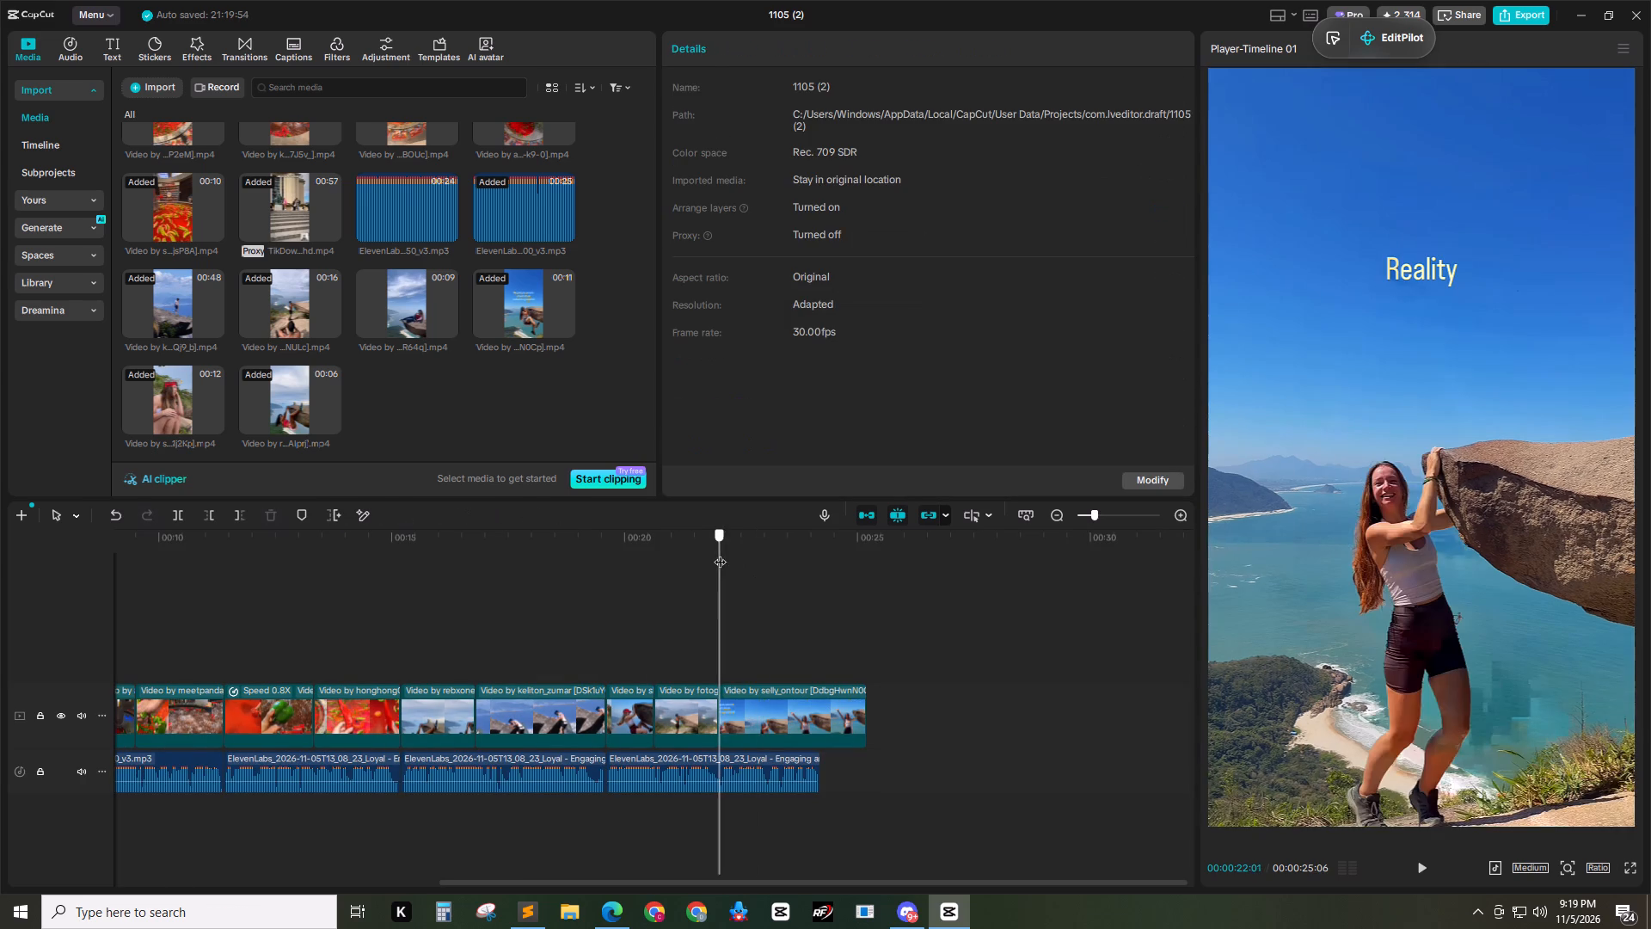
drag(720, 553, 741, 549)
key(q)
click(752, 542)
key(q)
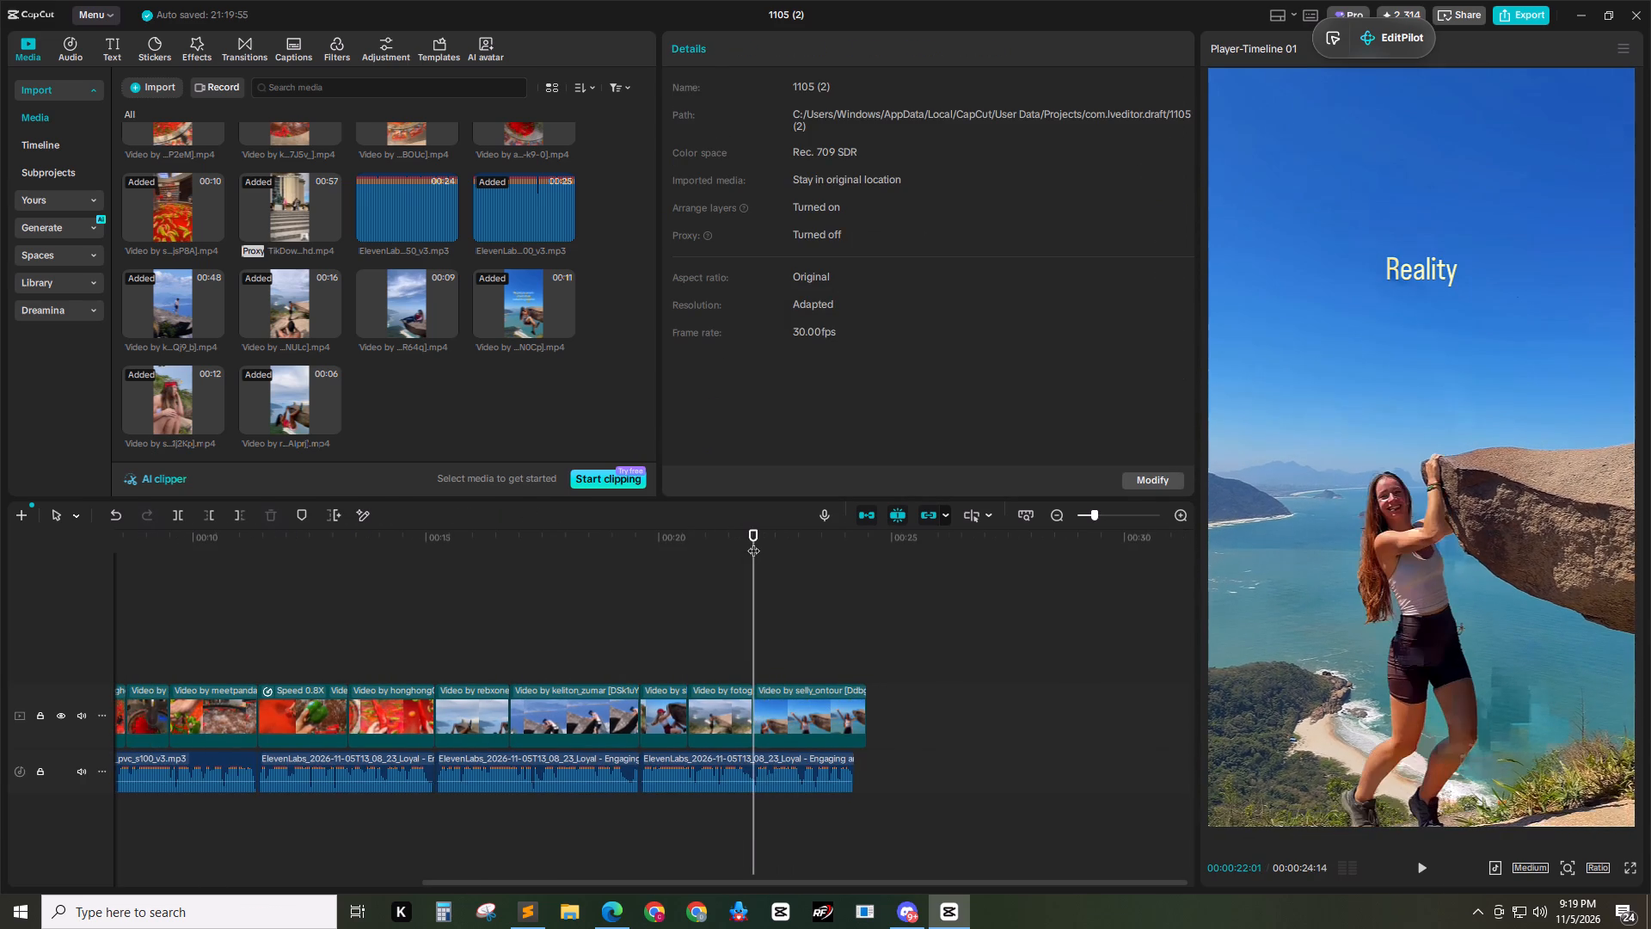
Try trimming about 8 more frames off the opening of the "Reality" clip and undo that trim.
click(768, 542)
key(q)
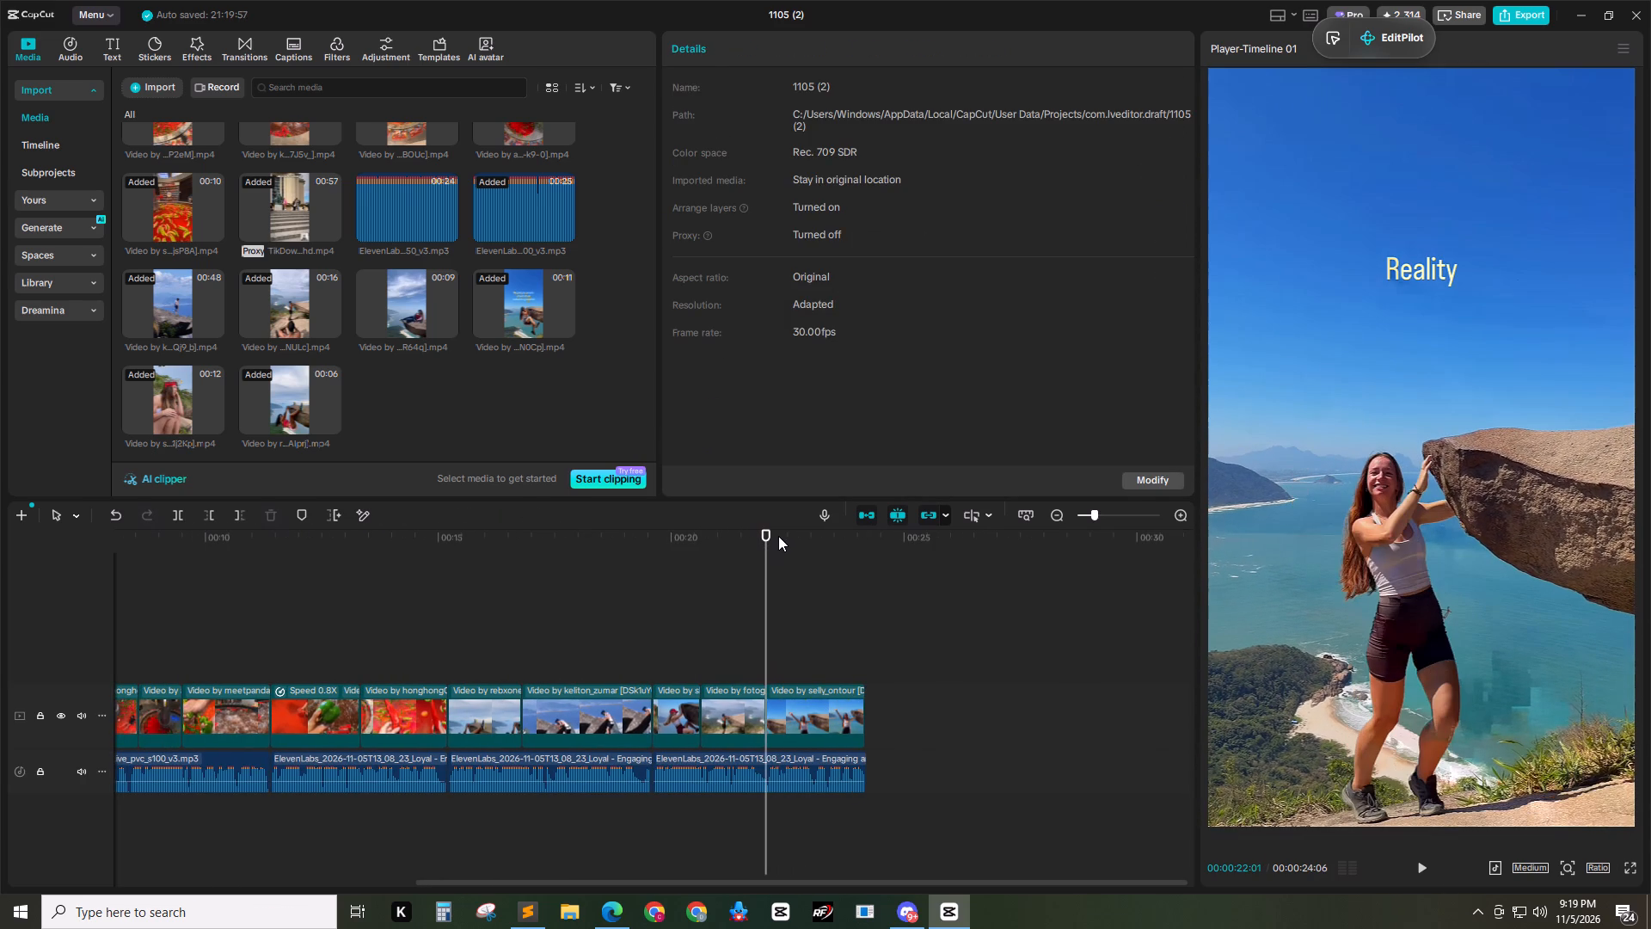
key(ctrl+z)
Trim the opening of the "Reality" clip by 1, 5 and 2 frames so it ends with the voiceover at 00:00:24:06.
key(Right)
key(q)
key(Right)
key(Right)
key(Right)
key(Right)
key(Right)
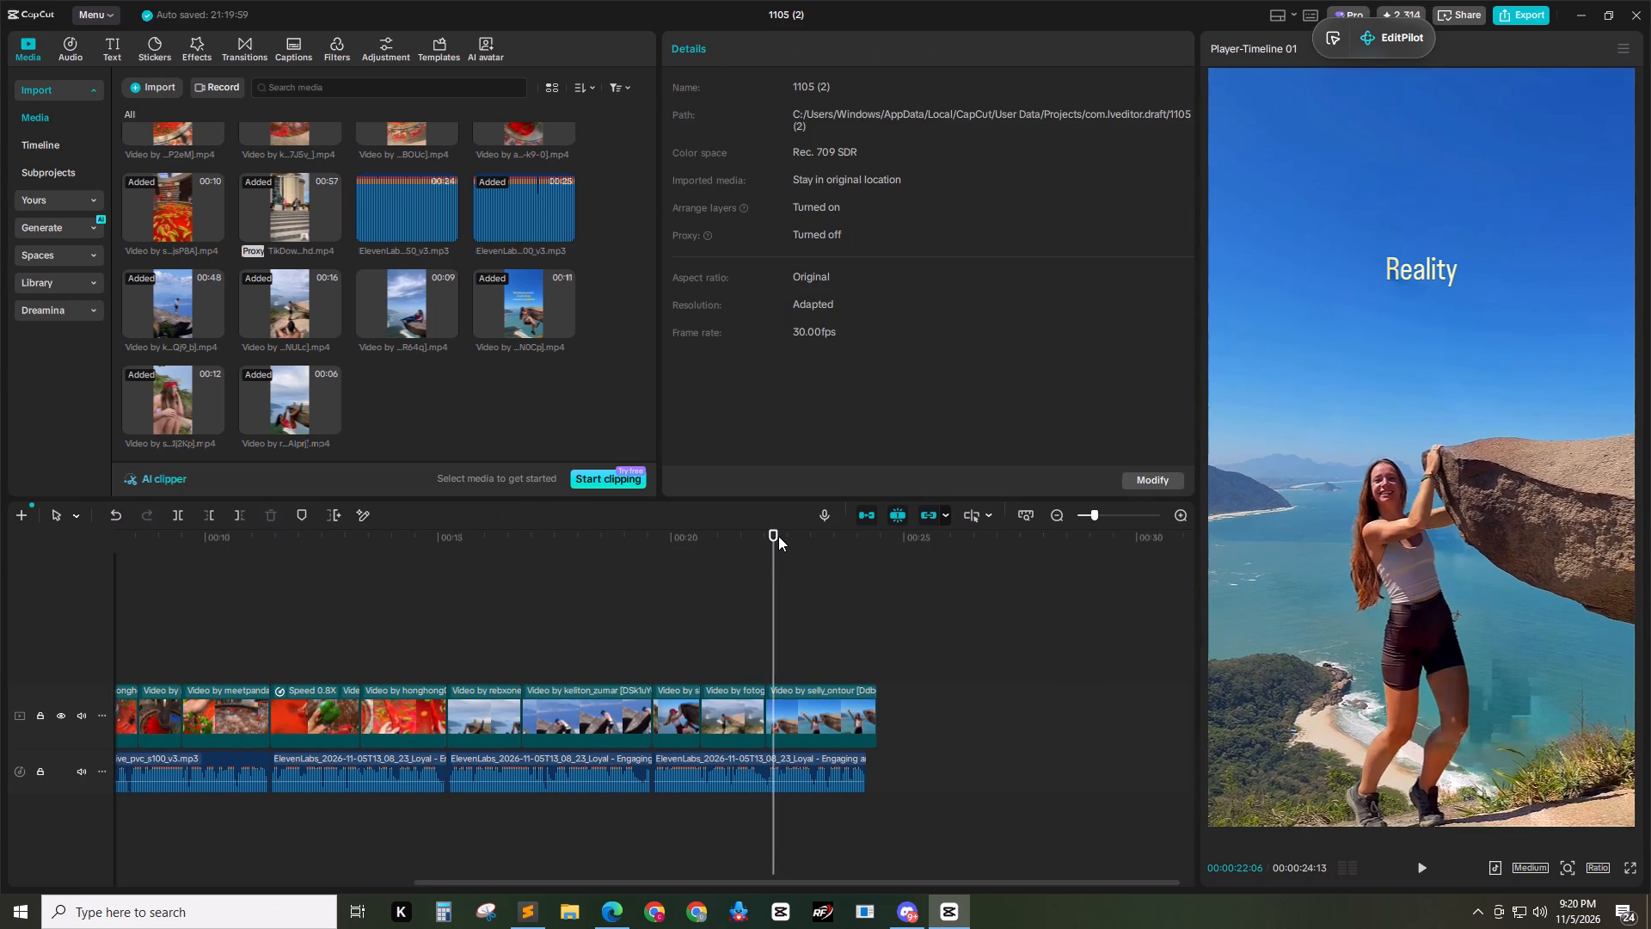
key(q)
key(Right)
key(Right)
key(q)
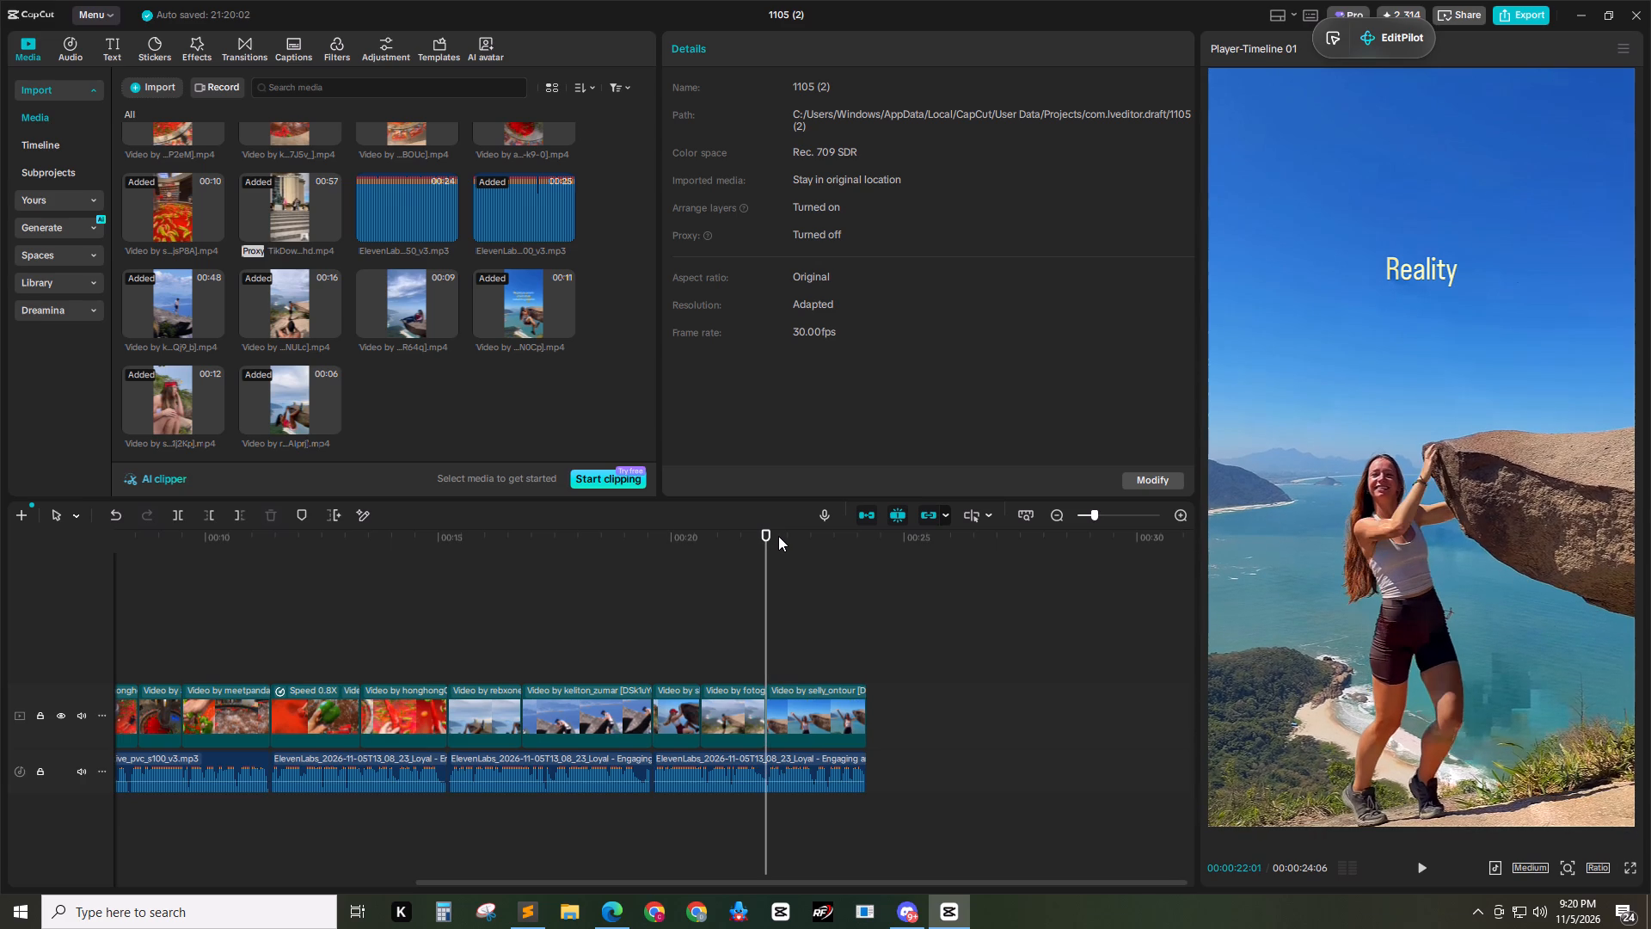
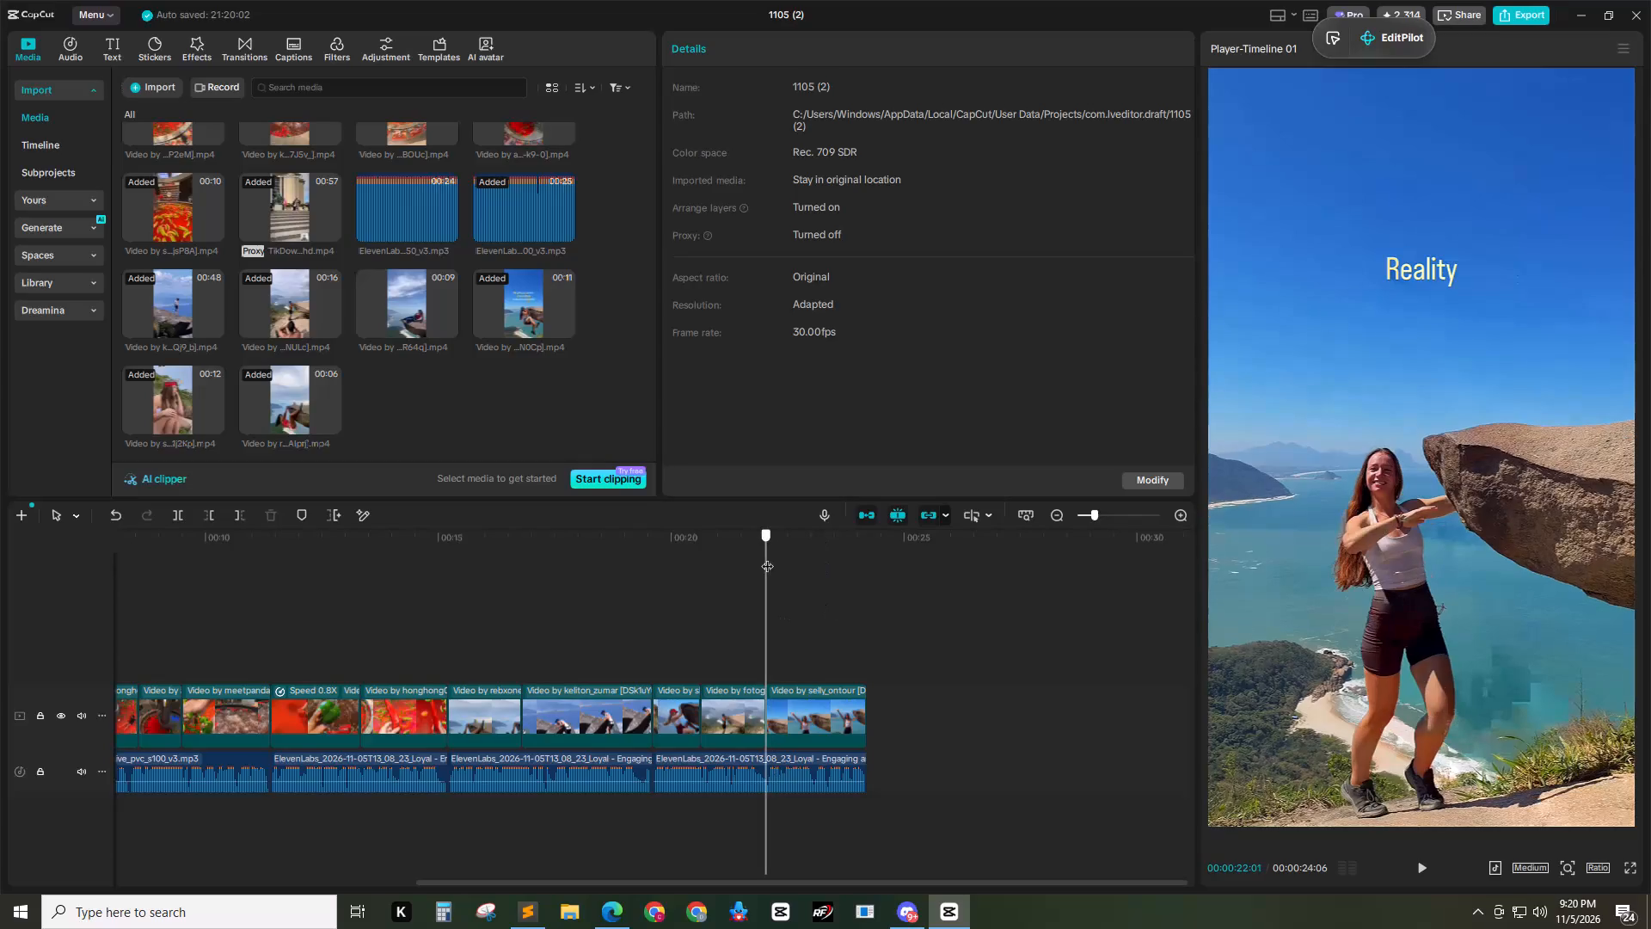
Insert the "CTA 20 PLANE" preset above the main track at 00:00:24:06, right where the voiceover ends.
click(769, 557)
key(space)
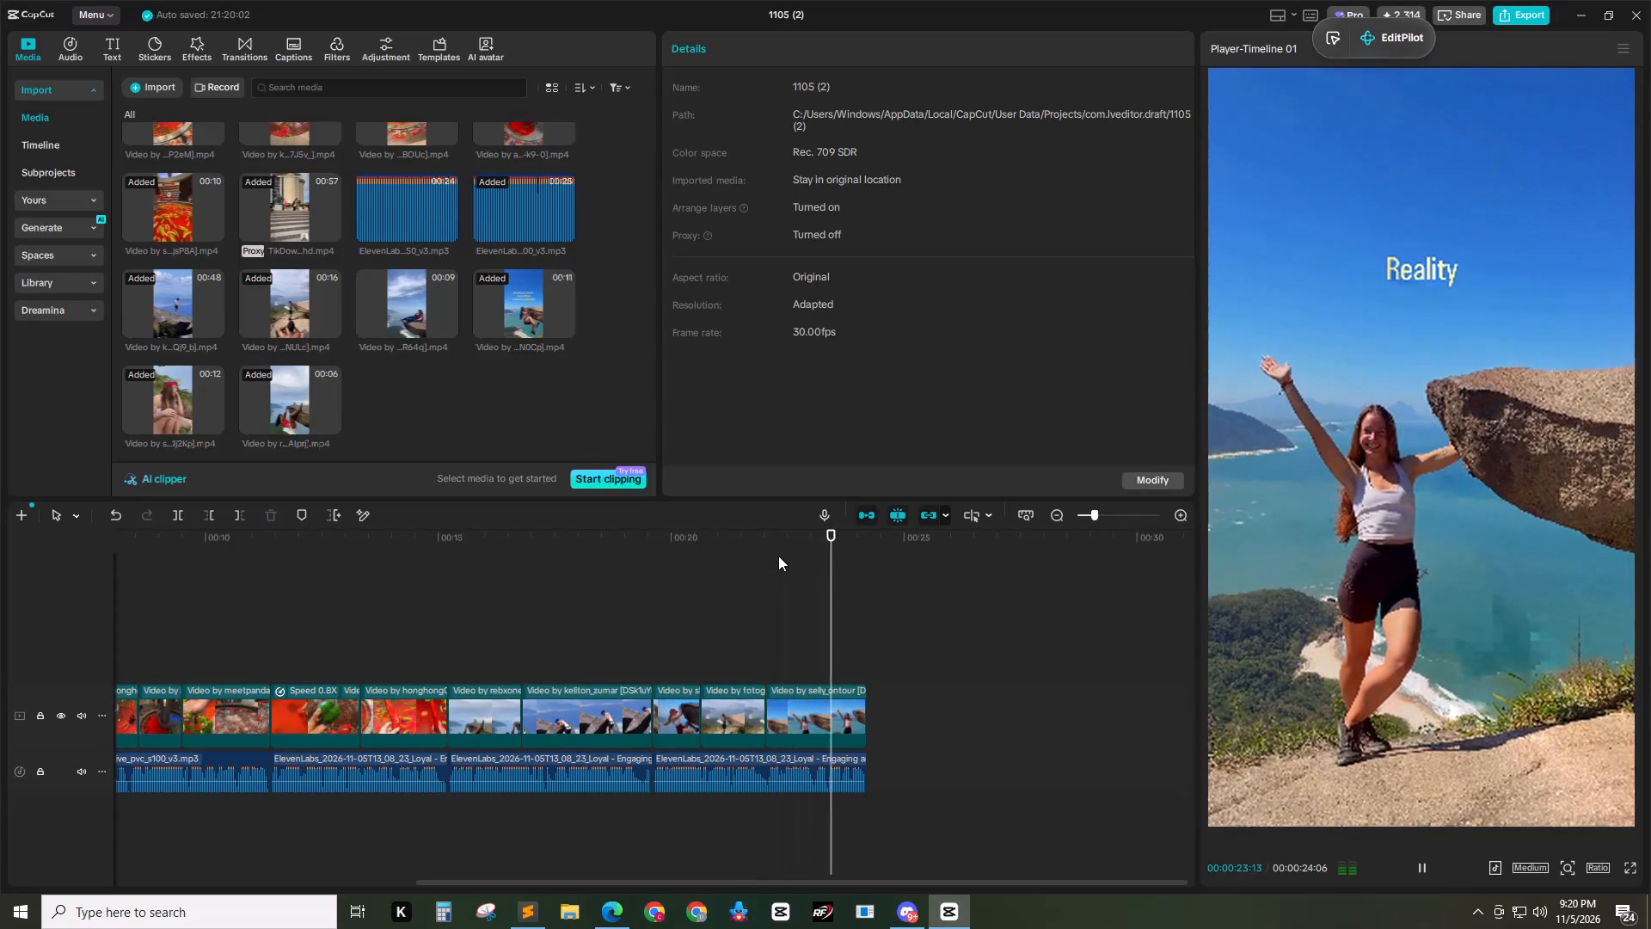
key(space)
key(space)
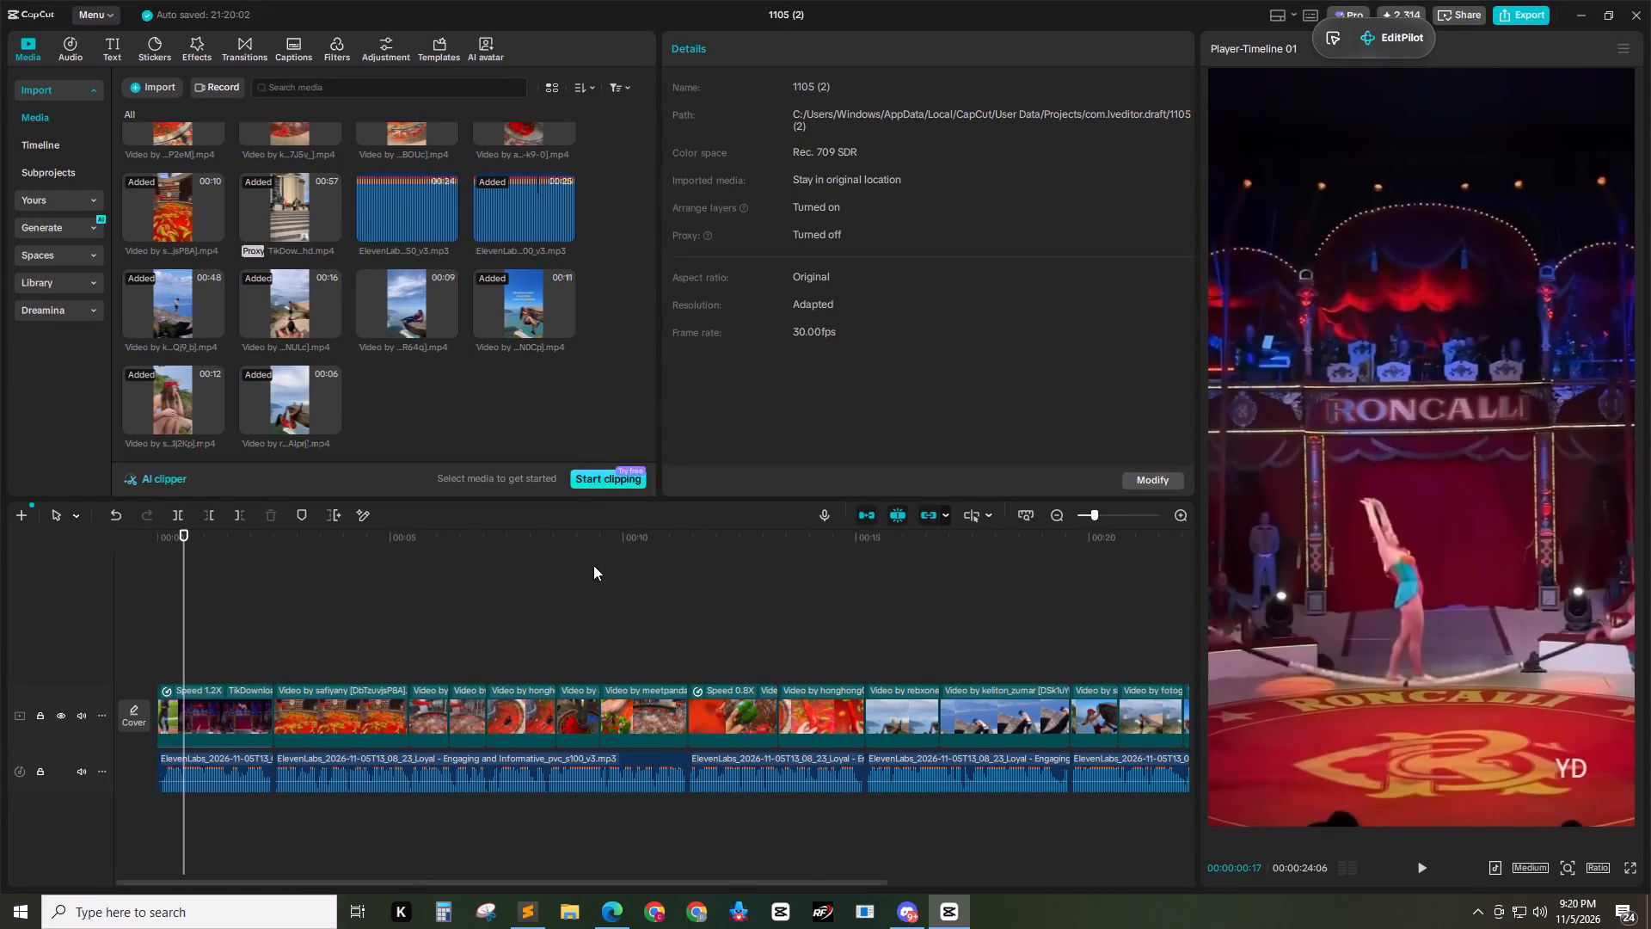
drag(555, 883, 1141, 845)
click(899, 587)
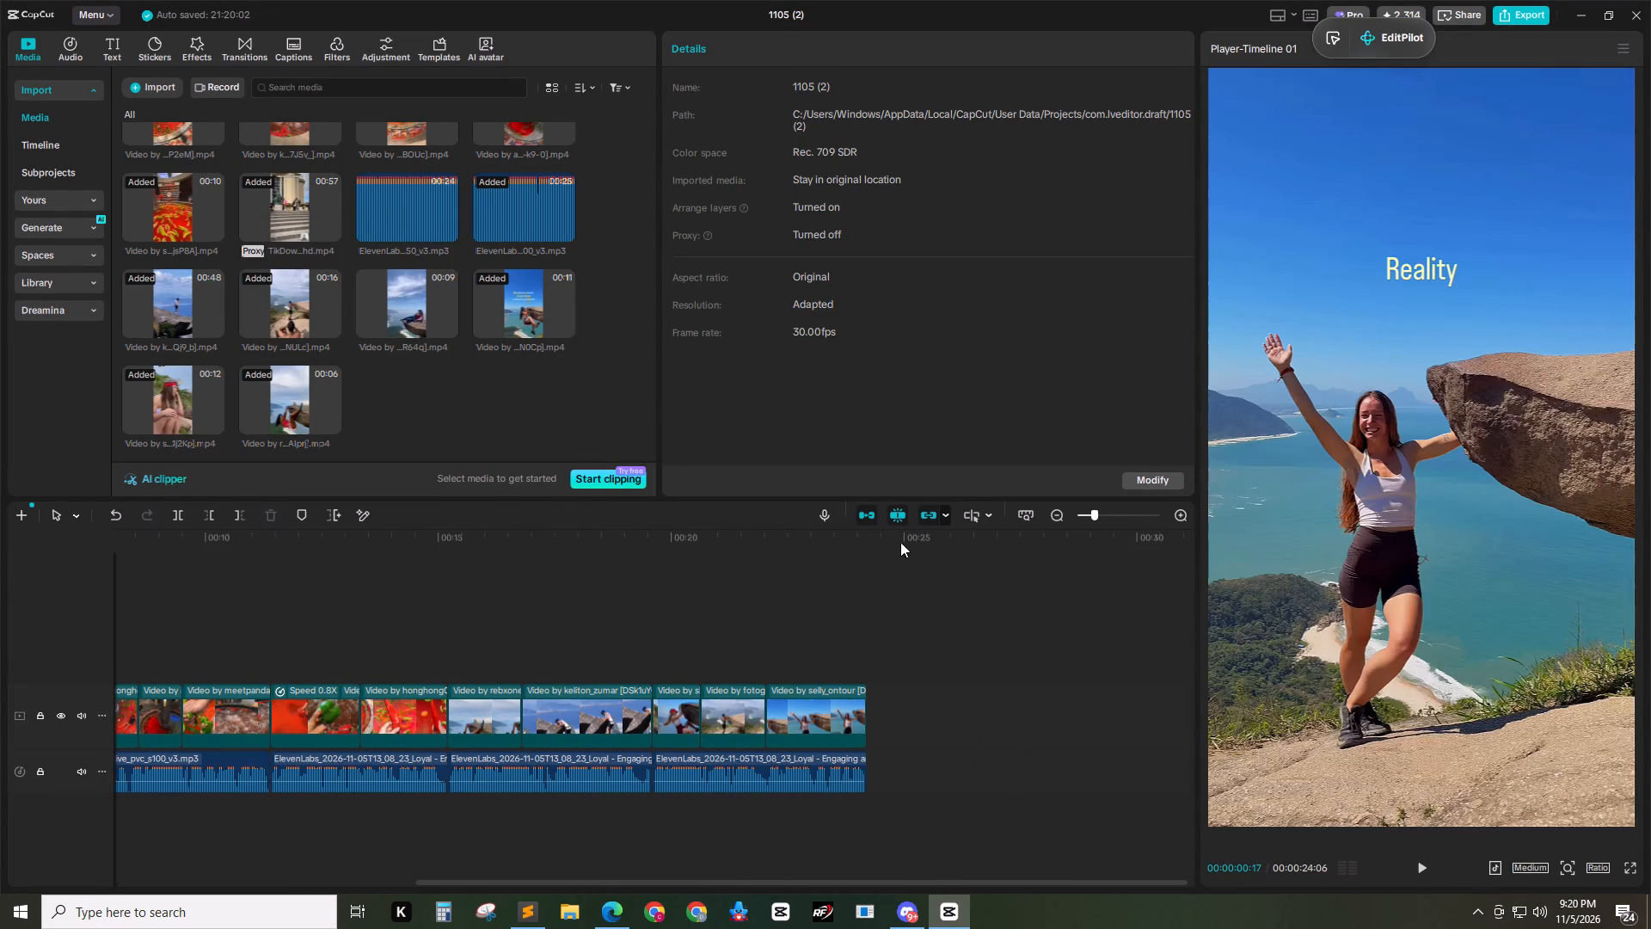
drag(878, 531, 895, 536)
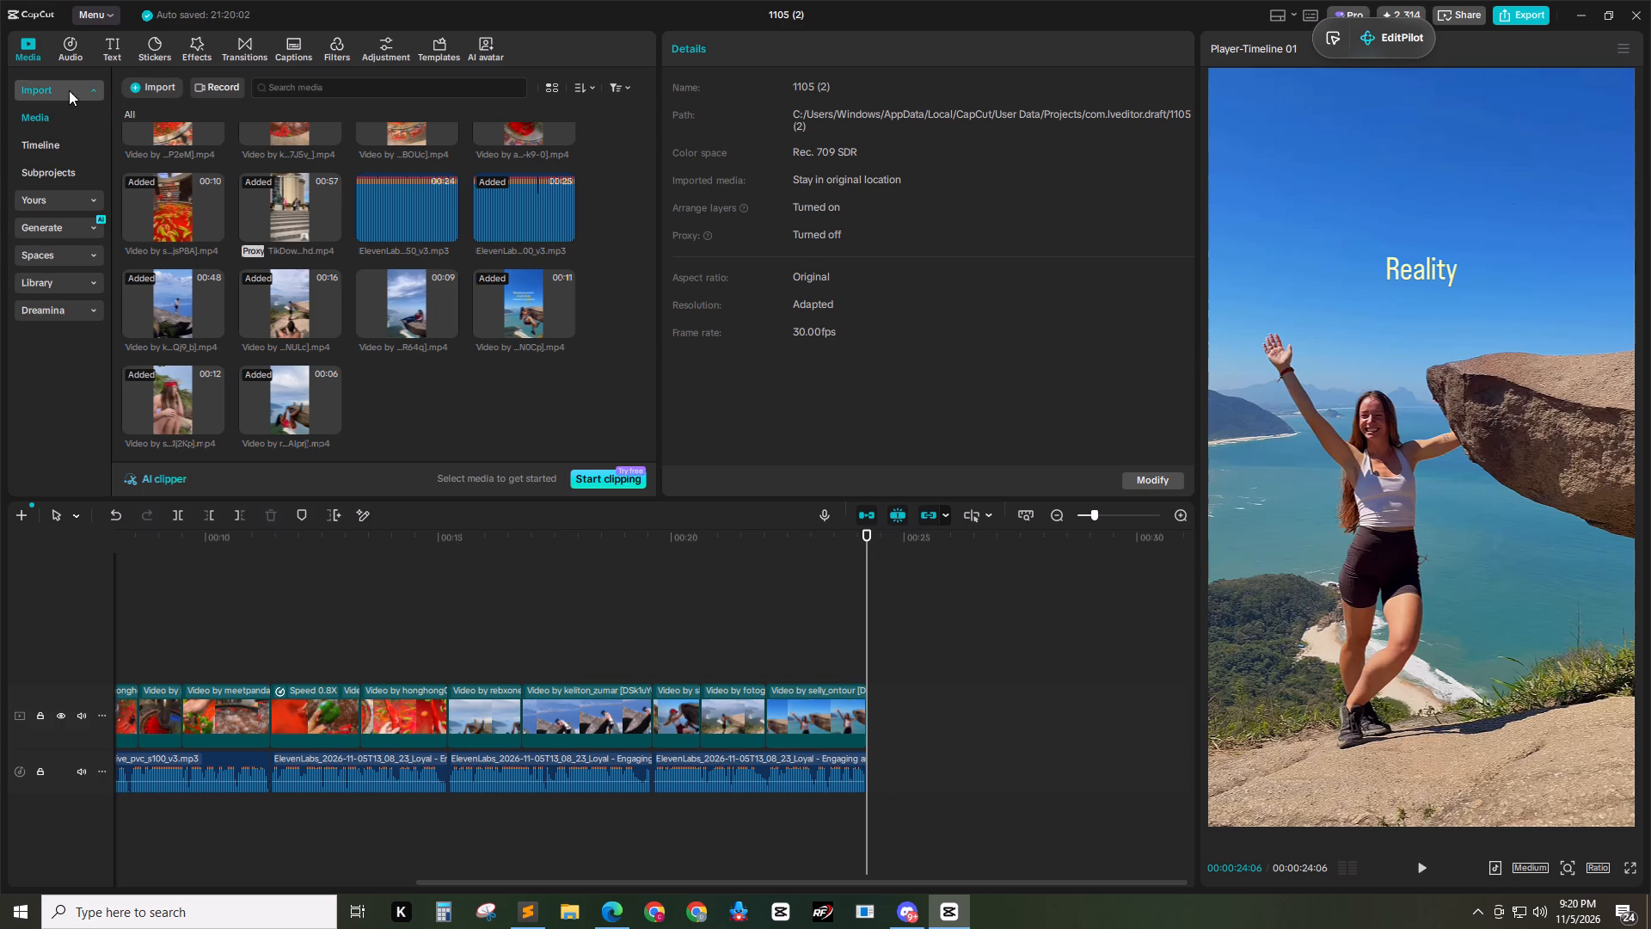
click(56, 199)
triple_click(53, 170)
click(53, 170)
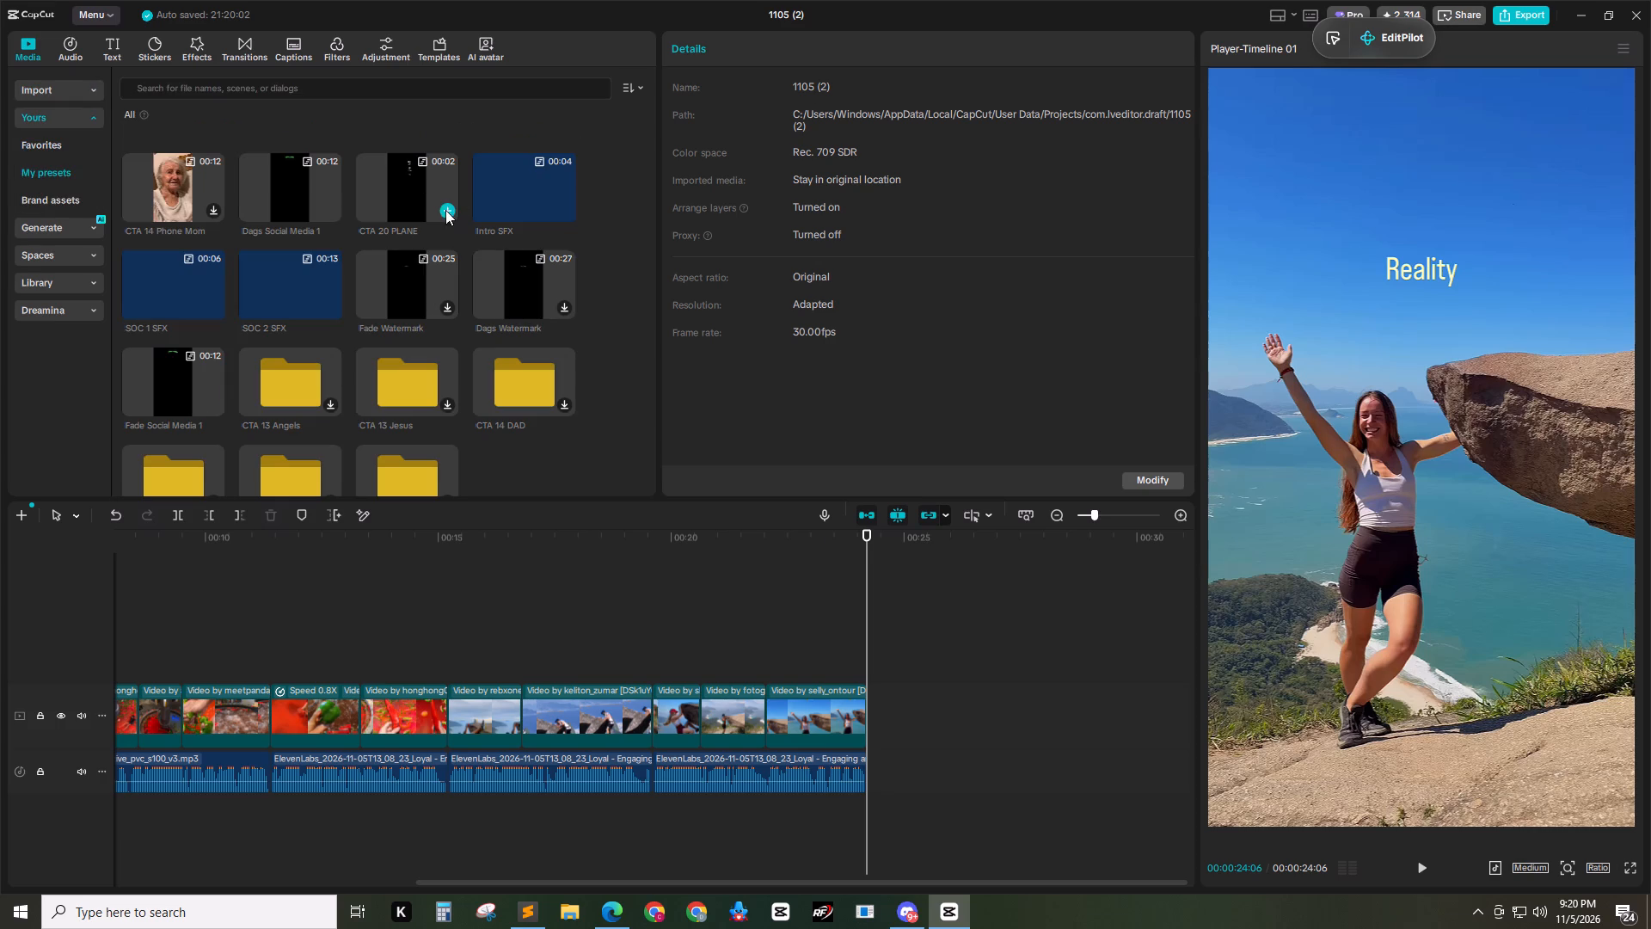
click(441, 210)
drag(899, 707, 897, 653)
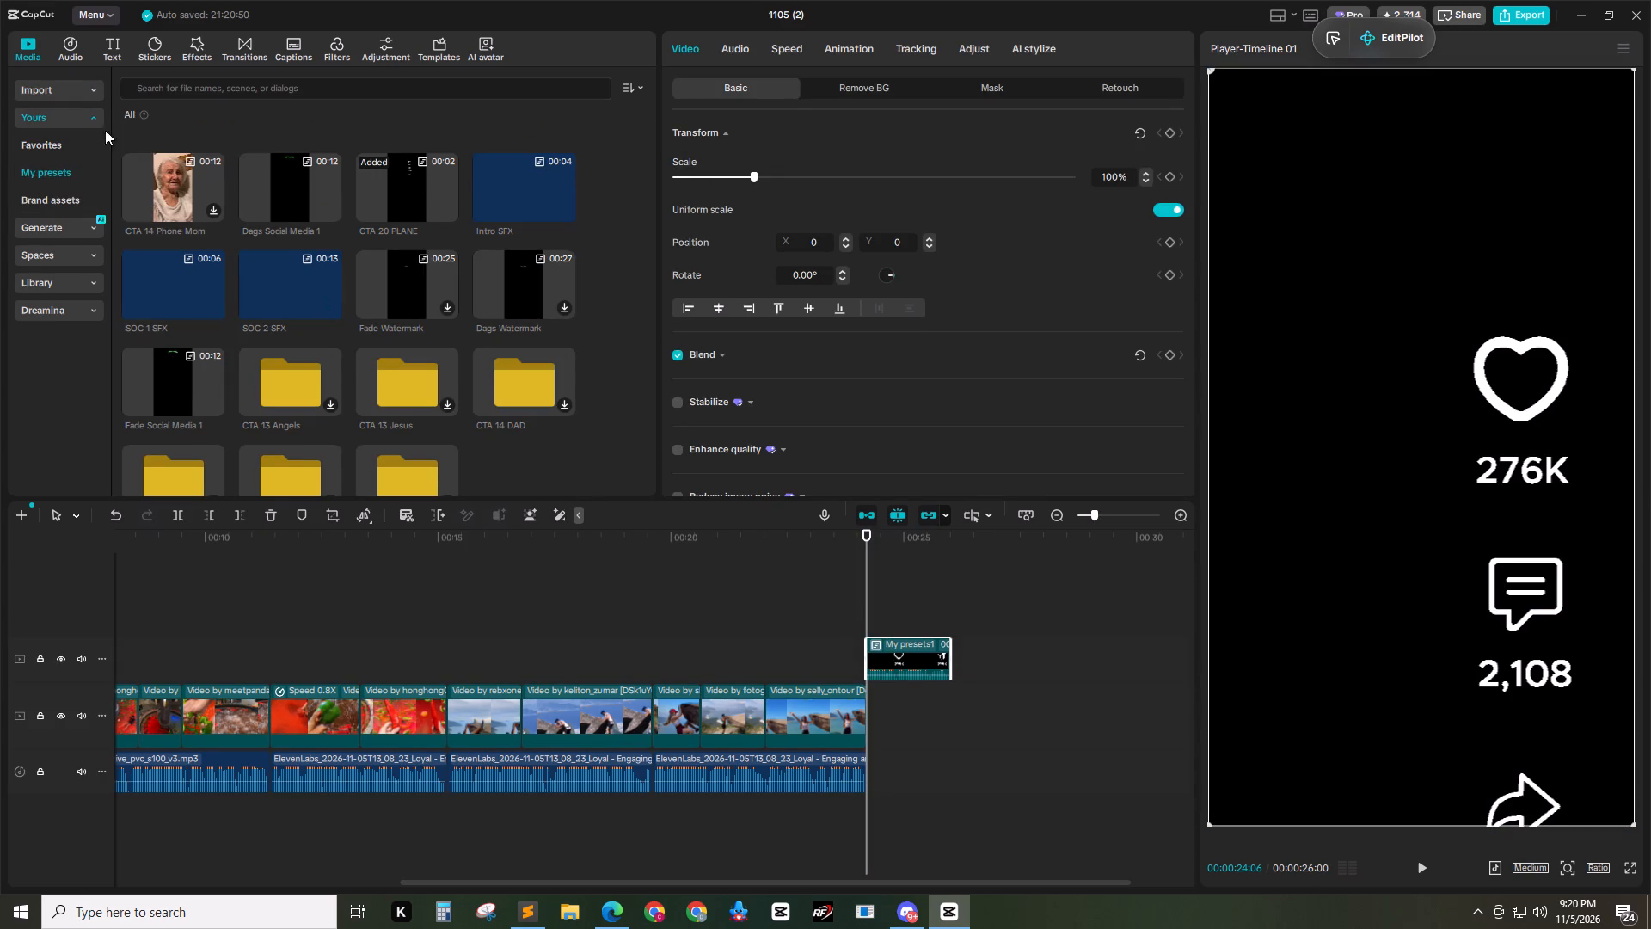
Add the red-cap woman's clip, cut off its opening up to 00:00:19:27, and append it to the main track after the "Reality" clip.
click(61, 92)
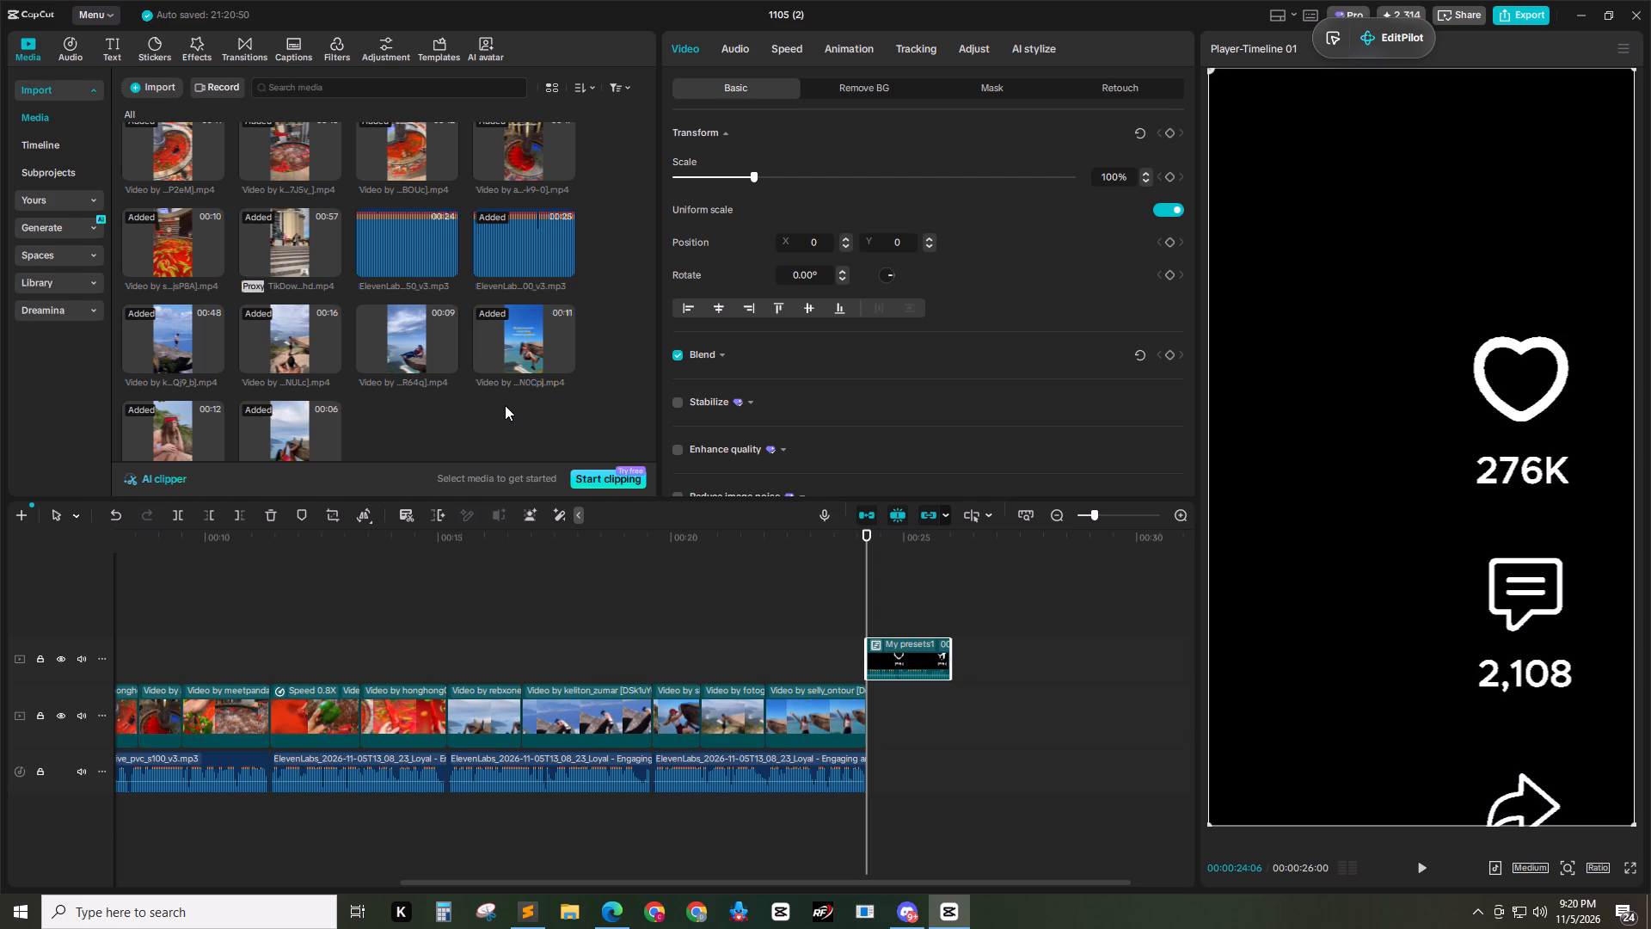
drag(169, 421, 253, 582)
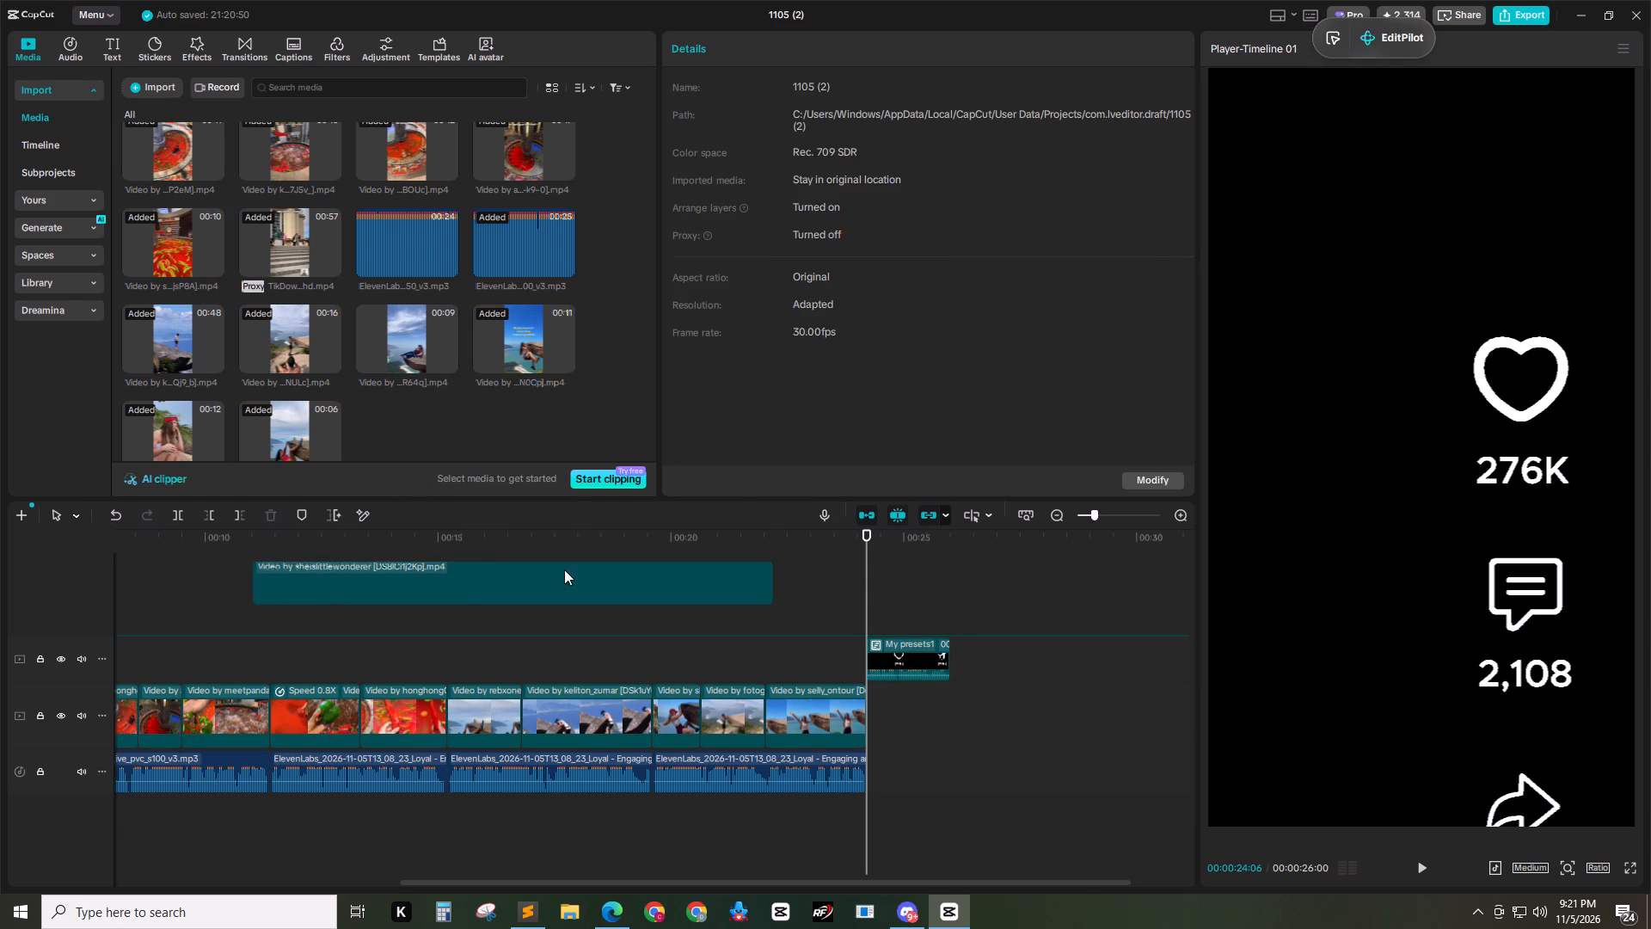
drag(678, 544, 666, 543)
click(708, 619)
key(q)
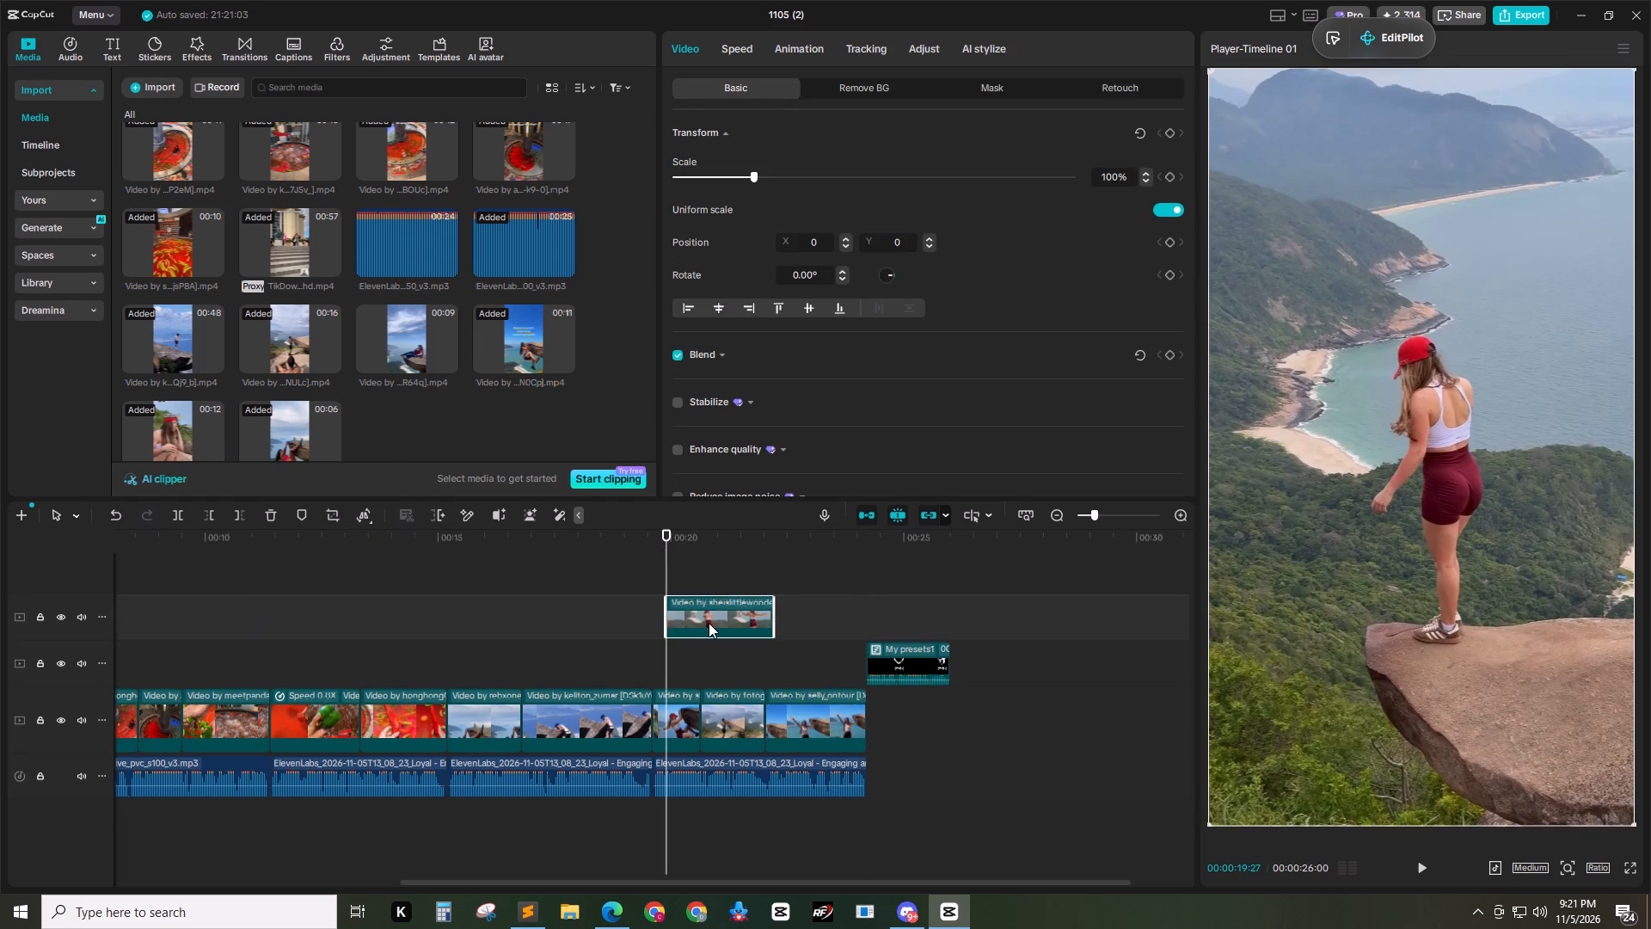
drag(709, 622, 905, 726)
click(934, 704)
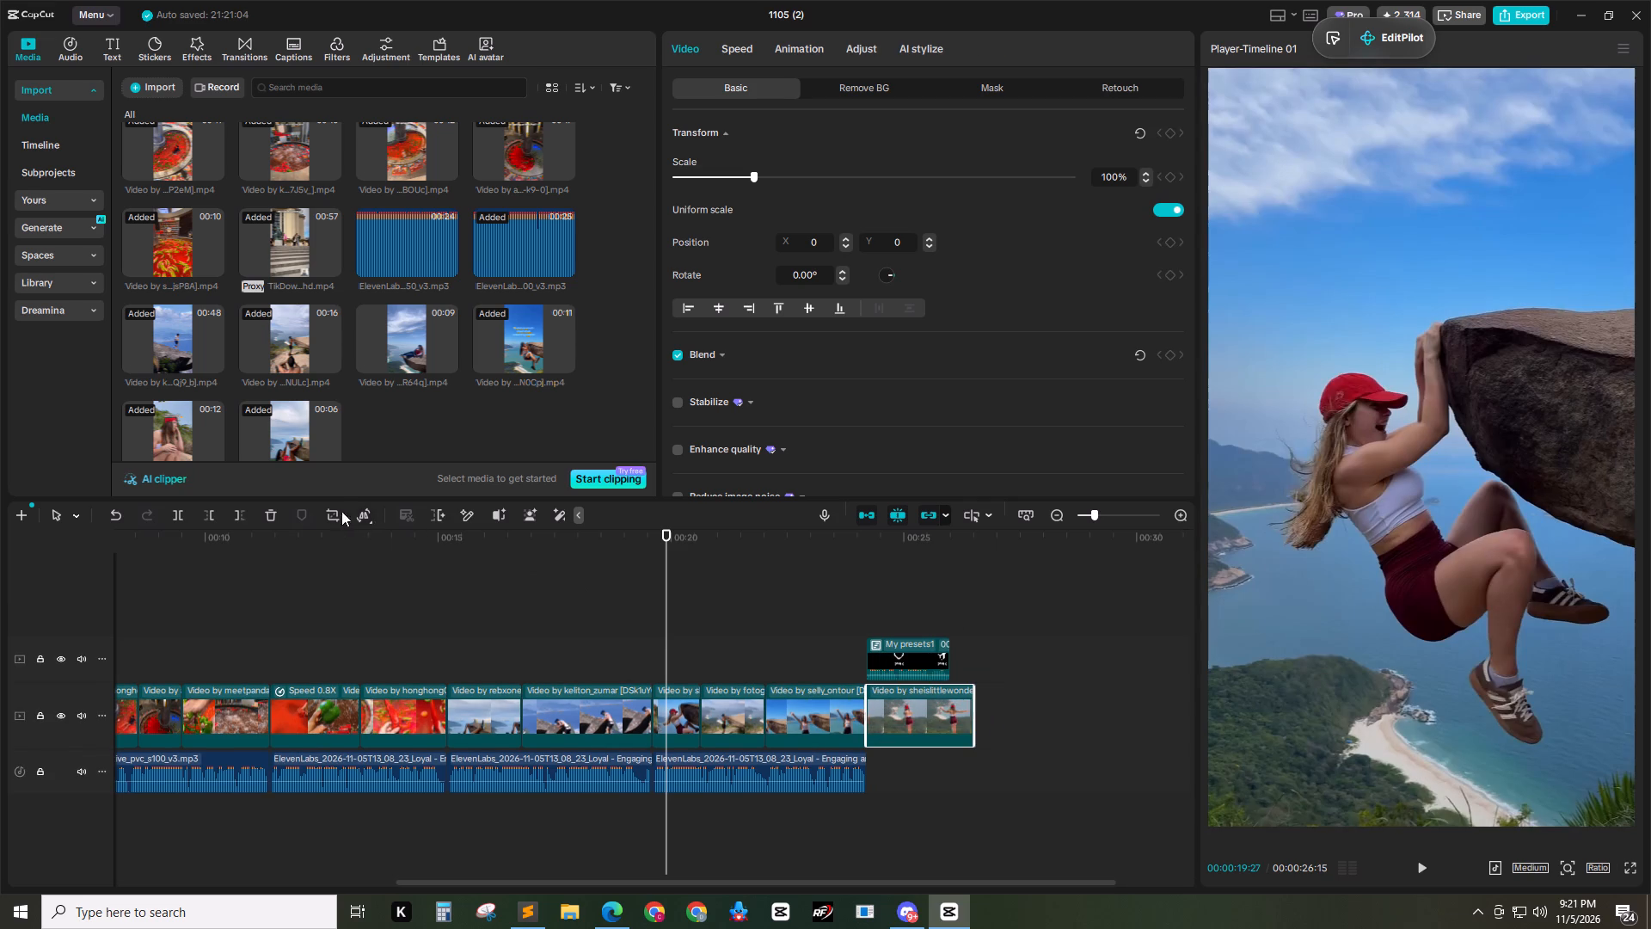
Trim the end of the red-cap woman's clip at 00:00:26:00, level with the end of the CTA preset.
click(399, 607)
click(964, 606)
drag(899, 542, 868, 538)
key(space)
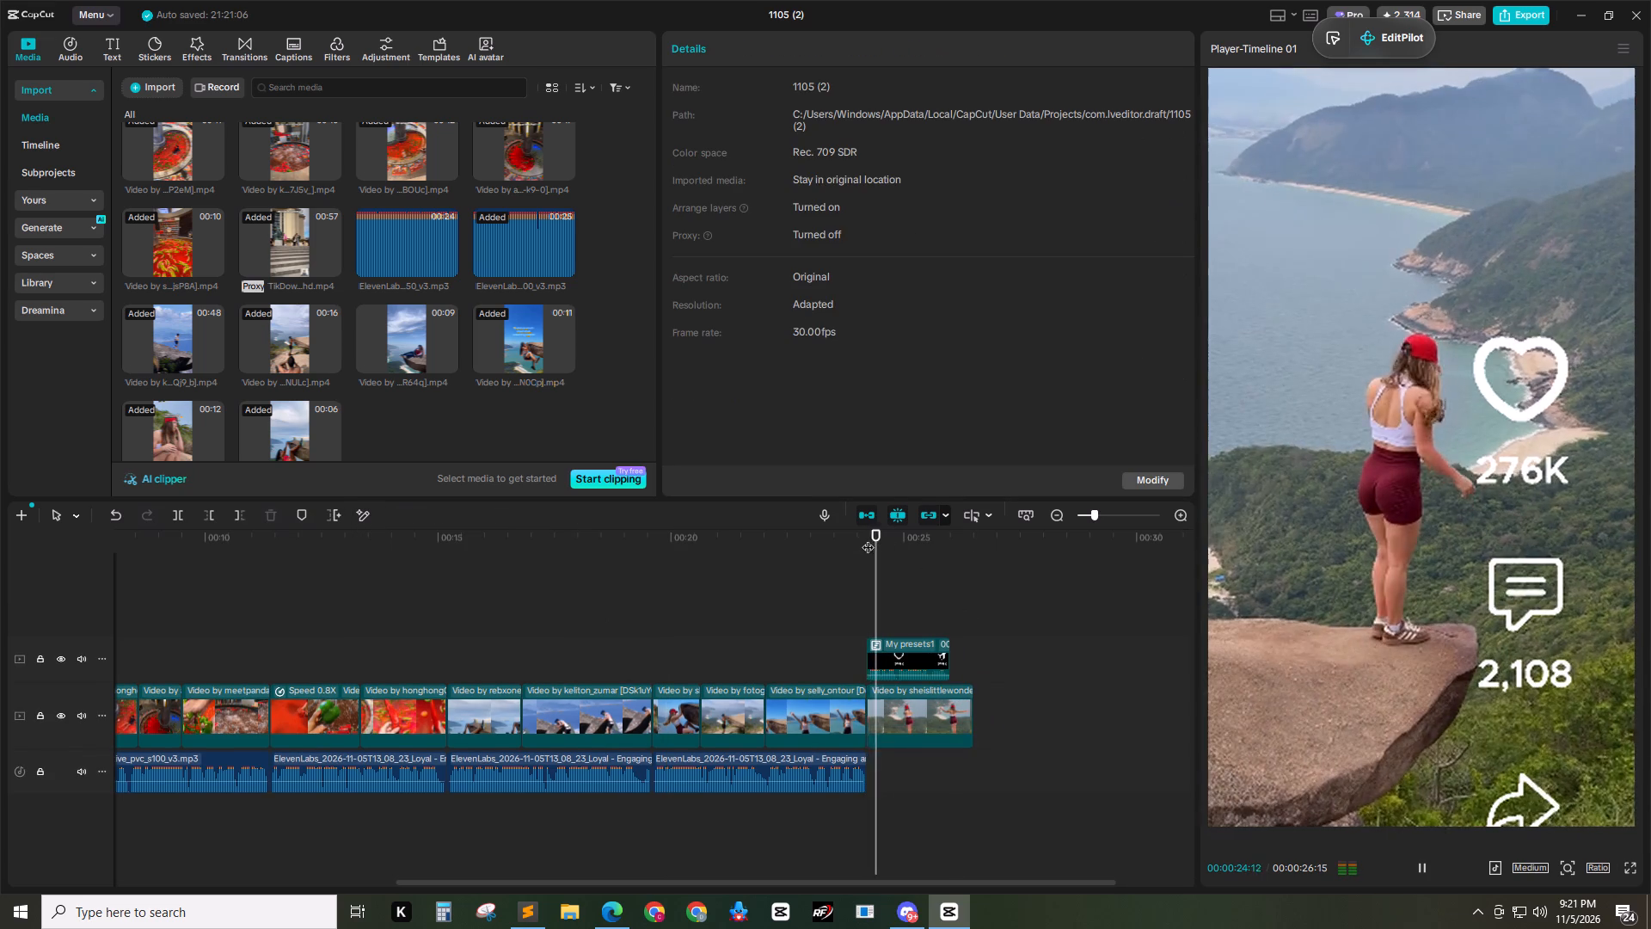
key(space)
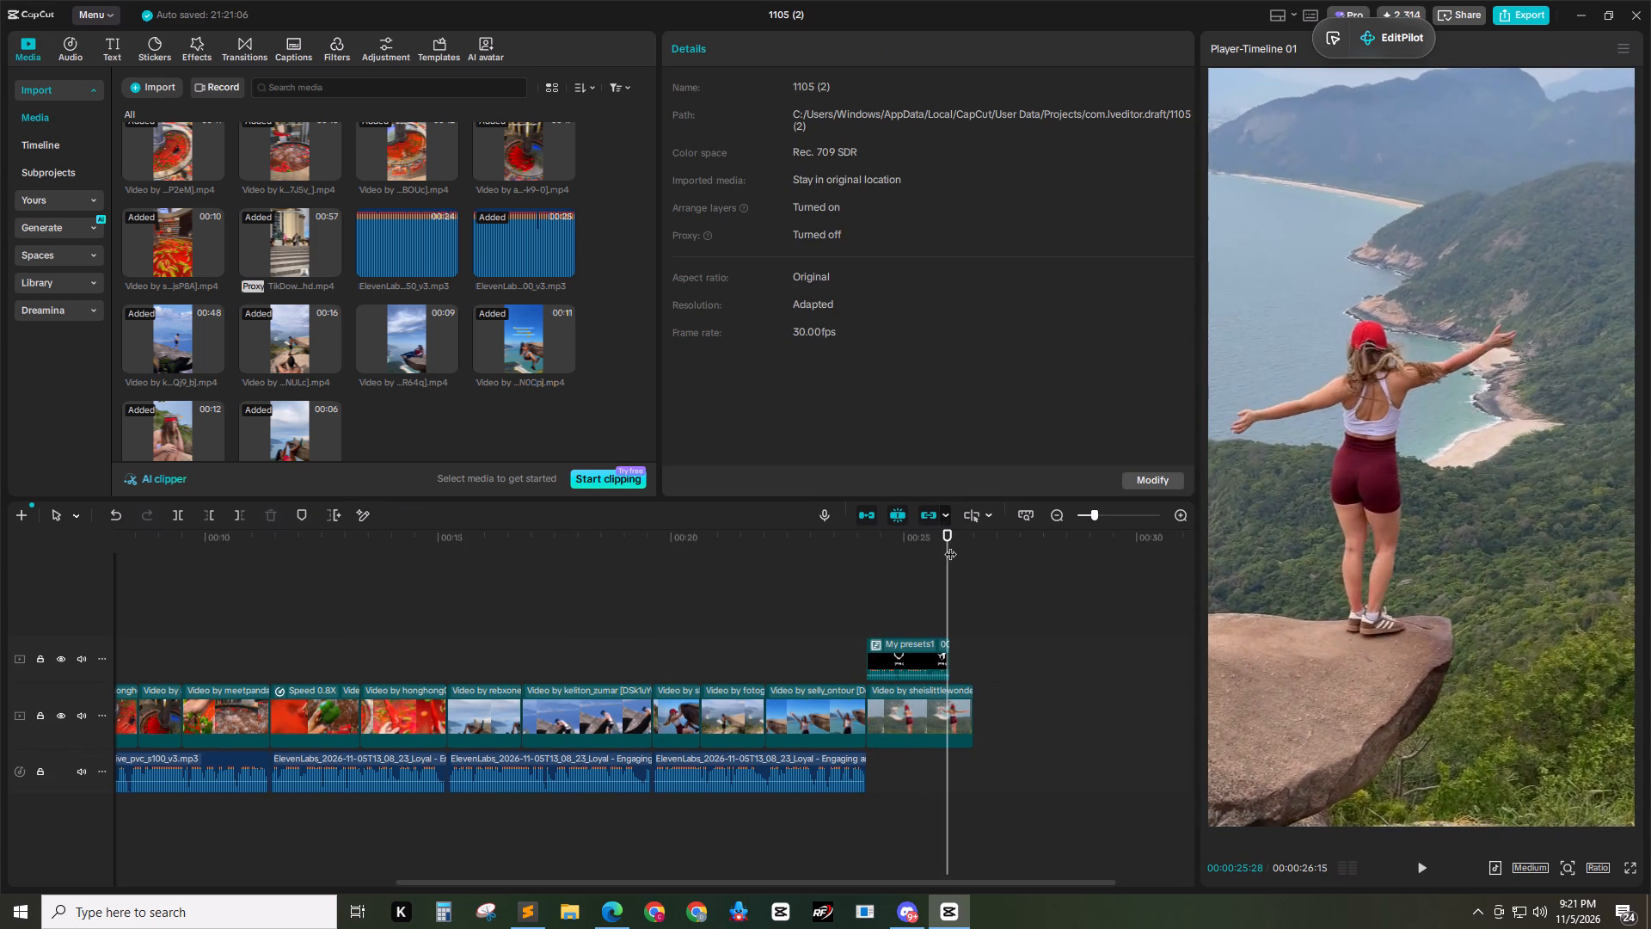
click(950, 545)
click(939, 708)
key(w)
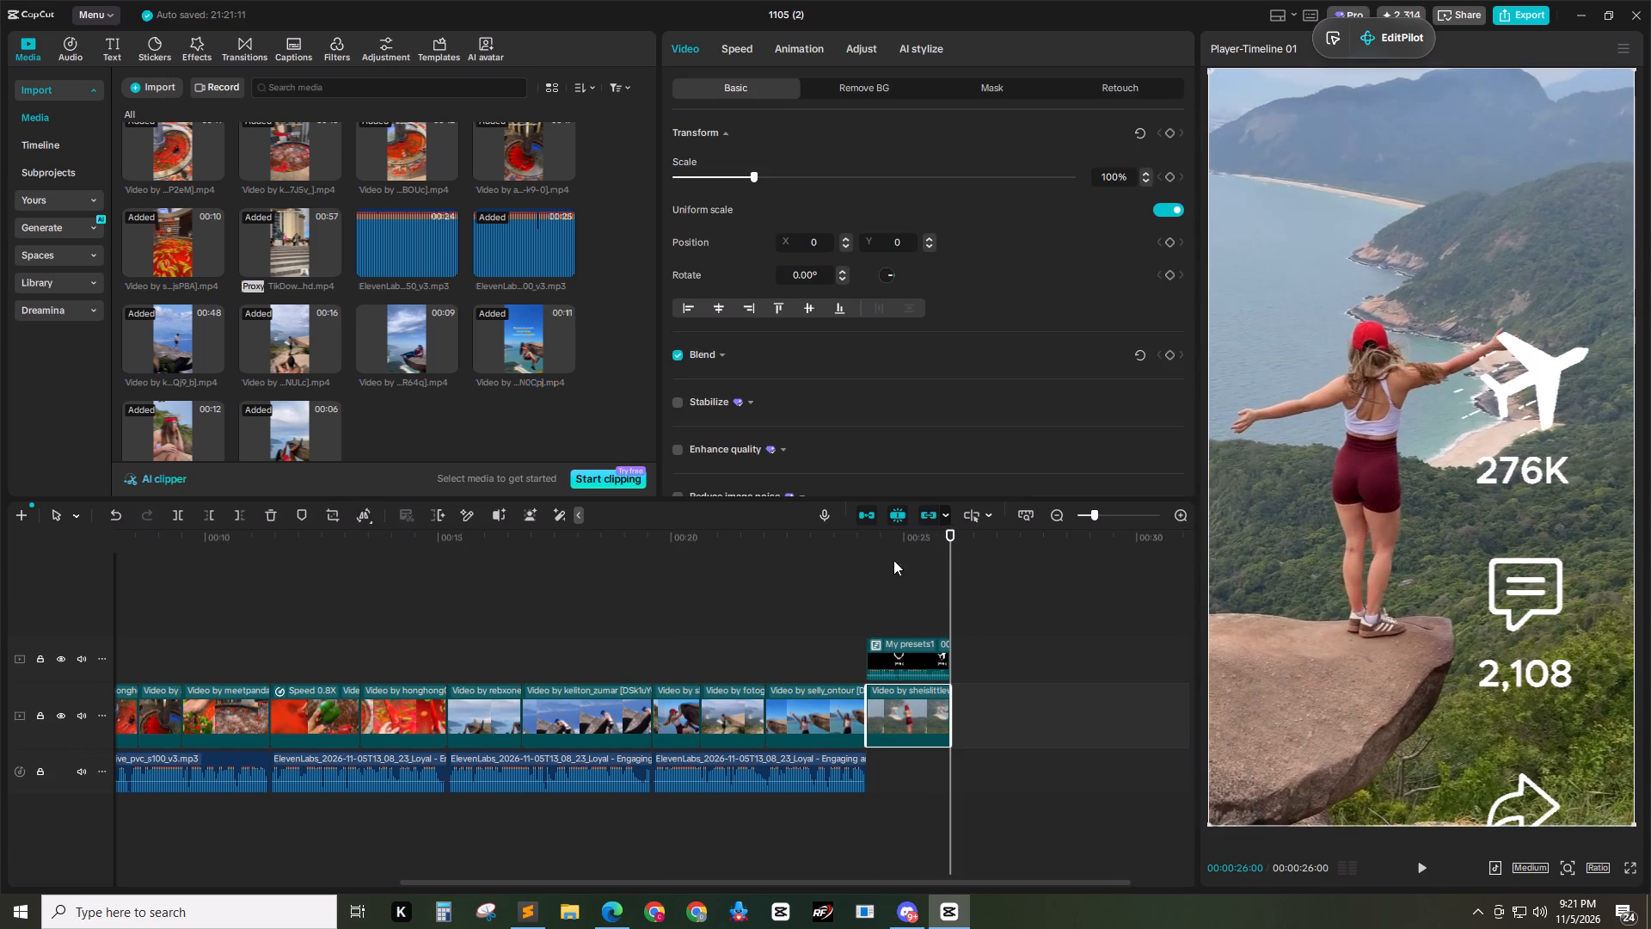
Return to the start of the timeline and open the favourite video effects.
drag(881, 529, 723, 537)
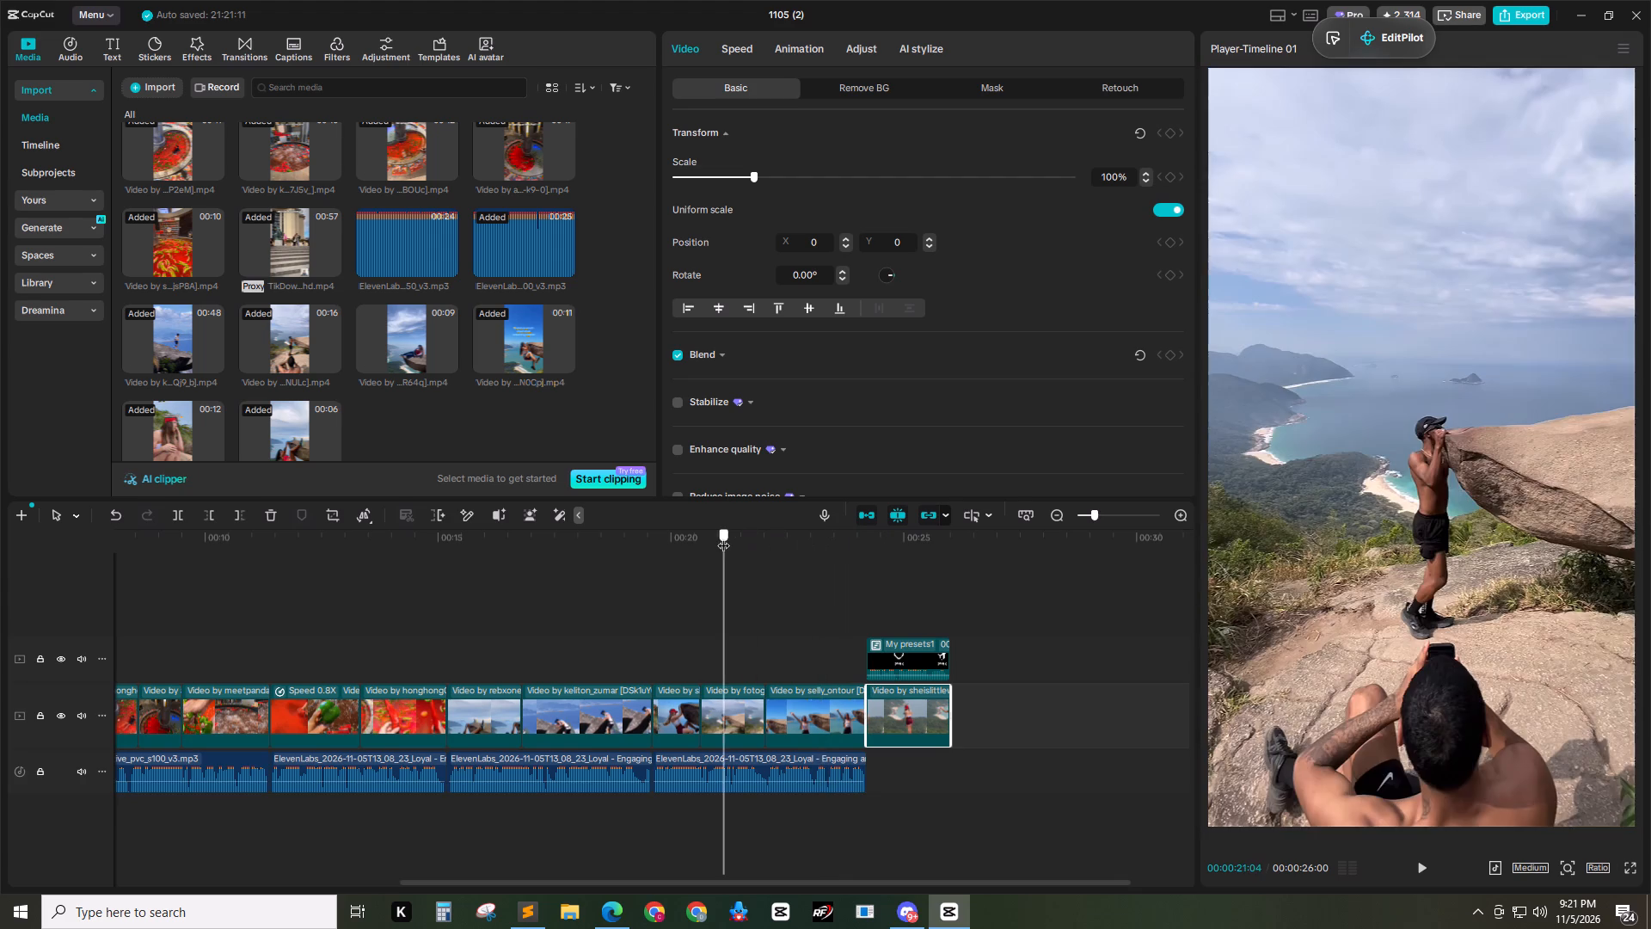
drag(723, 537, 665, 542)
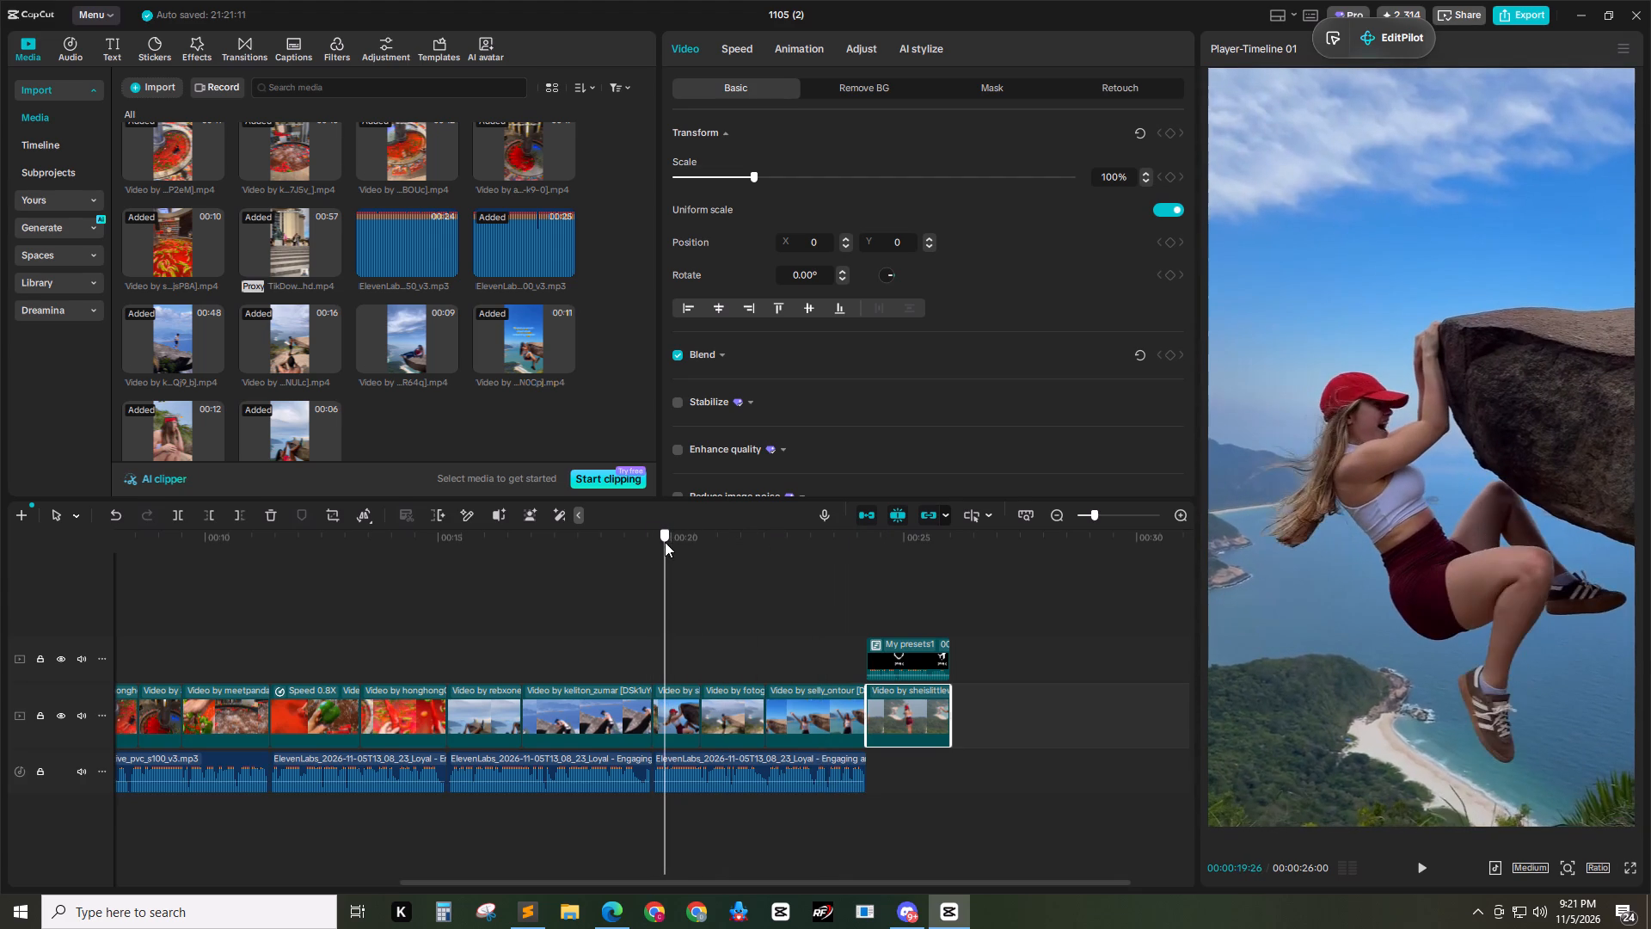
drag(665, 542, 911, 544)
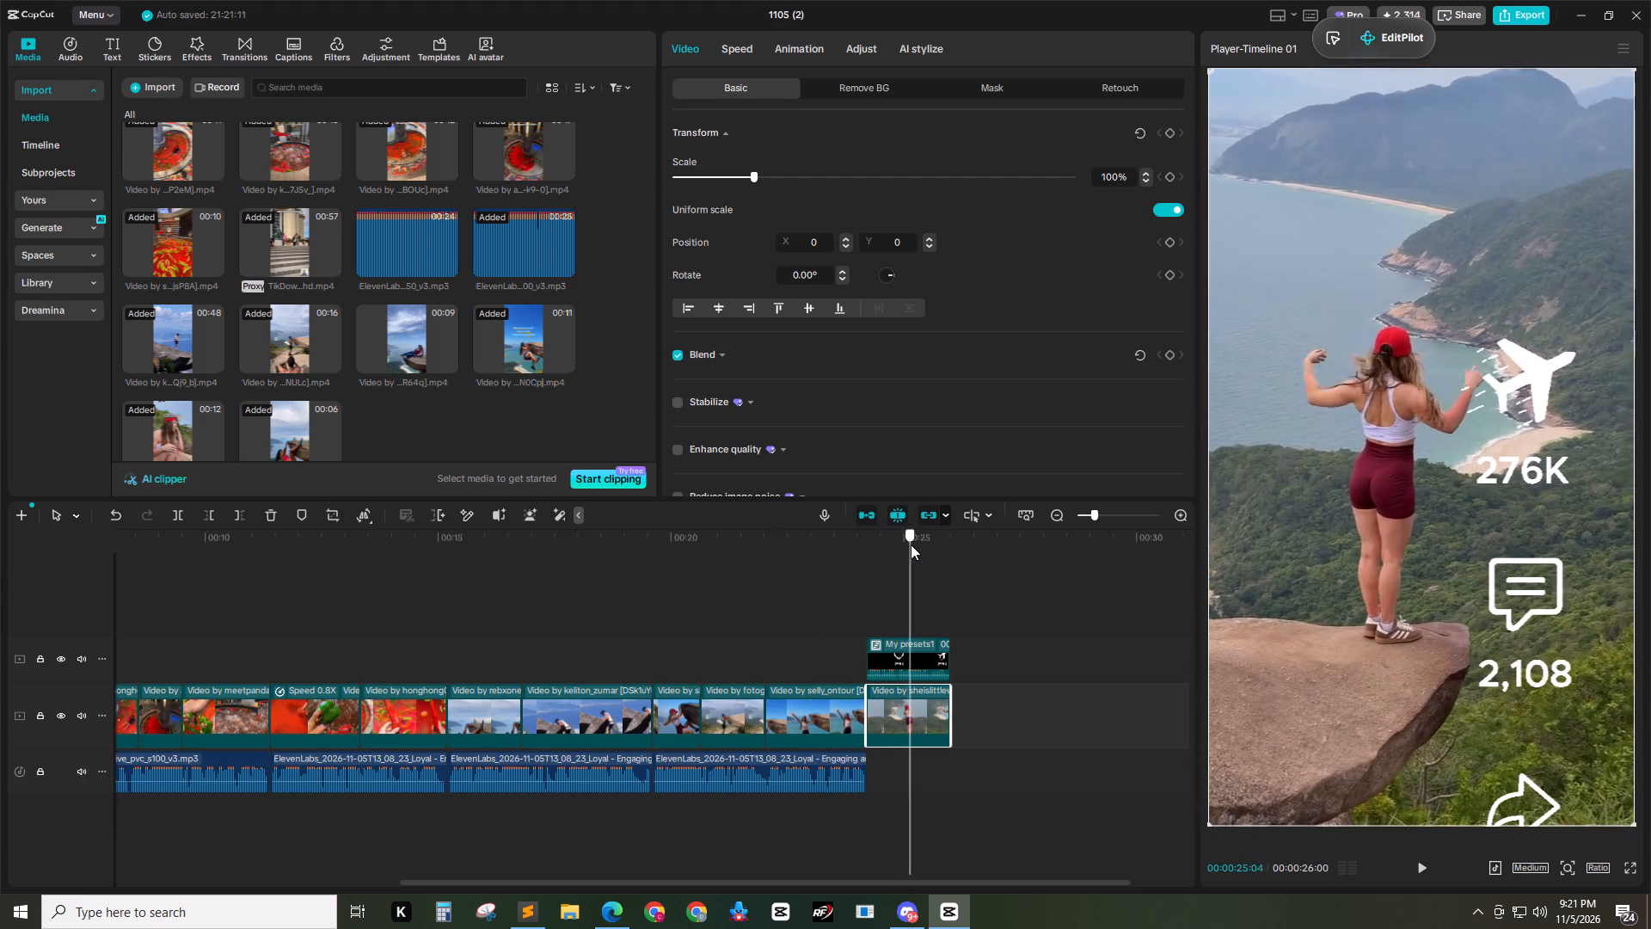
drag(911, 544, 710, 526)
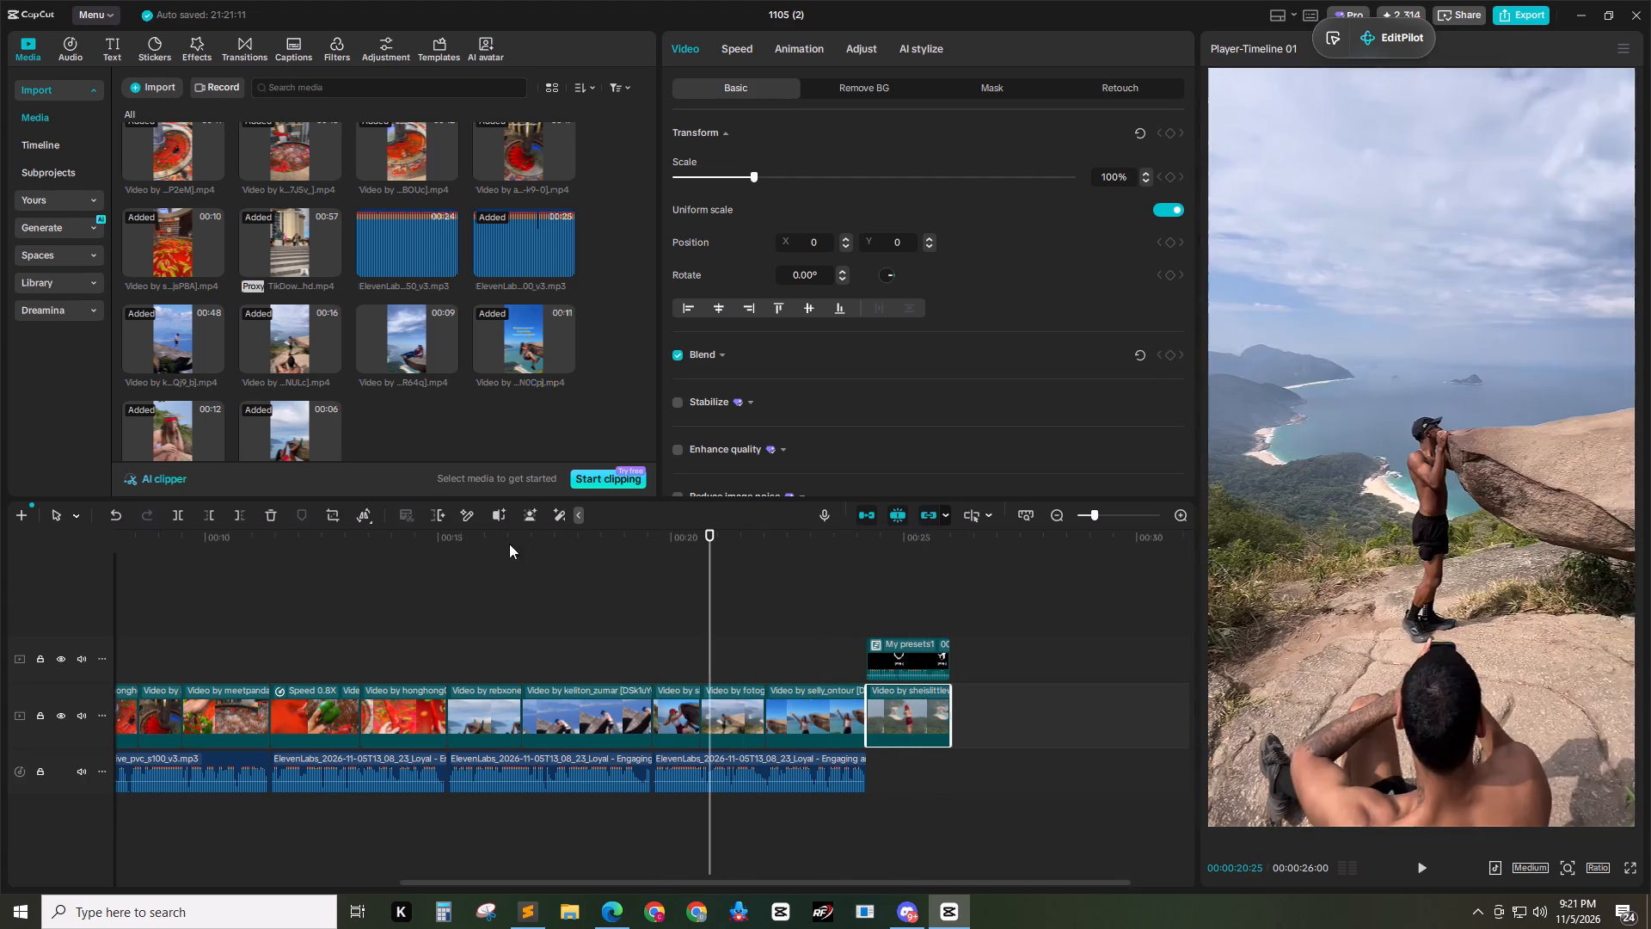
drag(510, 544, 2, 558)
double_click(199, 42)
click(81, 94)
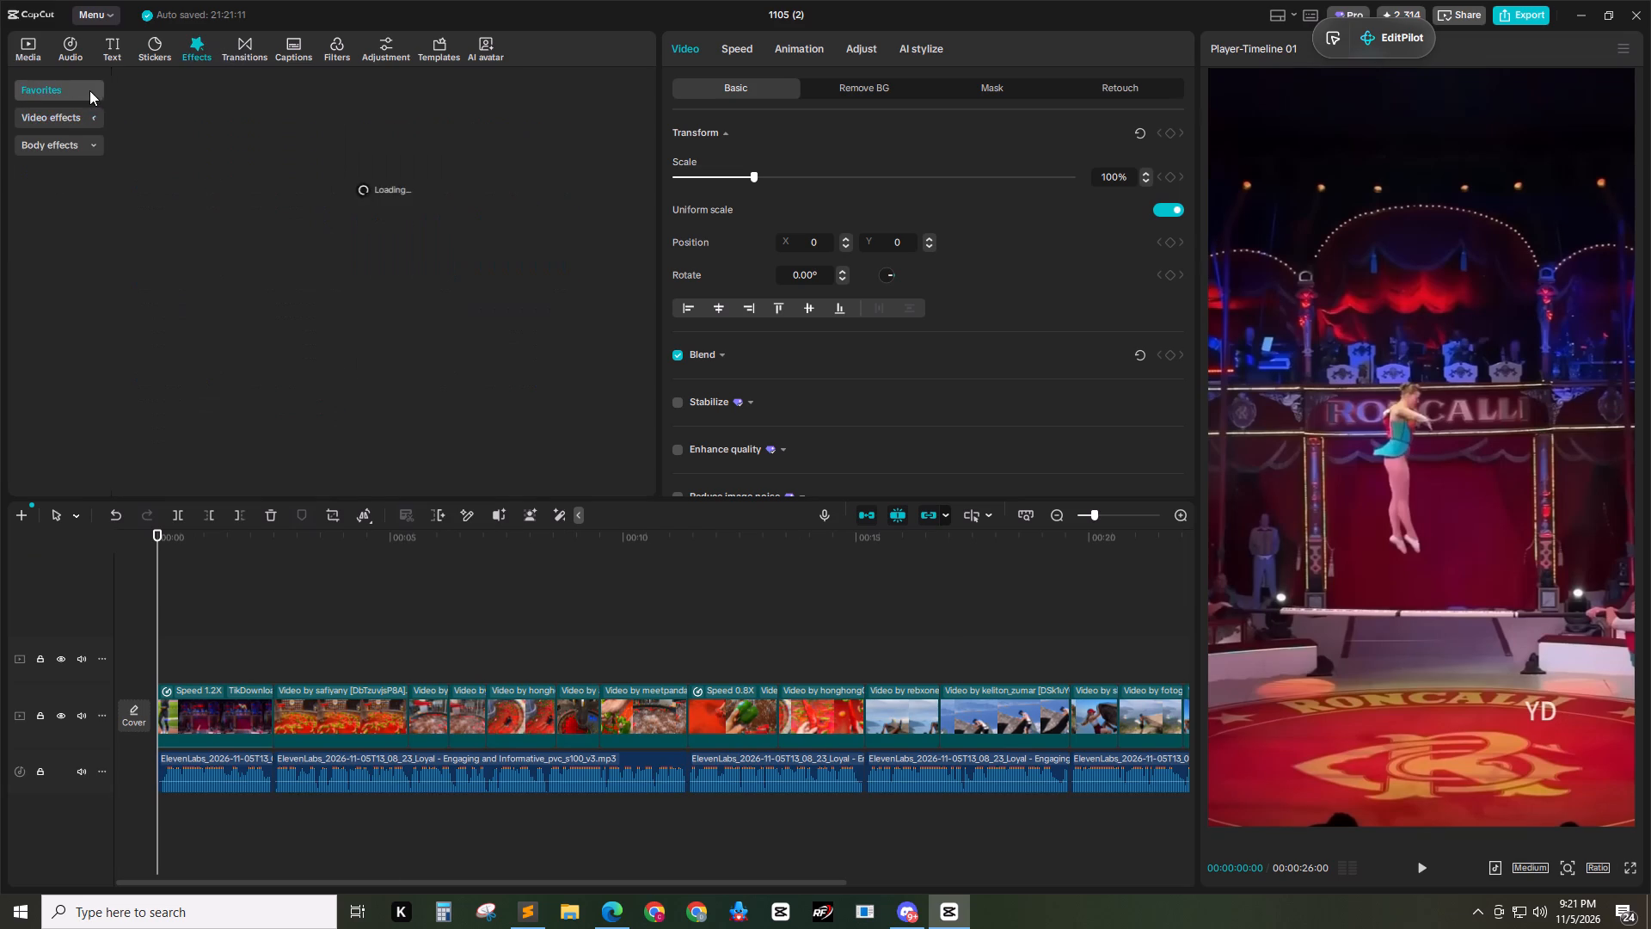
double_click(90, 89)
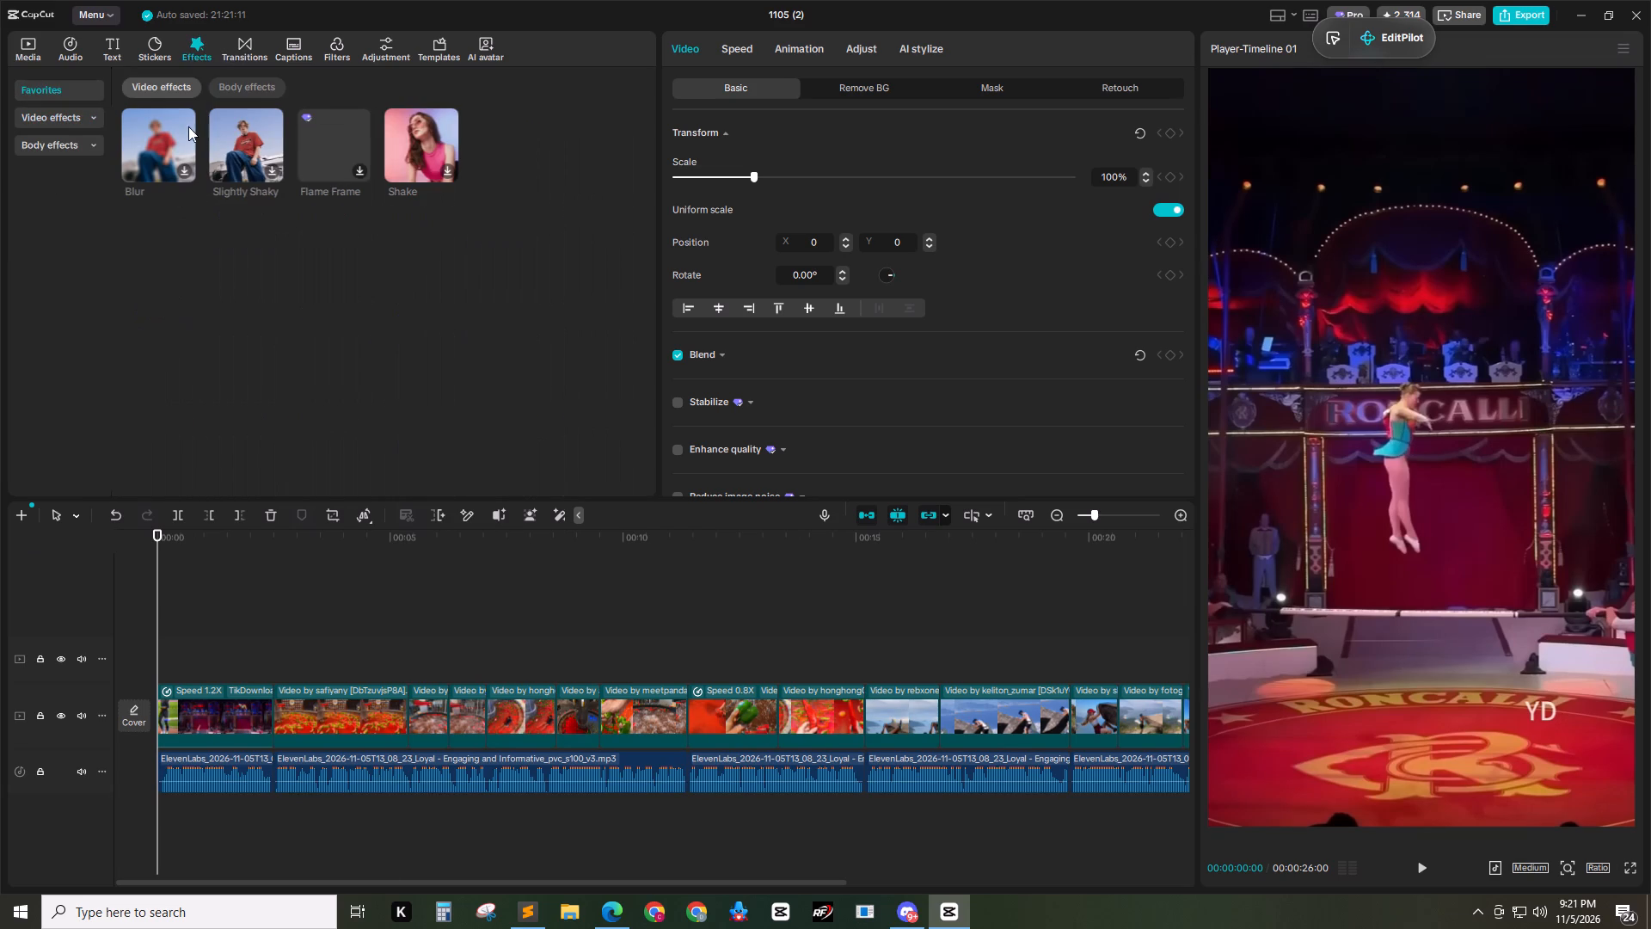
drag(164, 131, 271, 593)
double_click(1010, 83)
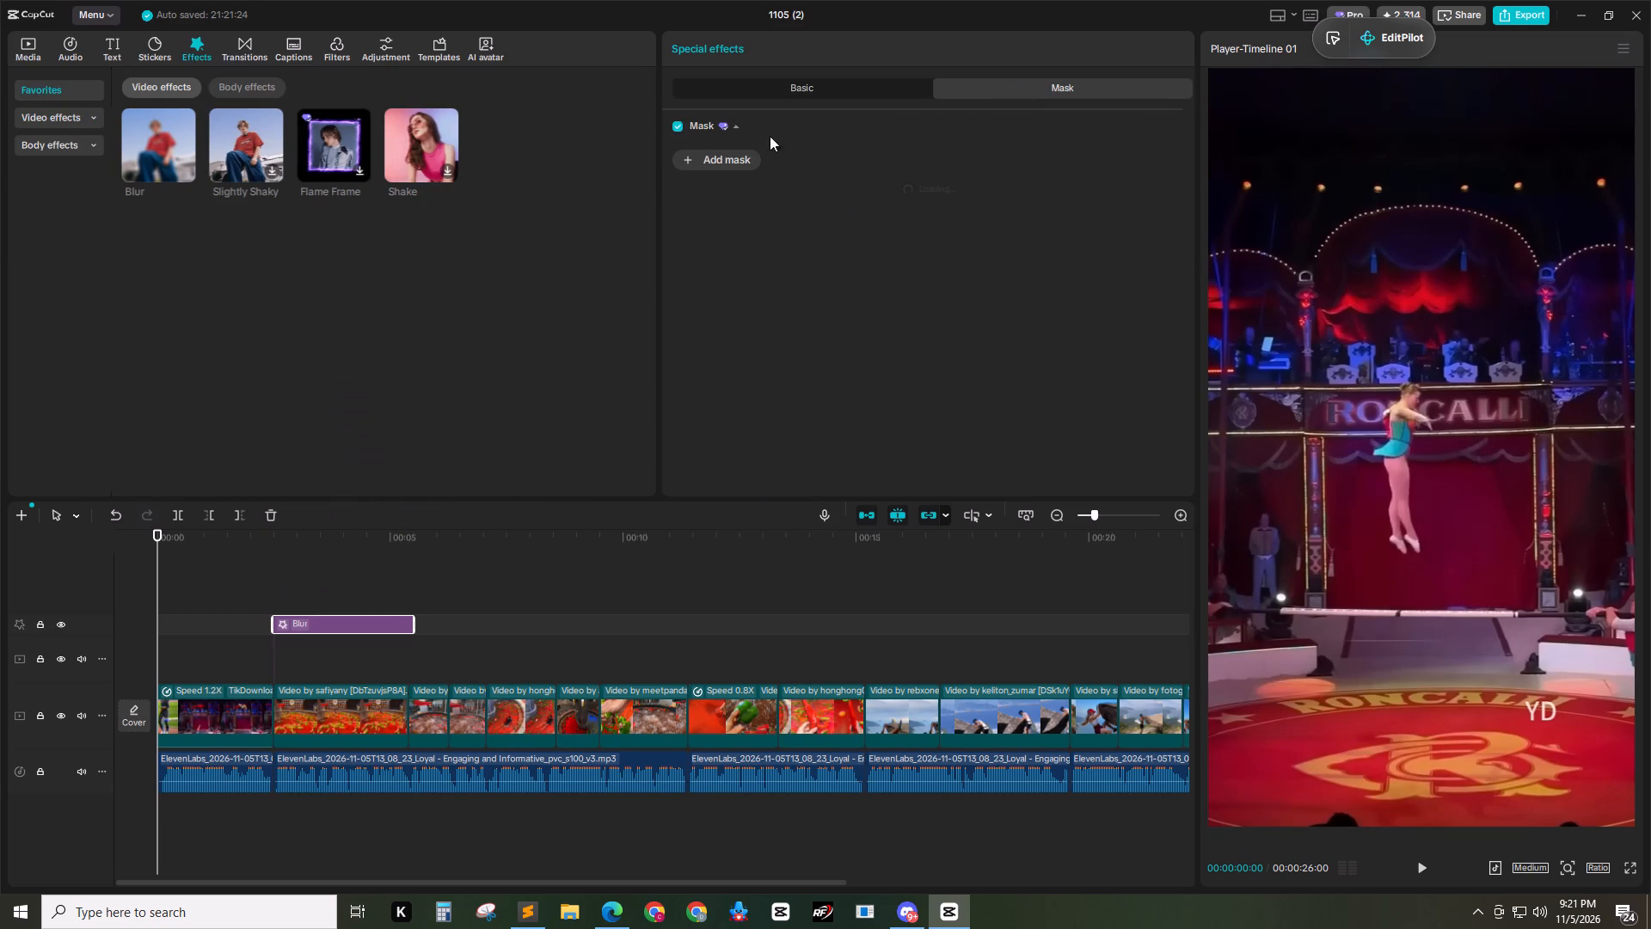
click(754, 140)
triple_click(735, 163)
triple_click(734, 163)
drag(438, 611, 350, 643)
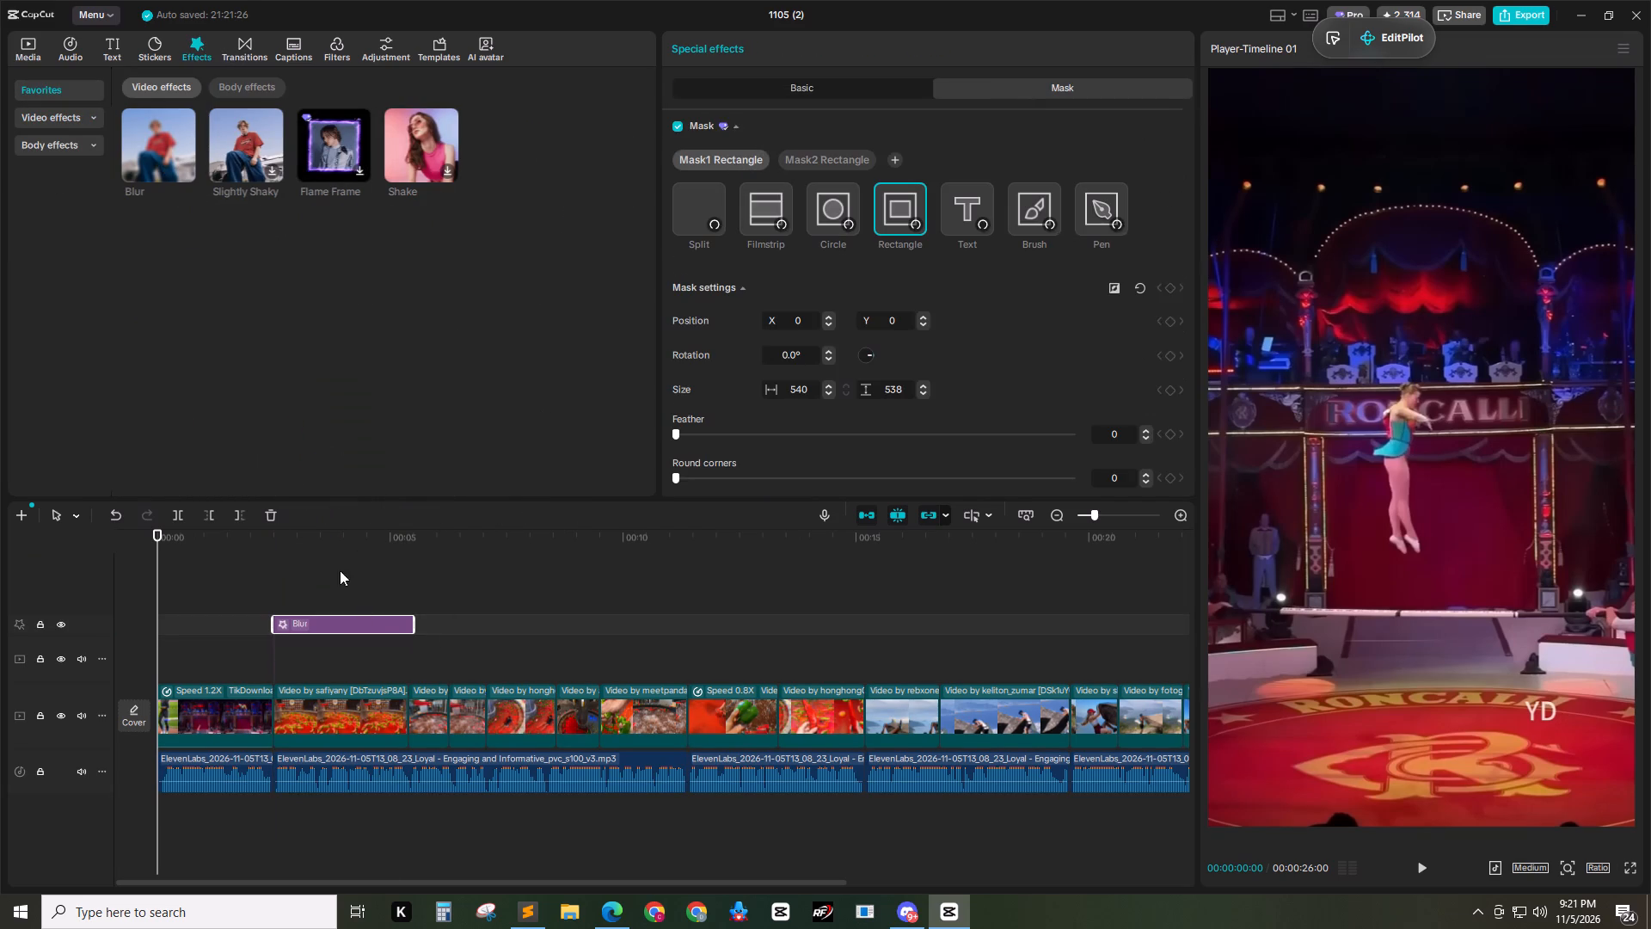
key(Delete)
Apply the Blur effect to the hot pot spa clip with a rectangle mask, round corners 50 and maximum blur strength.
drag(279, 534, 342, 555)
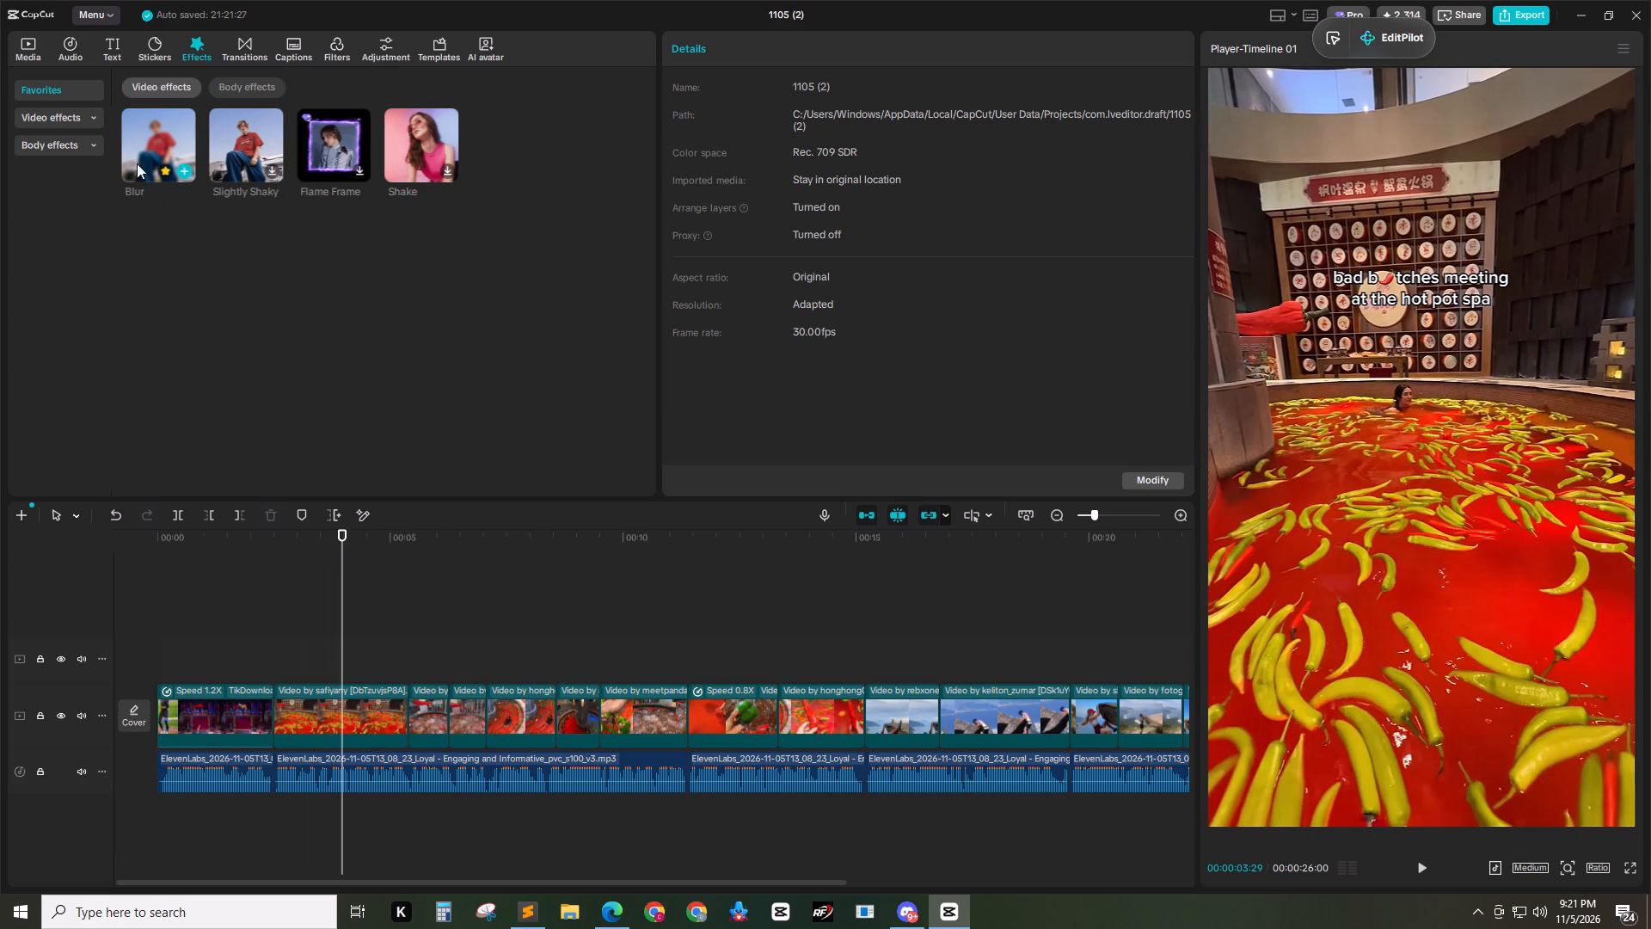
drag(149, 139, 354, 716)
triple_click(746, 160)
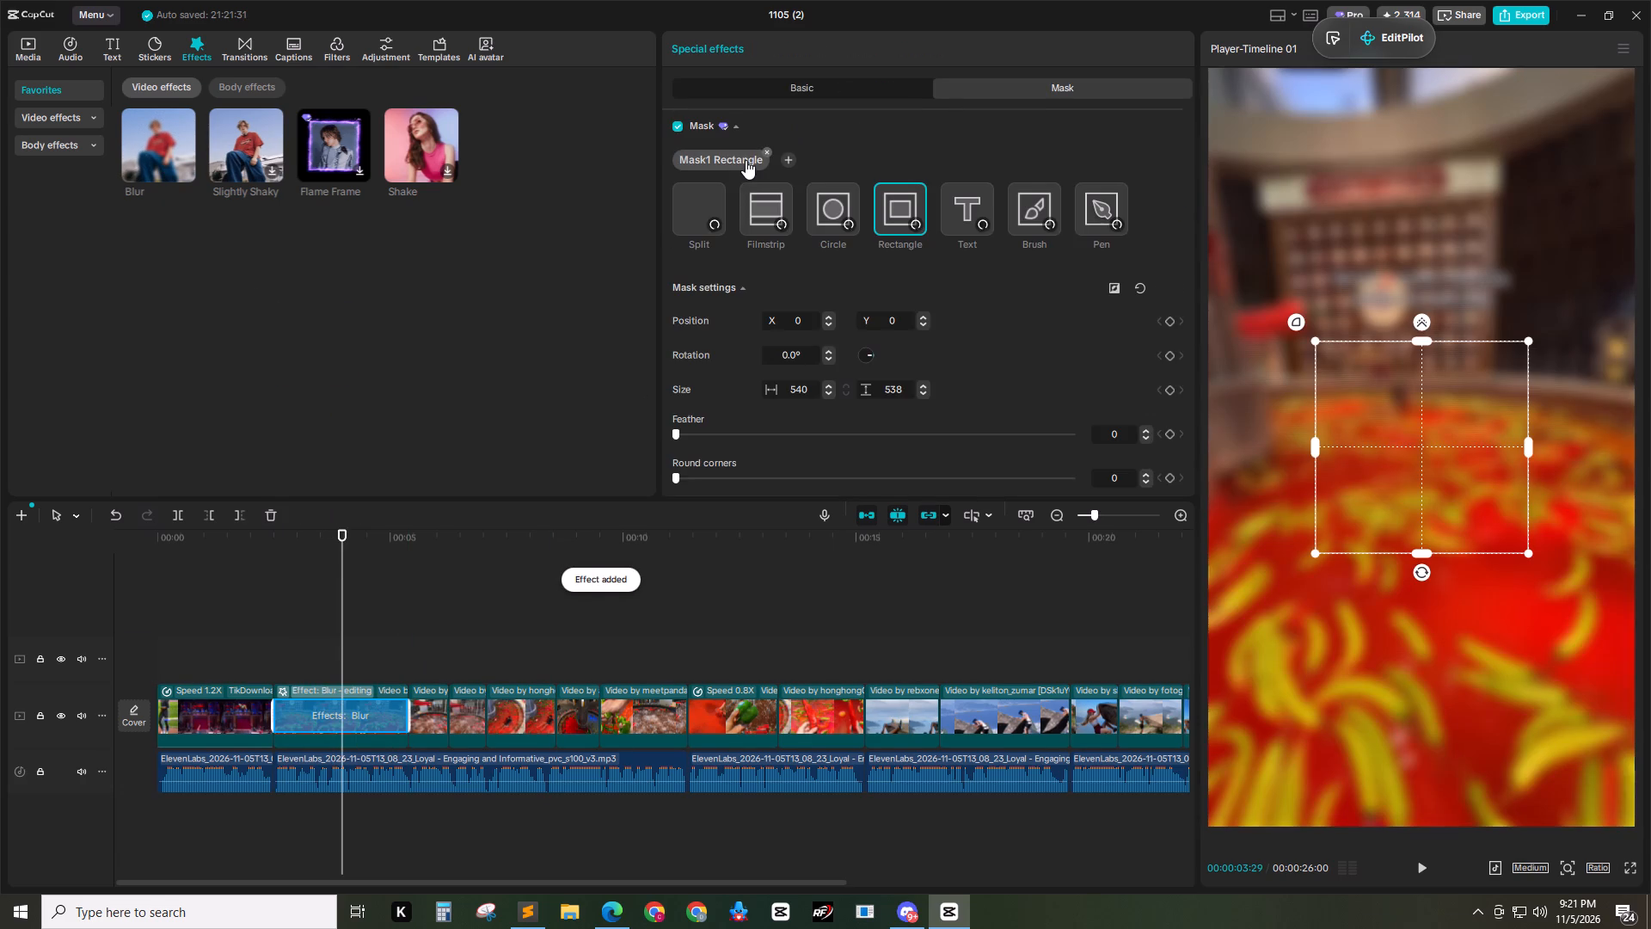
double_click(743, 160)
click(1105, 484)
key(5)
key(Return)
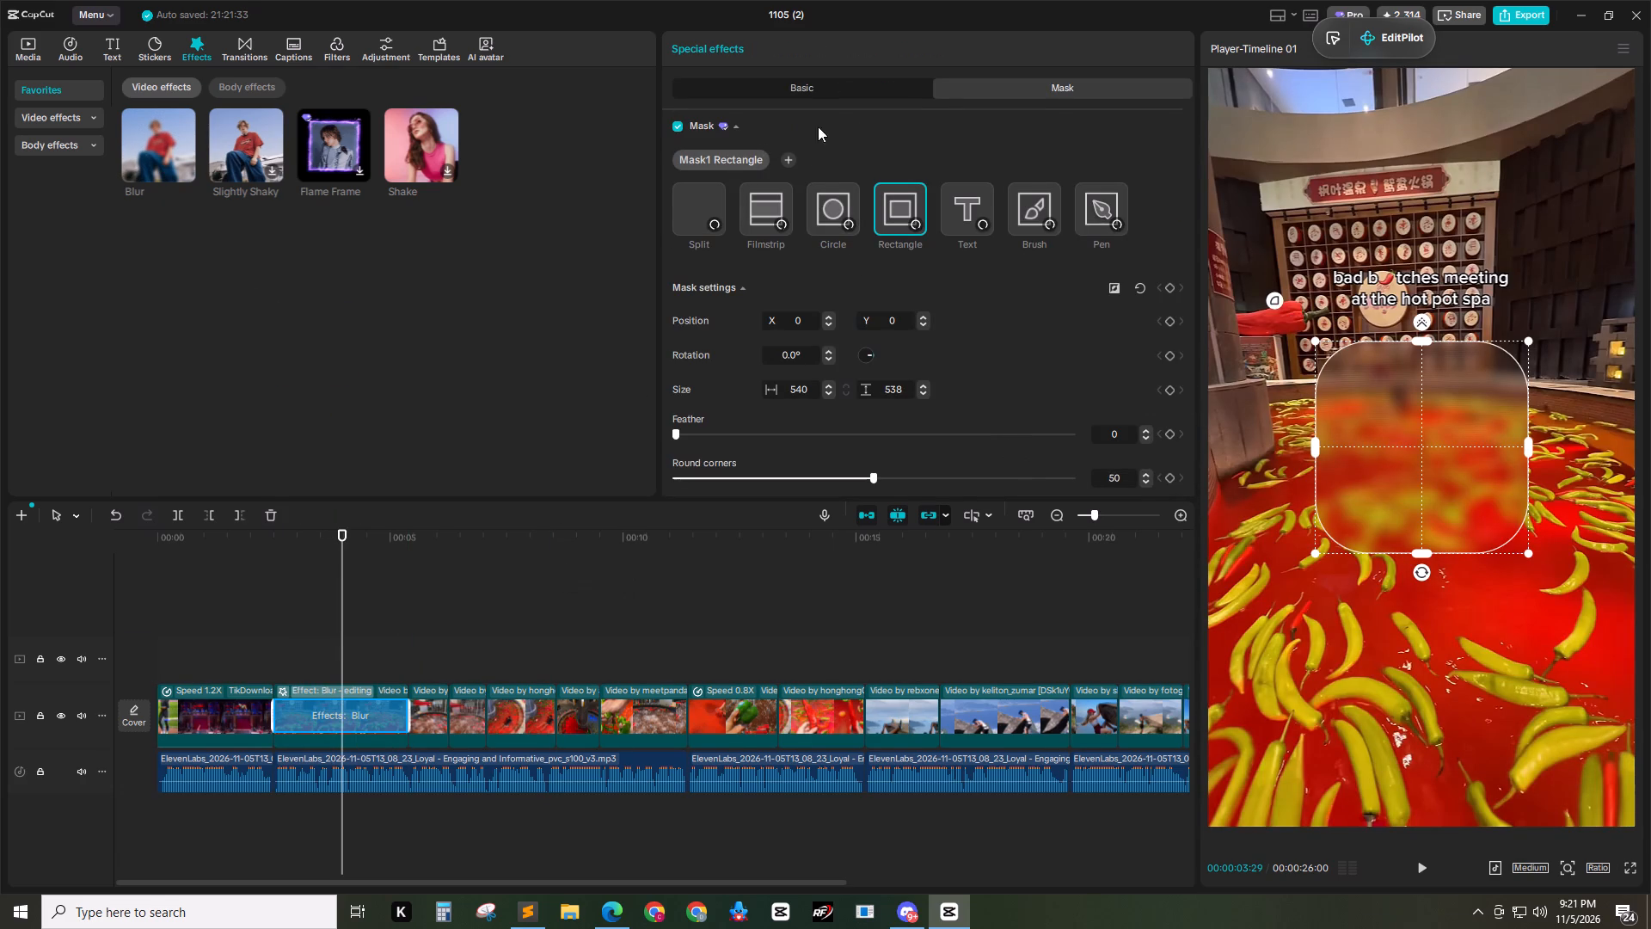
click(821, 87)
drag(884, 194, 1375, 171)
Resize the blur mask to about 501 × 120 and place it at about Y 407 over the "meeting at the hot pot spa" caption.
click(1040, 89)
drag(1419, 346, 1423, 445)
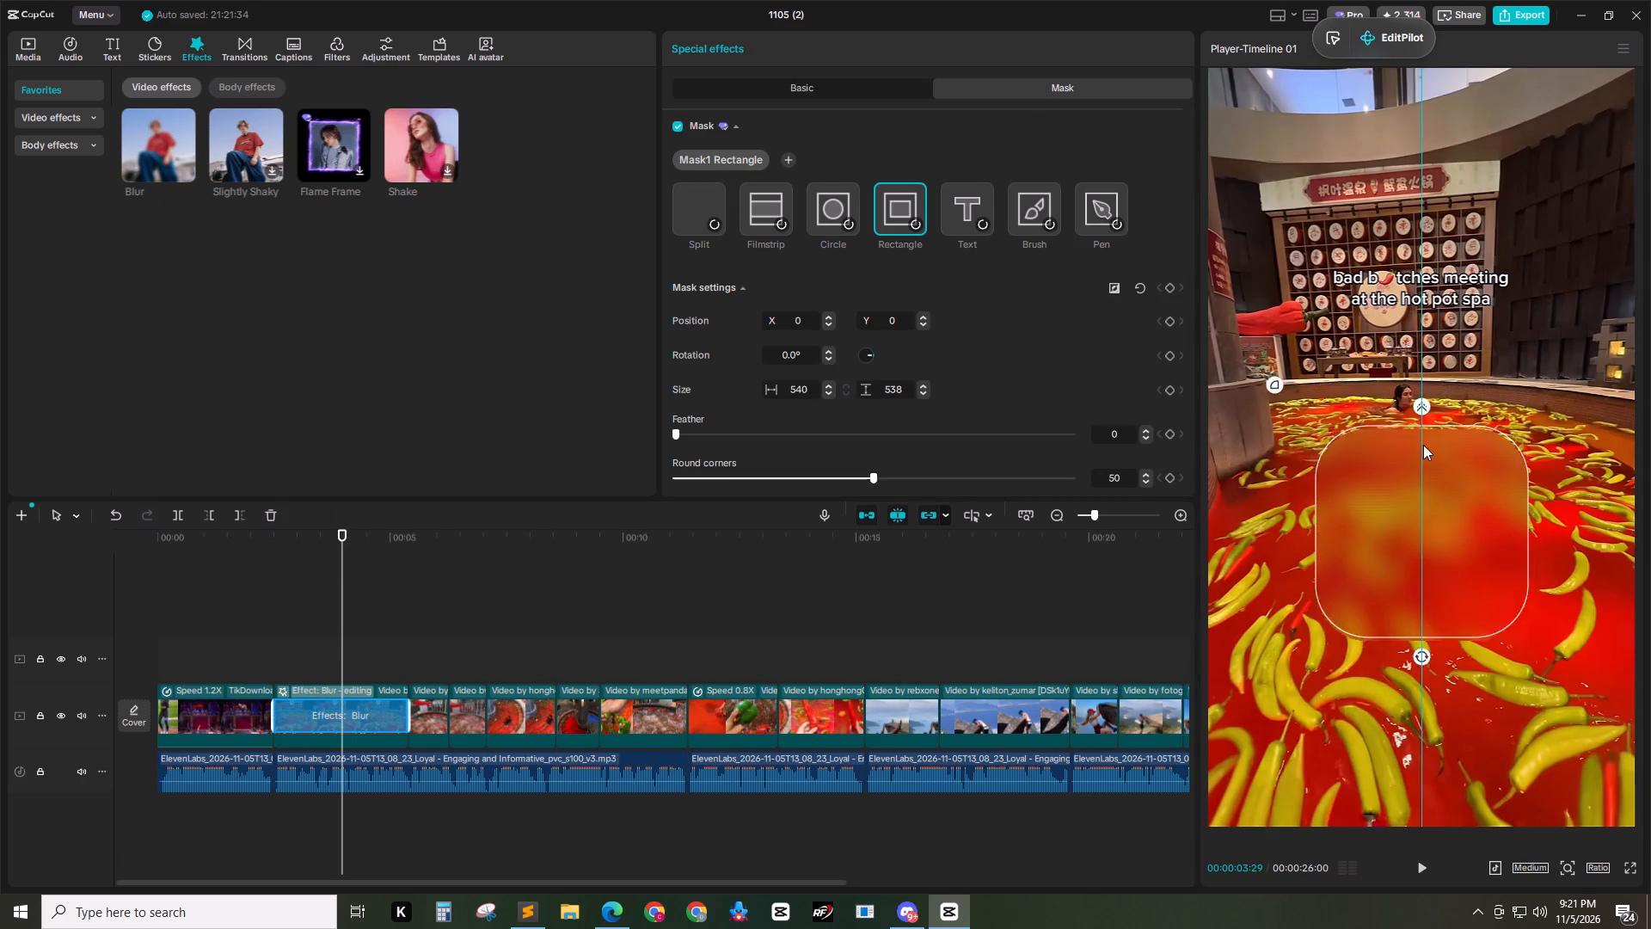
drag(1423, 445, 1424, 447)
drag(1421, 443, 1427, 532)
drag(1432, 555, 1422, 305)
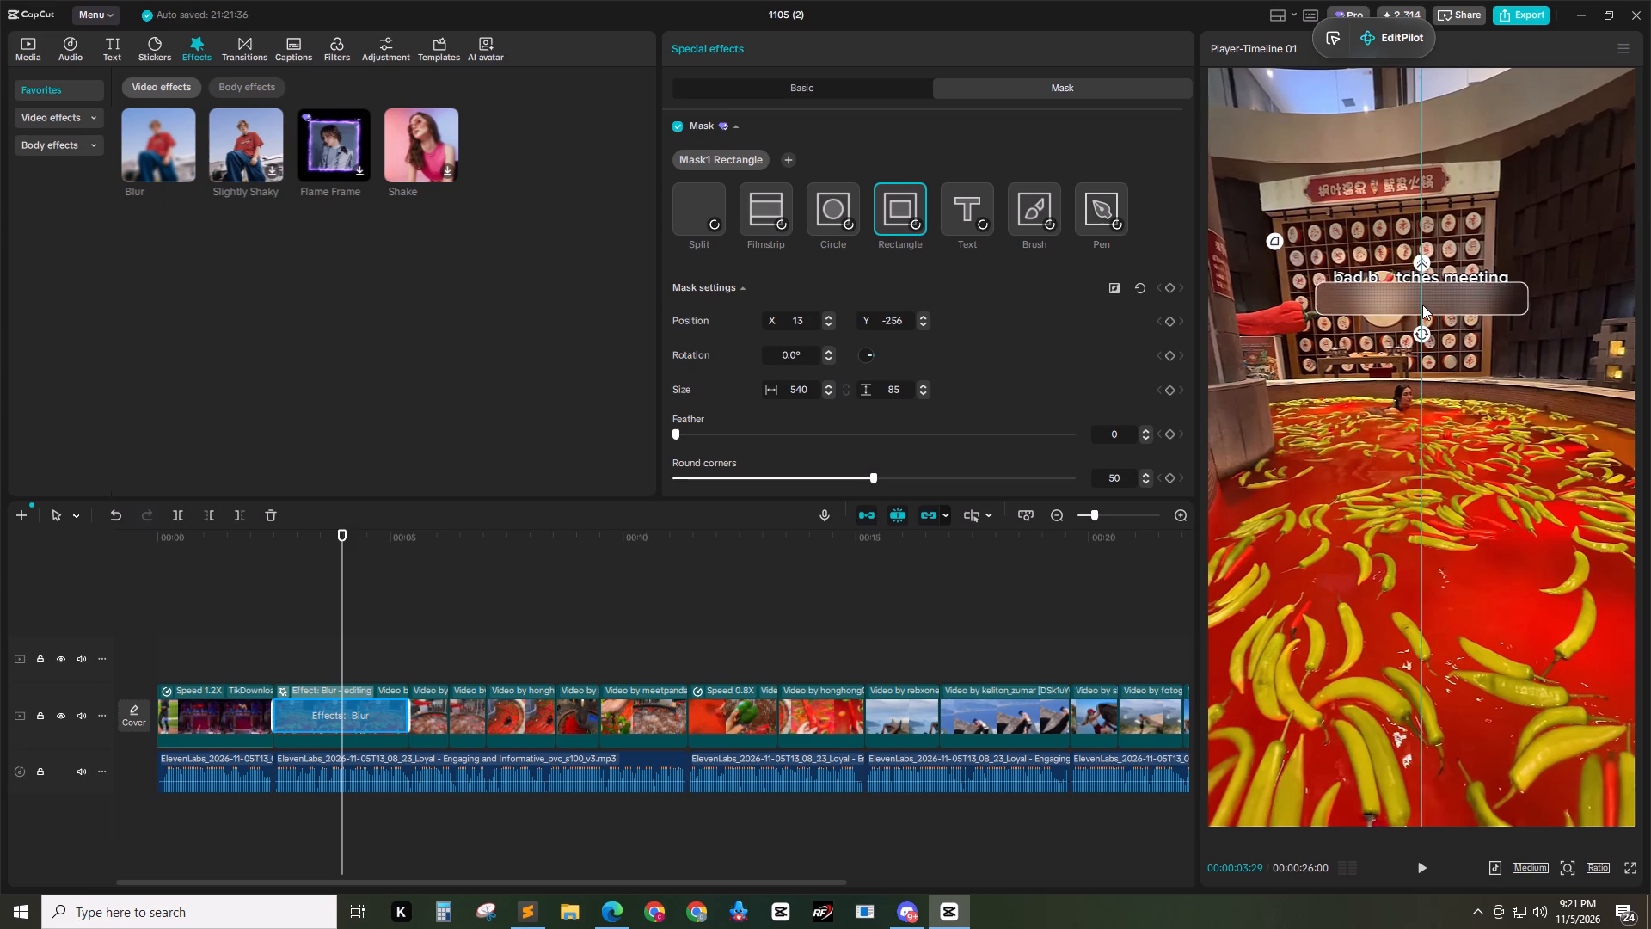
drag(1422, 305, 1421, 297)
click(1423, 293)
click(1423, 274)
click(1424, 285)
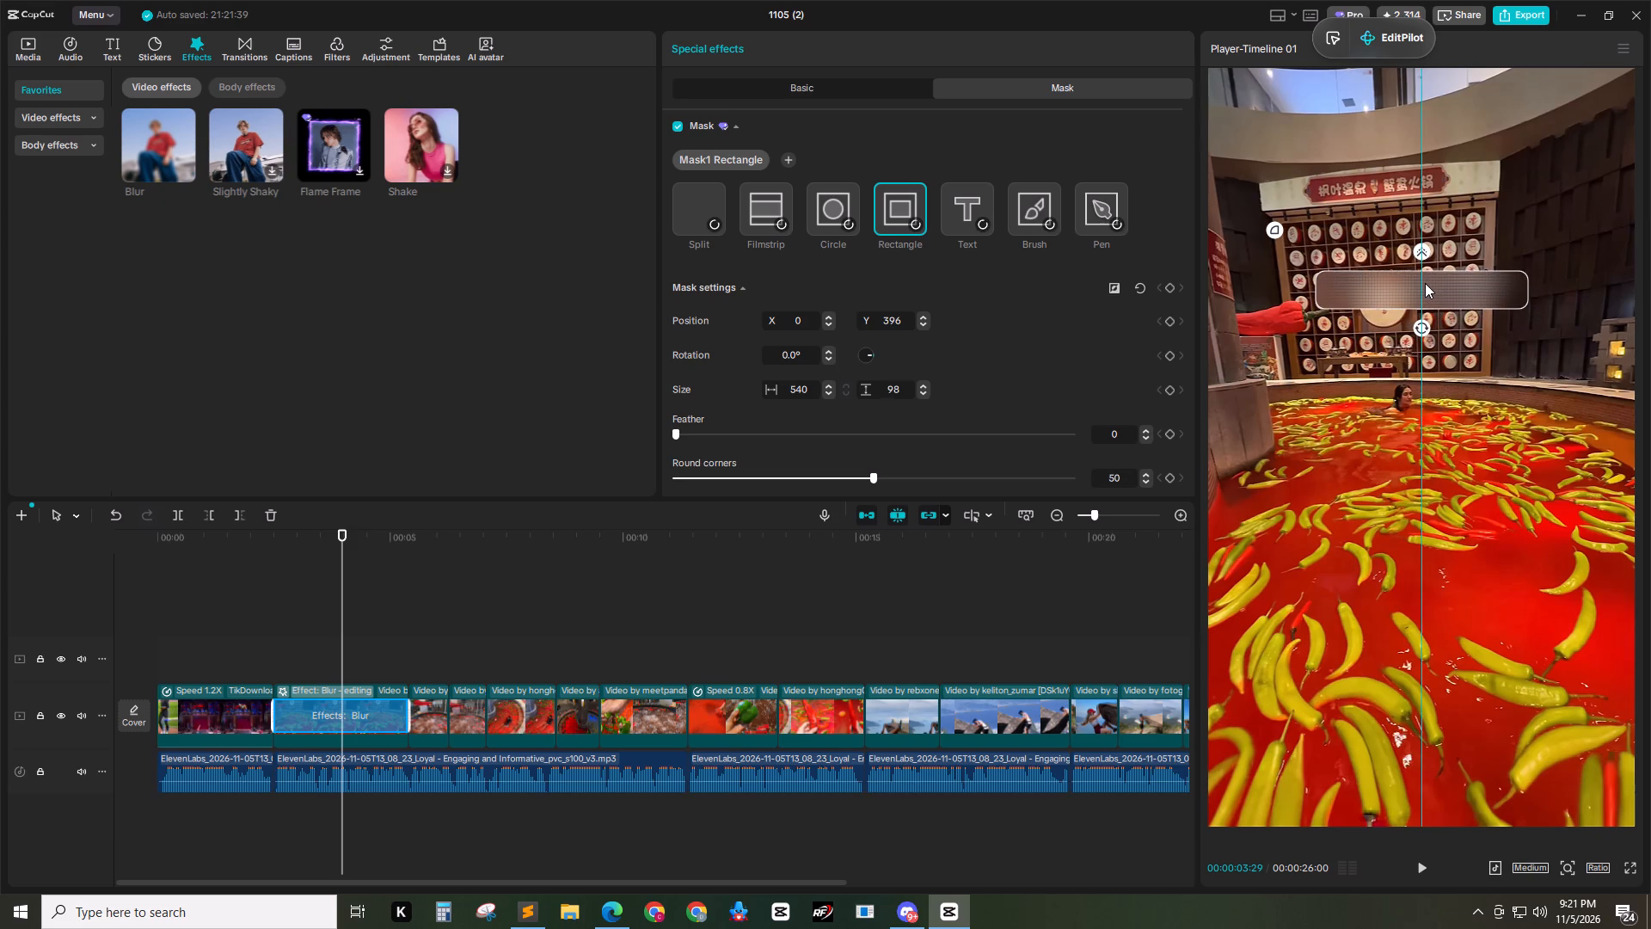
drag(1317, 290, 1325, 294)
click(1418, 304)
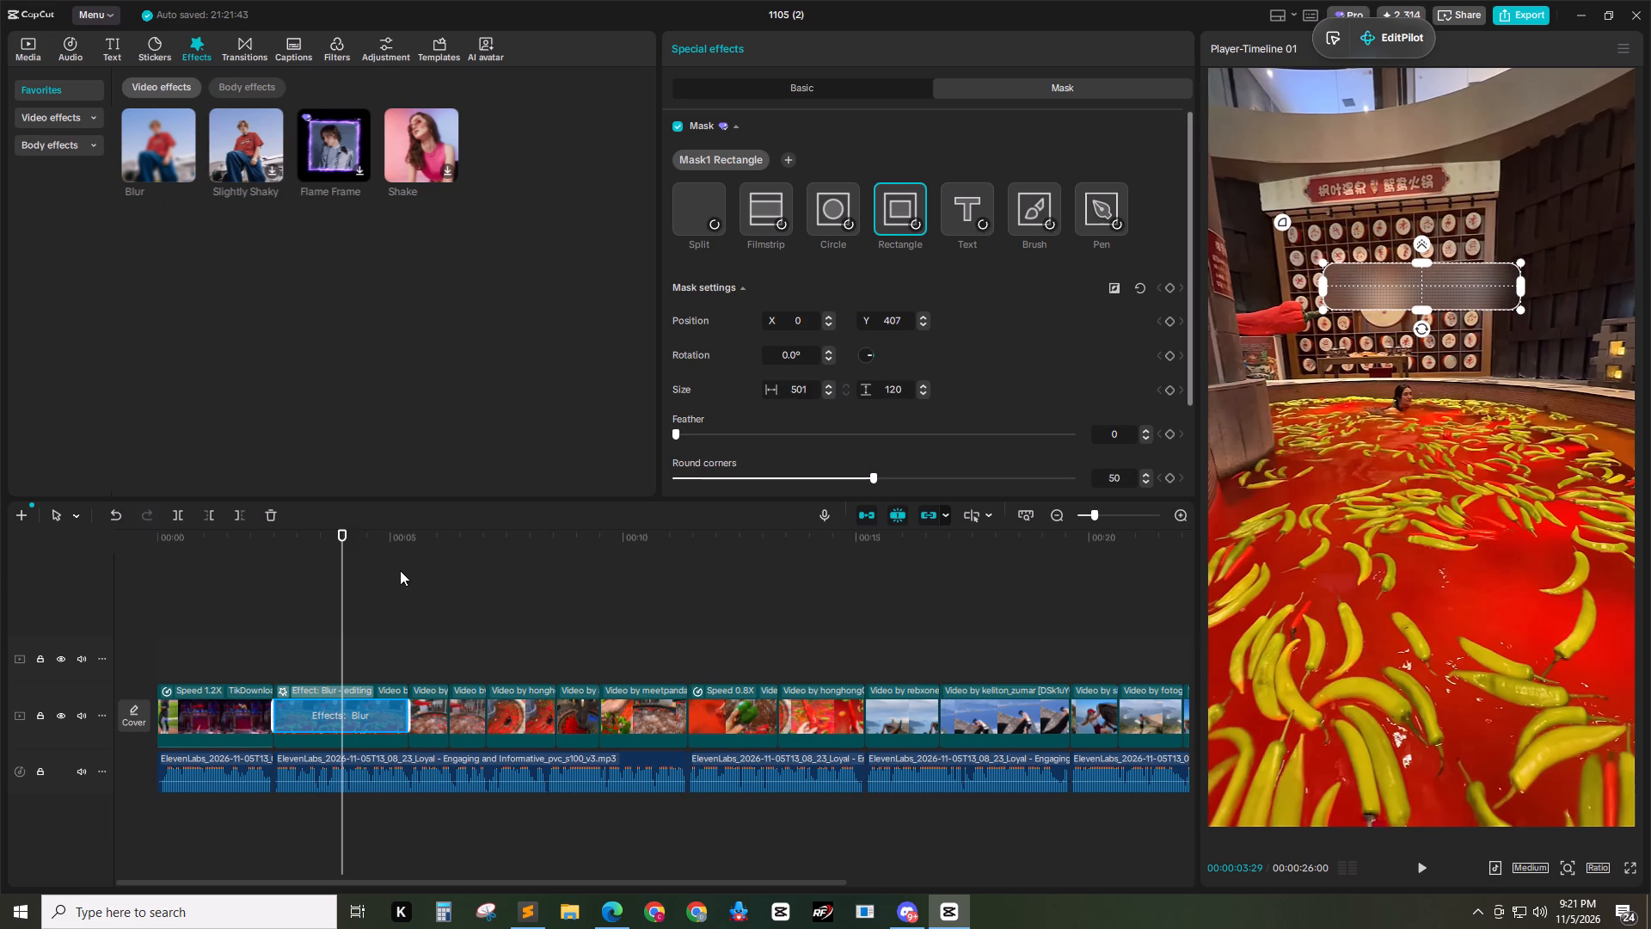
Apply the Blur effect to the chili hot spring clip with a rectangle mask, round corners 50 and maximum blur strength.
drag(354, 548, 436, 546)
drag(144, 120, 462, 595)
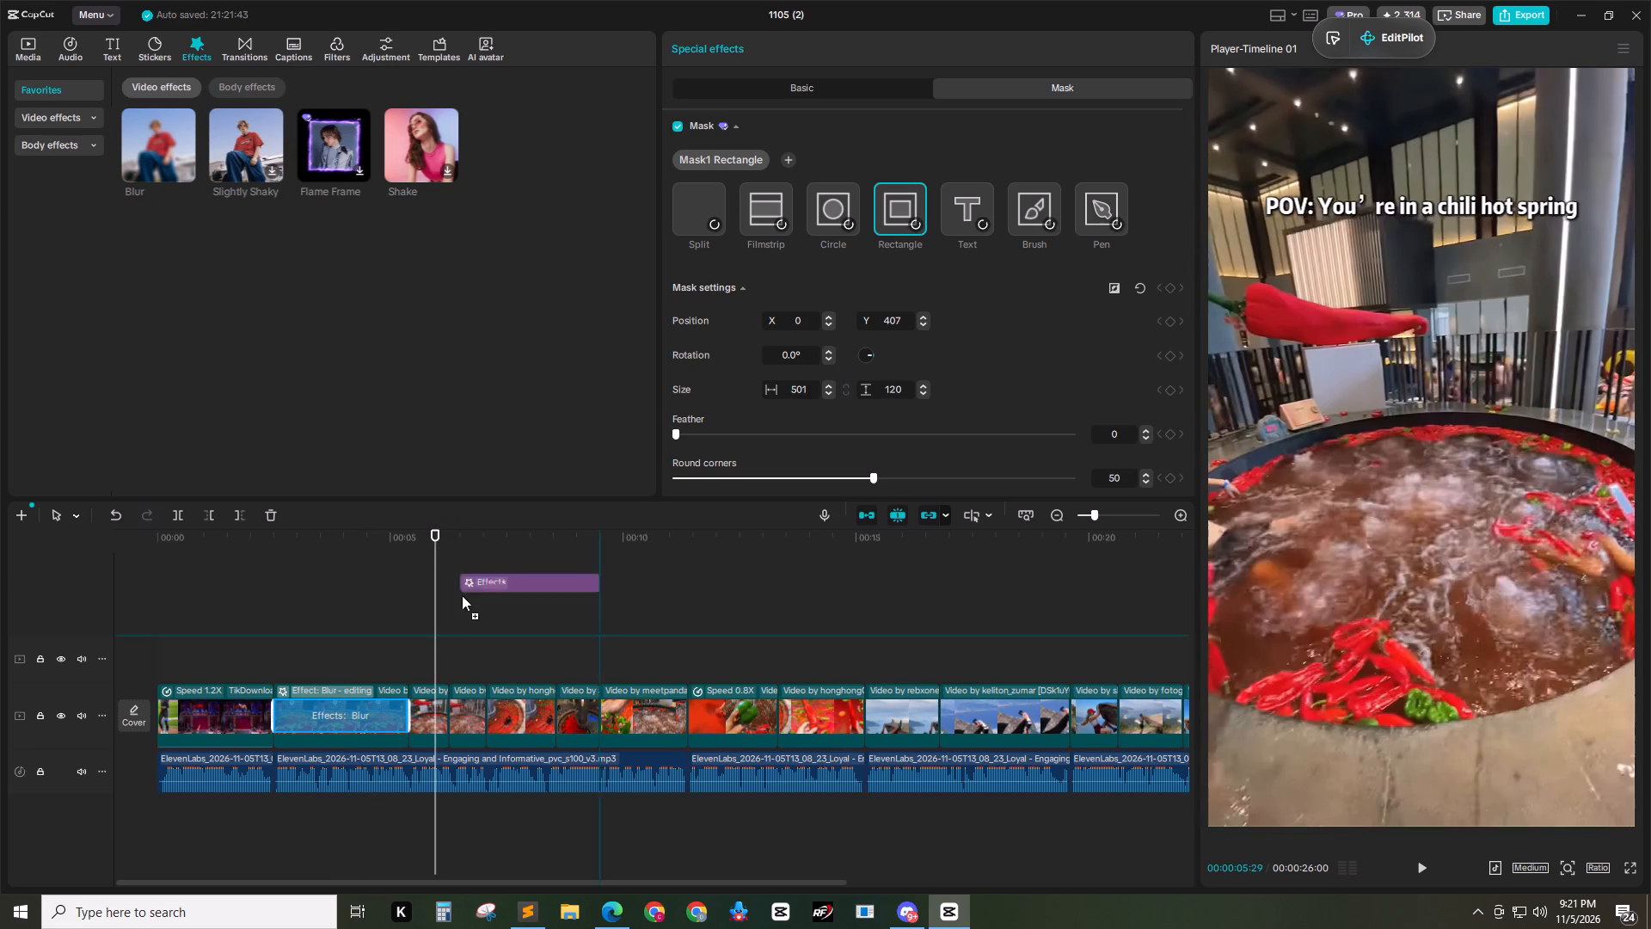
drag(462, 595, 432, 695)
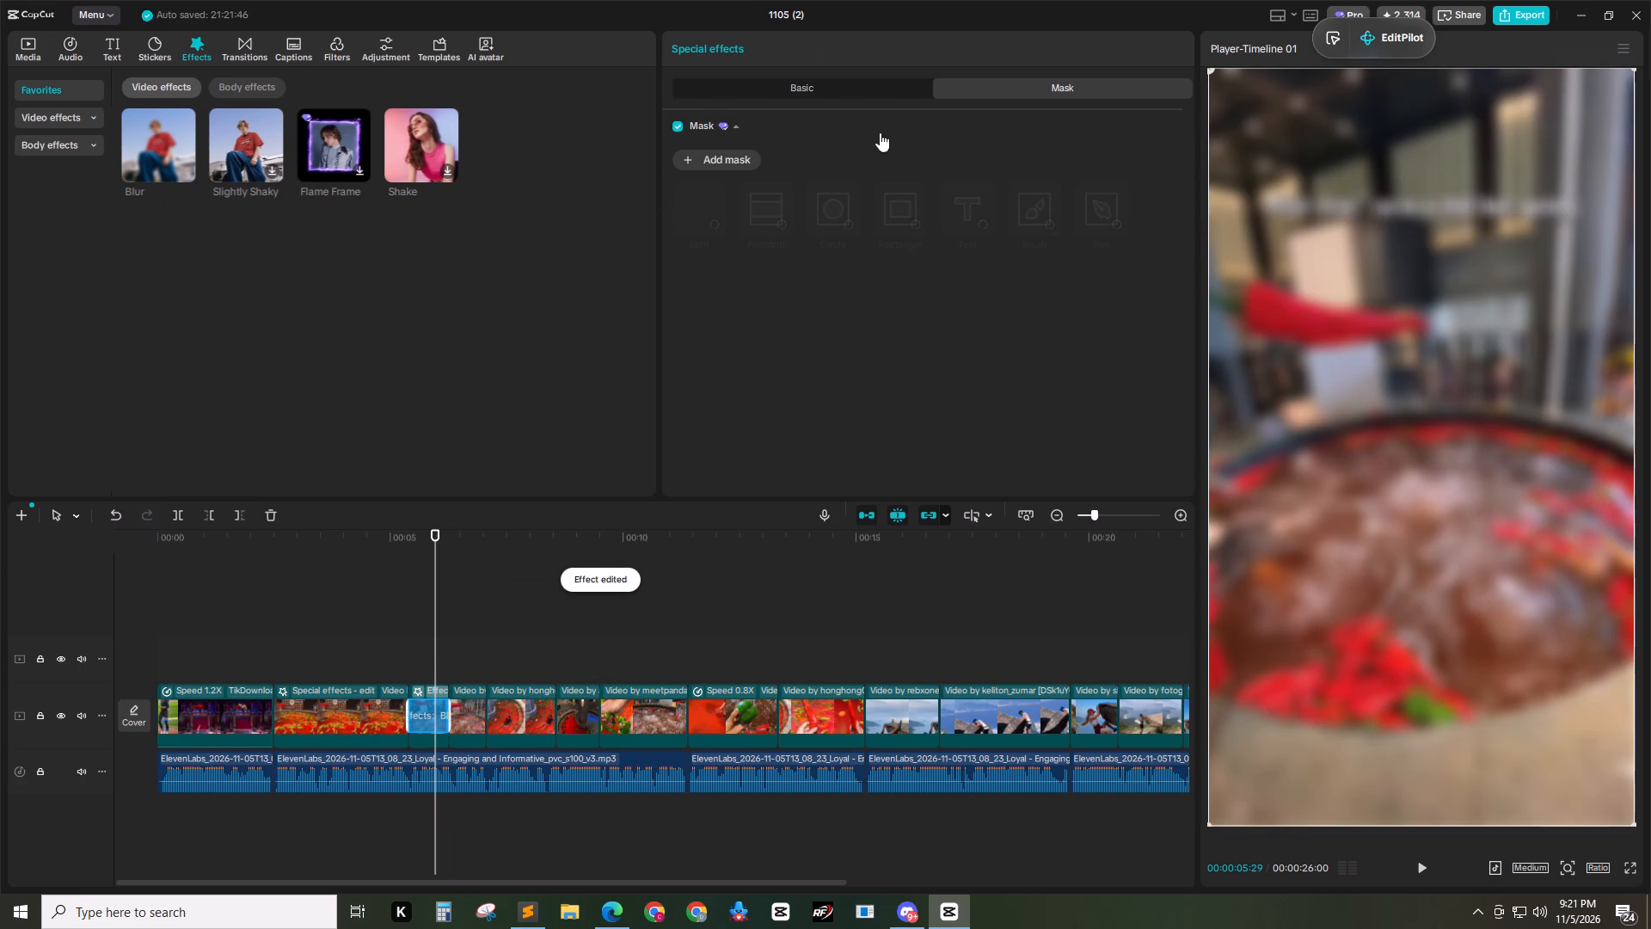
click(748, 162)
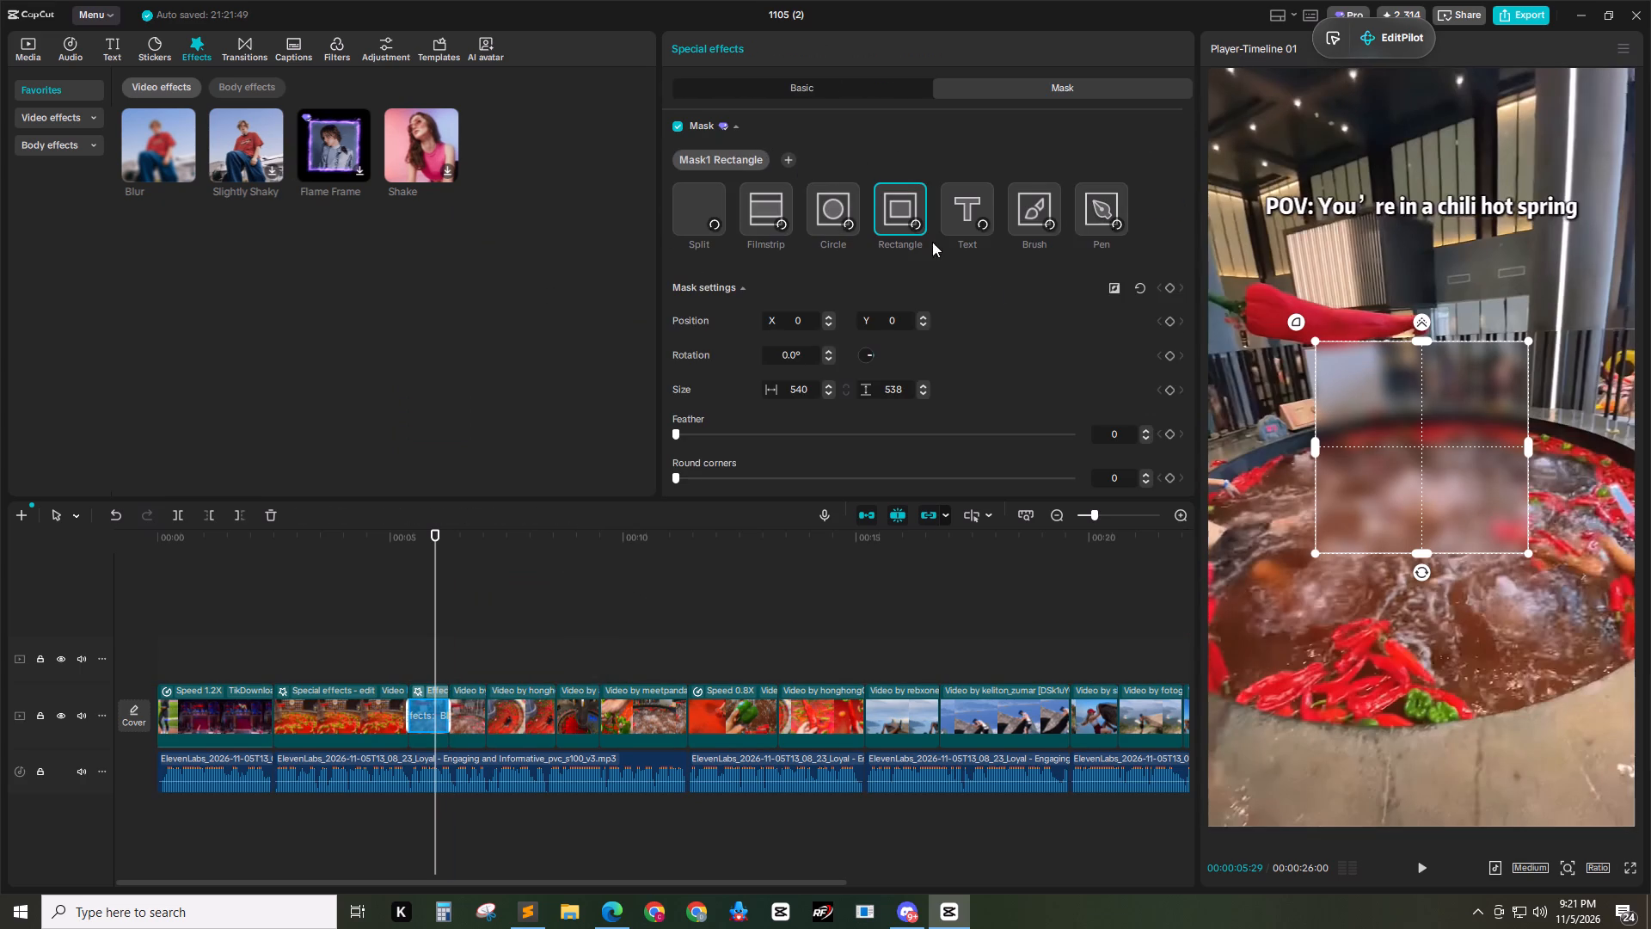
click(1114, 482)
key(5)
key(Return)
double_click(815, 84)
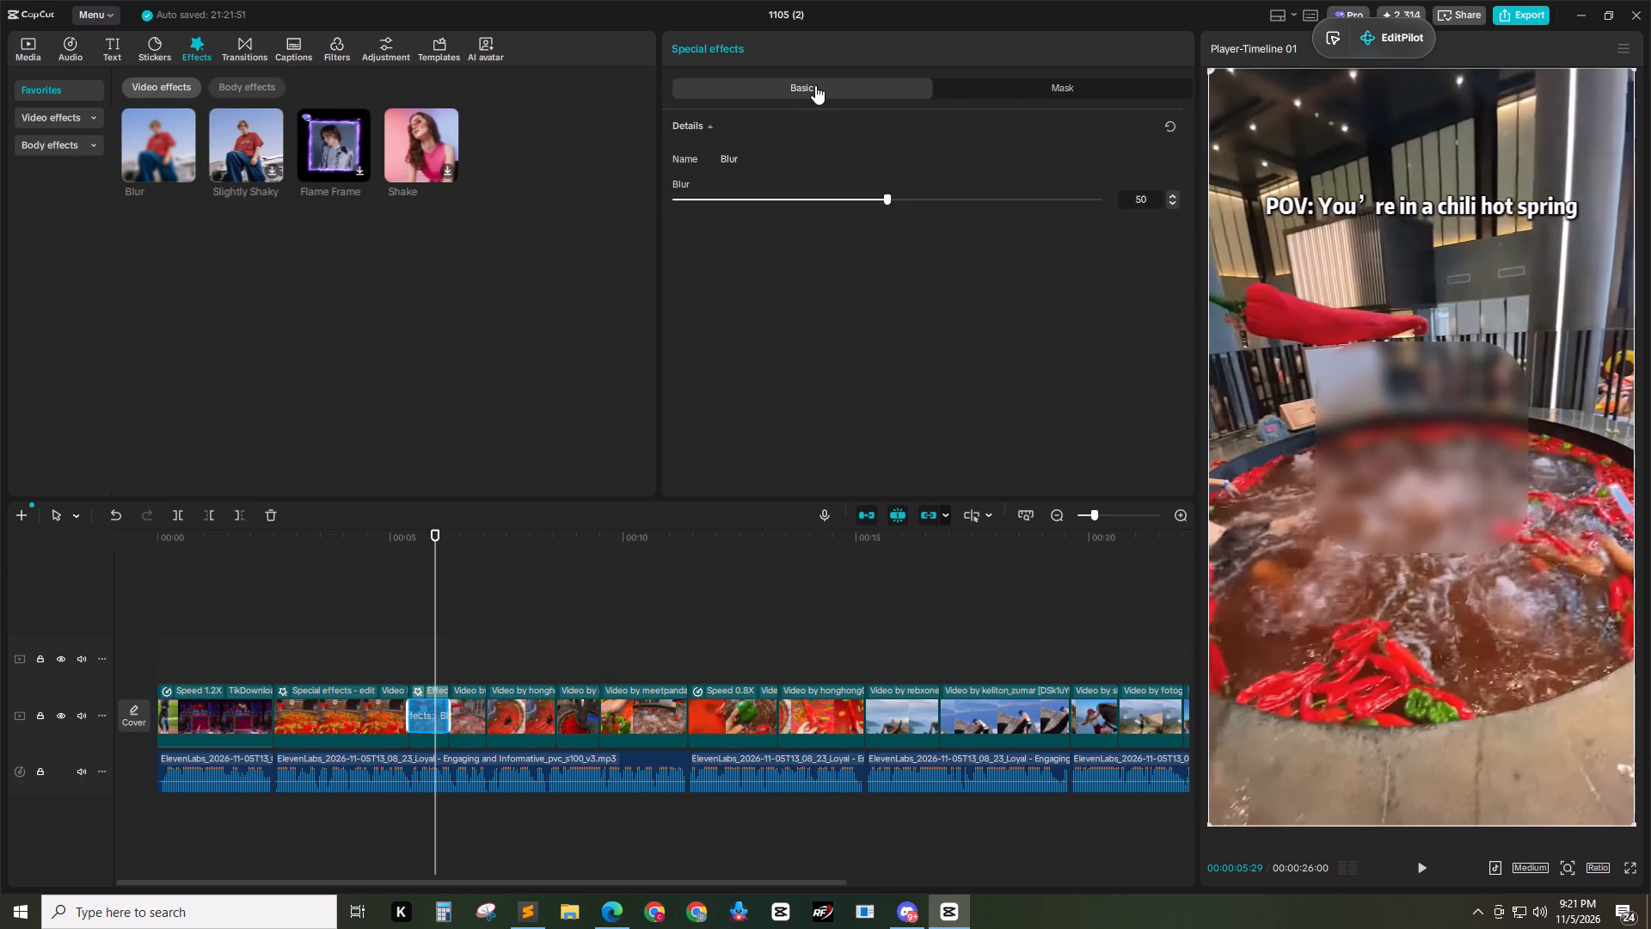
drag(888, 208, 1212, 220)
Resize the blur mask to about 823 × 72 and place it at about Y 609 over the "POV: You're in a chili hot spring" caption.
click(1048, 91)
drag(1418, 340, 1428, 425)
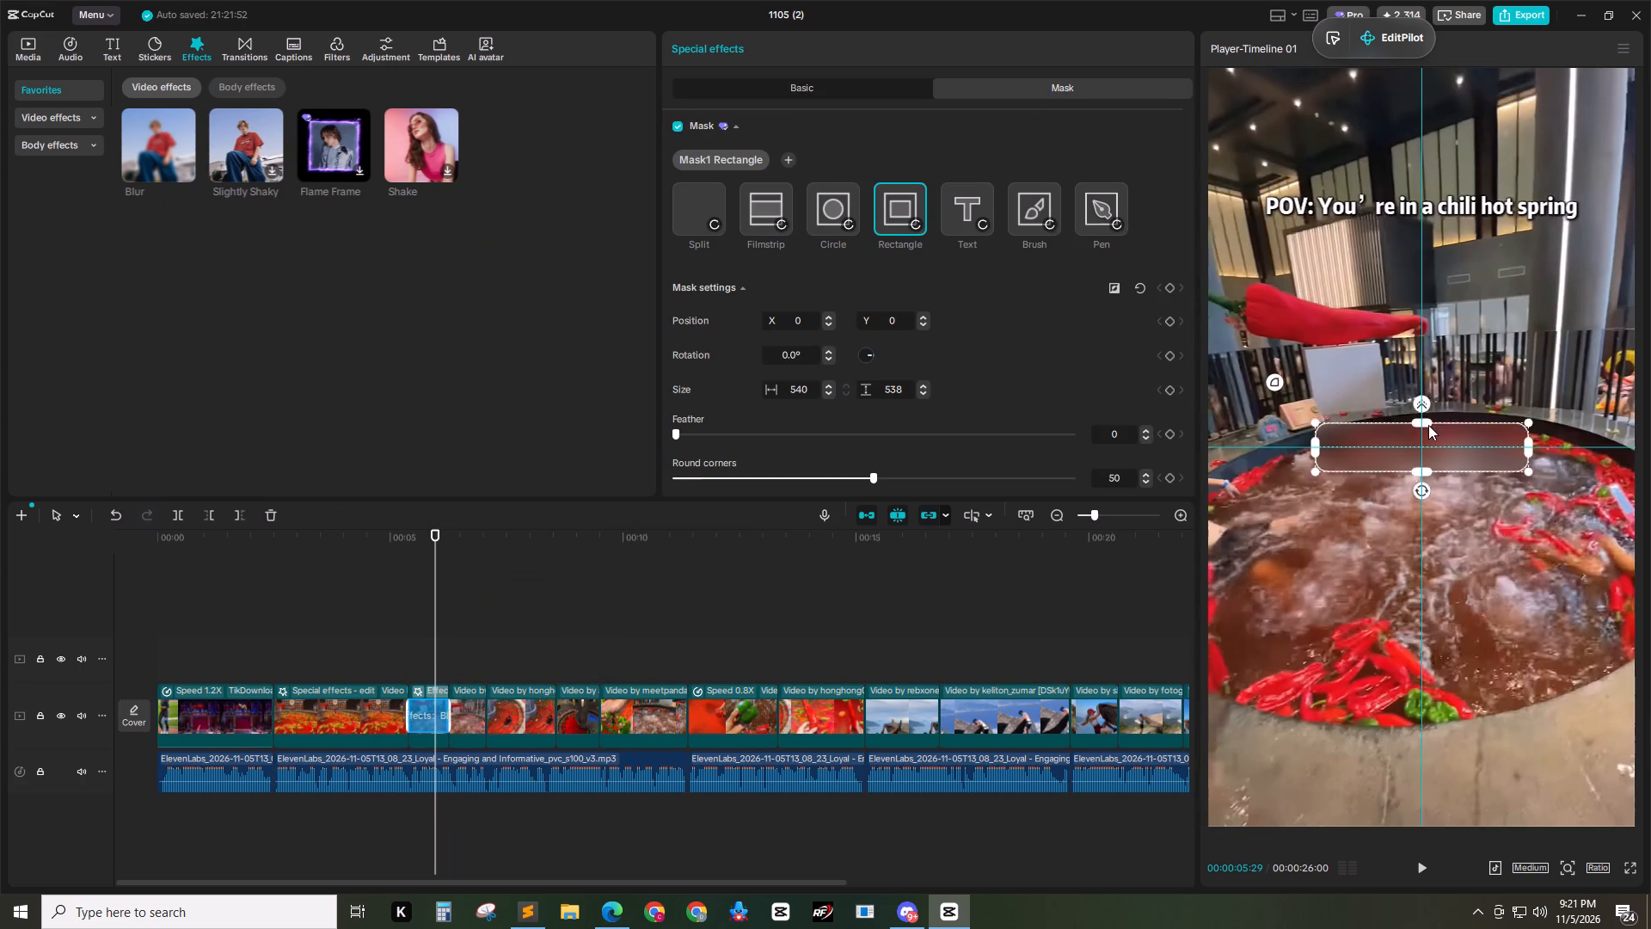
drag(1428, 425, 1427, 432)
drag(1432, 448, 1433, 207)
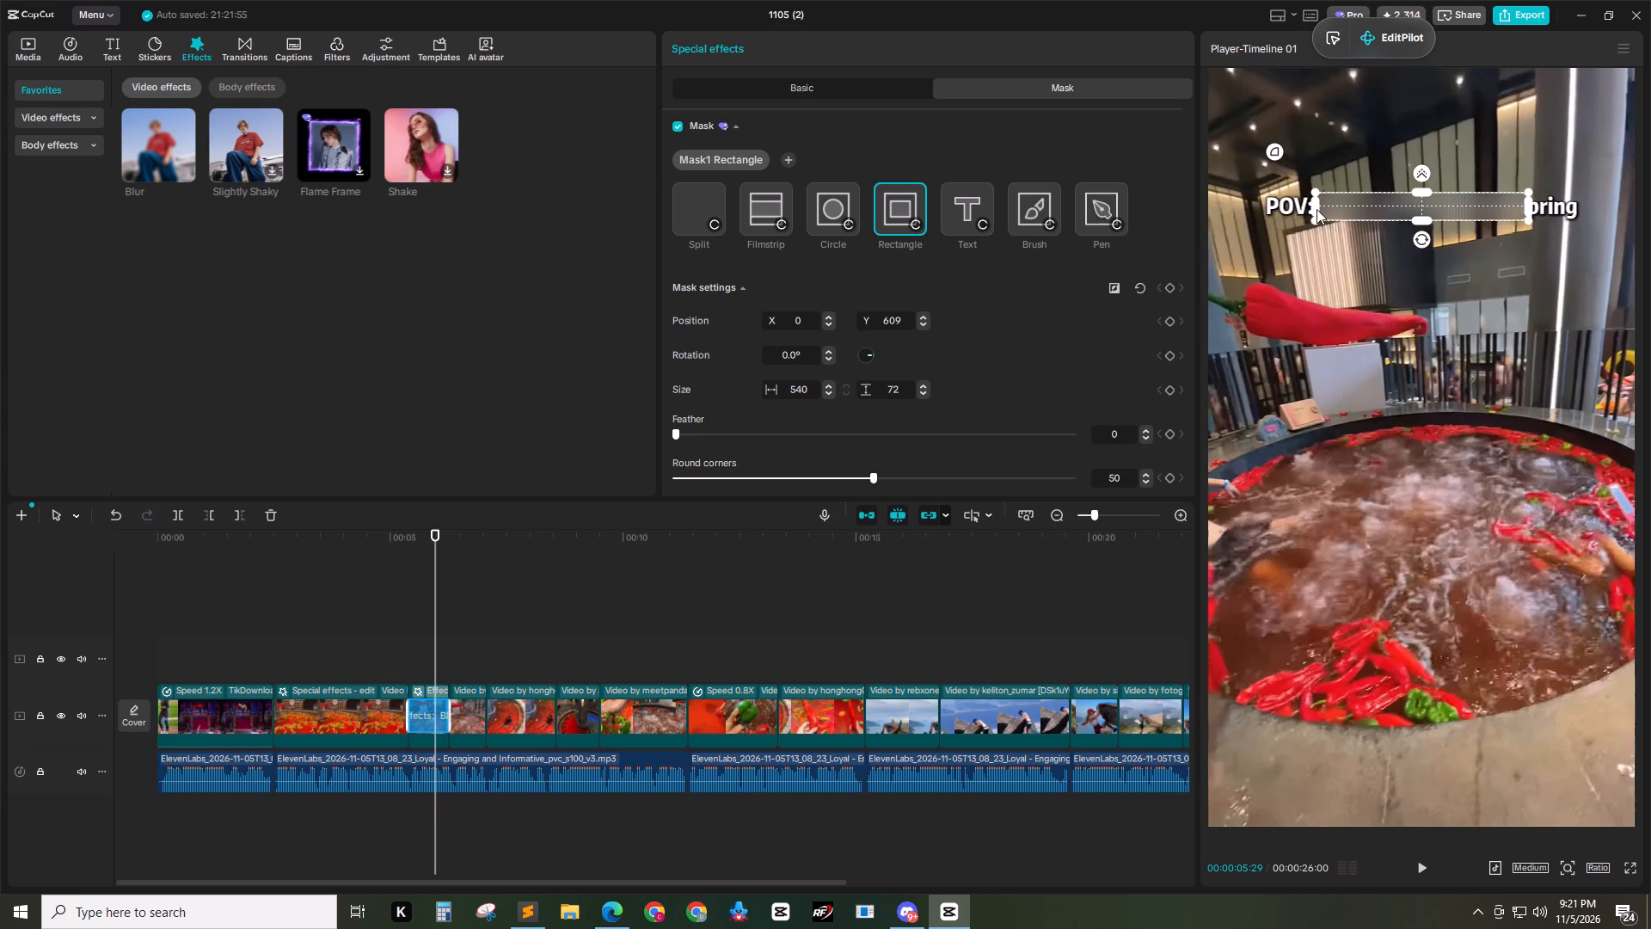
drag(1317, 208, 1261, 210)
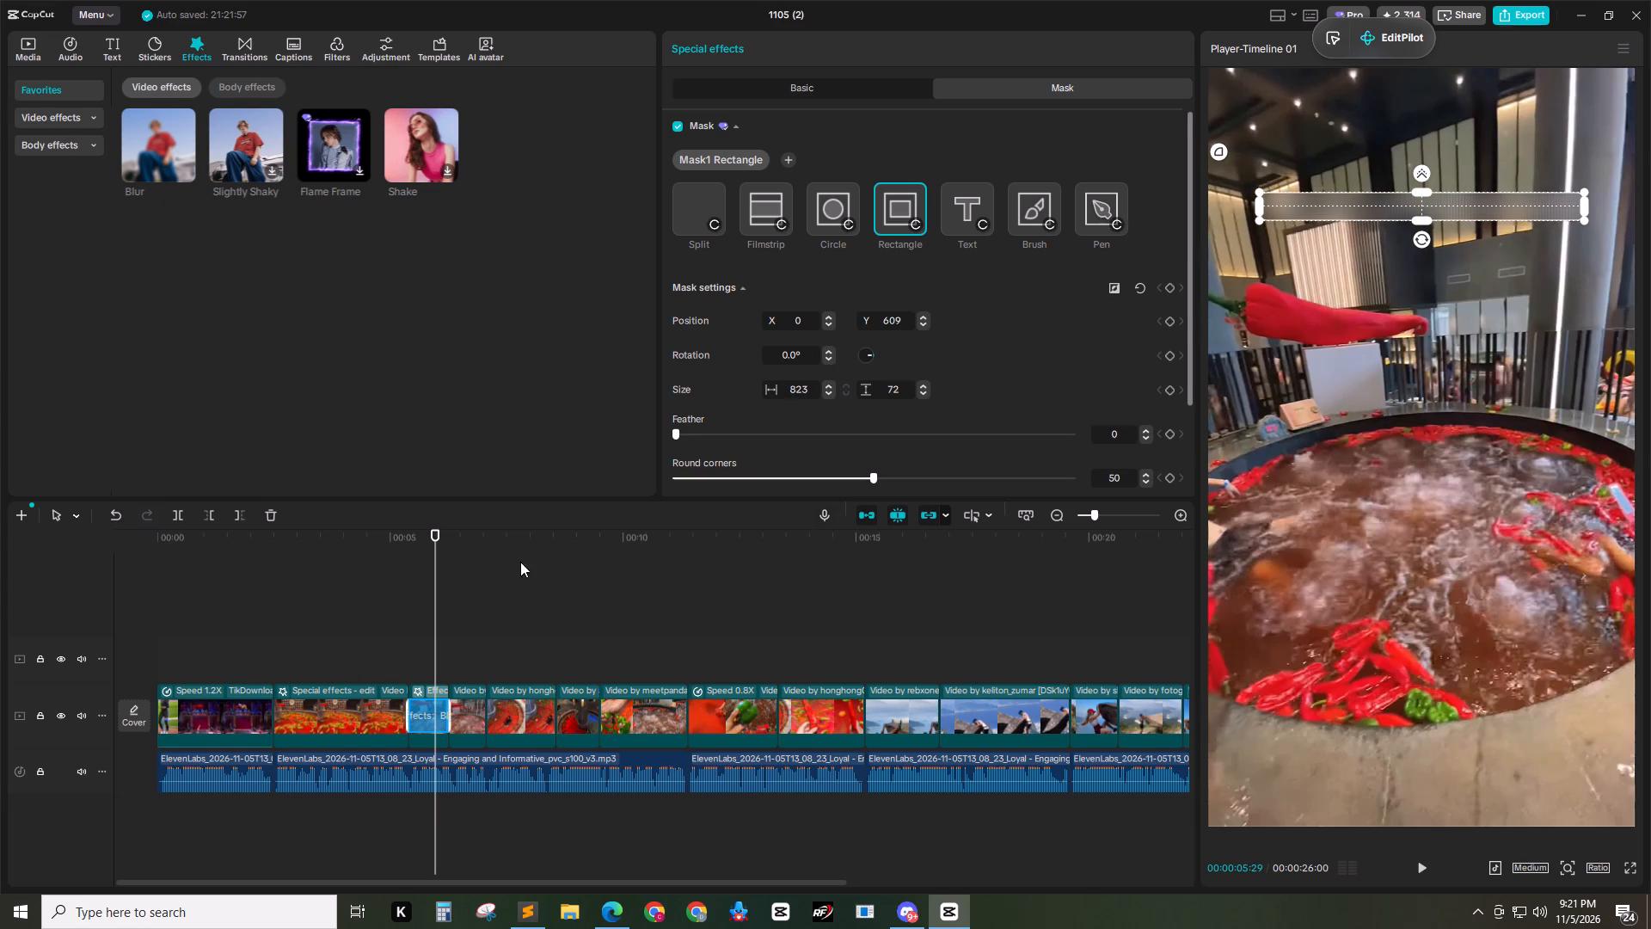
Apply the Blur effect to the second chili hot spring clip with a rectangle mask, round corners 50 and maximum blur strength.
drag(442, 546, 466, 541)
drag(163, 133, 477, 696)
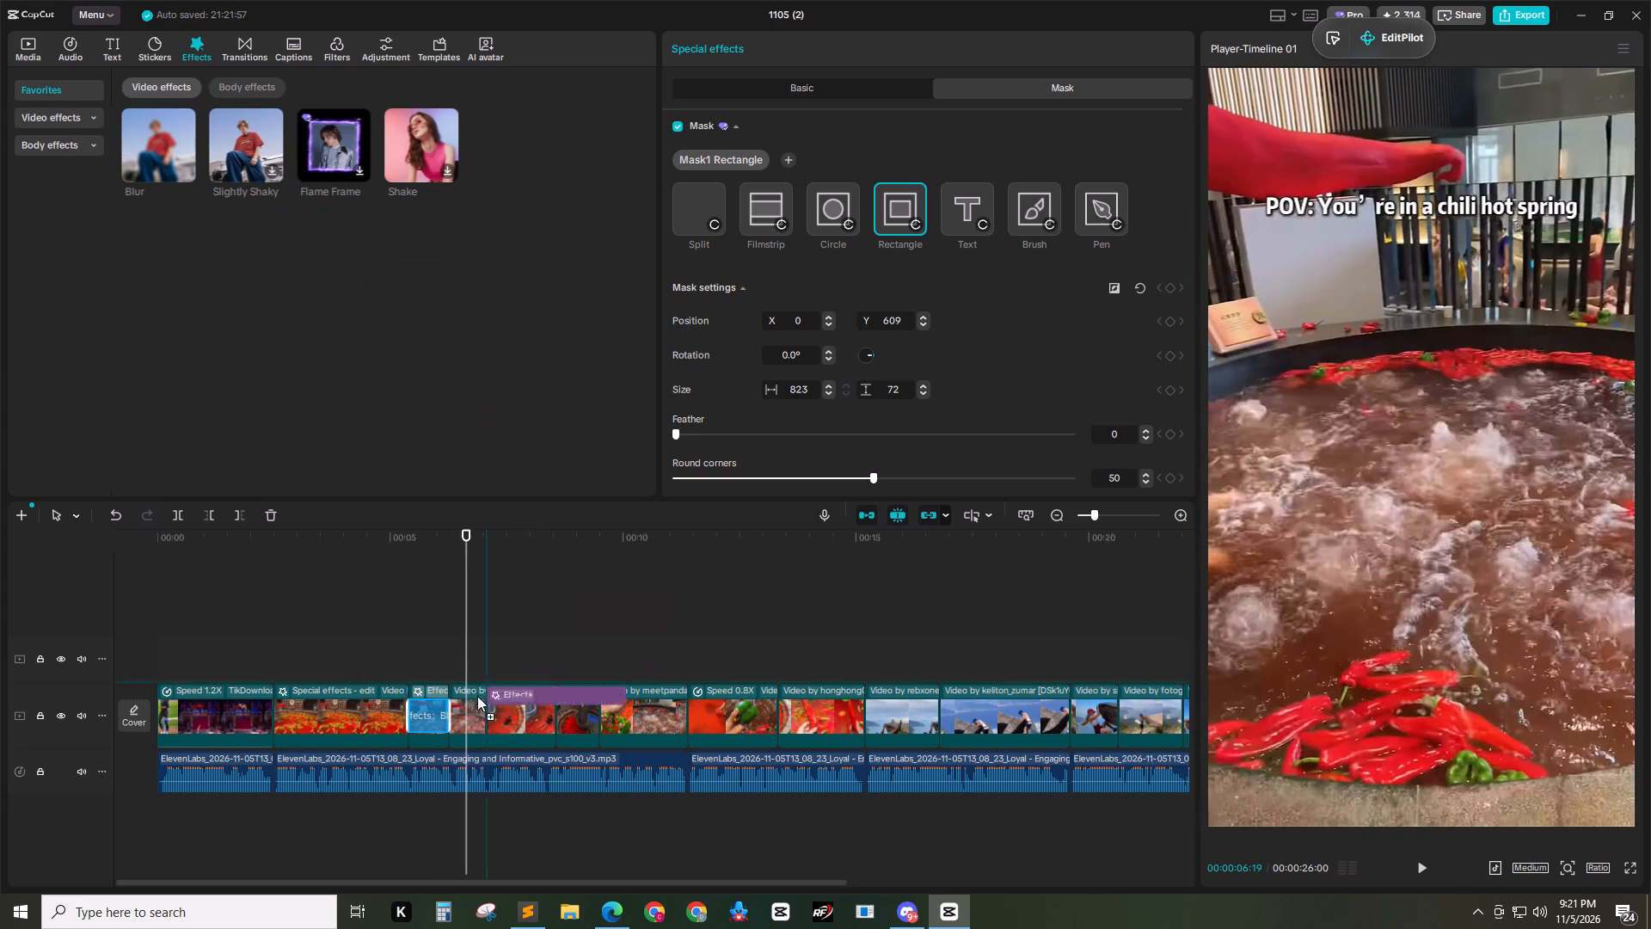
drag(477, 696, 470, 694)
double_click(732, 171)
double_click(730, 165)
click(1107, 477)
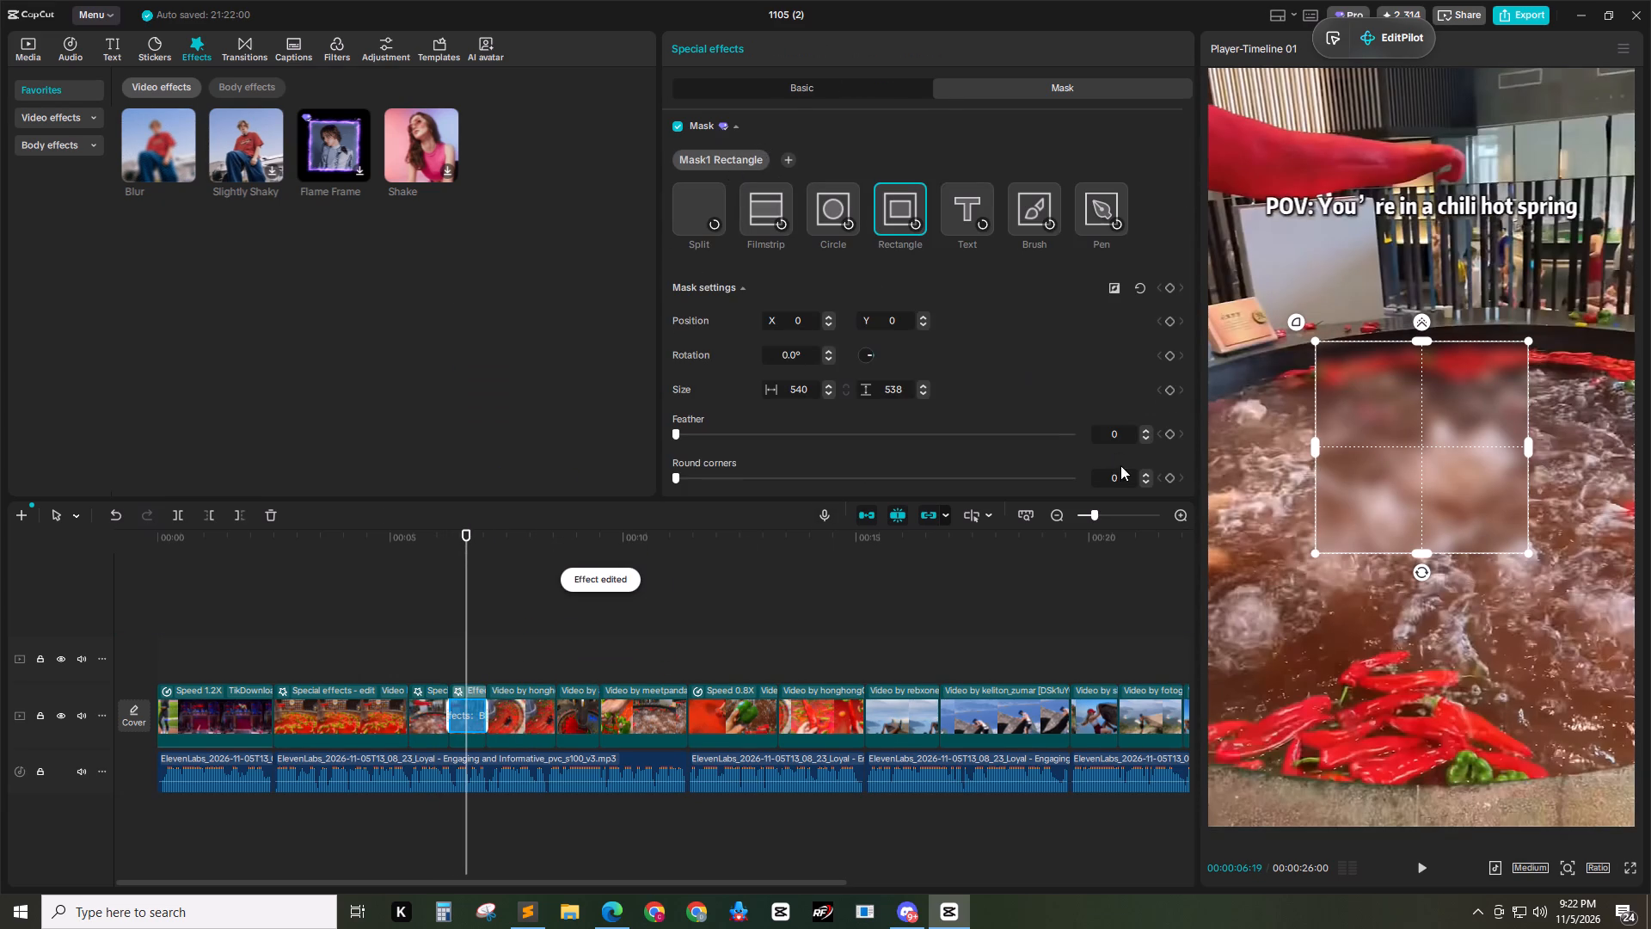
key(5)
key(Return)
click(839, 89)
drag(877, 188, 1329, 217)
drag(879, 198, 1329, 210)
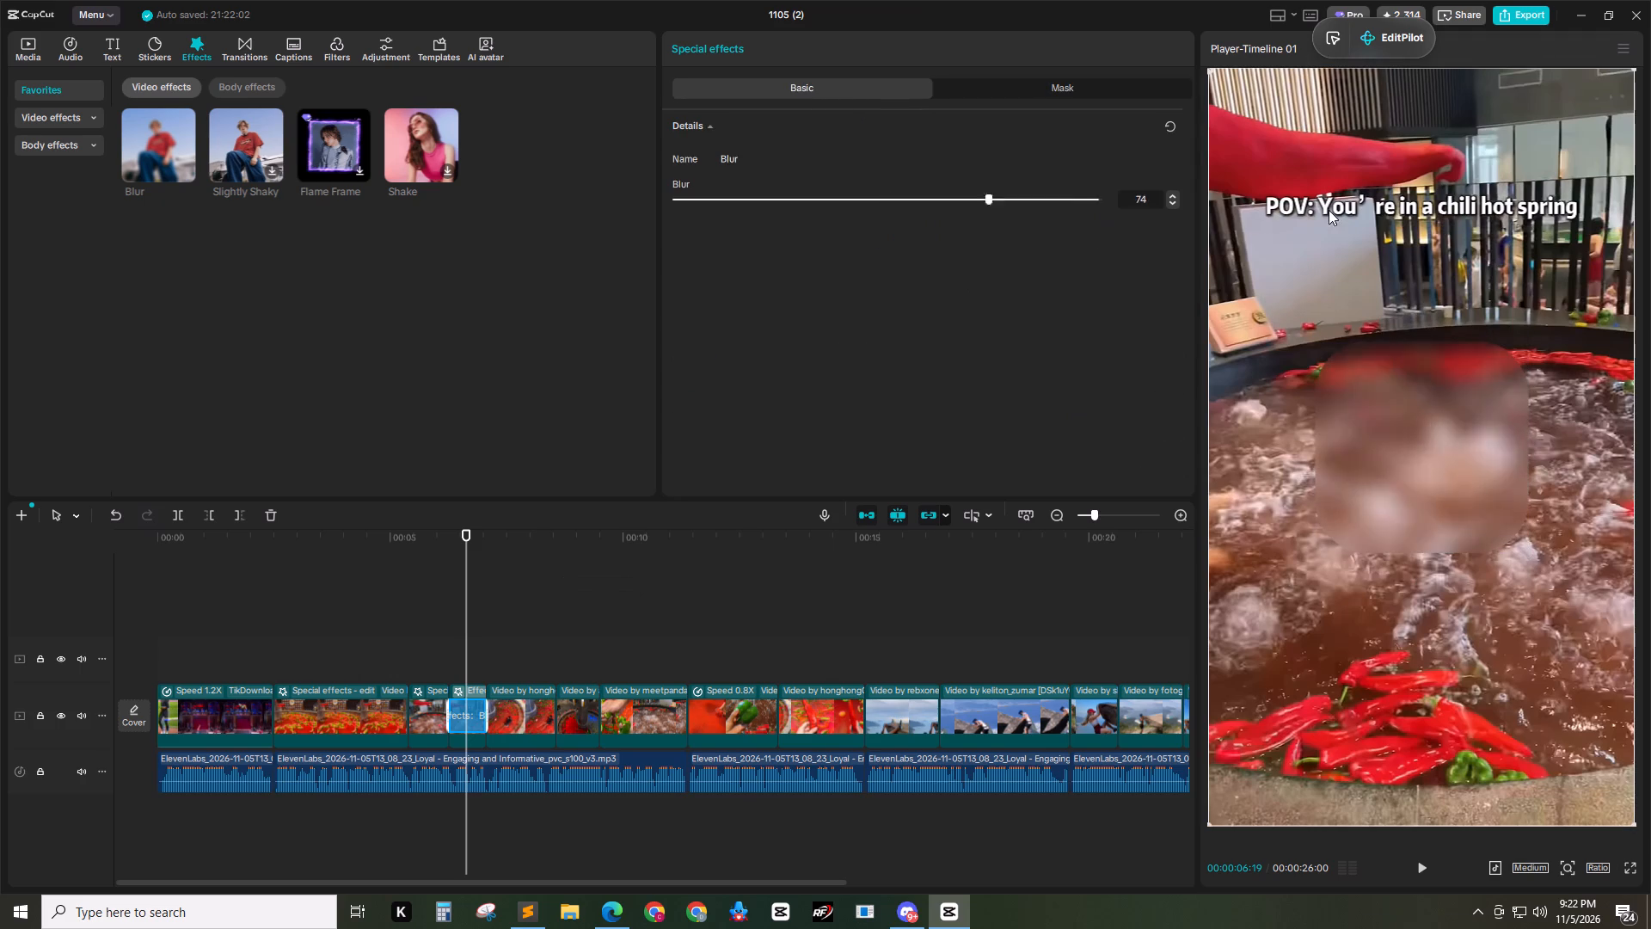
drag(1329, 210, 1396, 204)
Resize the blur mask to about 823 × 85 and place it at about Y 605 over the "POV: You're in a chili hot spring" caption.
click(1071, 94)
drag(1424, 341, 1424, 428)
drag(1426, 452, 1424, 268)
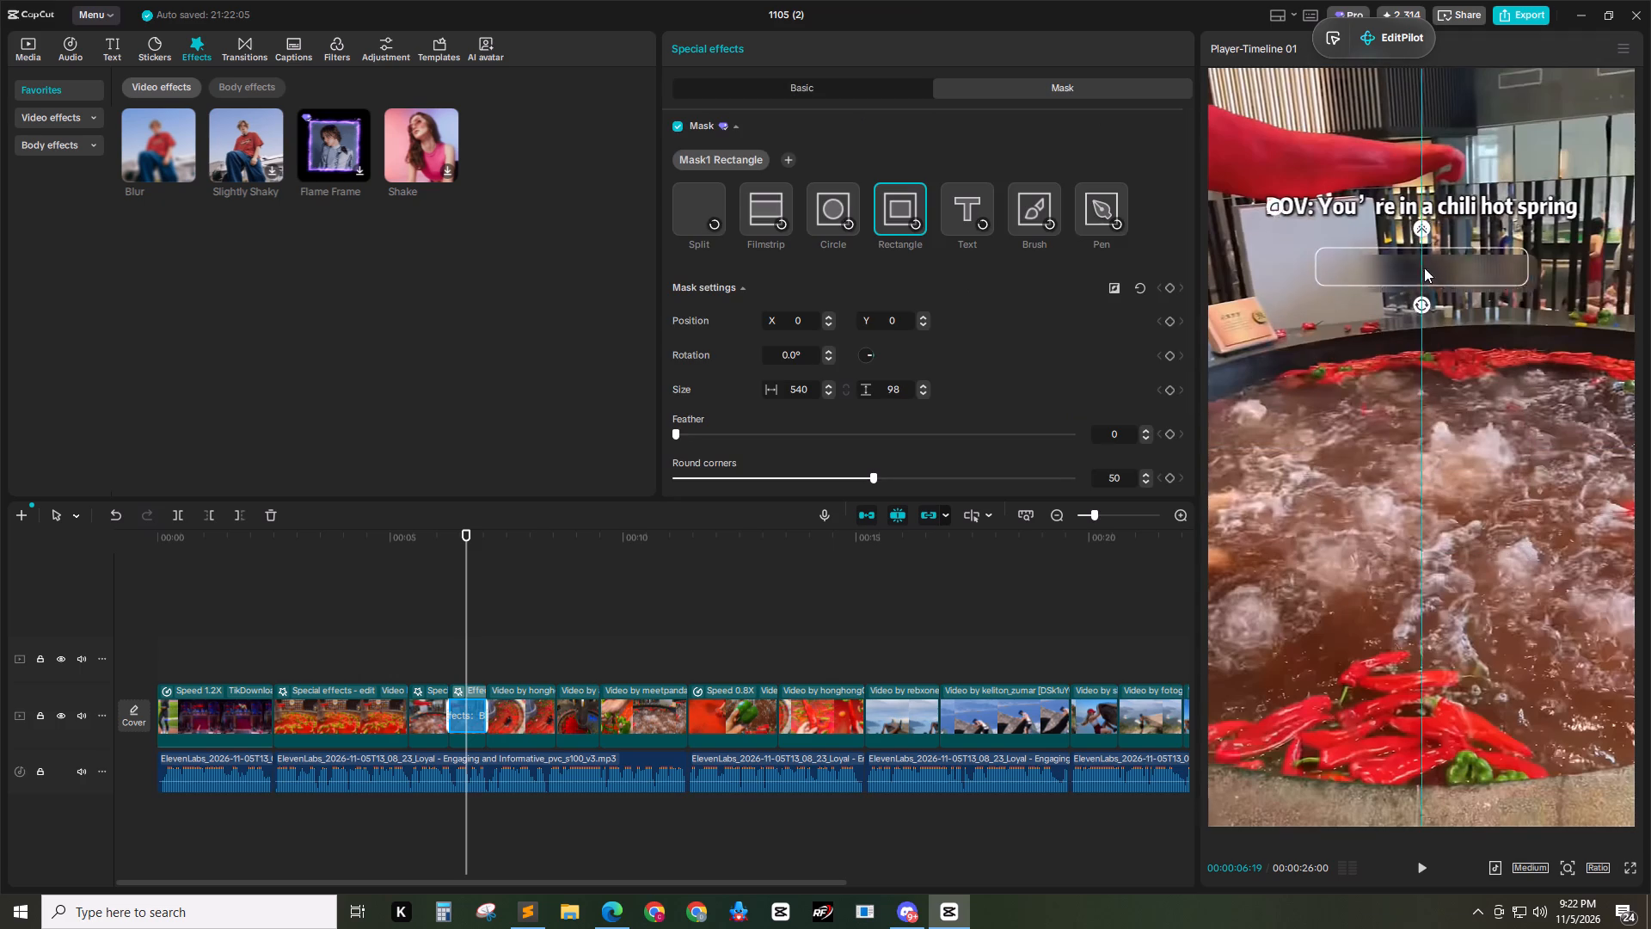
drag(1424, 268, 1429, 207)
click(1419, 185)
click(1429, 202)
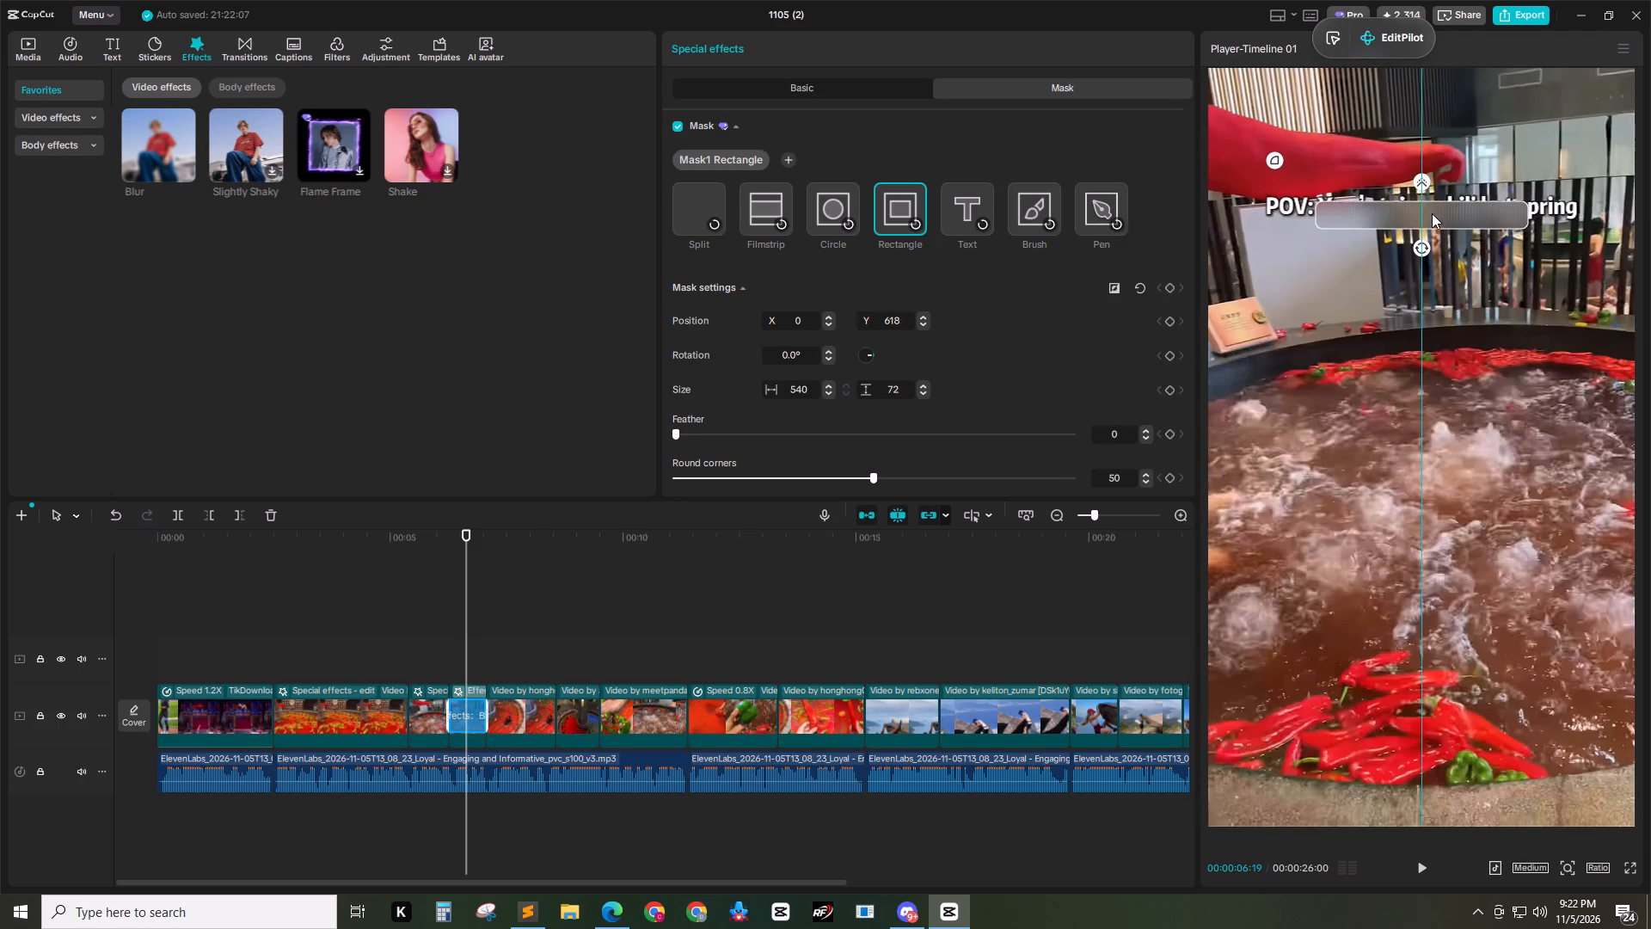
click(1422, 192)
drag(1320, 208, 1287, 208)
key(ctrl+z)
drag(1316, 208, 1256, 209)
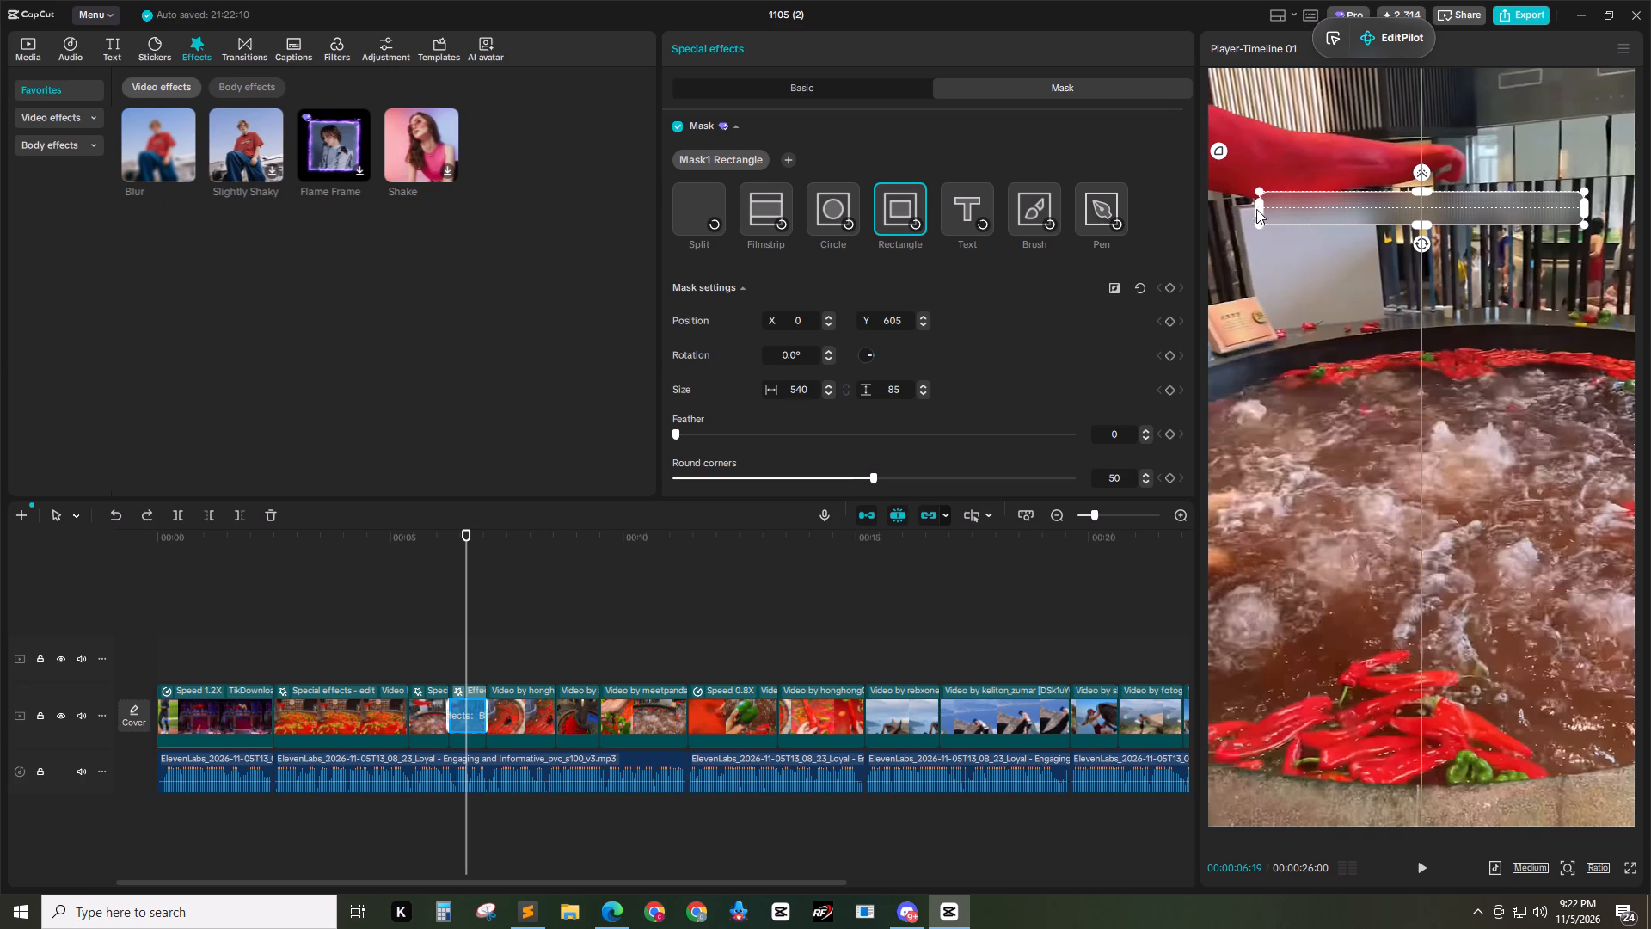
drag(1256, 209, 1260, 207)
Apply the Blur effect to the Harbin hot springs clip with a rectangle mask, round corners 50 and maximum blur strength.
drag(472, 548, 508, 549)
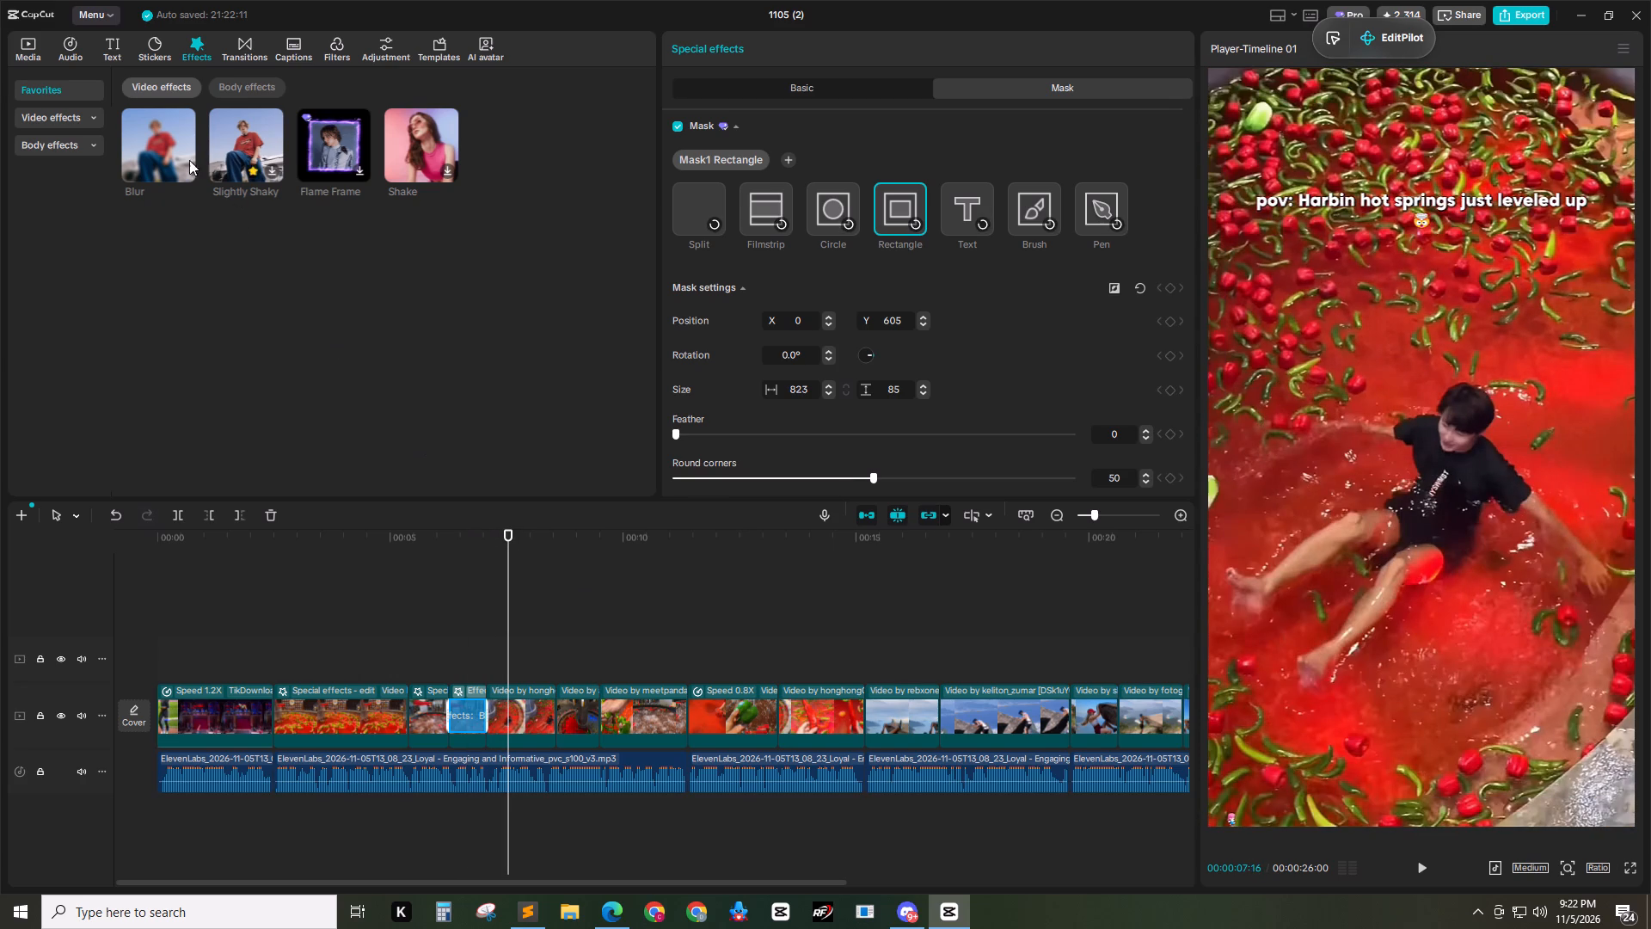
drag(107, 145, 323, 296)
drag(164, 154, 500, 692)
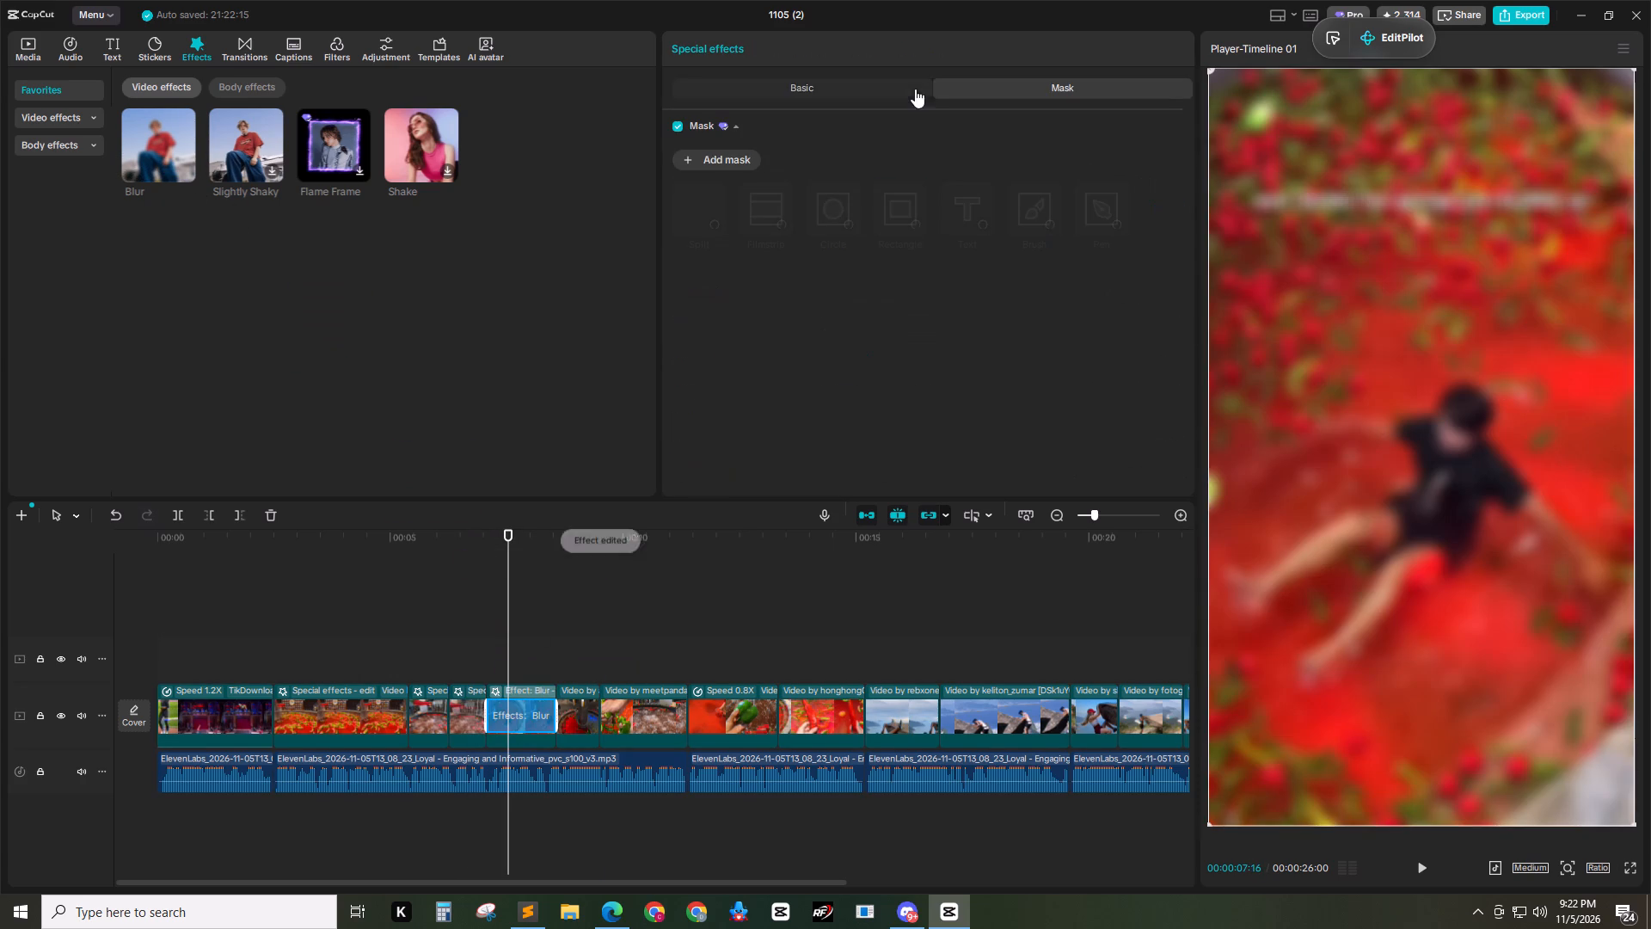
triple_click(738, 157)
click(737, 157)
click(1106, 482)
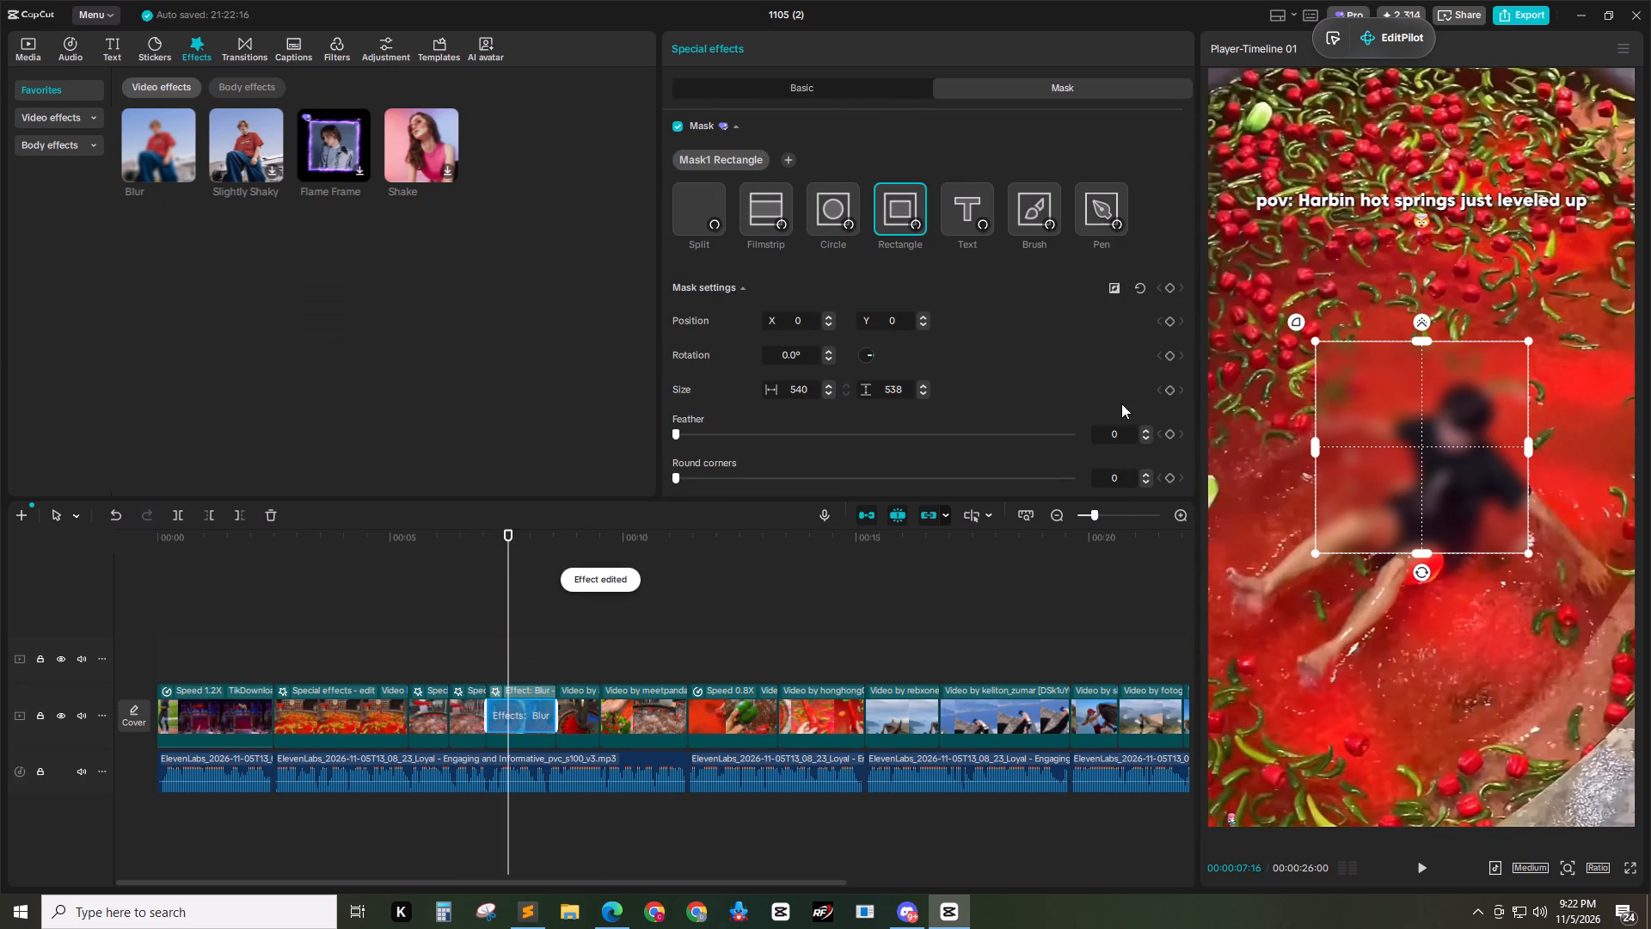
key(5)
key(Return)
click(862, 86)
drag(878, 201, 1308, 186)
Resize the blur mask to about 867 × 63 and place it at about Y 622 over the "pov: Harbin hot springs just leveled up" caption.
click(1075, 81)
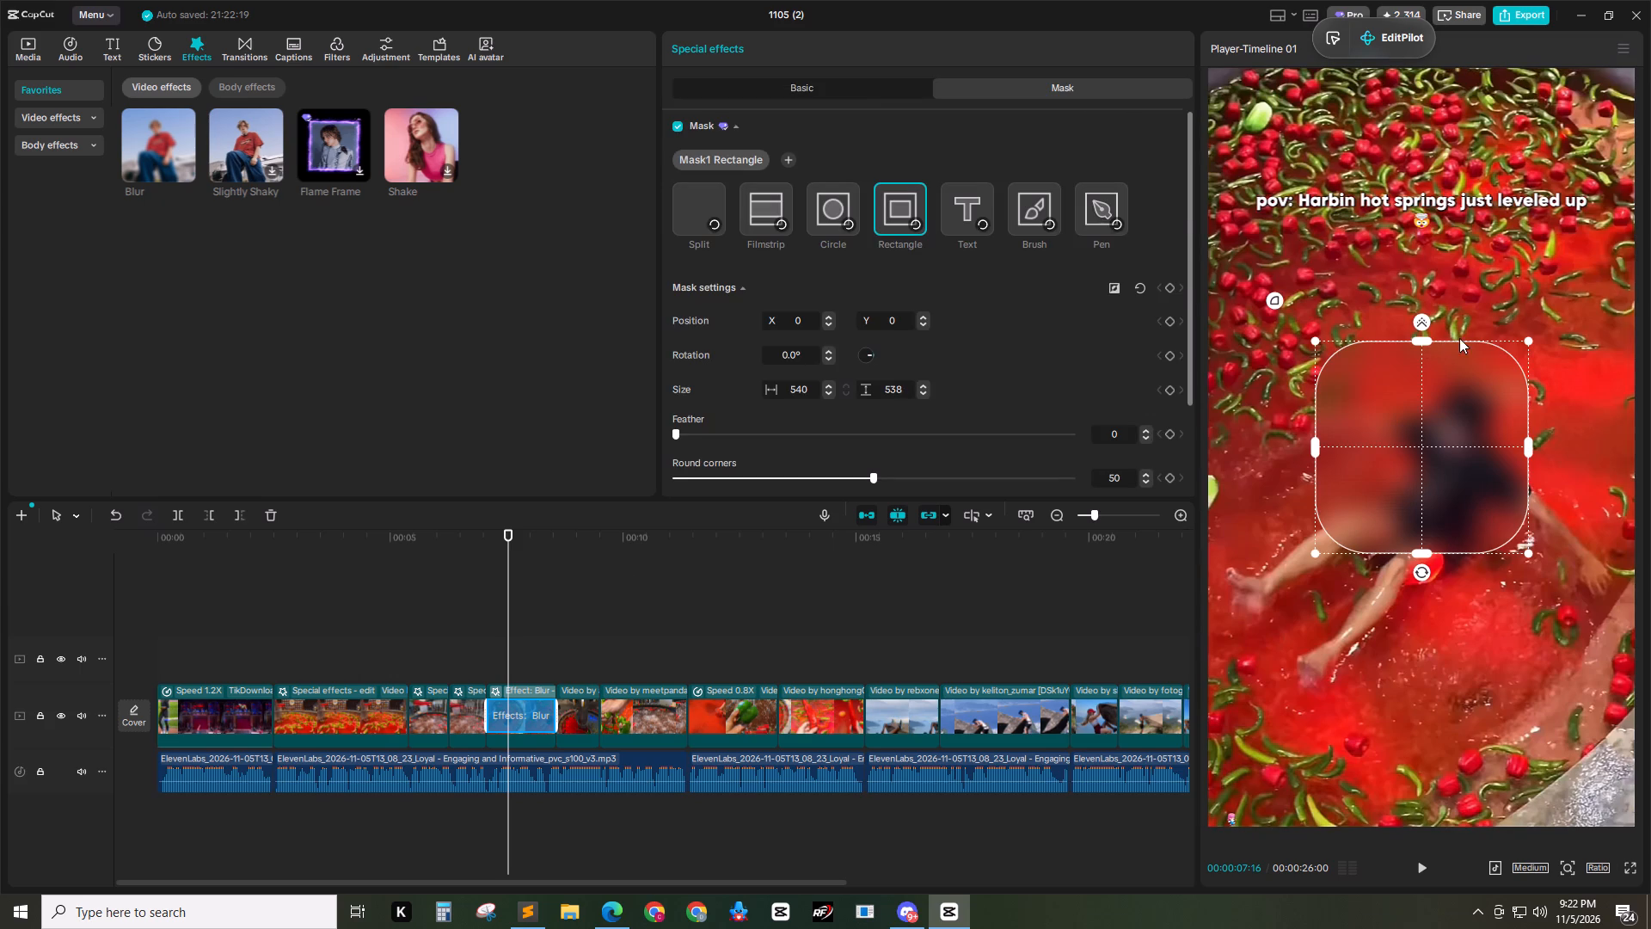
drag(1421, 342, 1425, 429)
drag(1427, 455, 1423, 242)
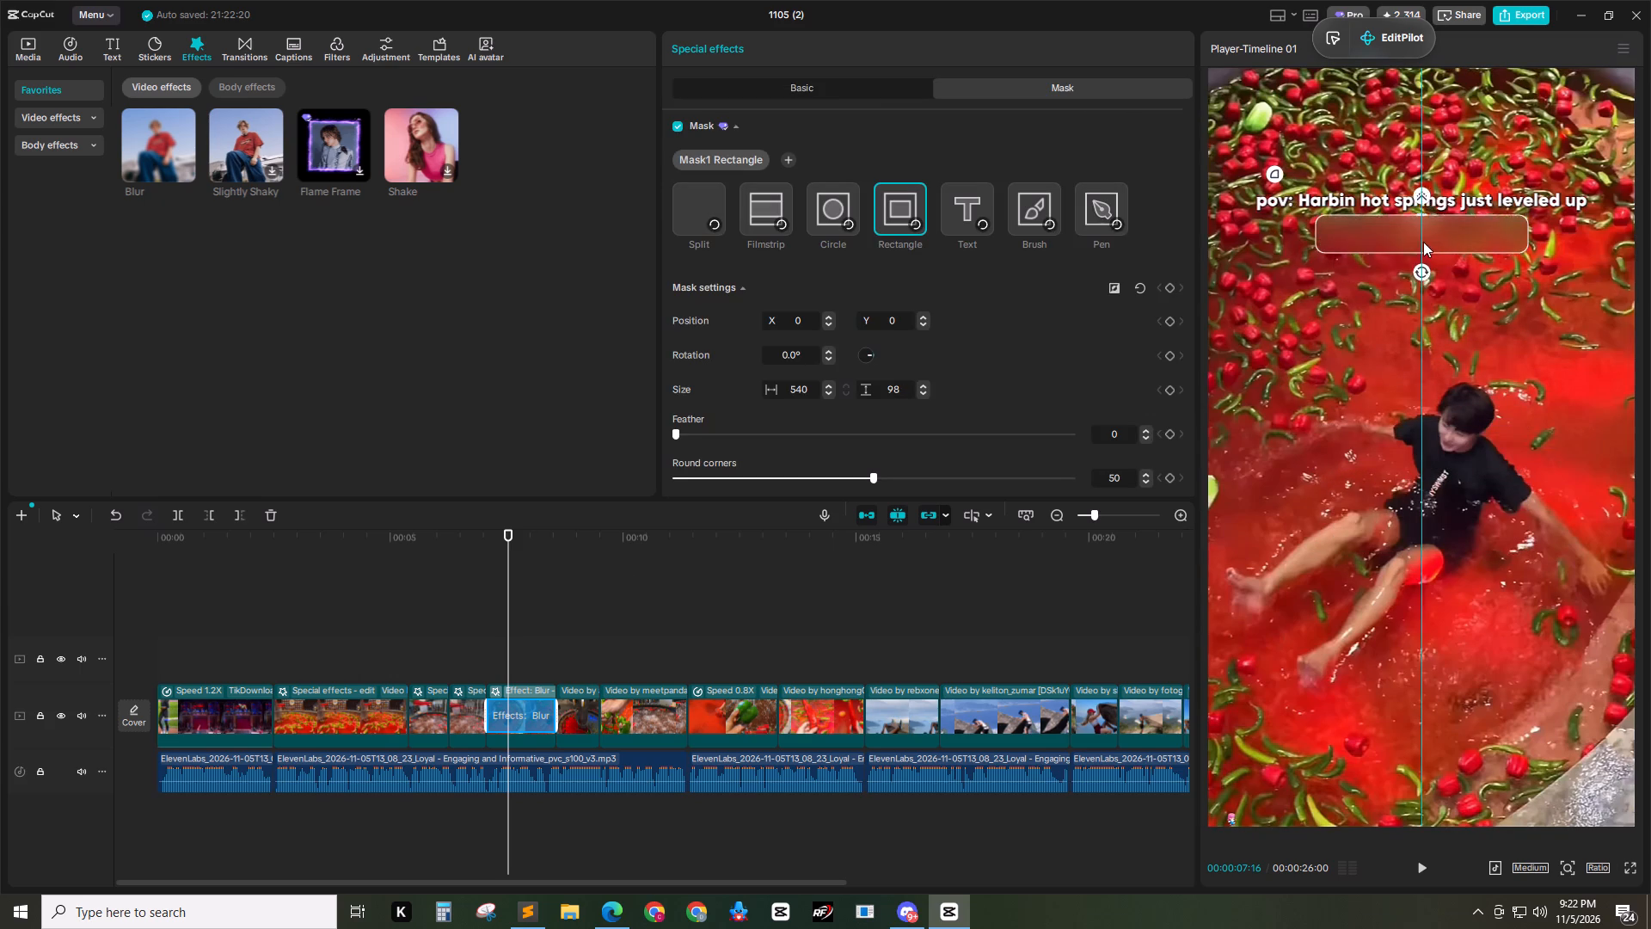
drag(1423, 242, 1423, 211)
drag(1418, 187, 1420, 199)
click(1433, 207)
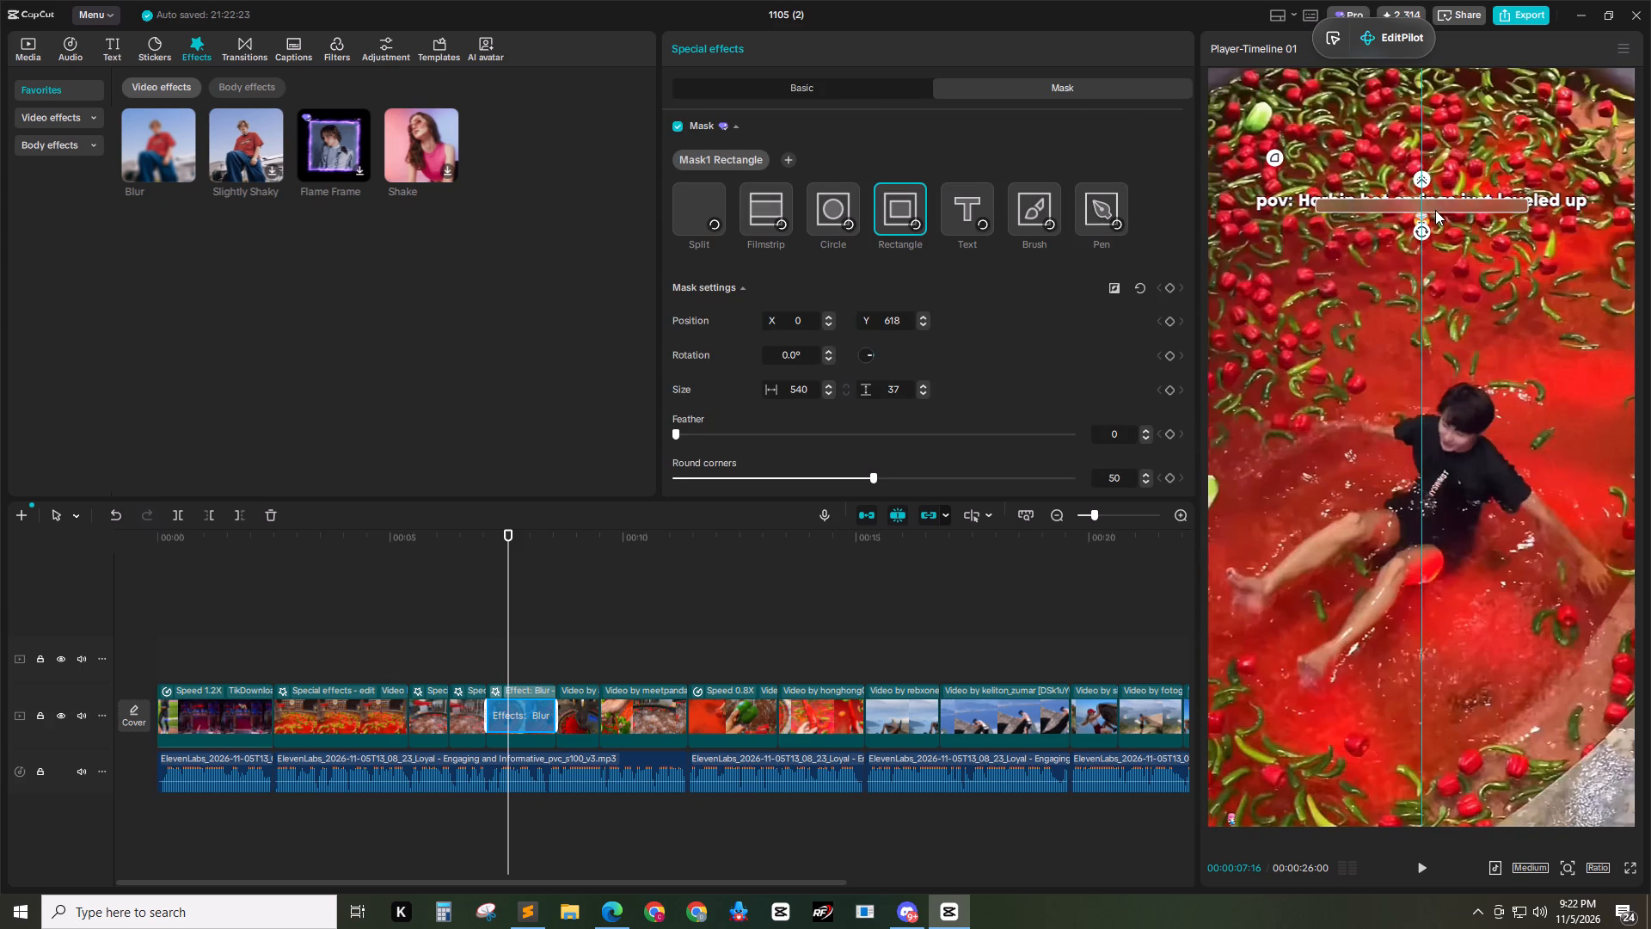
click(1423, 195)
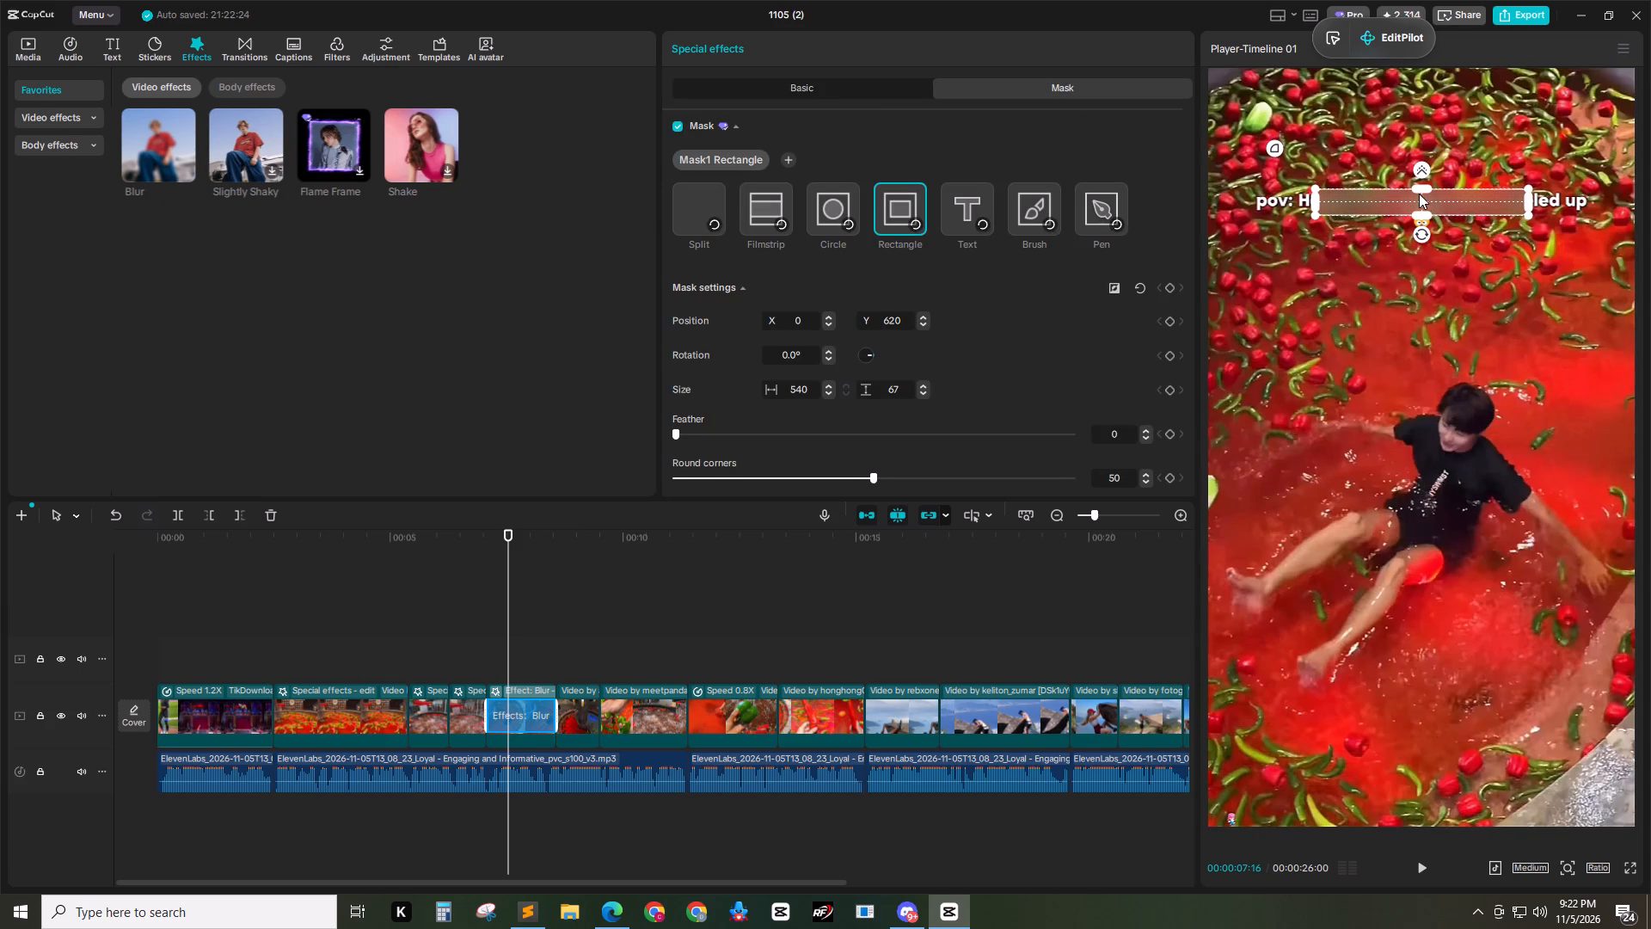
click(1419, 191)
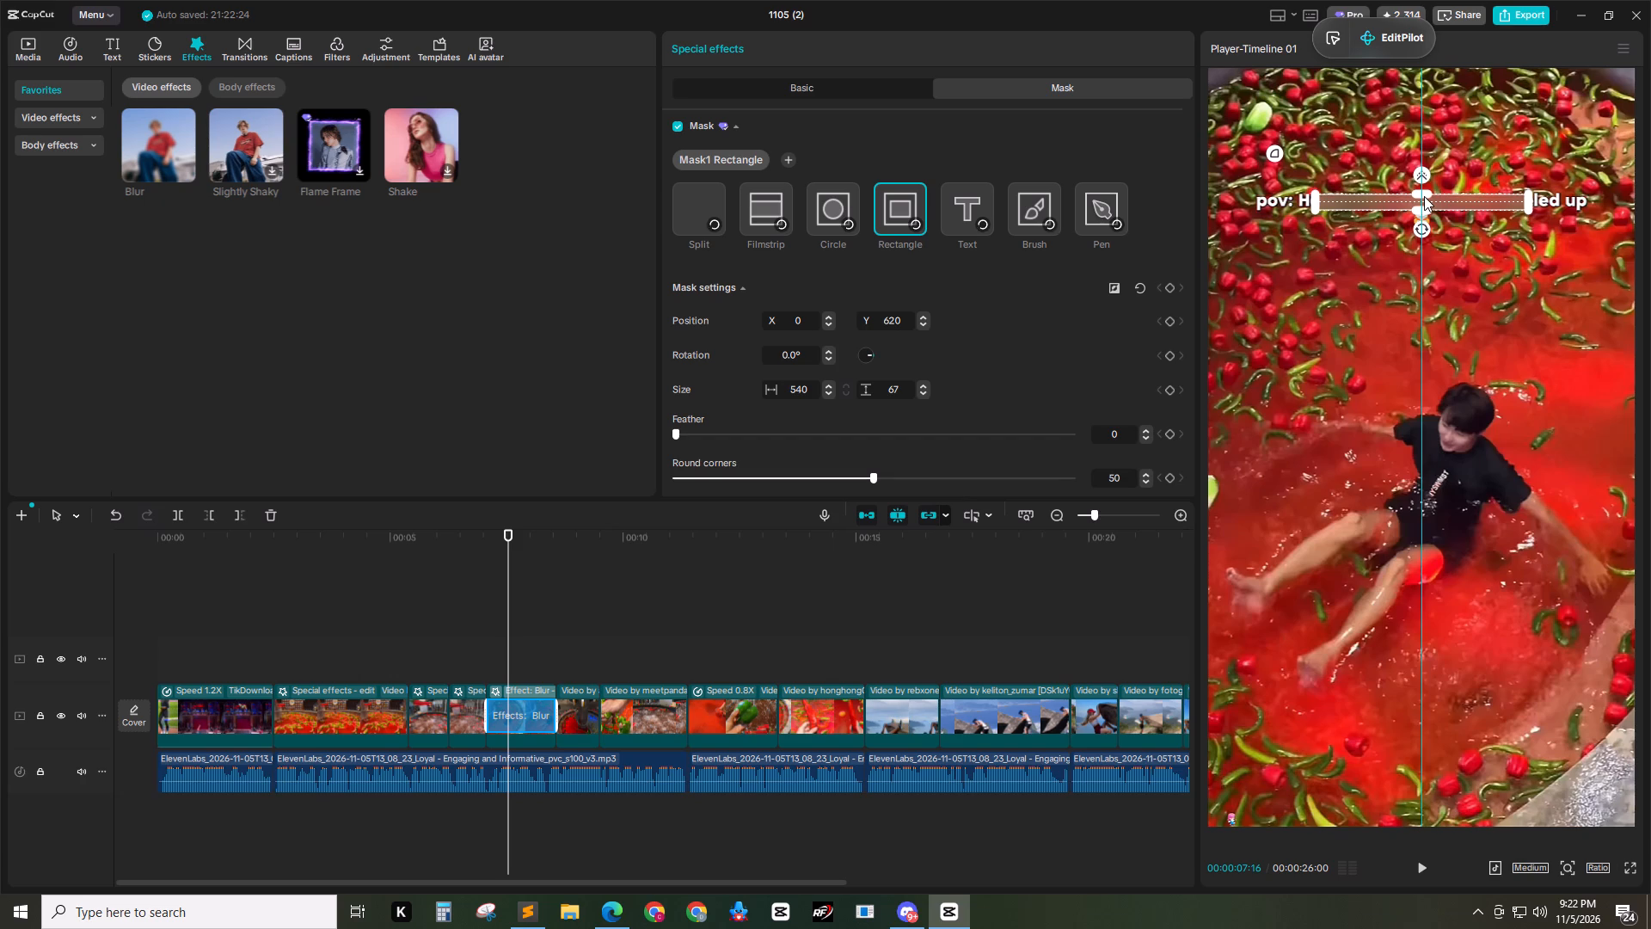
click(1430, 206)
click(1423, 194)
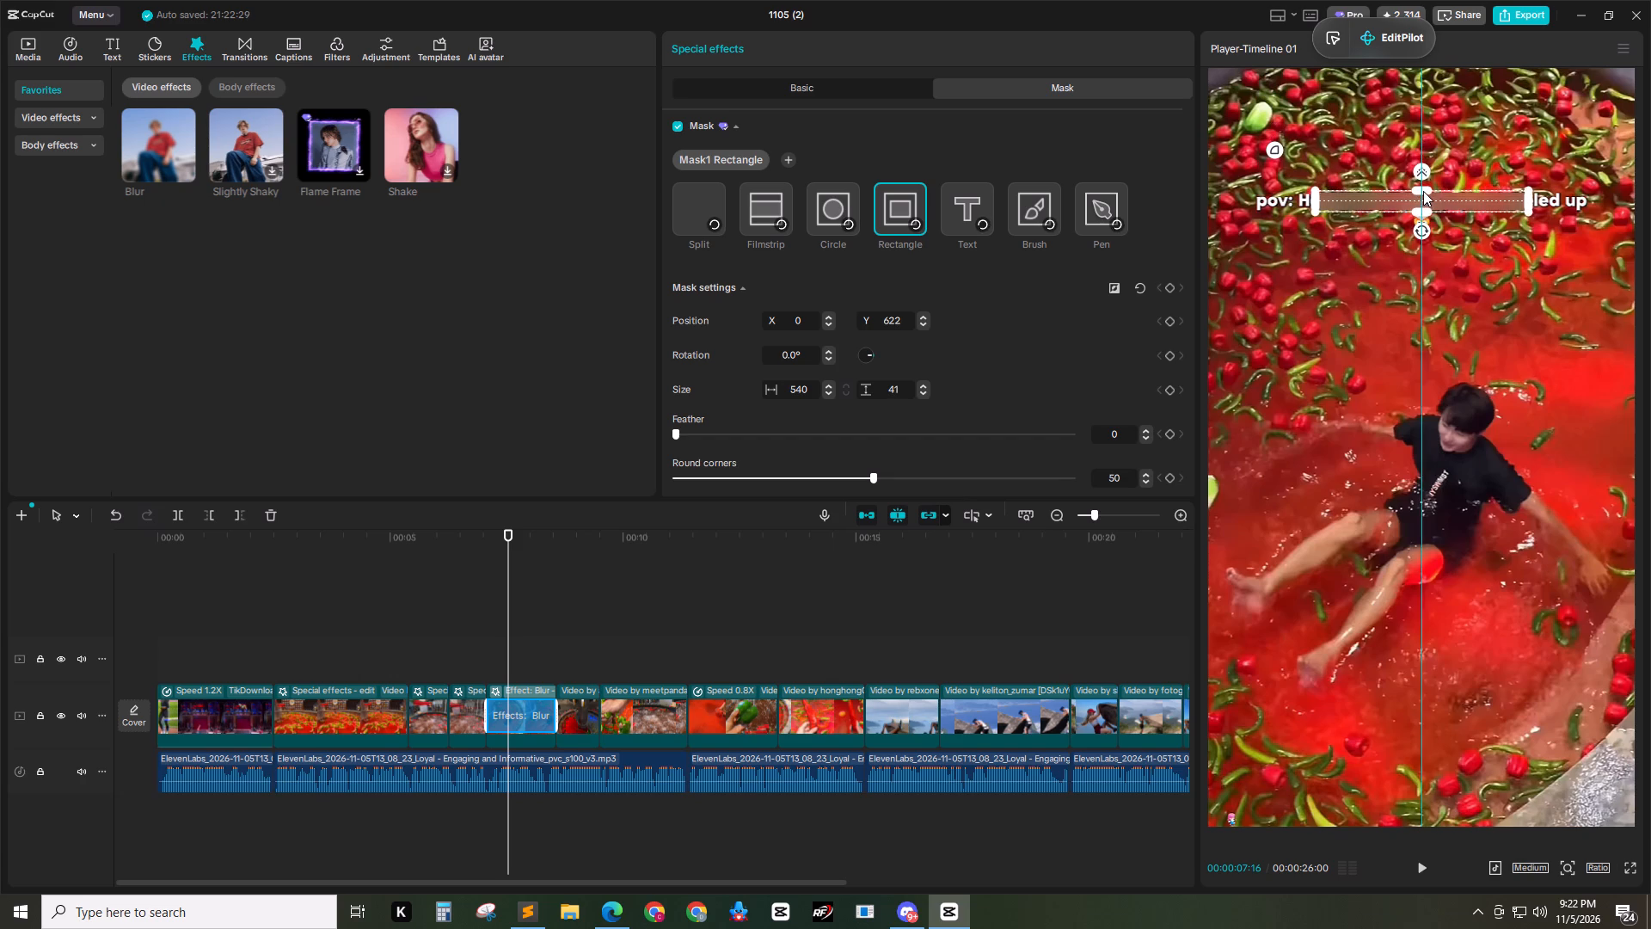
drag(1315, 205, 1250, 214)
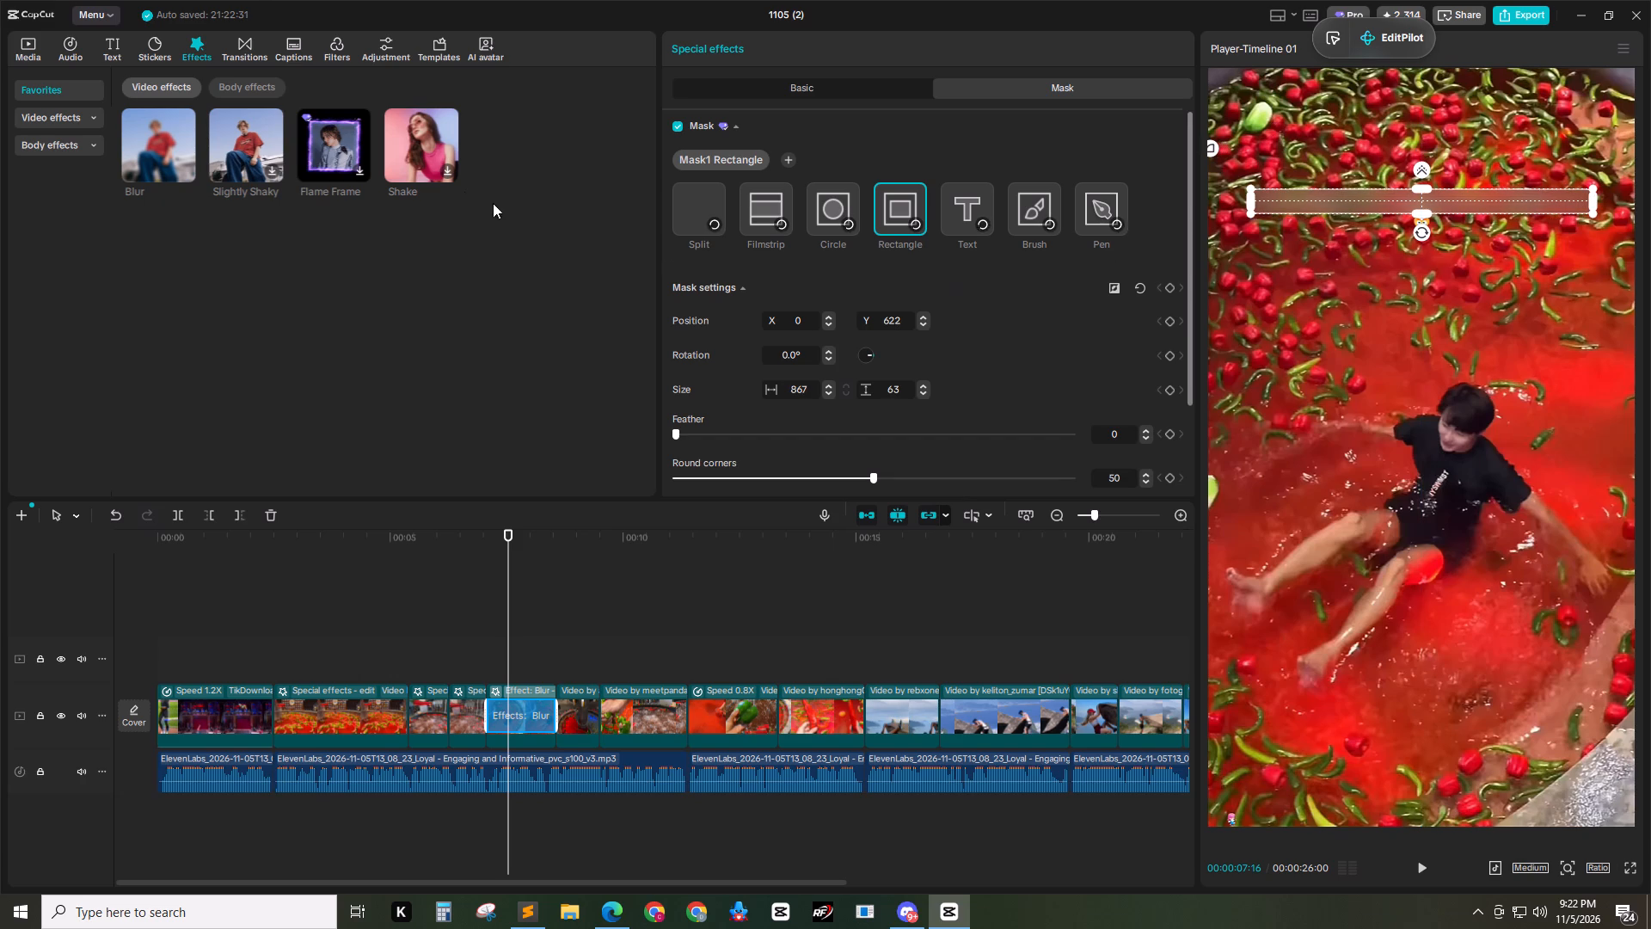
Add a second Blur effect to the Harbin hot springs clip with maximum blur strength and a circle mask.
drag(151, 143, 521, 704)
click(825, 90)
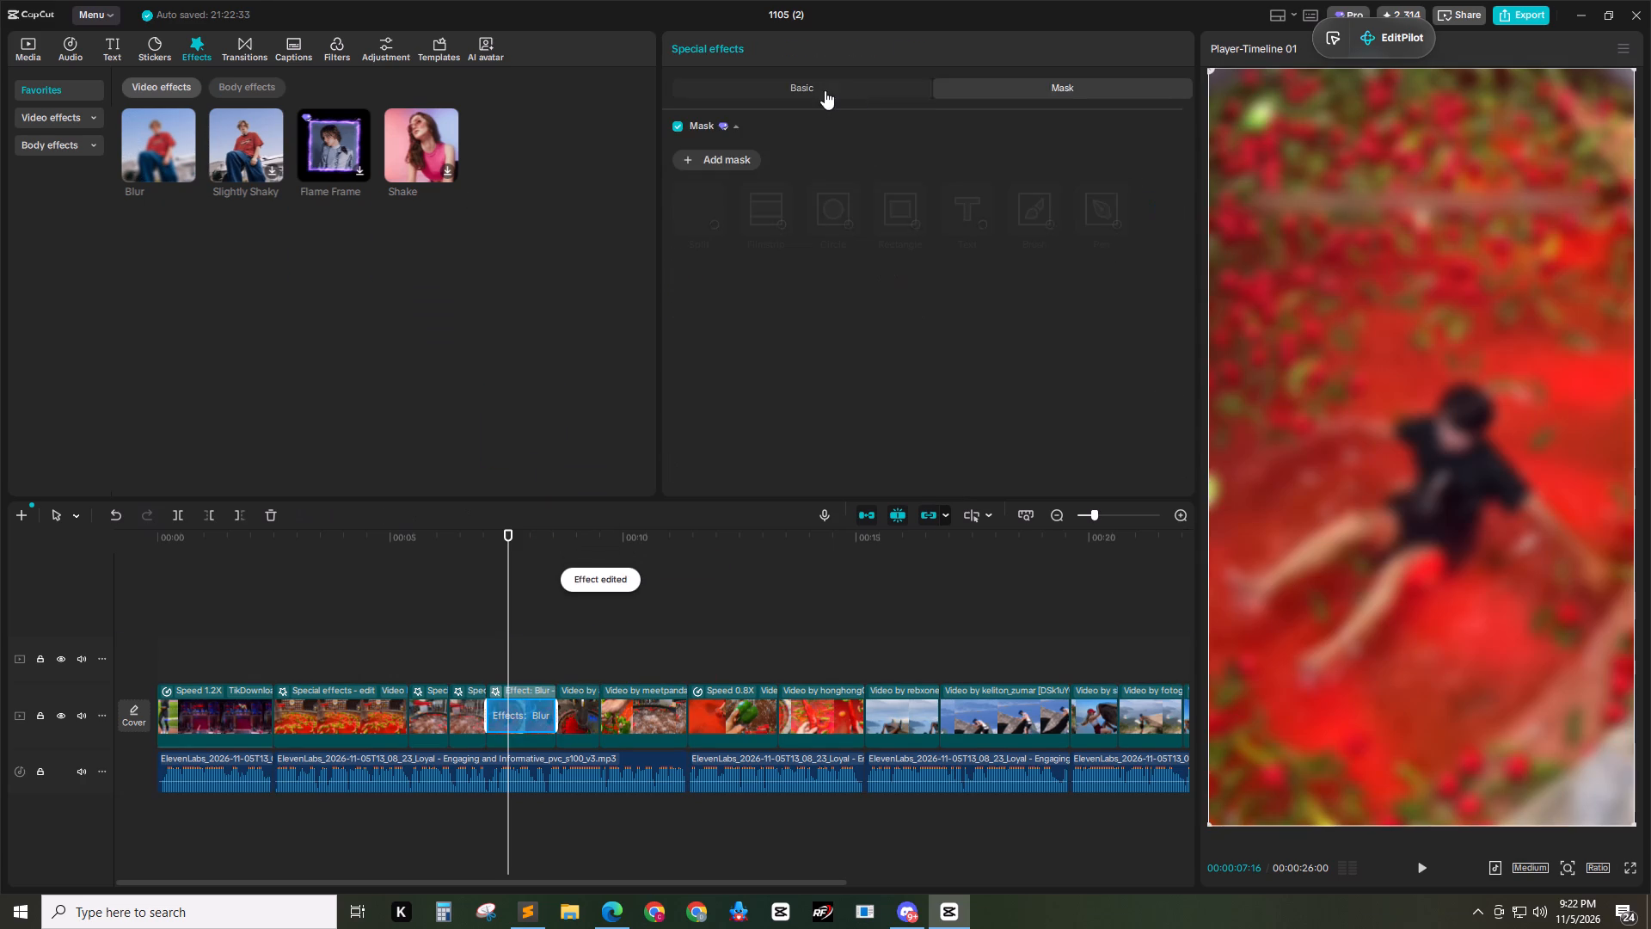
drag(886, 200, 1320, 185)
click(1075, 88)
click(703, 167)
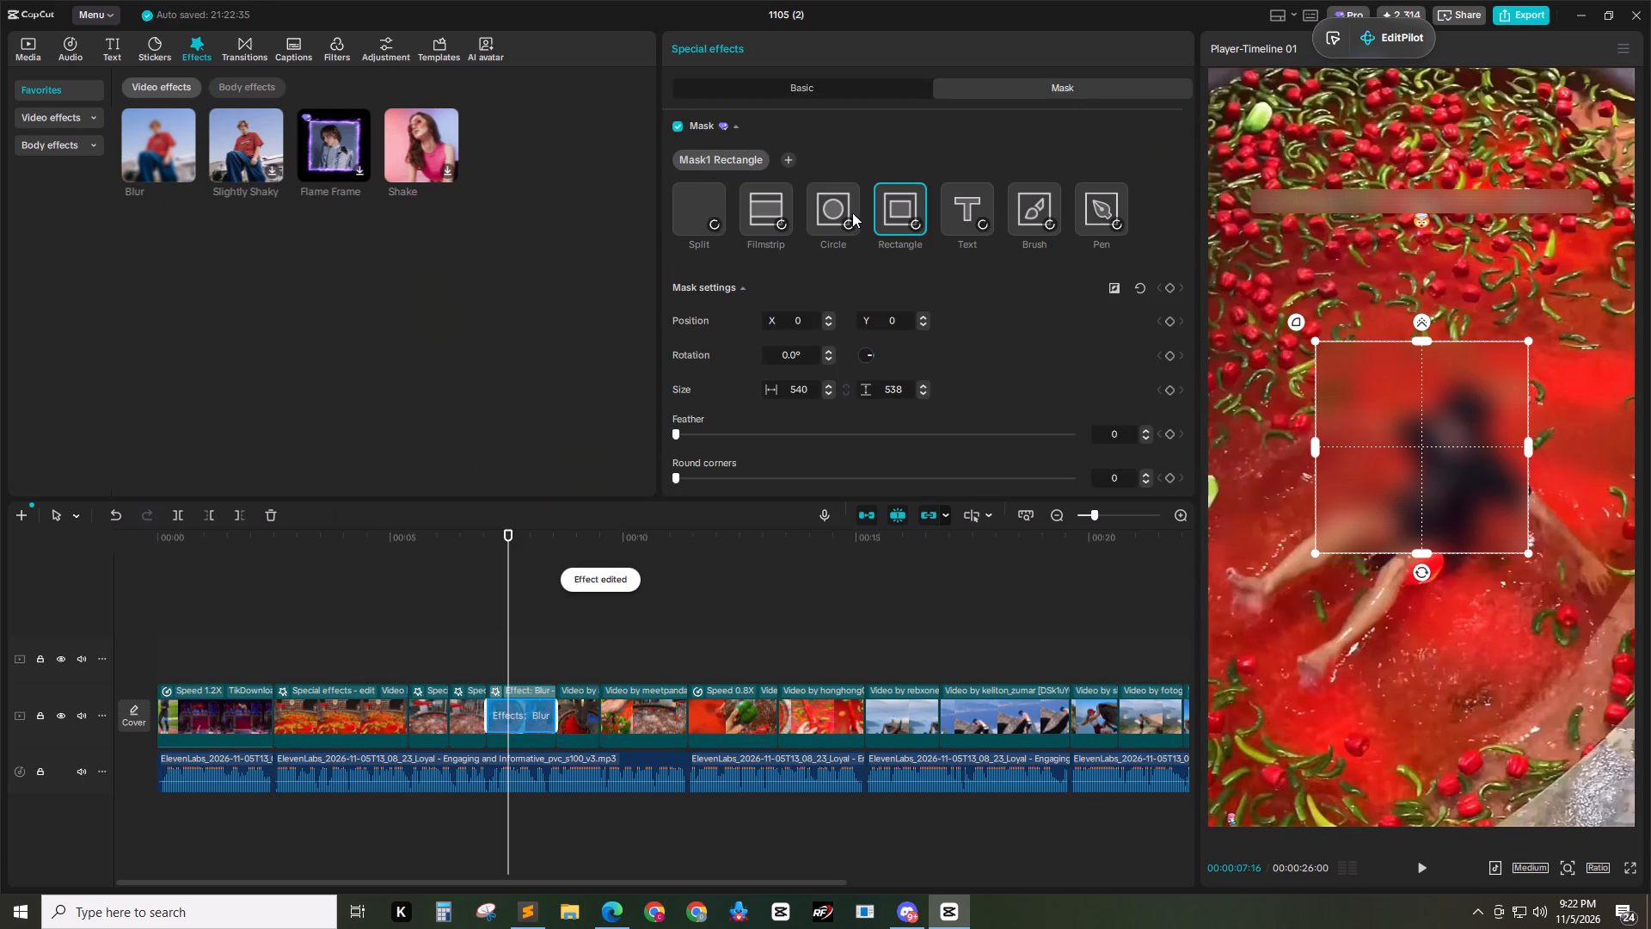
click(854, 214)
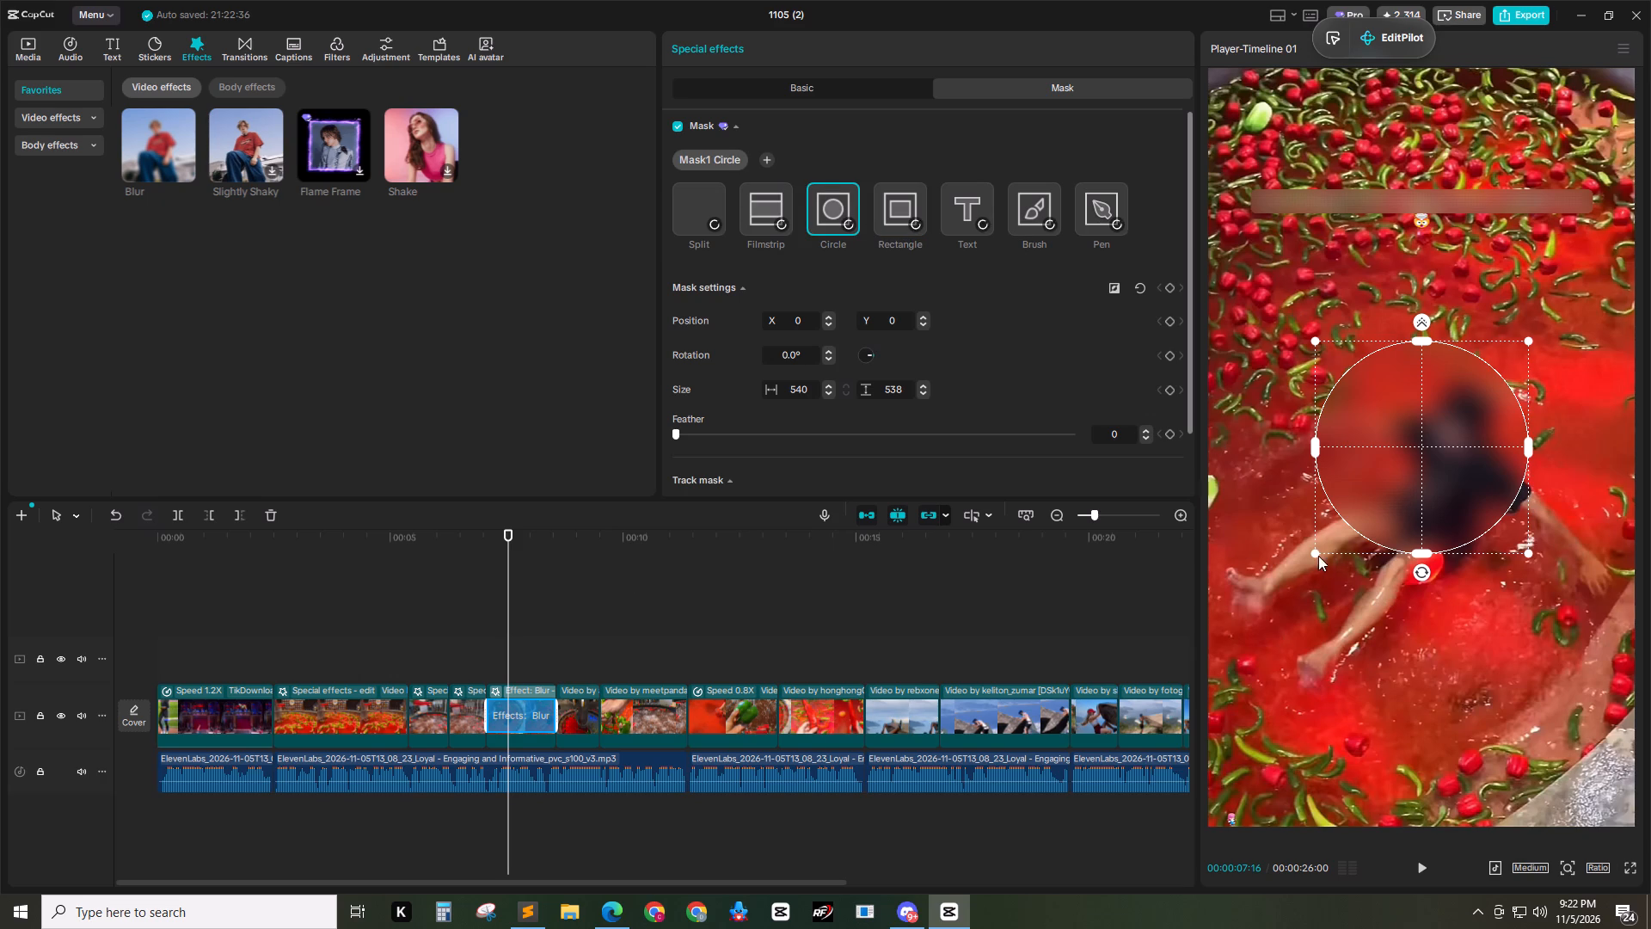
Shrink the circle mask to about 48 × 48 and place it at about Y 574 over the emoji below the caption.
drag(1319, 555, 1411, 507)
drag(1420, 450, 1415, 252)
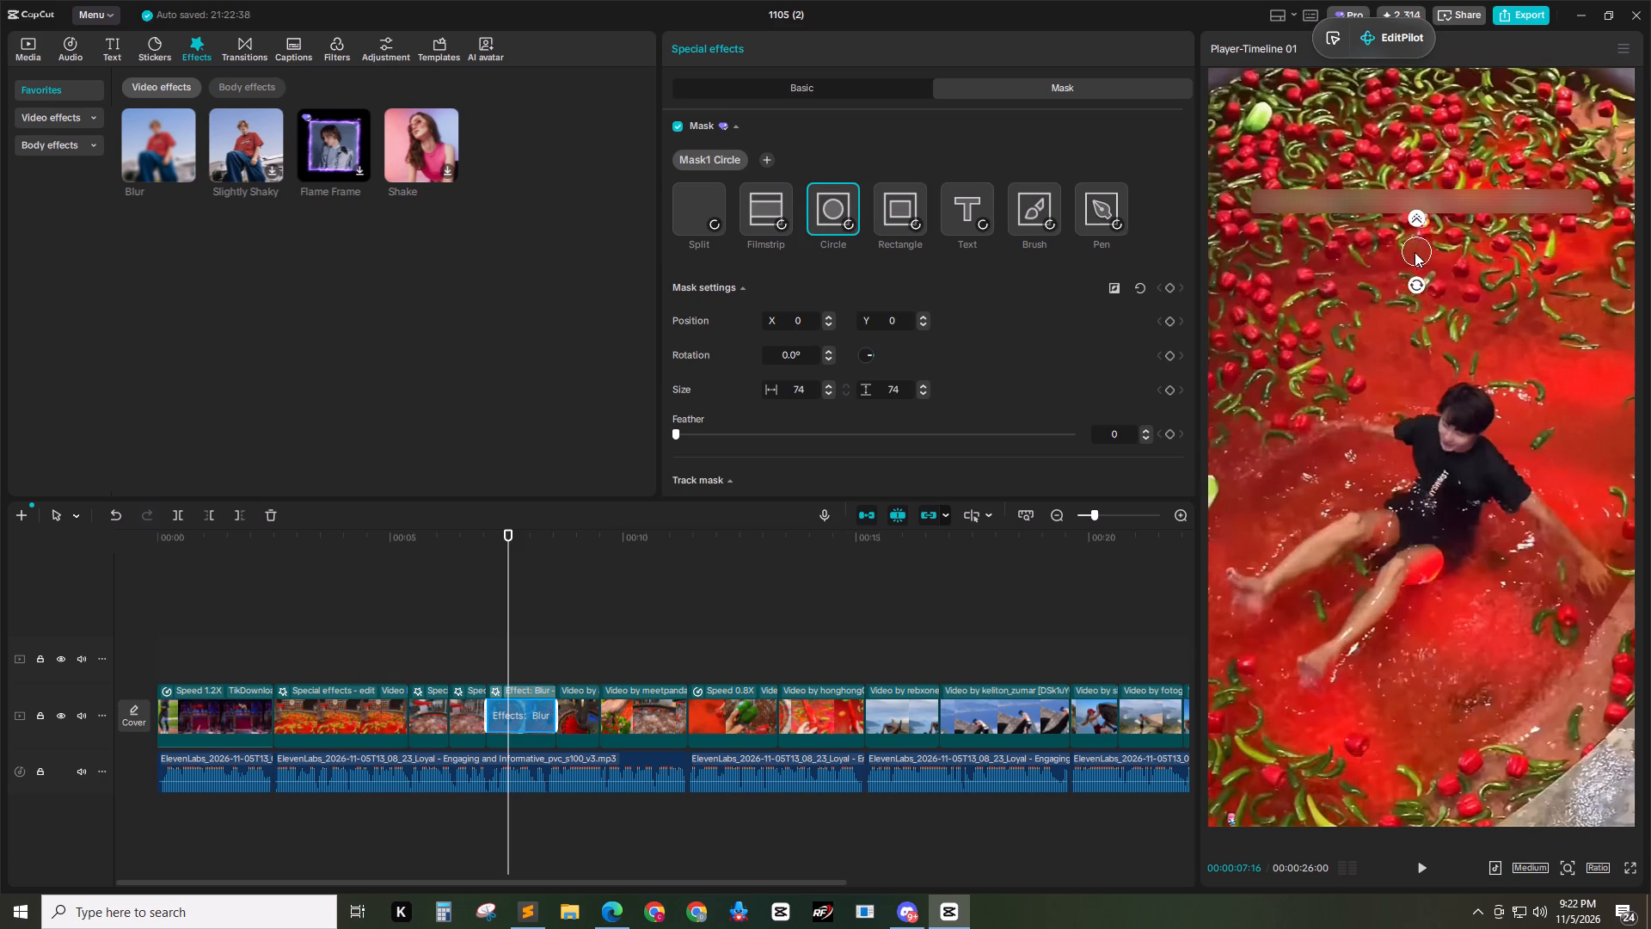
drag(1415, 252, 1418, 223)
click(1408, 232)
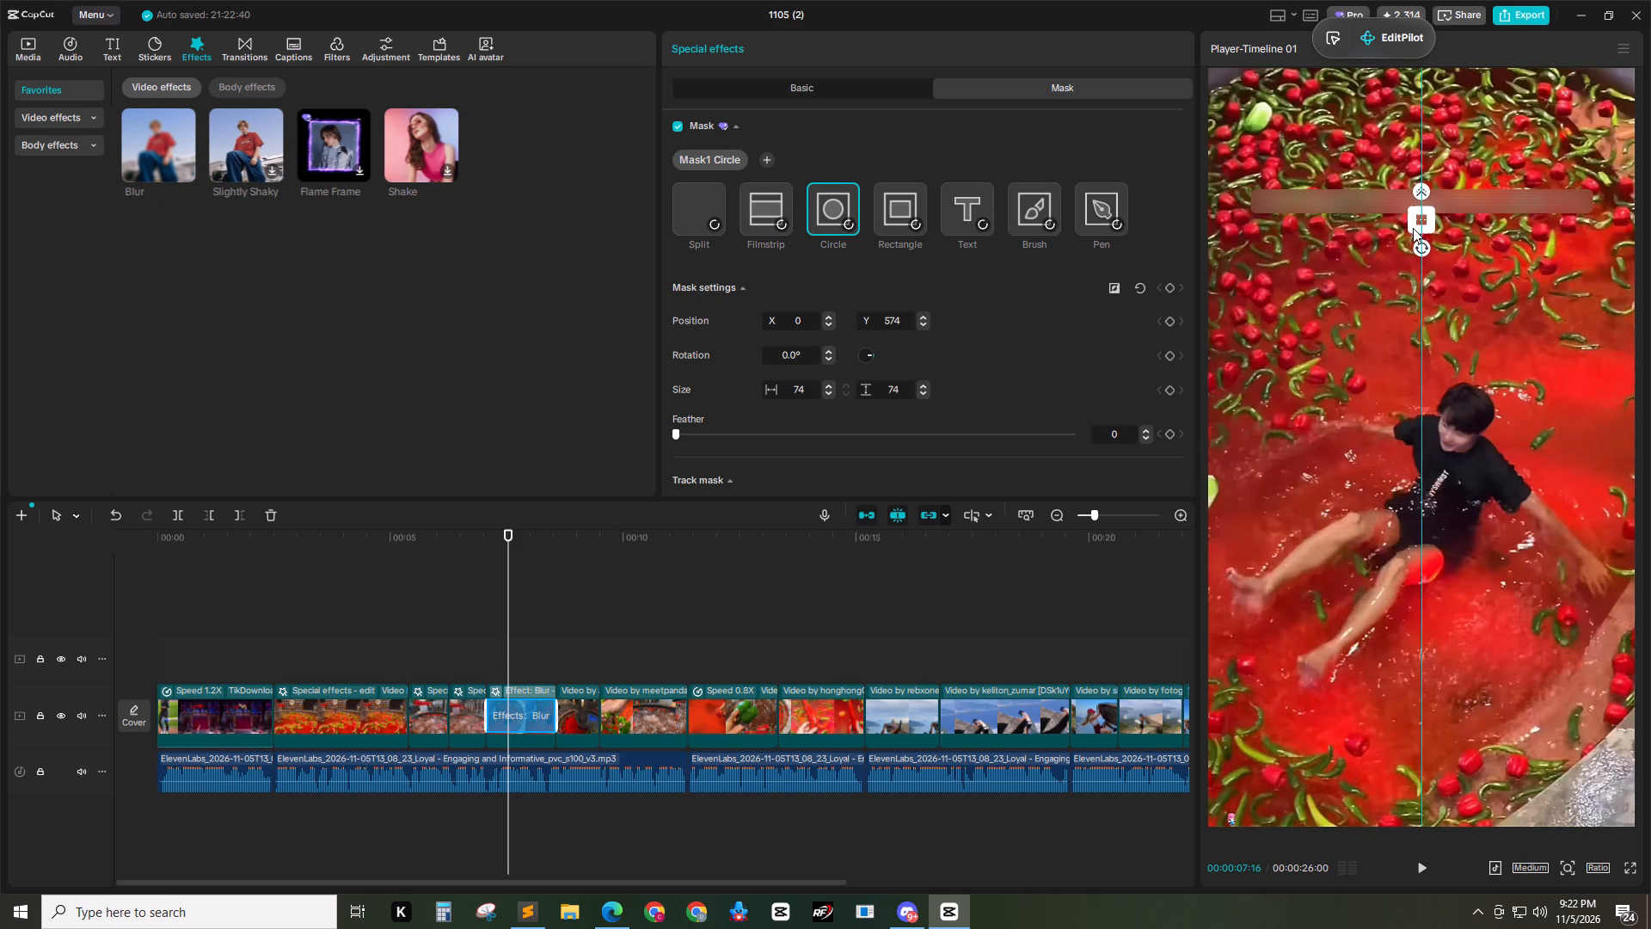
click(1470, 267)
Apply the Blur effect to the clip with the mirrored "Hot Spring or Hot Pot?" caption.
click(586, 705)
click(558, 569)
drag(561, 539, 525, 538)
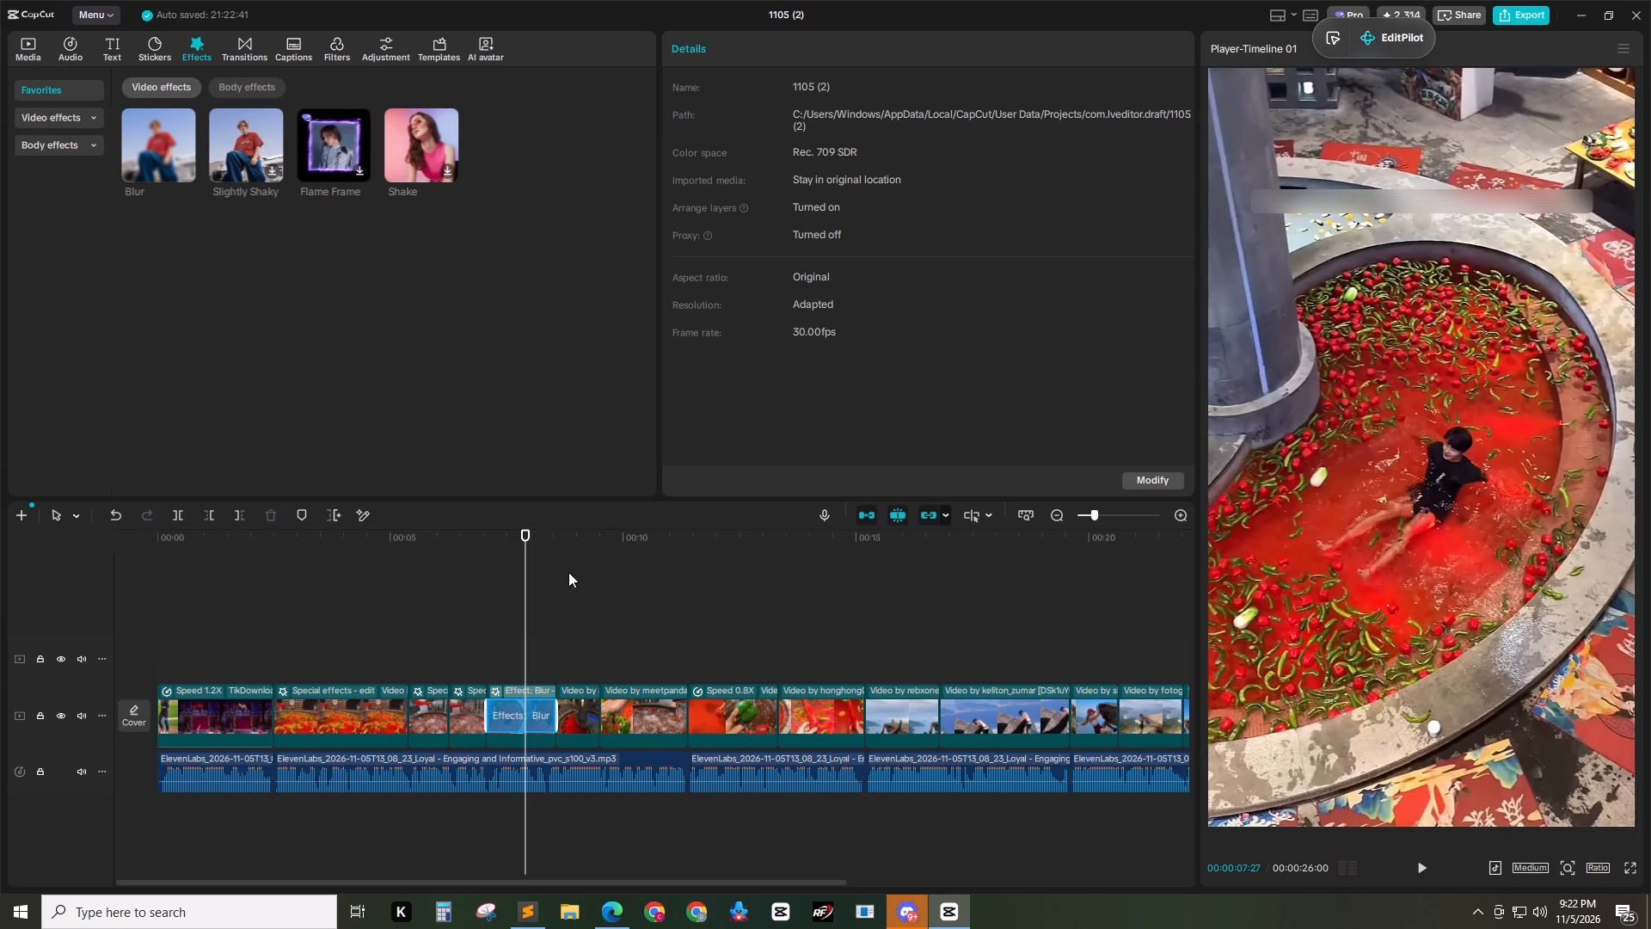
drag(520, 544, 565, 550)
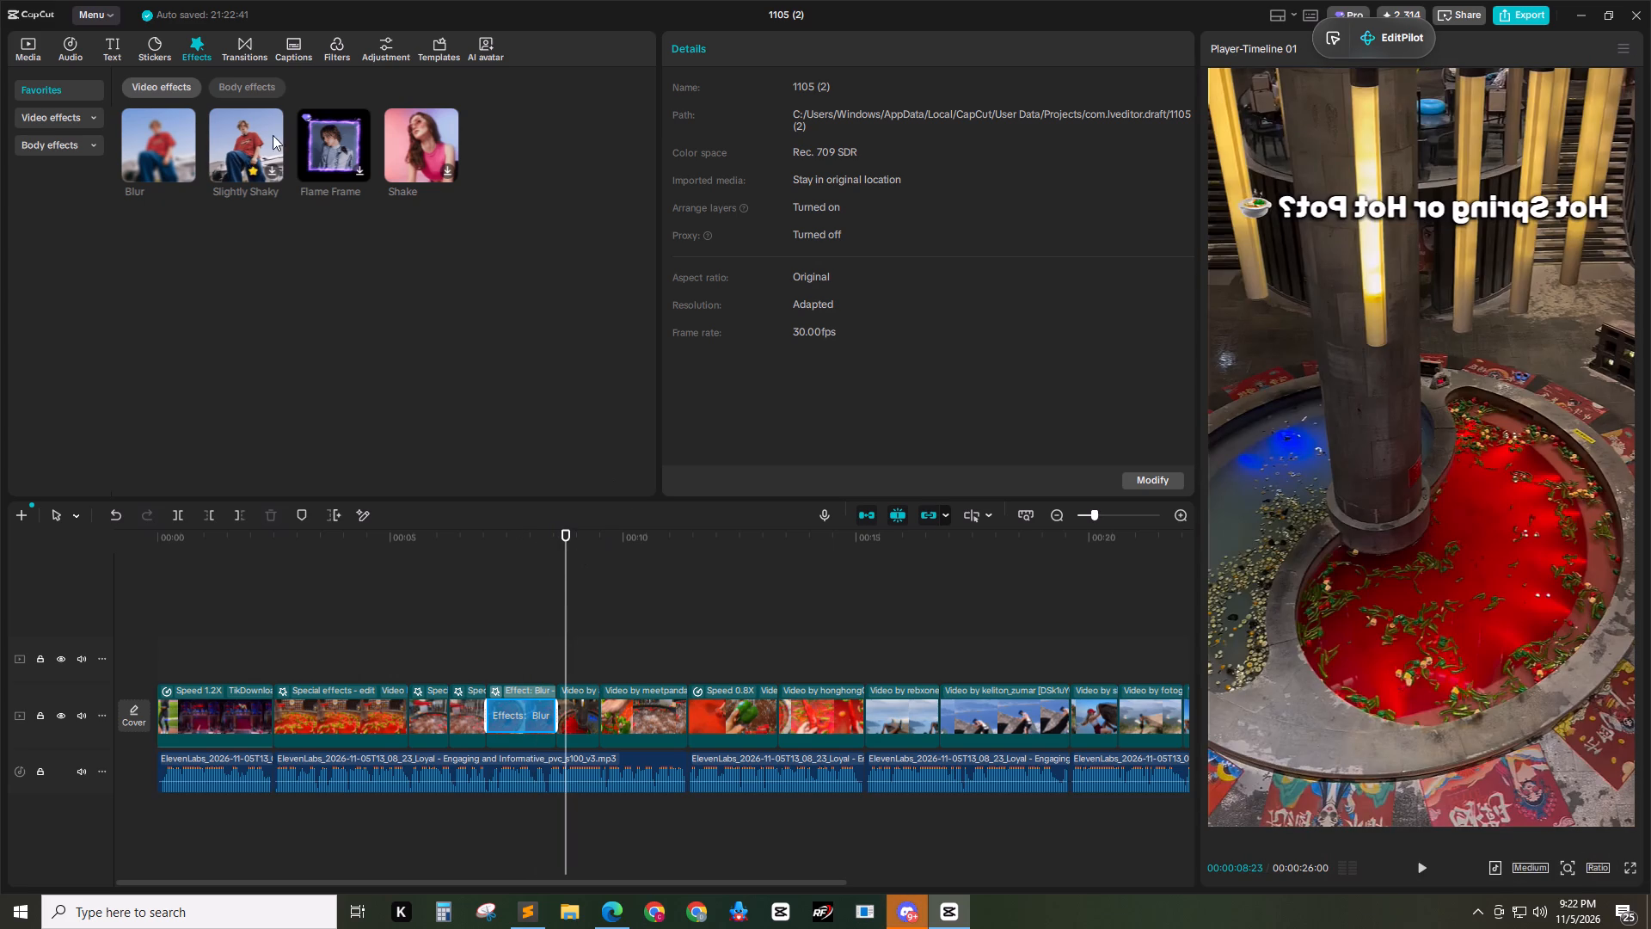
drag(171, 126, 590, 719)
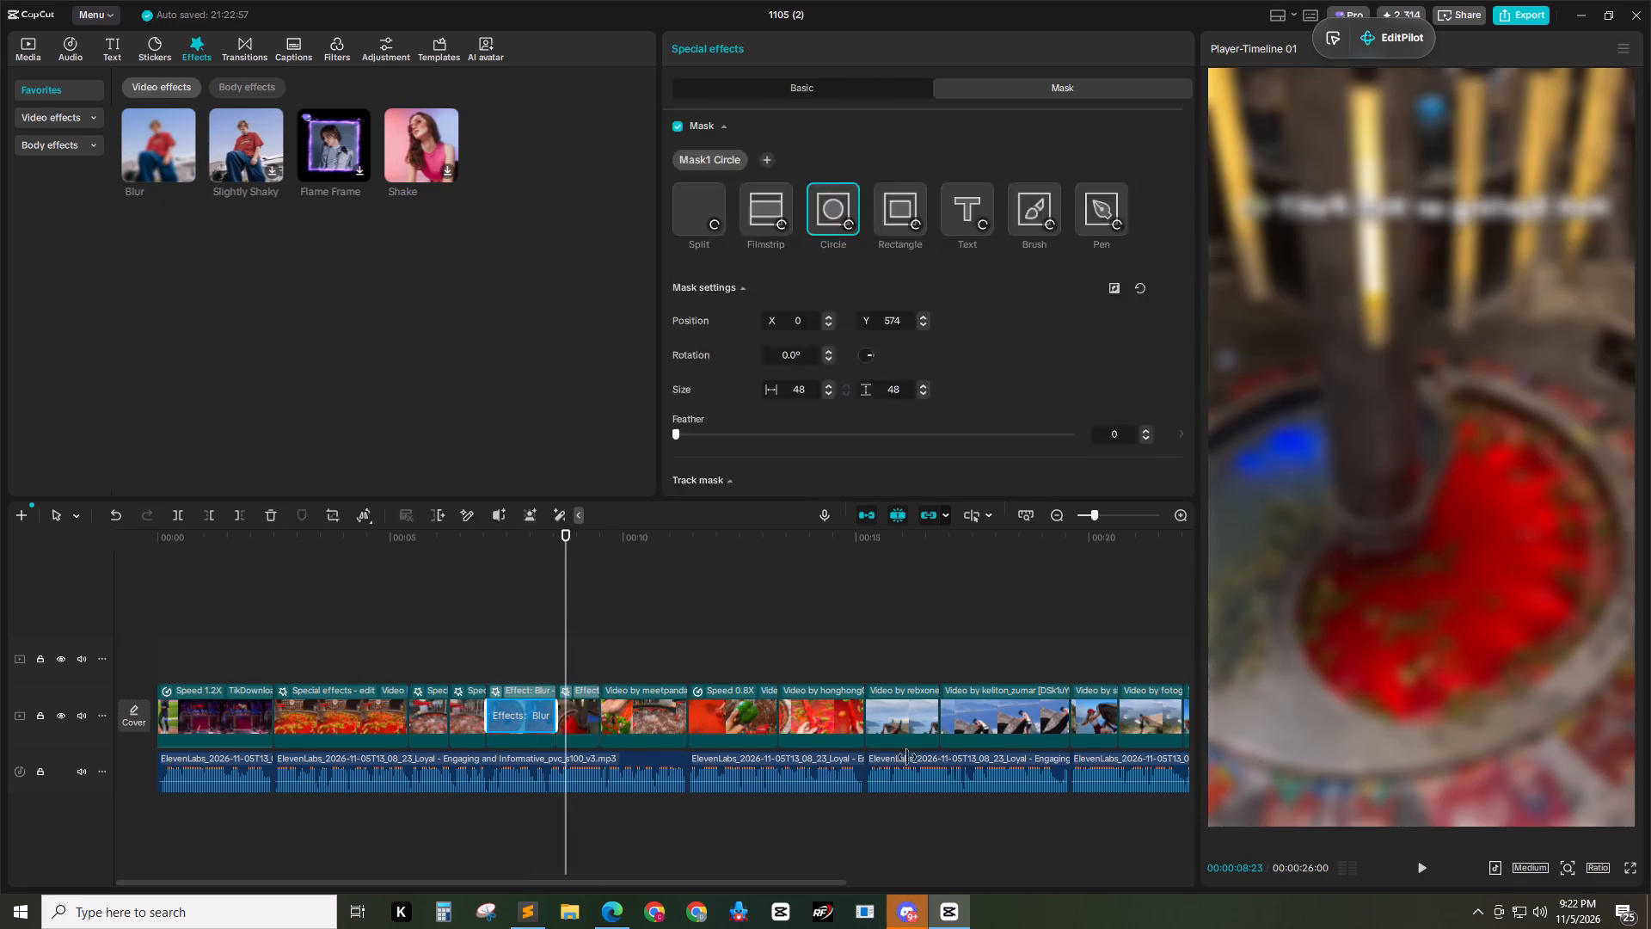
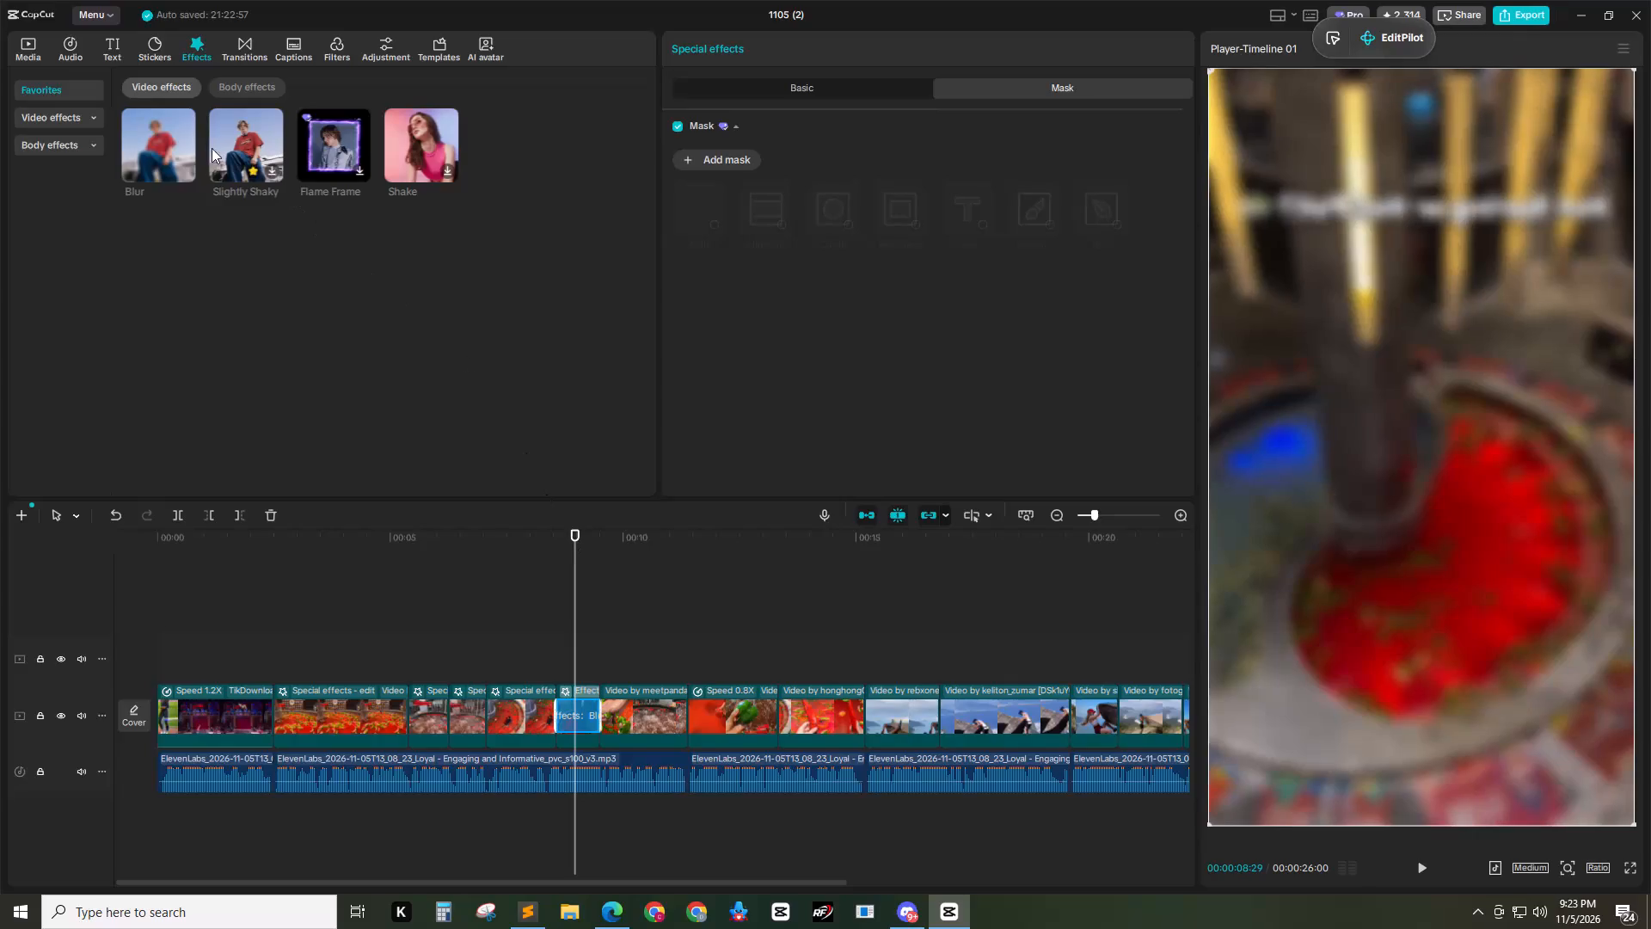
Give the mirrored-caption clip's blur a rectangle mask with round corners 50, and raise the blur strength to maximum.
double_click(717, 156)
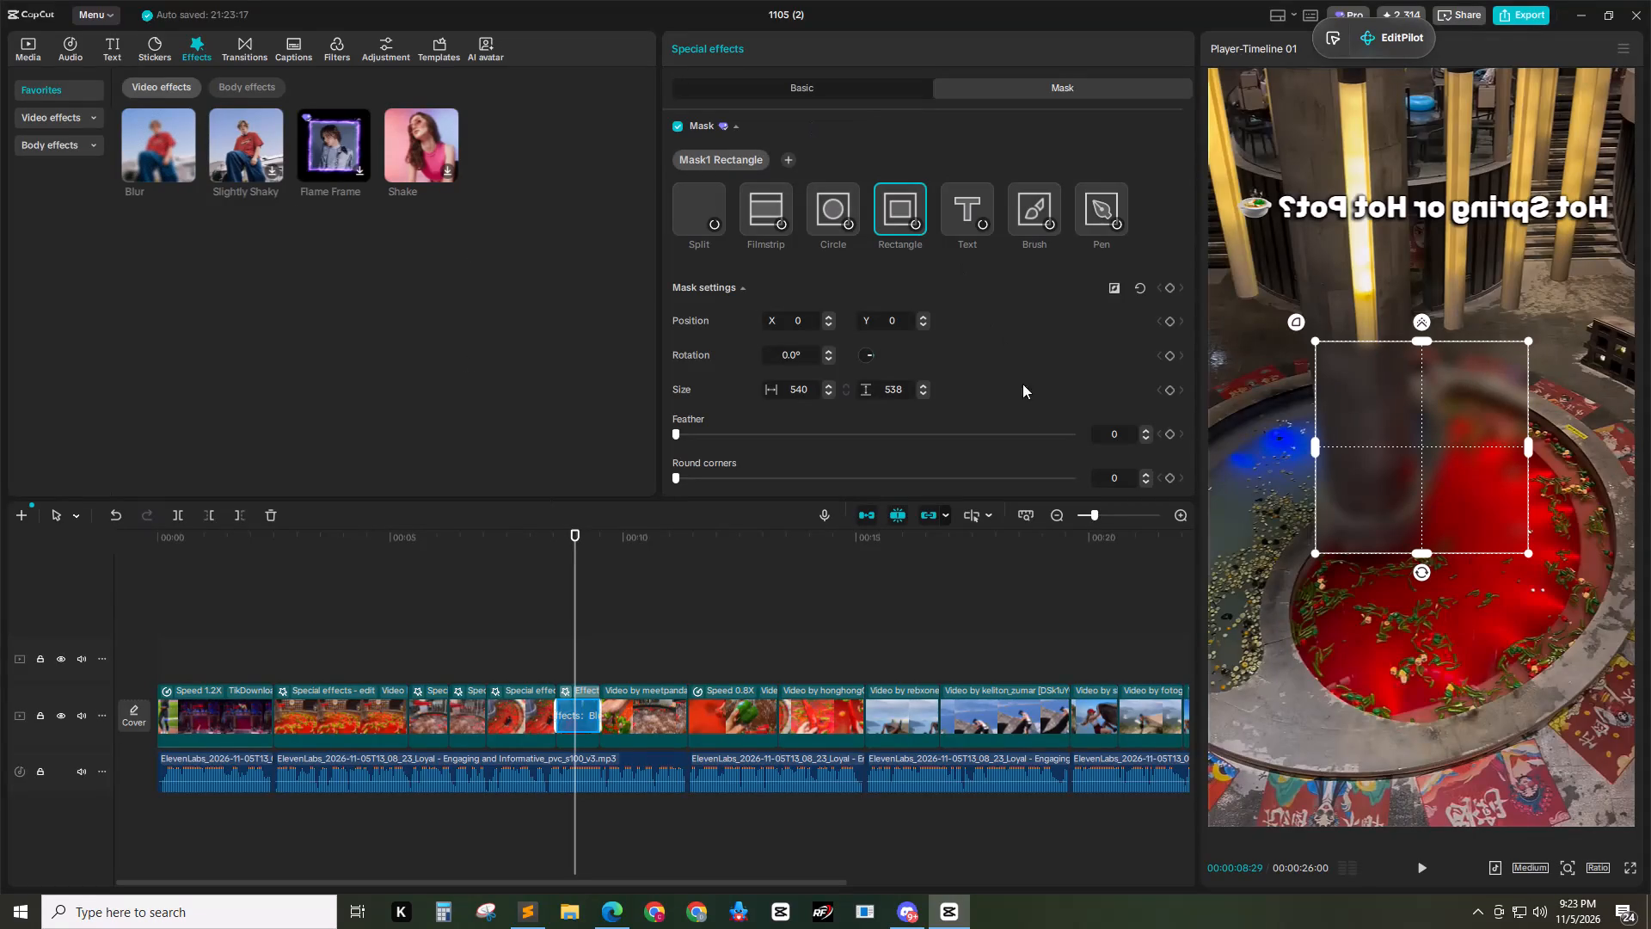
click(1110, 479)
key(5)
key(Return)
click(792, 99)
click(792, 87)
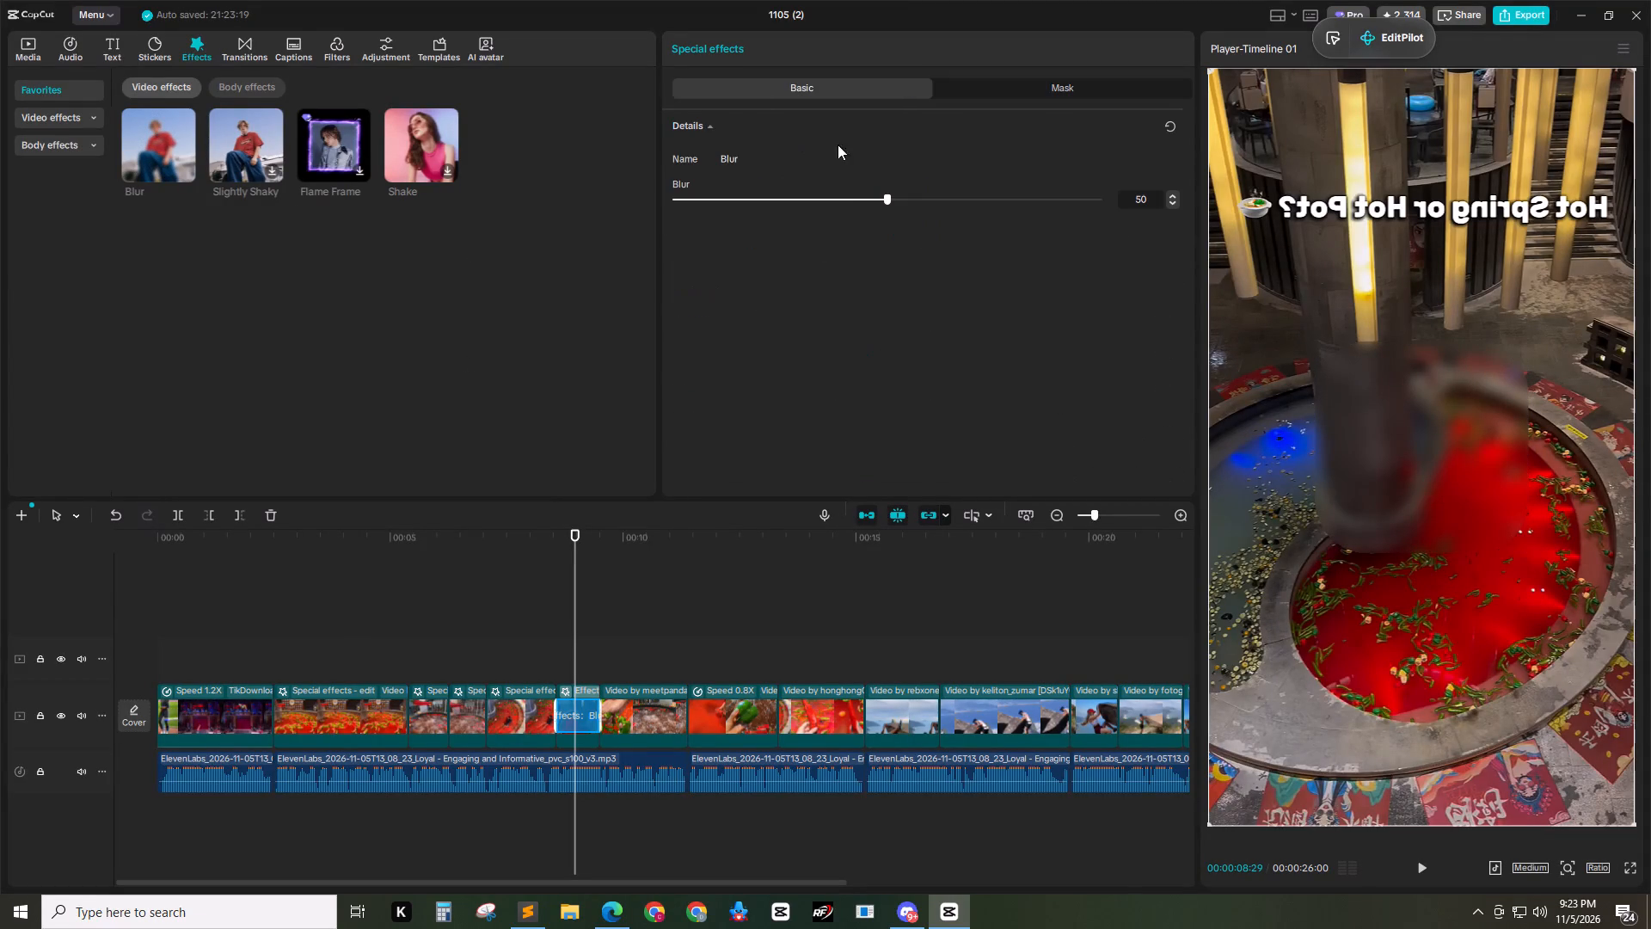
drag(851, 189, 1331, 189)
drag(880, 200, 1300, 181)
click(1065, 102)
click(1071, 95)
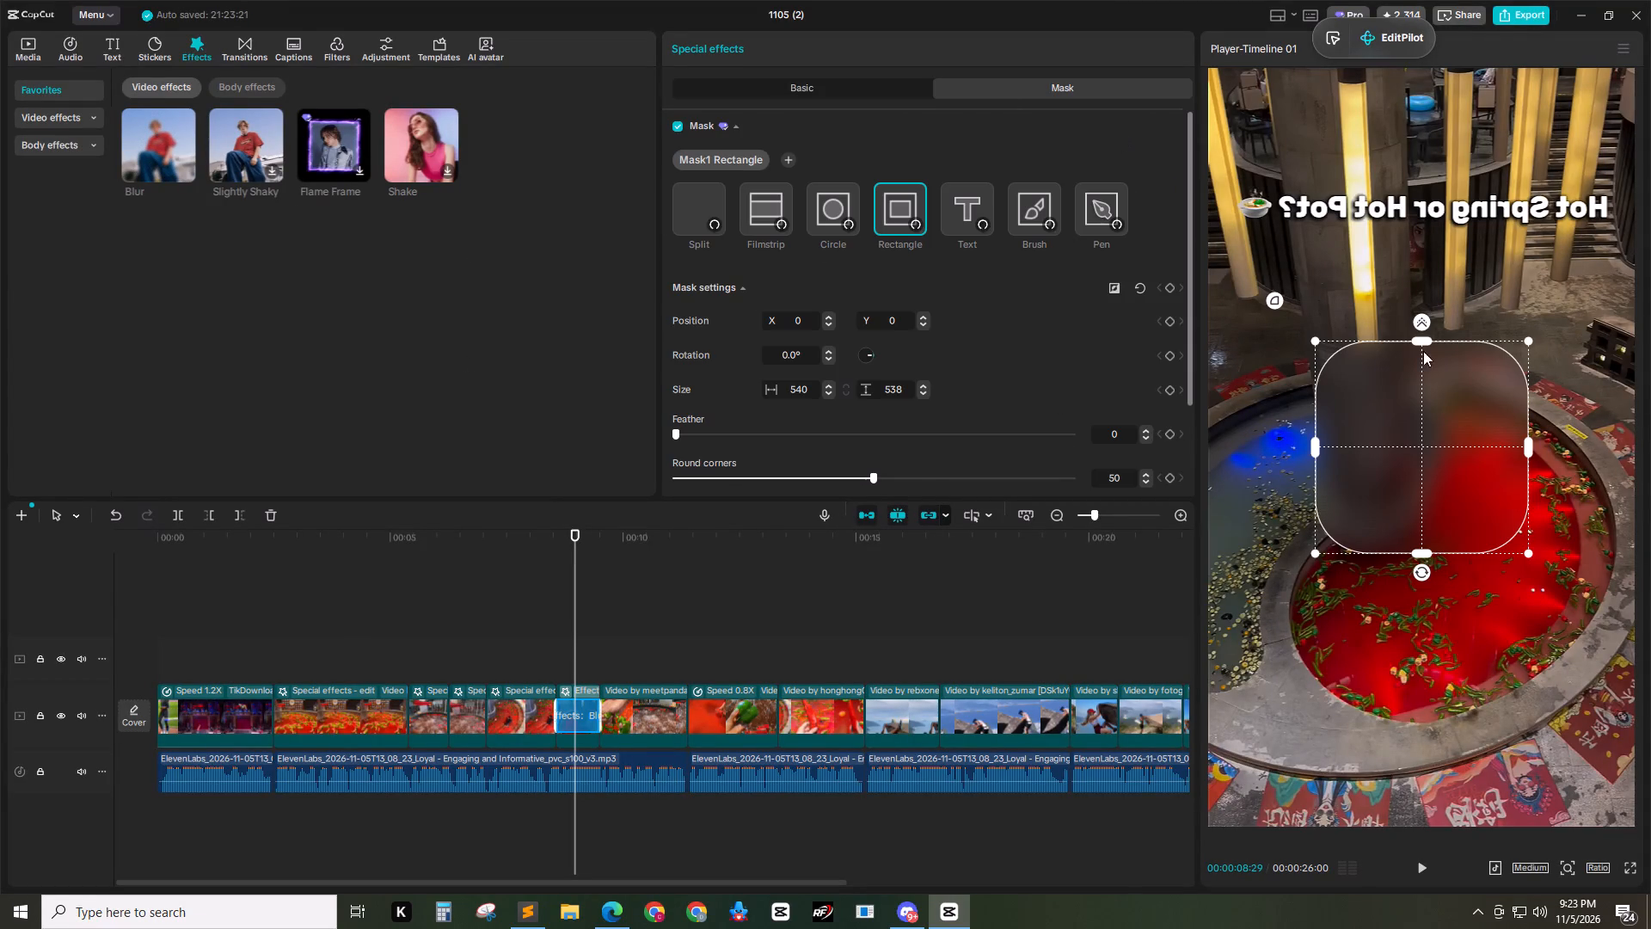
Flatten the mask into a wide strip at about Y 607, stretched over the whole mirrored "Hot Spring or Hot Pot?" caption and its emoji.
drag(1419, 344, 1439, 433)
drag(1440, 446, 1445, 218)
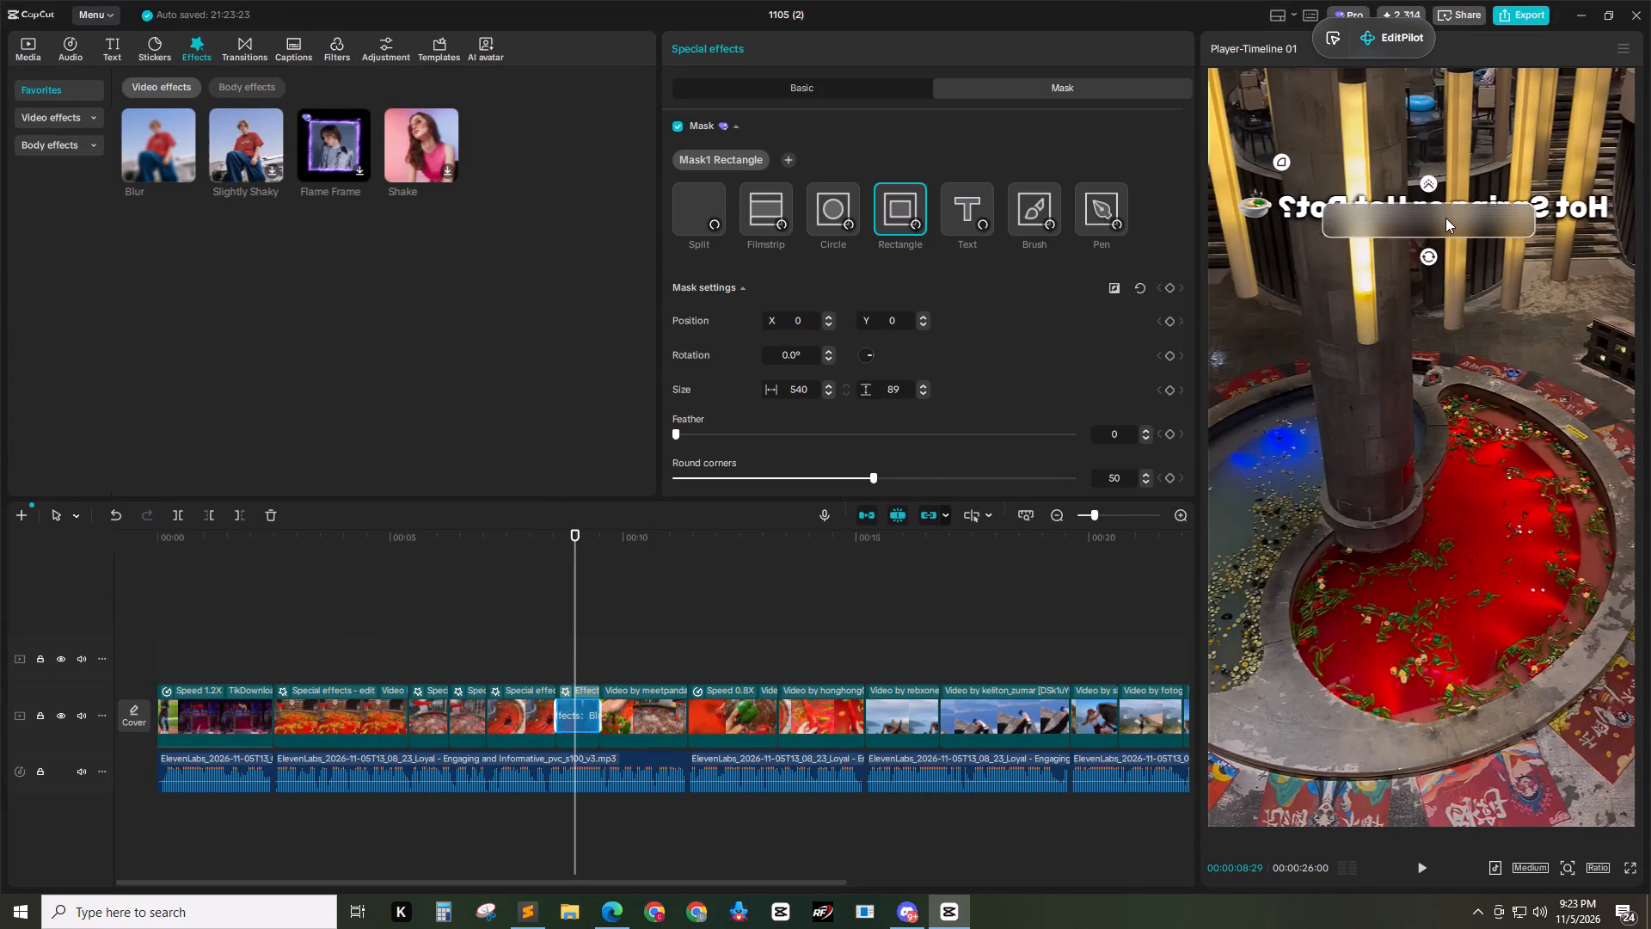
drag(1445, 218, 1436, 207)
click(1424, 191)
click(1433, 205)
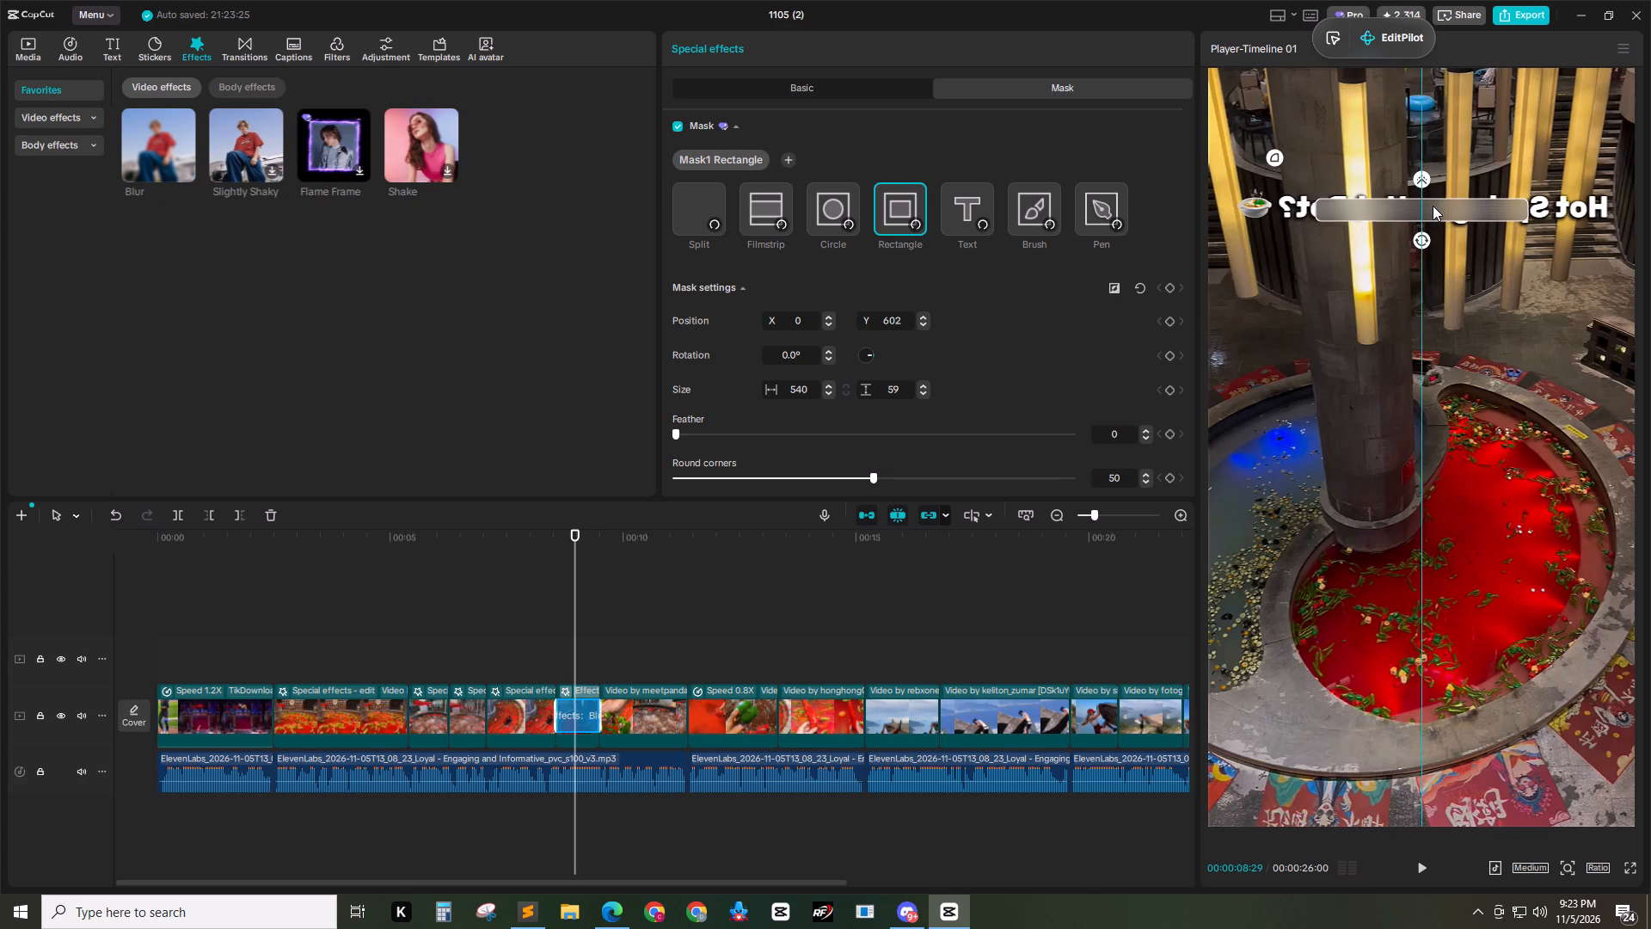
click(1425, 199)
click(1436, 210)
click(1423, 196)
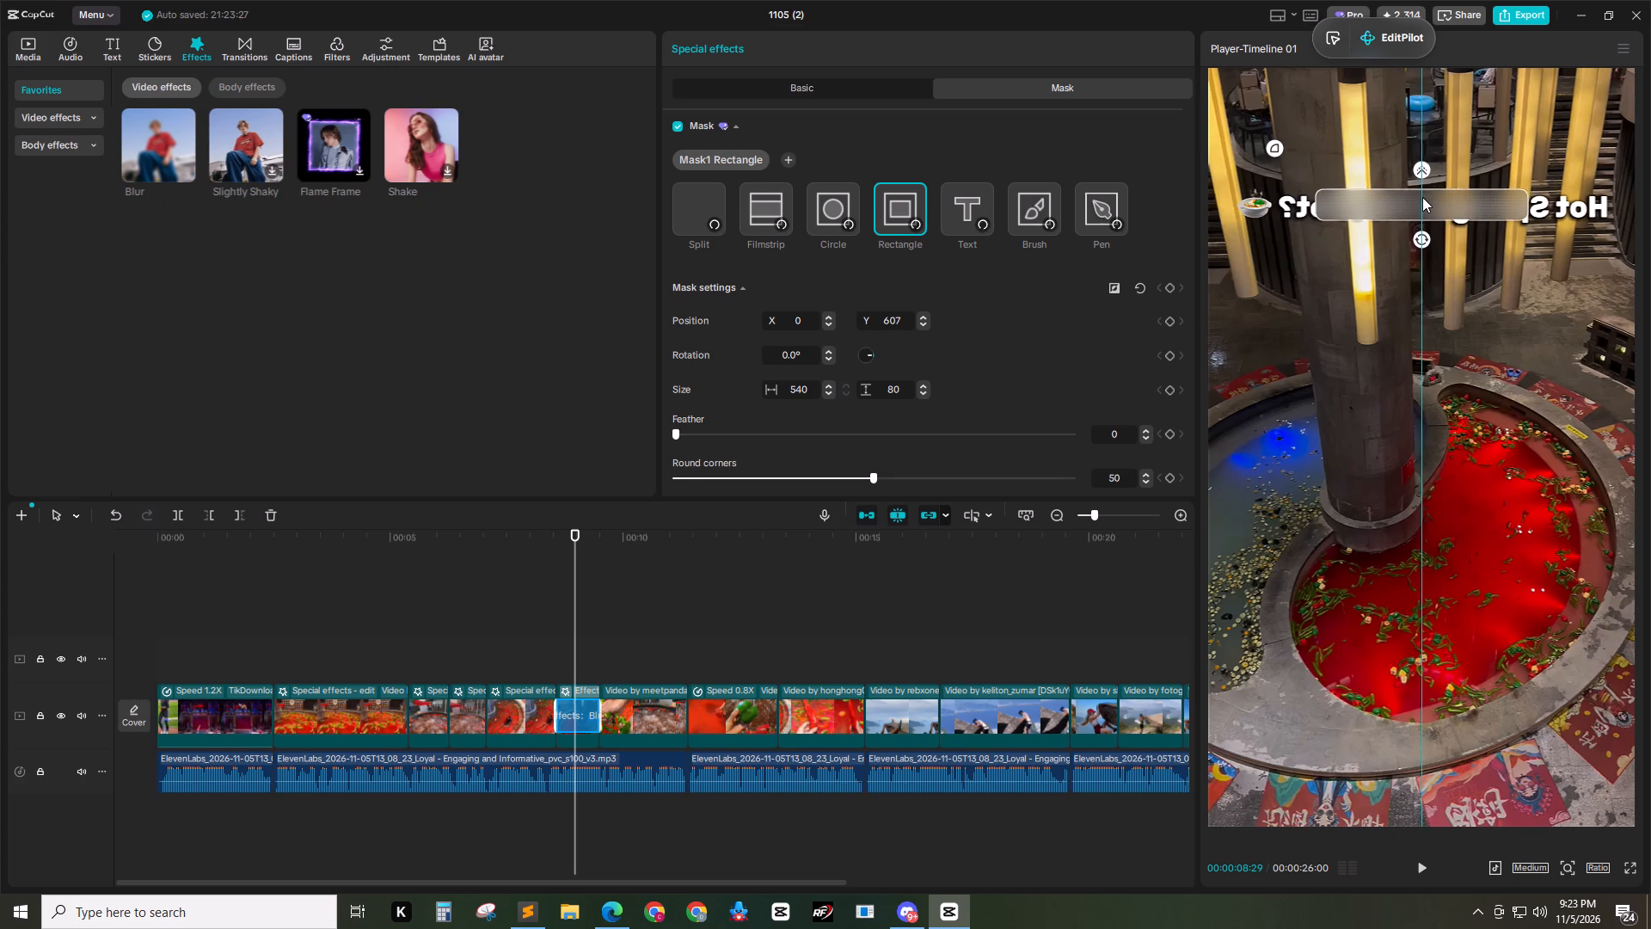
click(1421, 194)
click(1426, 204)
drag(1313, 213, 1234, 220)
Add a maximum-strength Blur with a rectangle mask and round corners 50 to the first "Hot springs in China" clip.
click(617, 624)
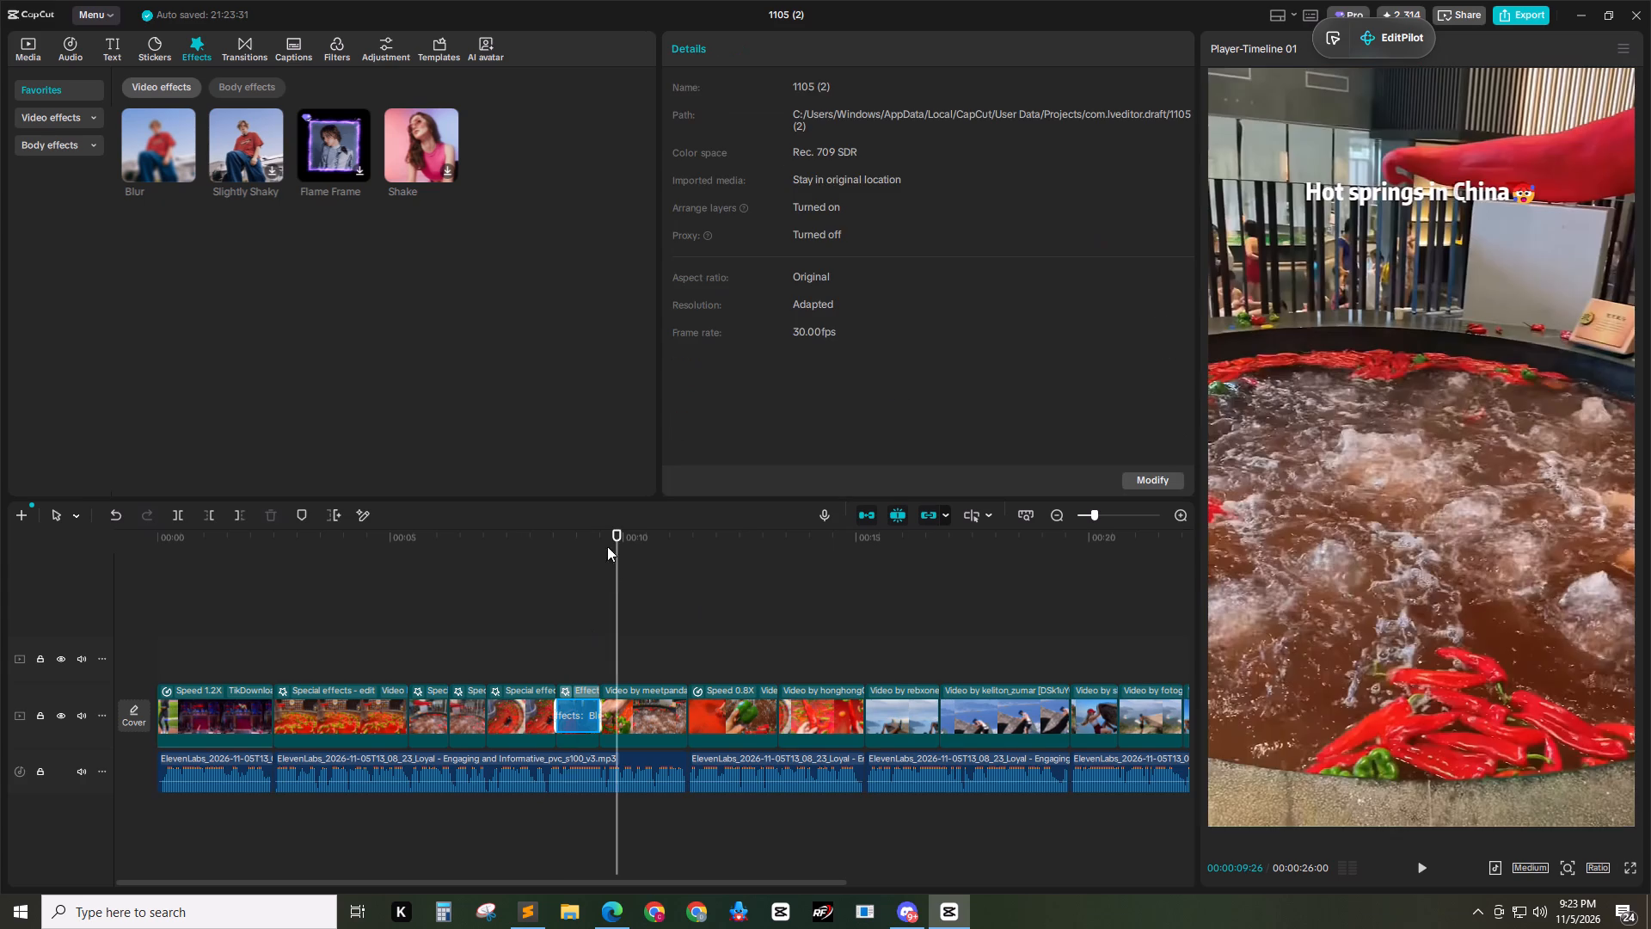
drag(618, 540, 629, 540)
drag(134, 123, 648, 698)
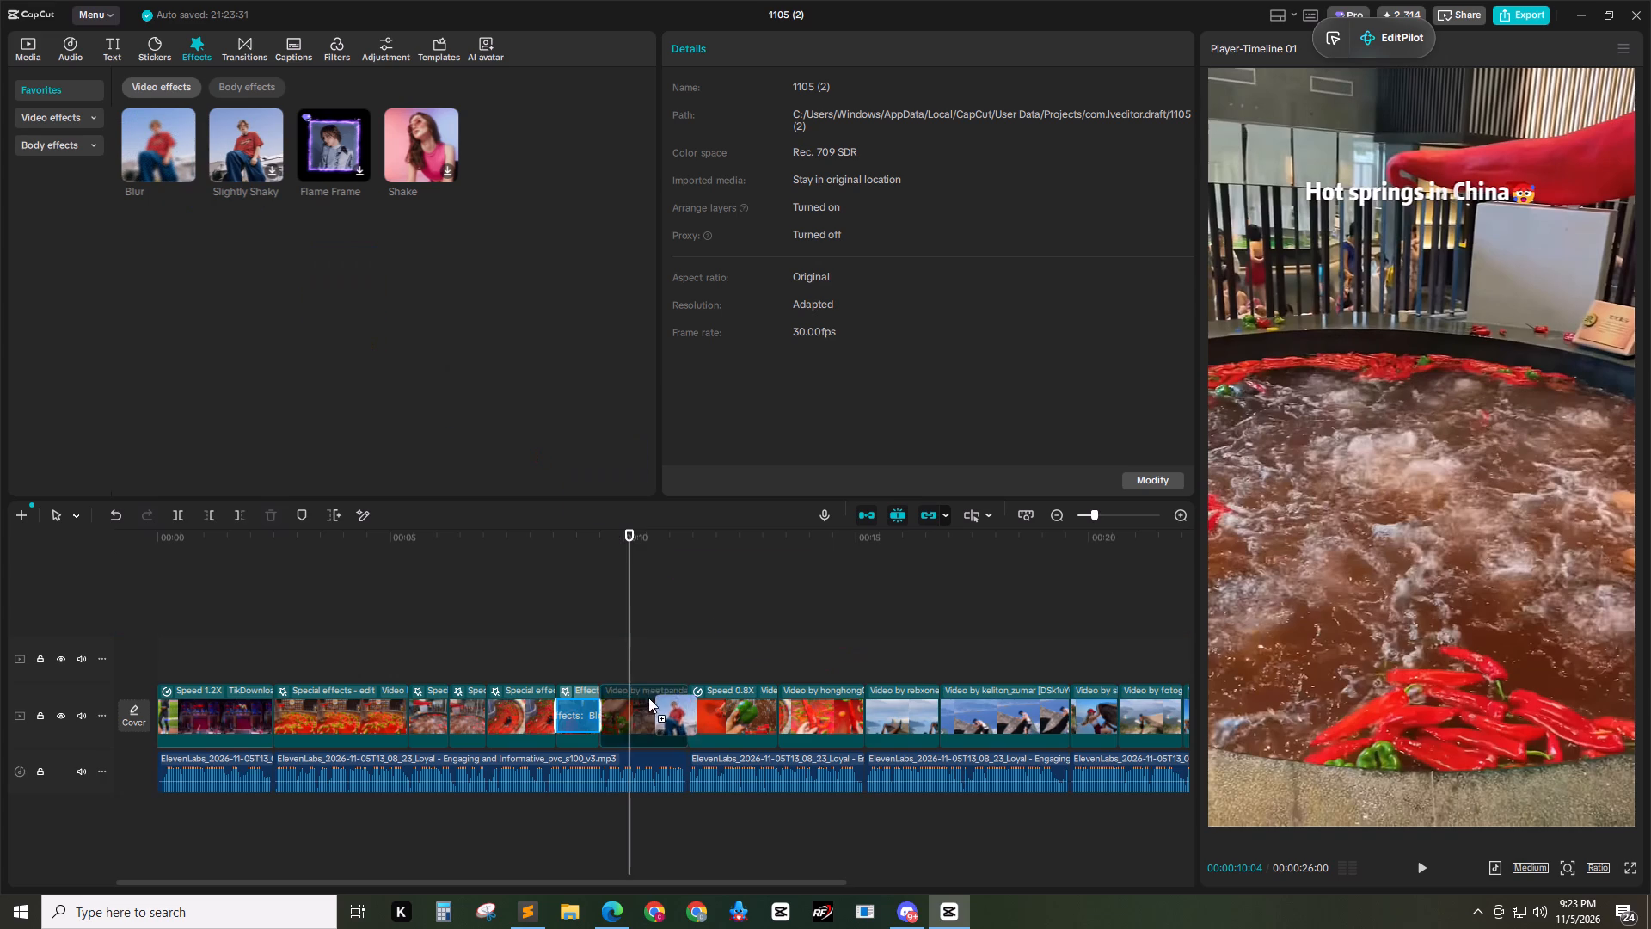
drag(648, 698, 648, 698)
double_click(721, 156)
click(1108, 489)
click(1109, 475)
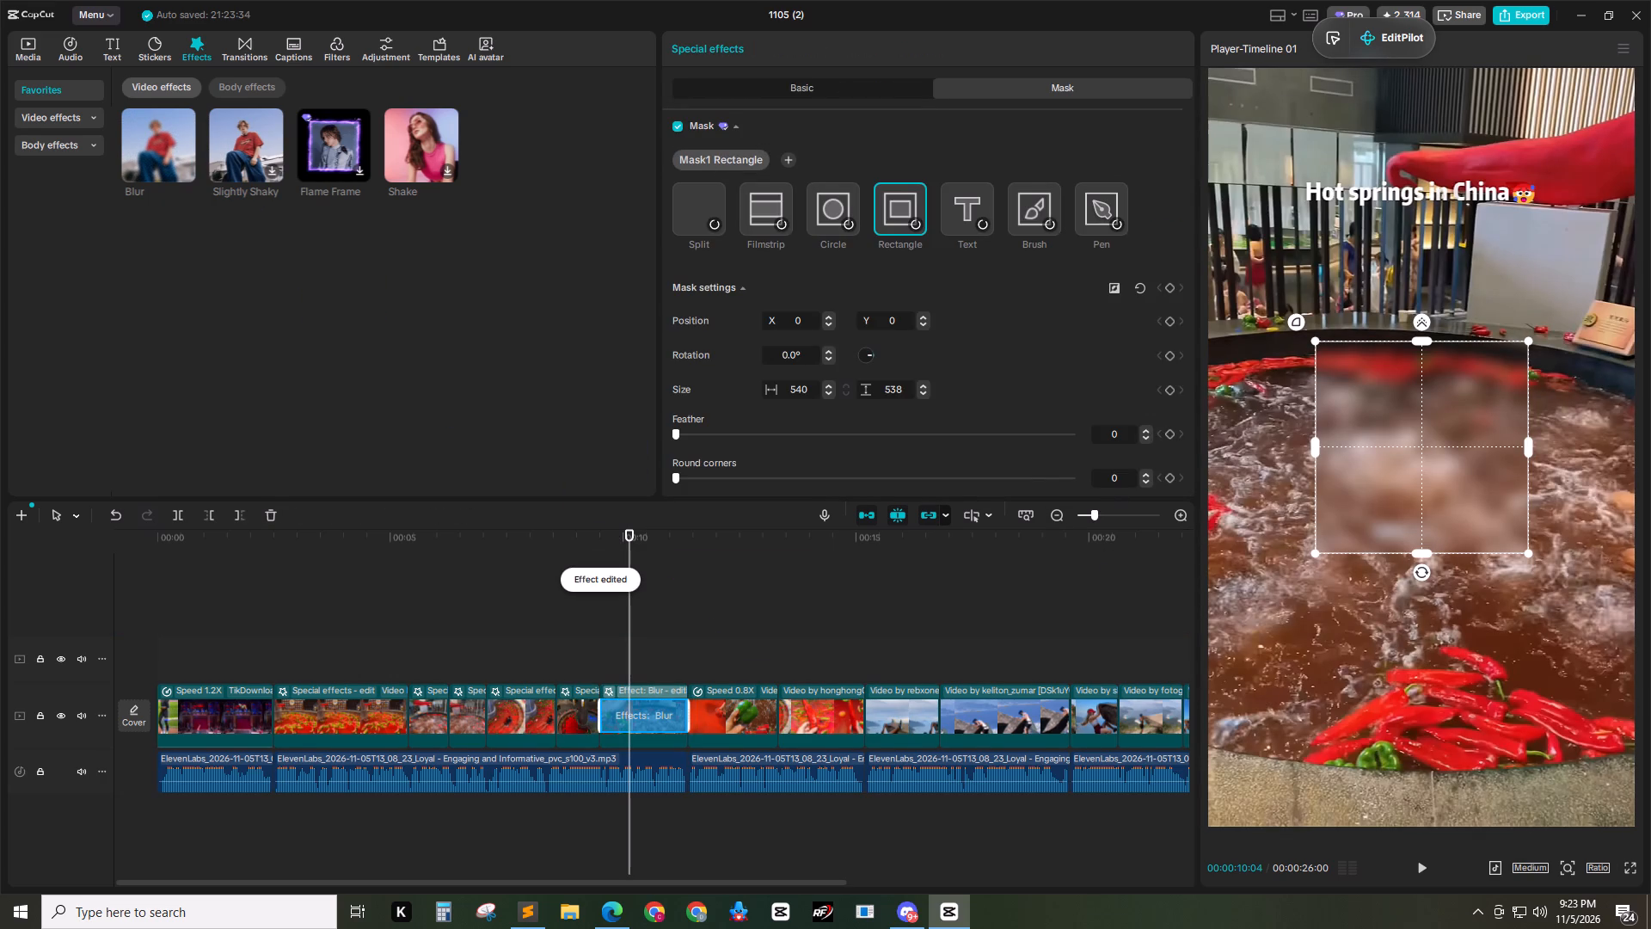
key(5)
key(Return)
click(854, 94)
drag(875, 205, 1044, 212)
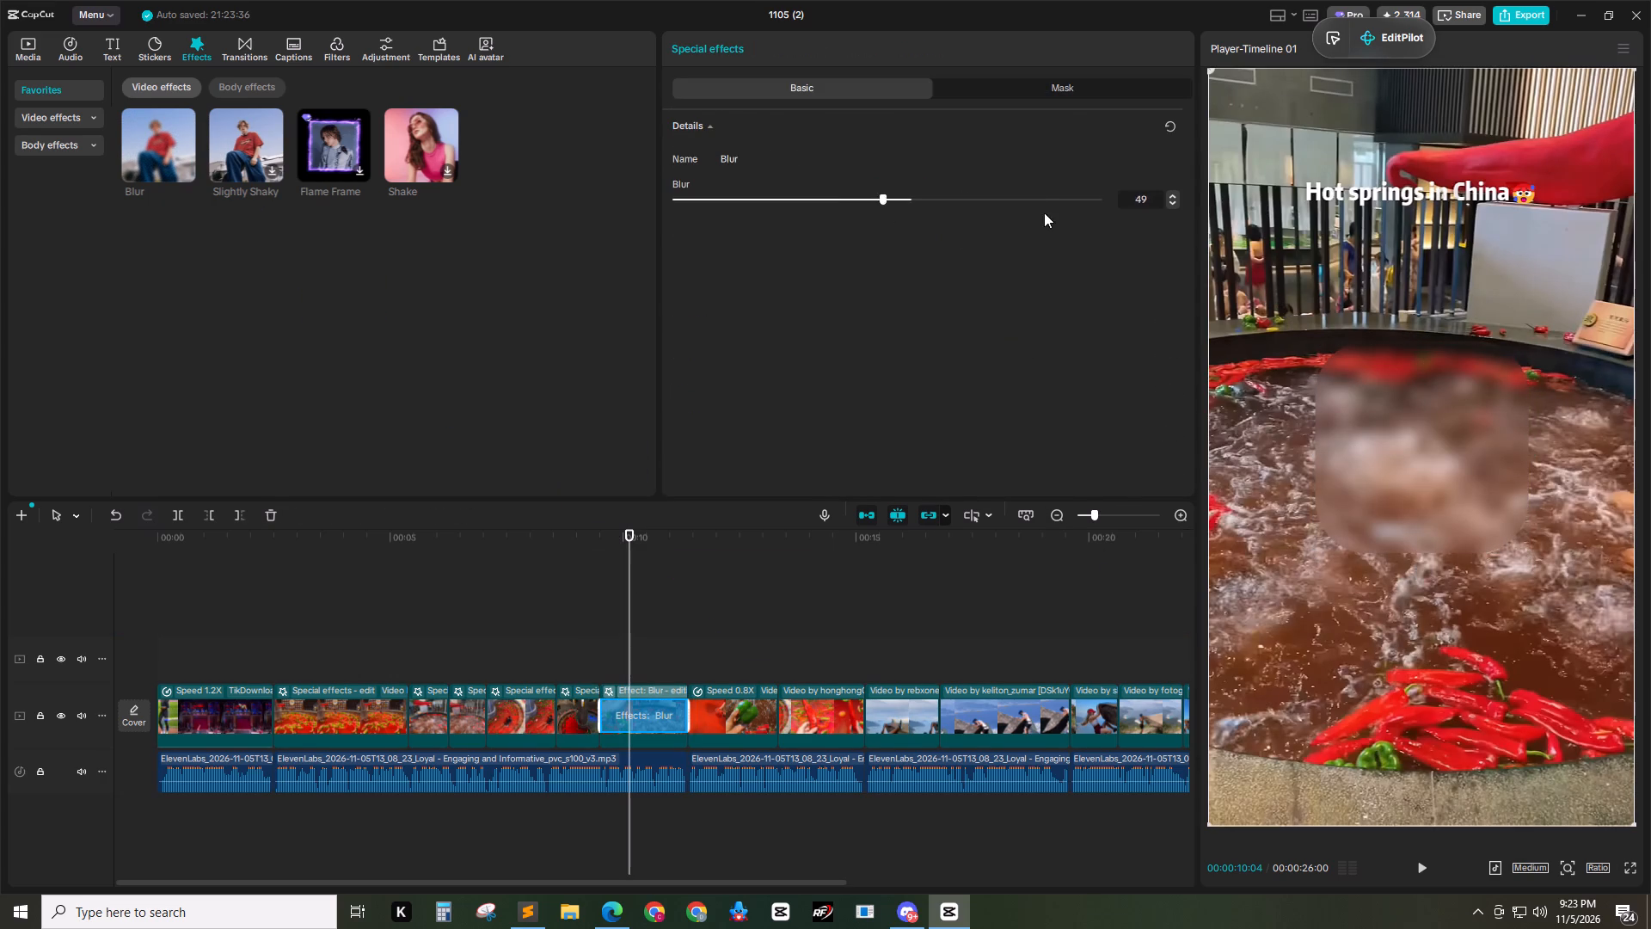
drag(1044, 212, 1332, 204)
click(1055, 105)
click(1040, 96)
Resize the mask to about 618 × 94 and place it at about Y 646 over the "Hot springs in China" caption and emoji.
drag(1422, 345, 1422, 346)
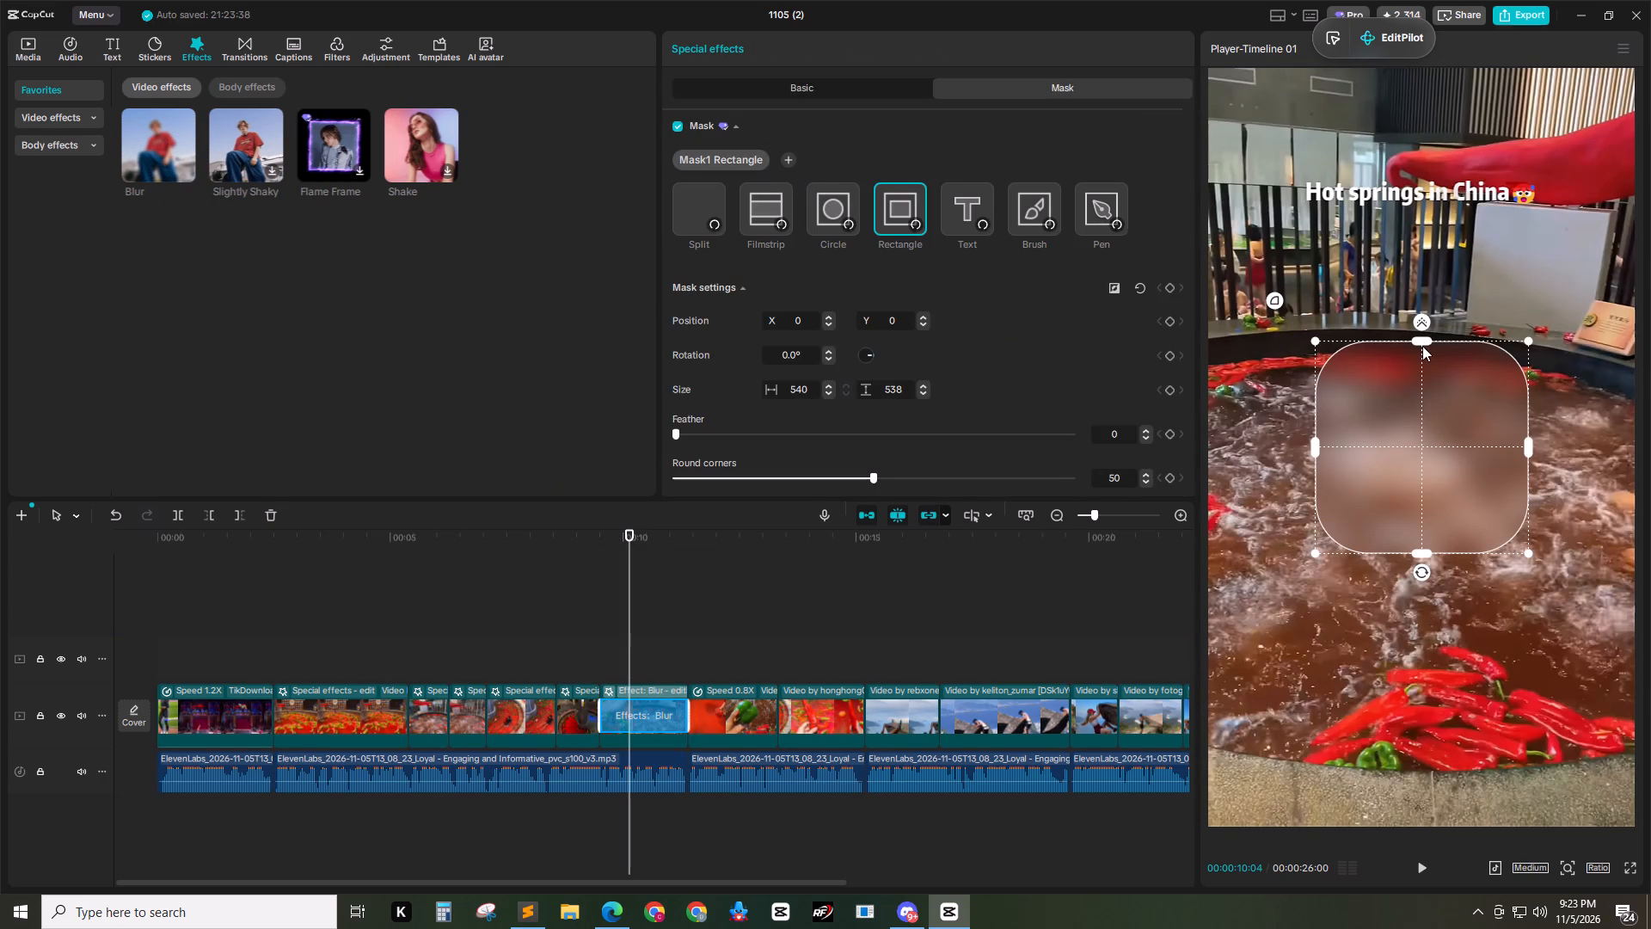
drag(1422, 346, 1423, 440)
drag(1442, 441, 1444, 243)
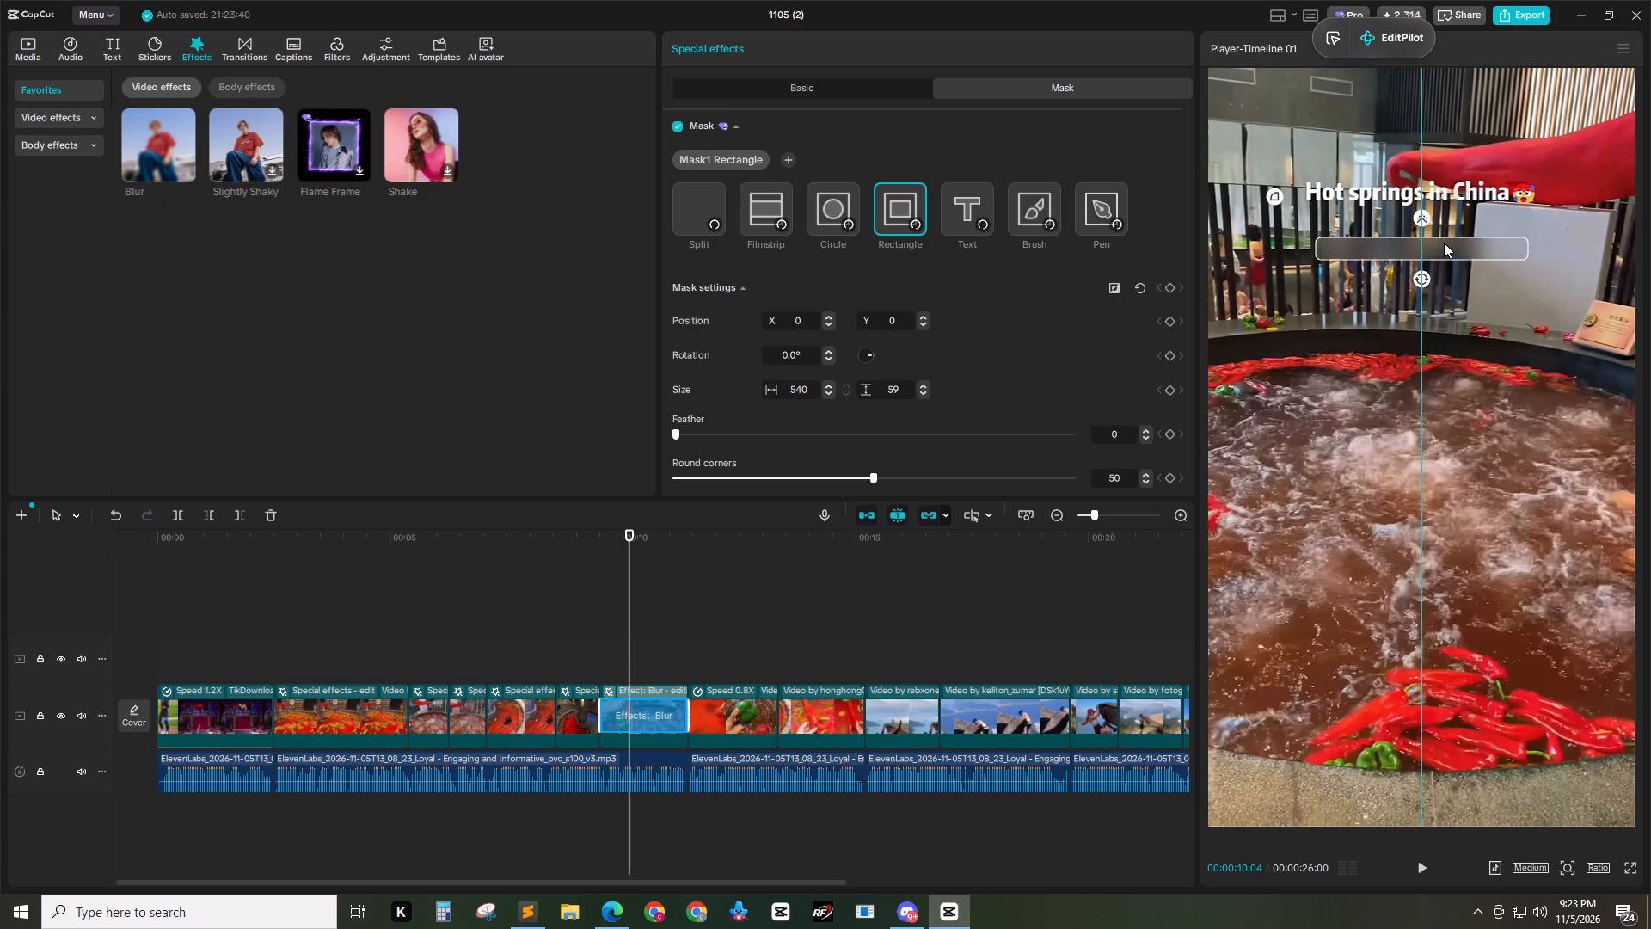
drag(1444, 243, 1439, 188)
double_click(1416, 181)
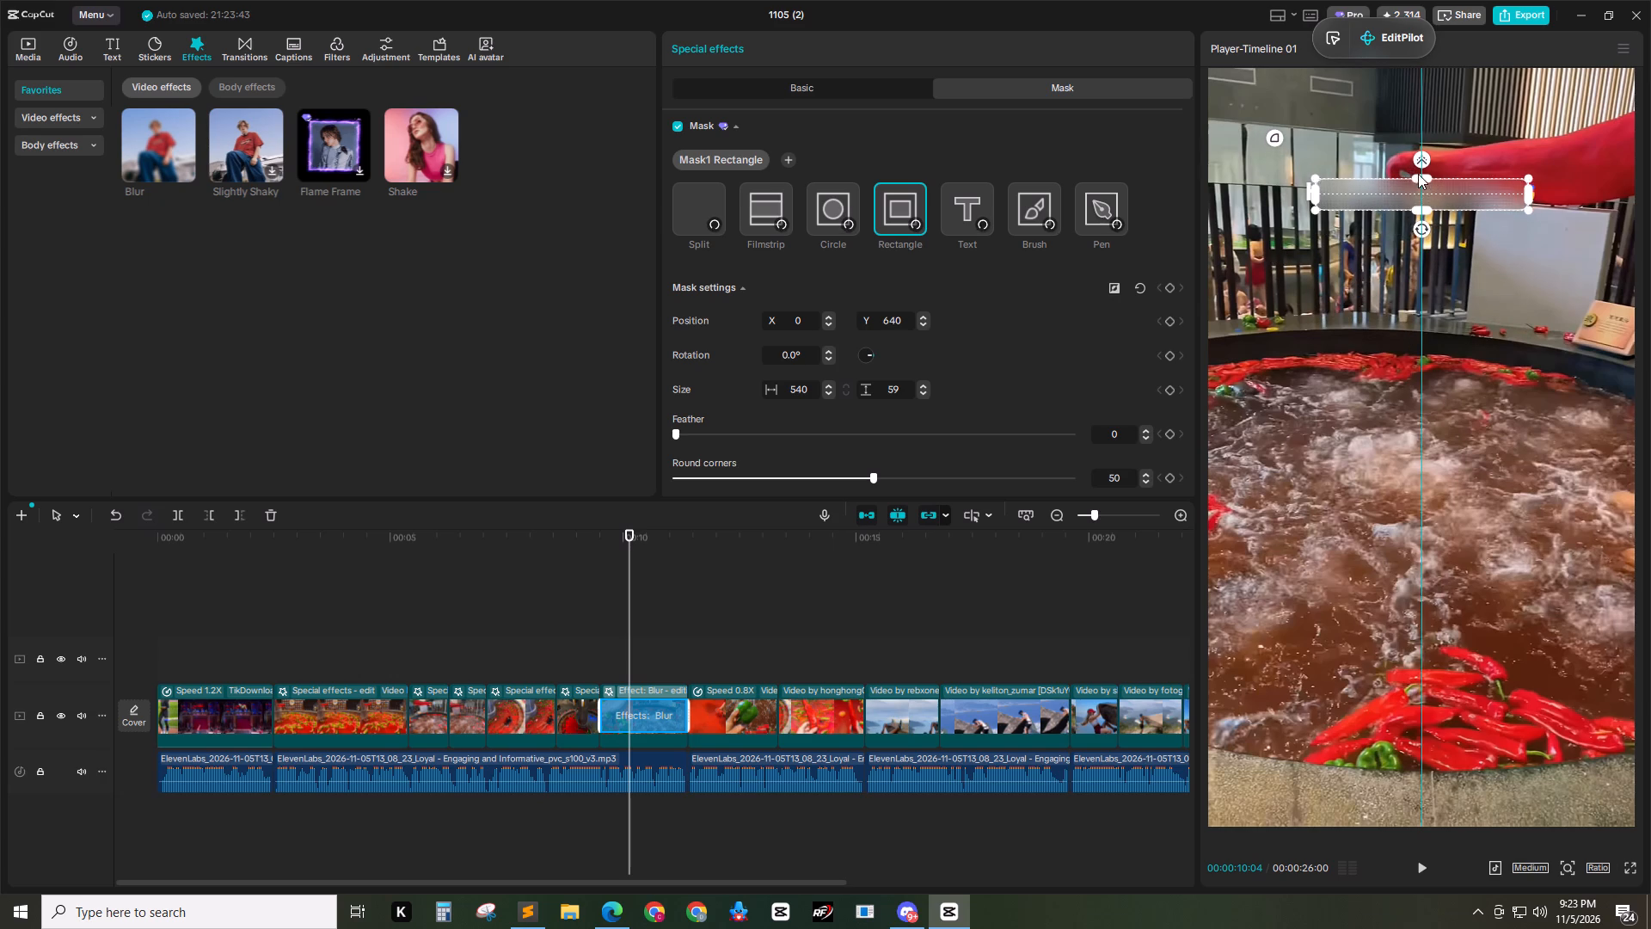
drag(1317, 190, 1304, 191)
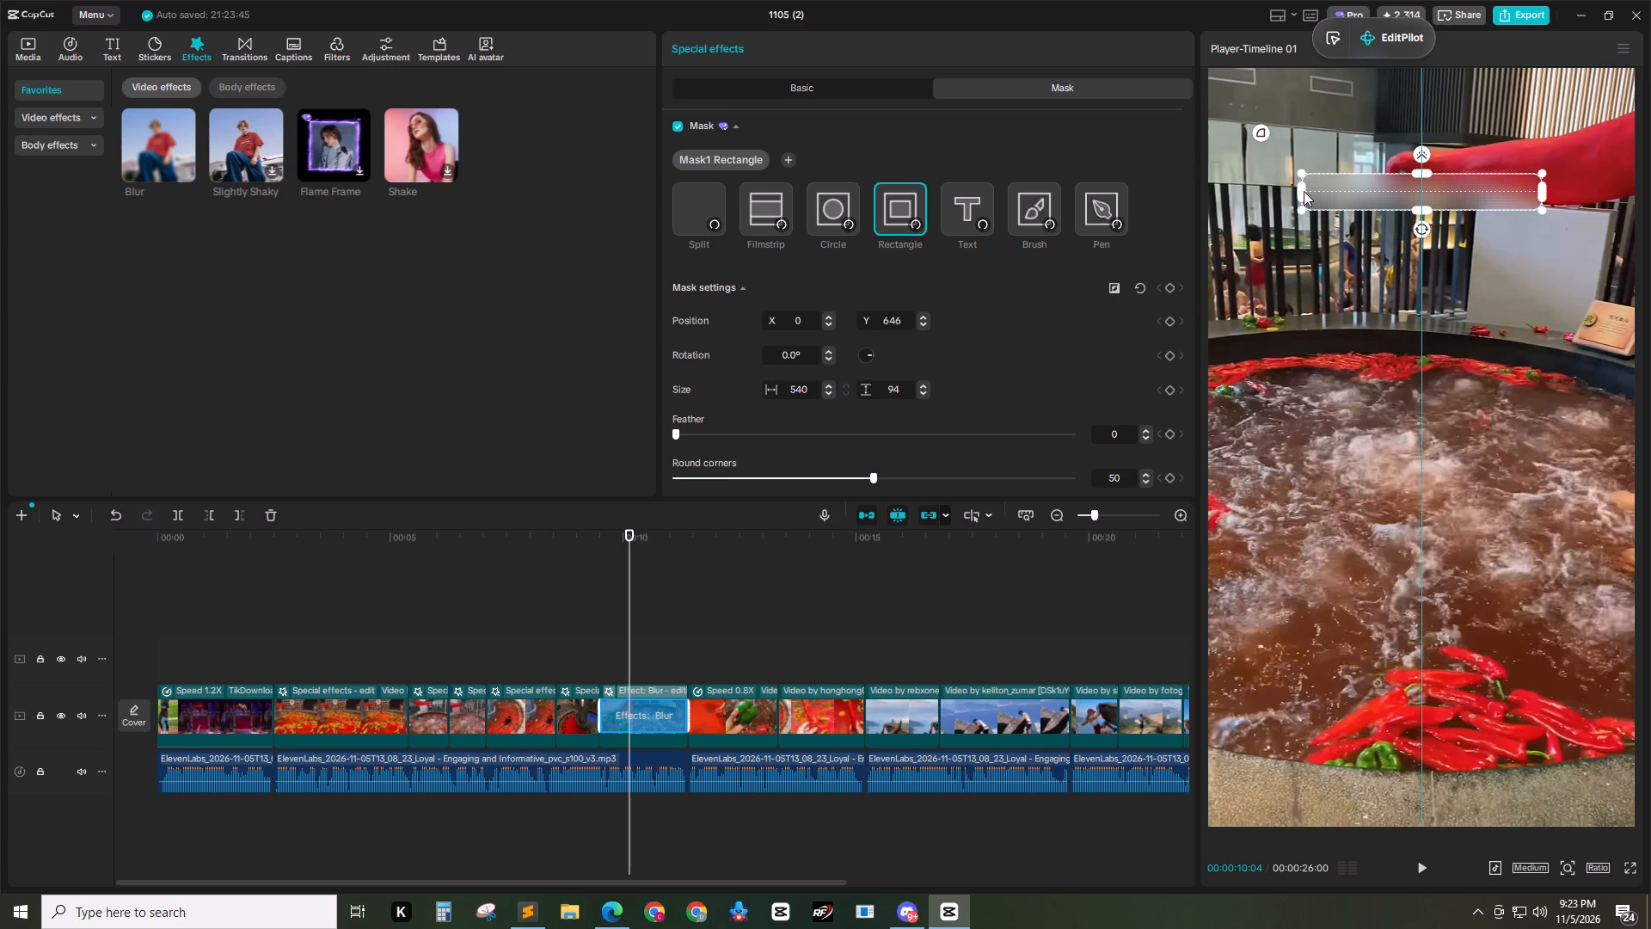
drag(1304, 191, 1302, 193)
Add a maximum-strength Blur with a rectangle mask and round corners 50 to the "Hot springs in China" clip with the green pepper.
drag(652, 533, 727, 538)
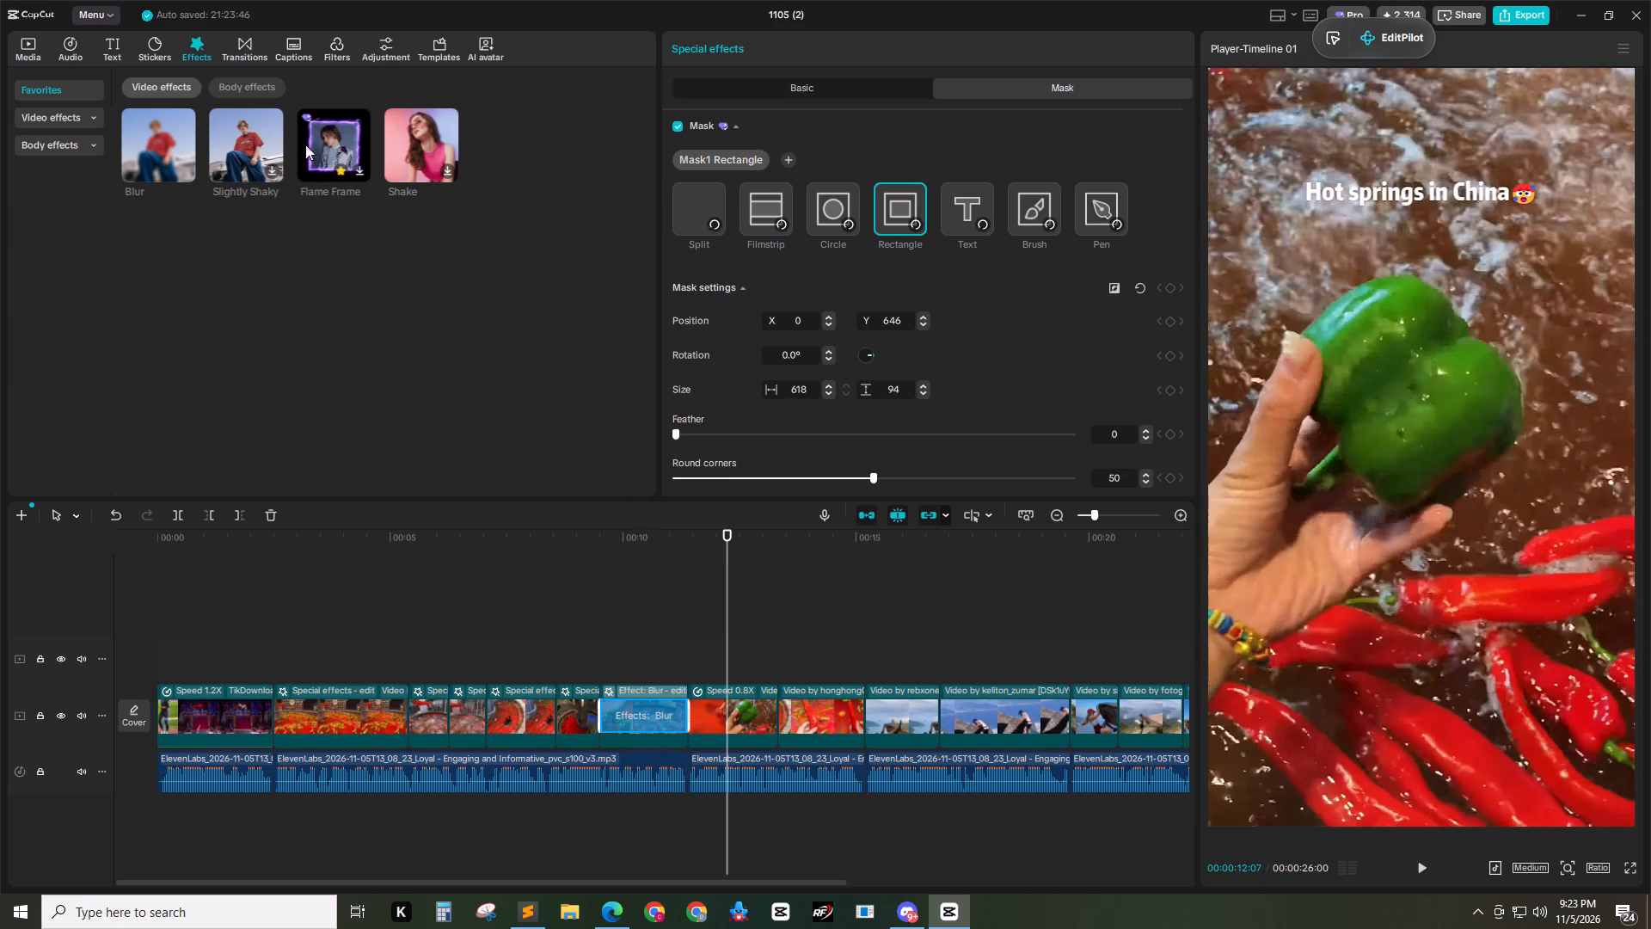
drag(147, 127, 715, 700)
triple_click(734, 164)
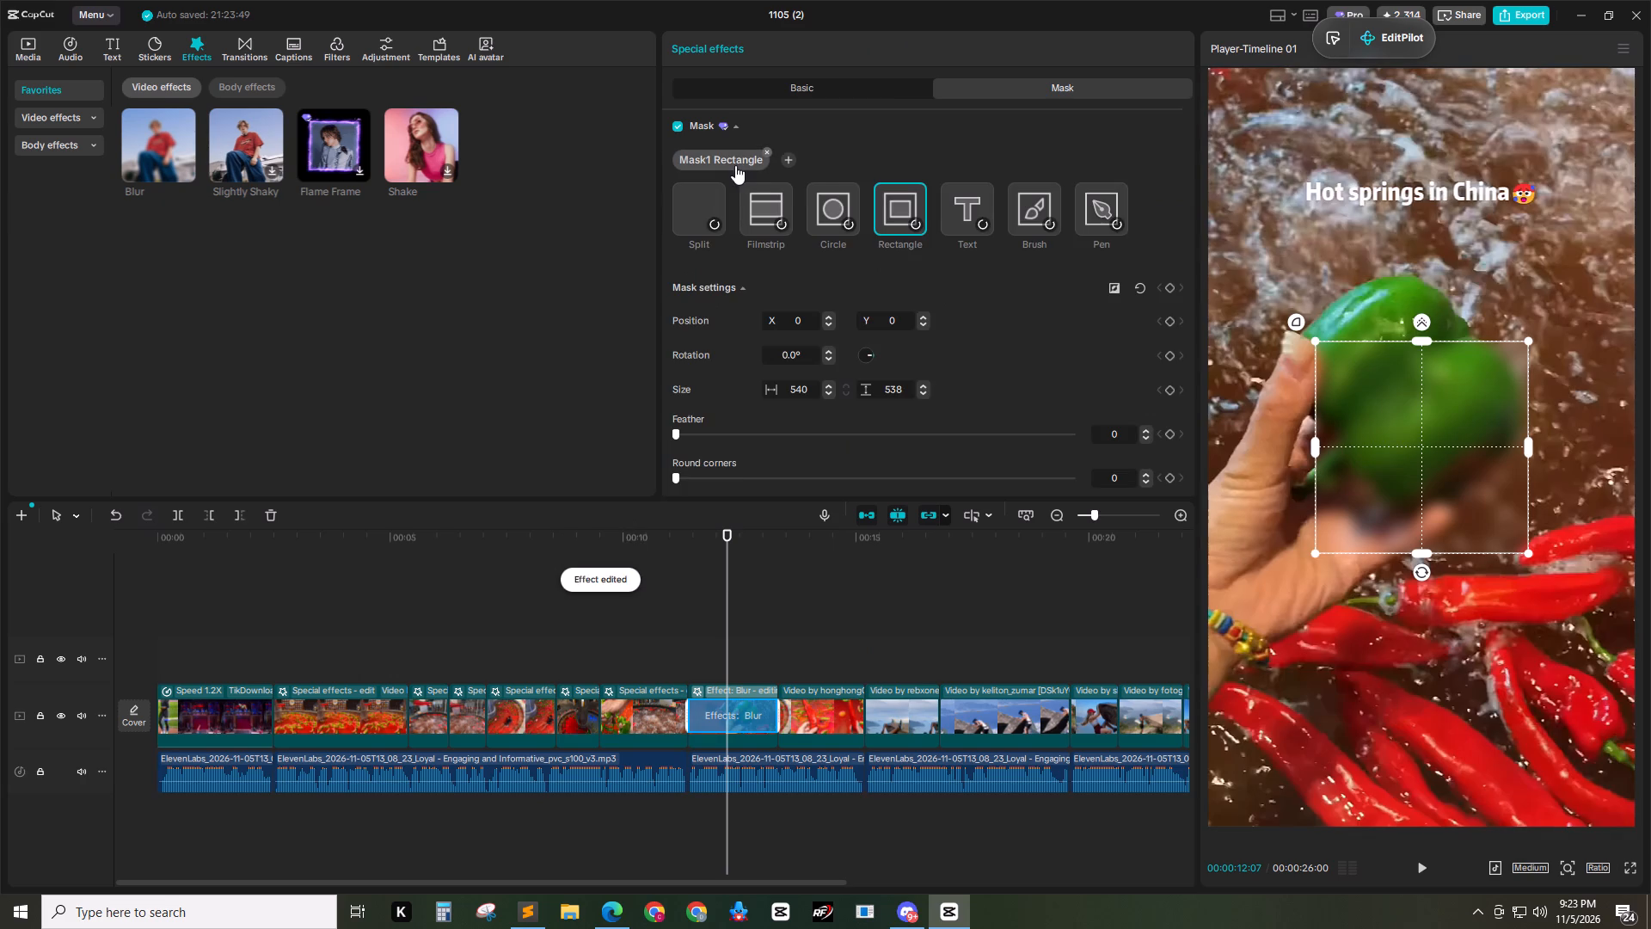
click(1113, 481)
key(5)
key(Return)
click(789, 89)
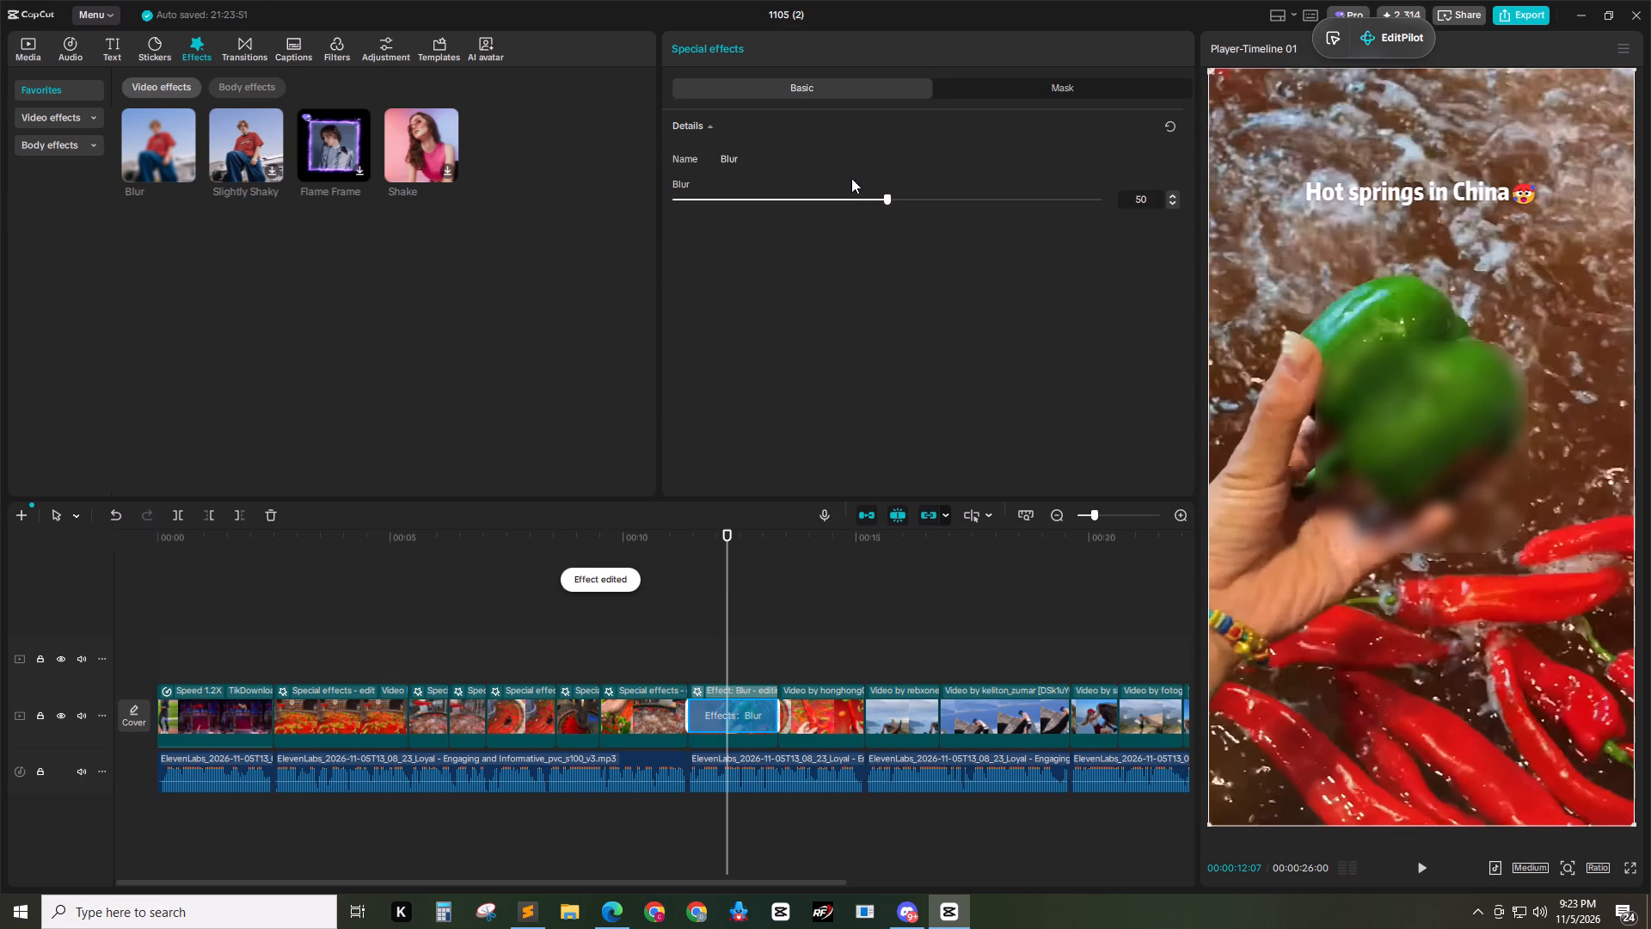
drag(869, 198, 1275, 187)
click(1044, 89)
Flatten and widen the mask to cover the green pepper clip's caption and emoji at about Y 642.
drag(1416, 344, 1424, 439)
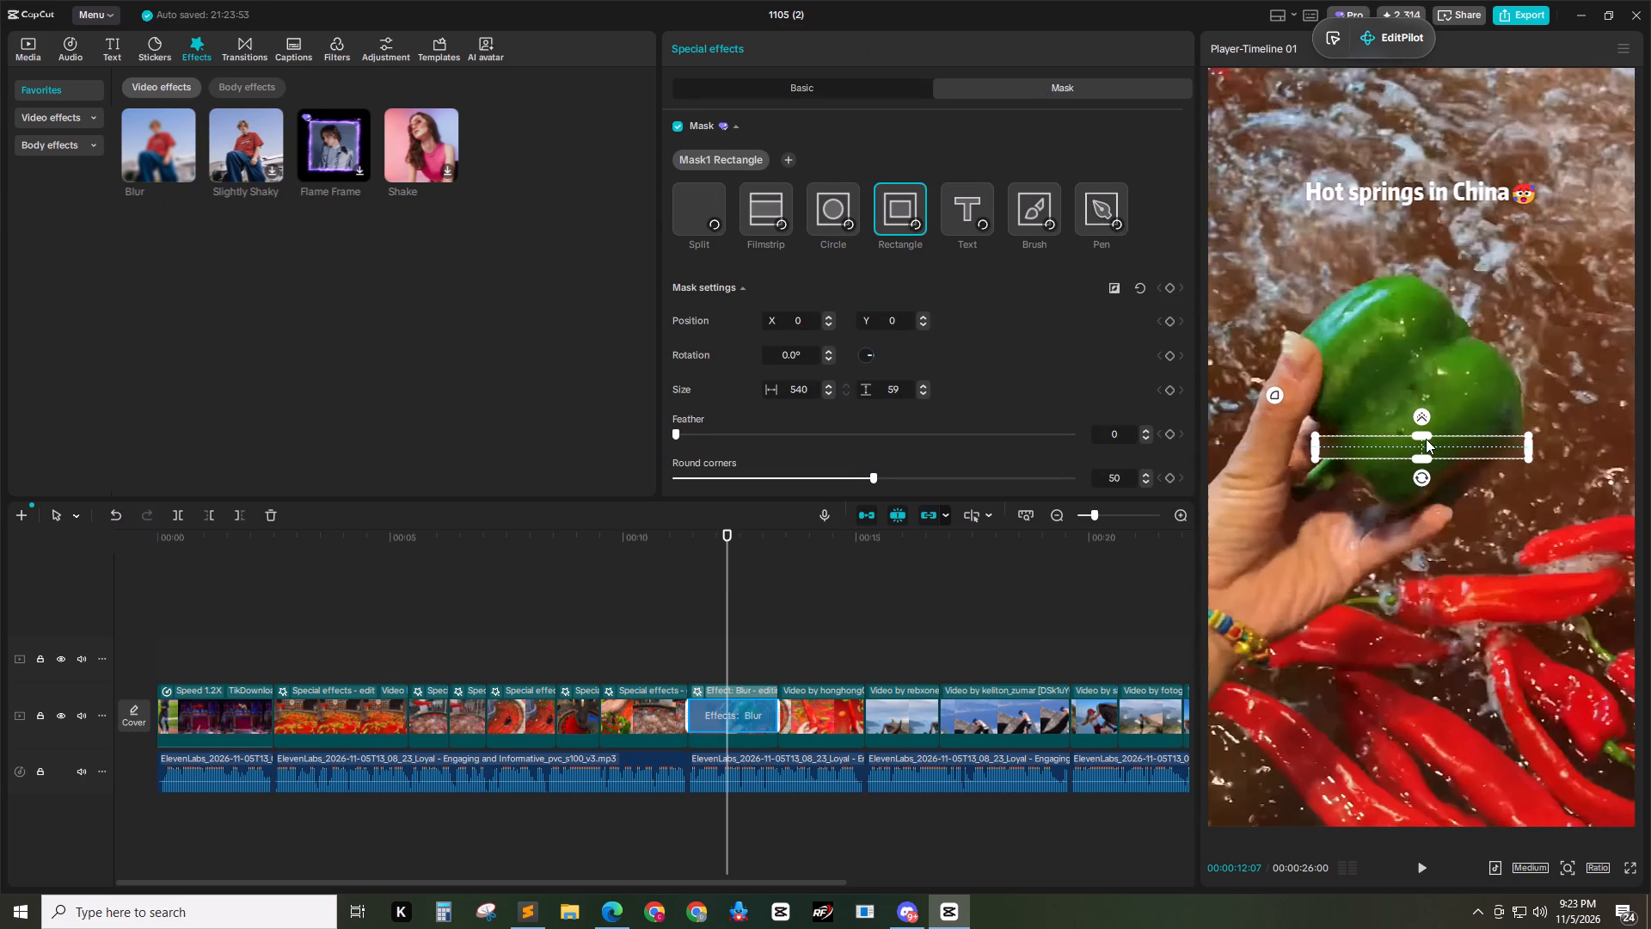
drag(1435, 448, 1438, 194)
click(1429, 181)
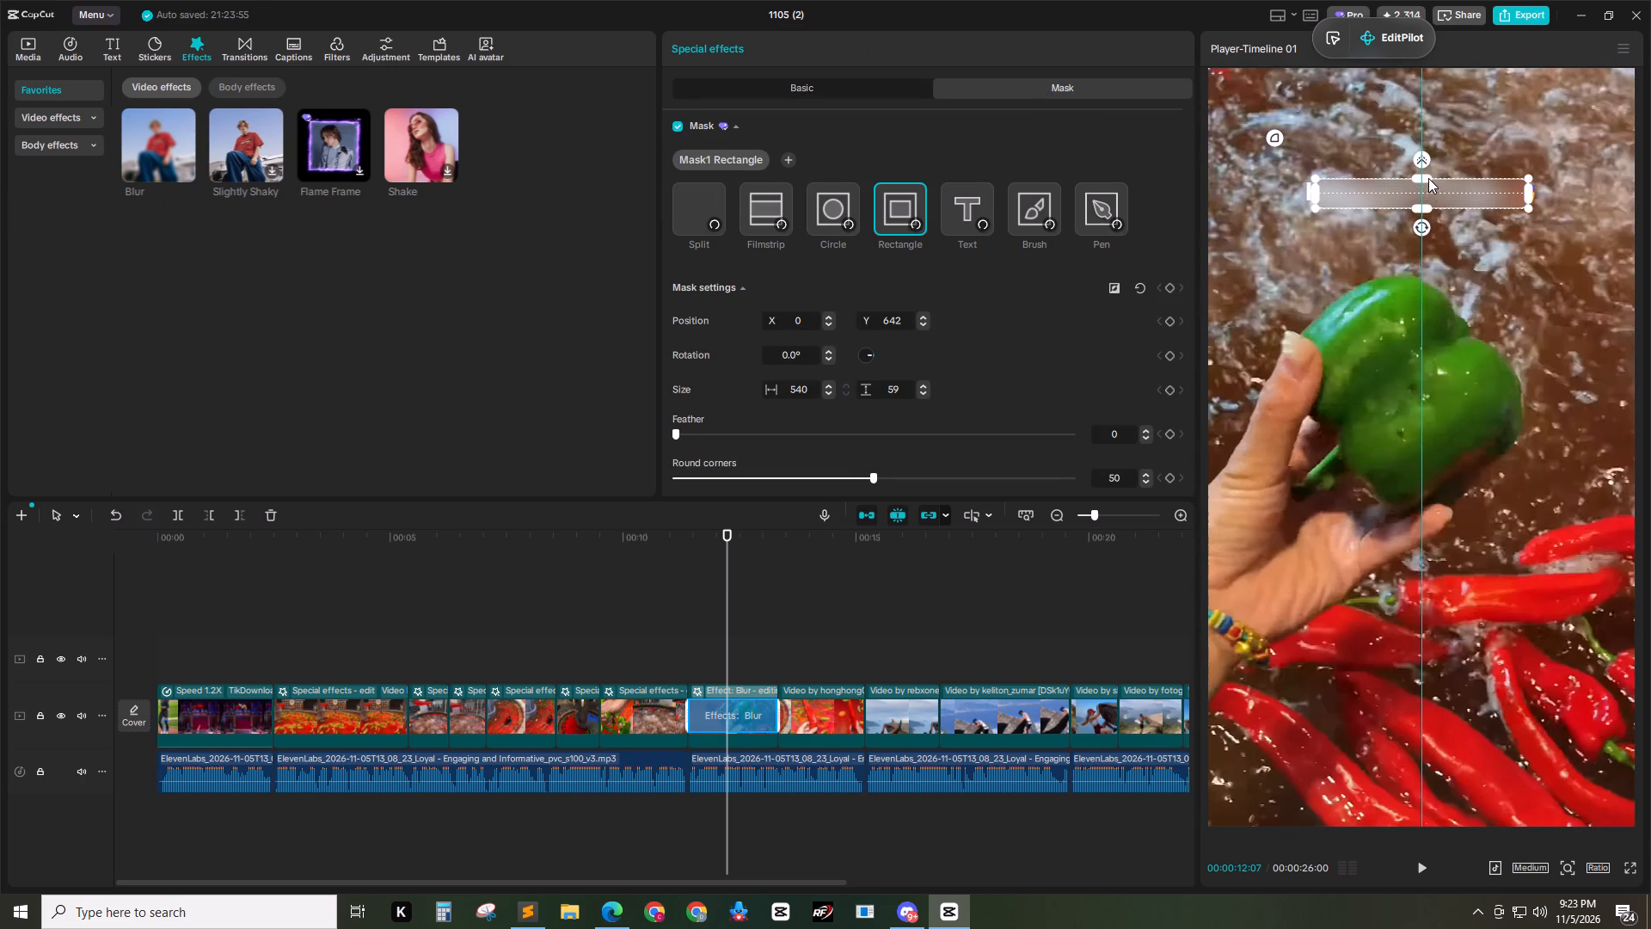
click(1432, 188)
drag(1315, 195, 1298, 195)
Add a maximum-strength Blur with a rectangle mask and round corners 50 to the Harbin hot springs clip showing a hand-held chili.
drag(750, 529, 817, 542)
drag(169, 136, 837, 713)
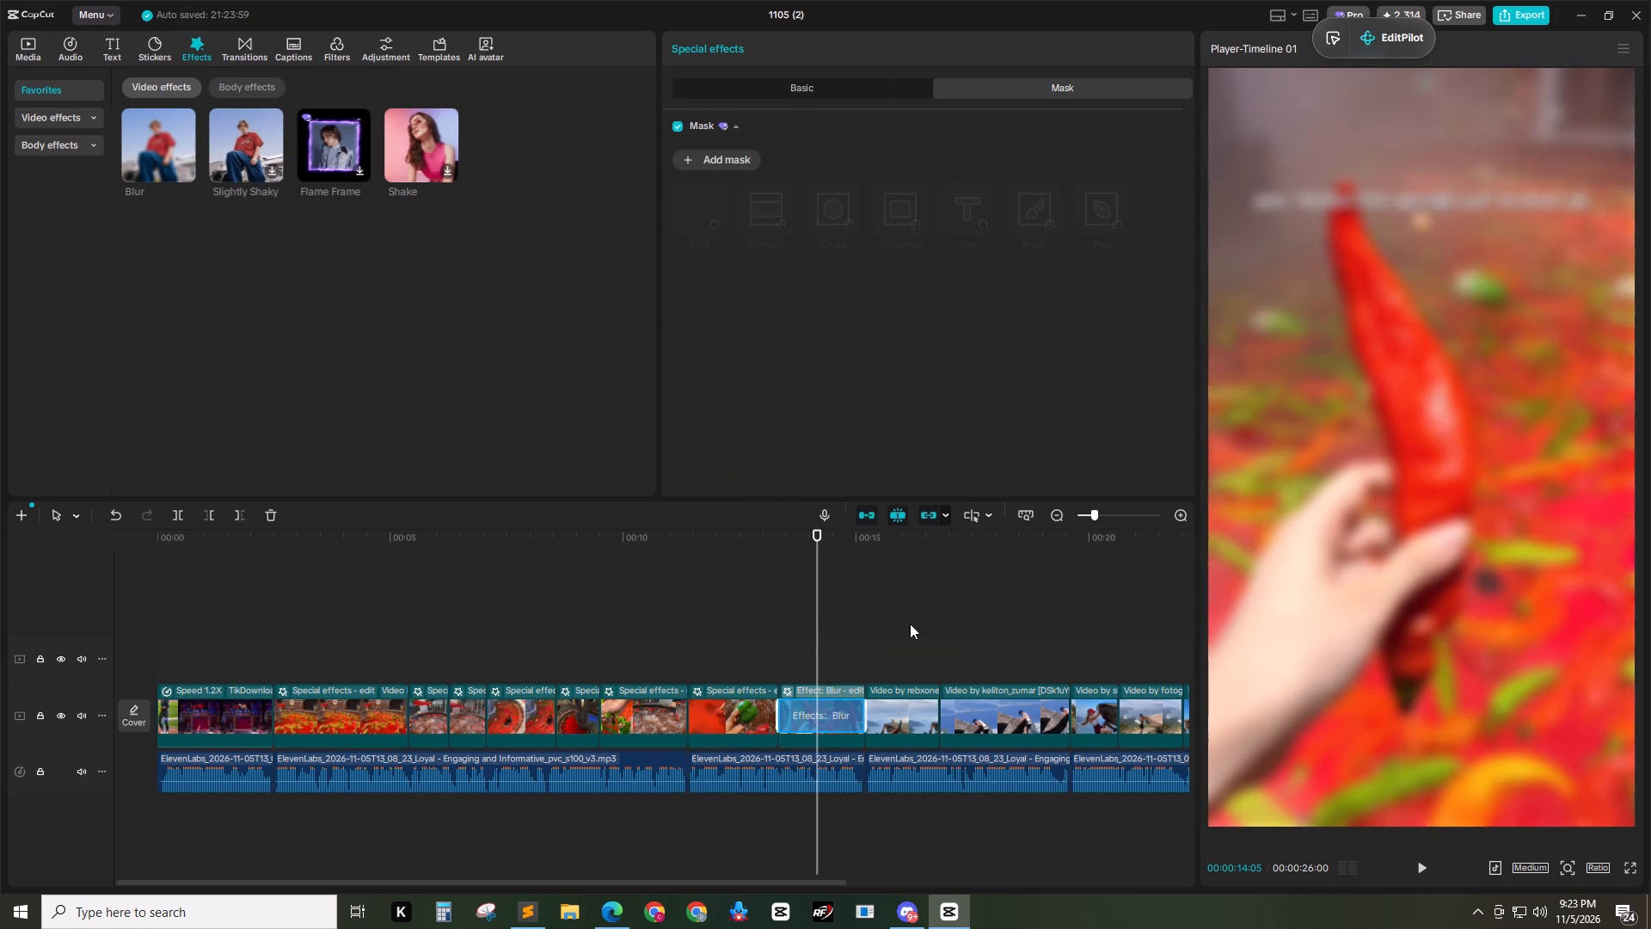
triple_click(743, 166)
drag(742, 166, 750, 169)
click(1102, 481)
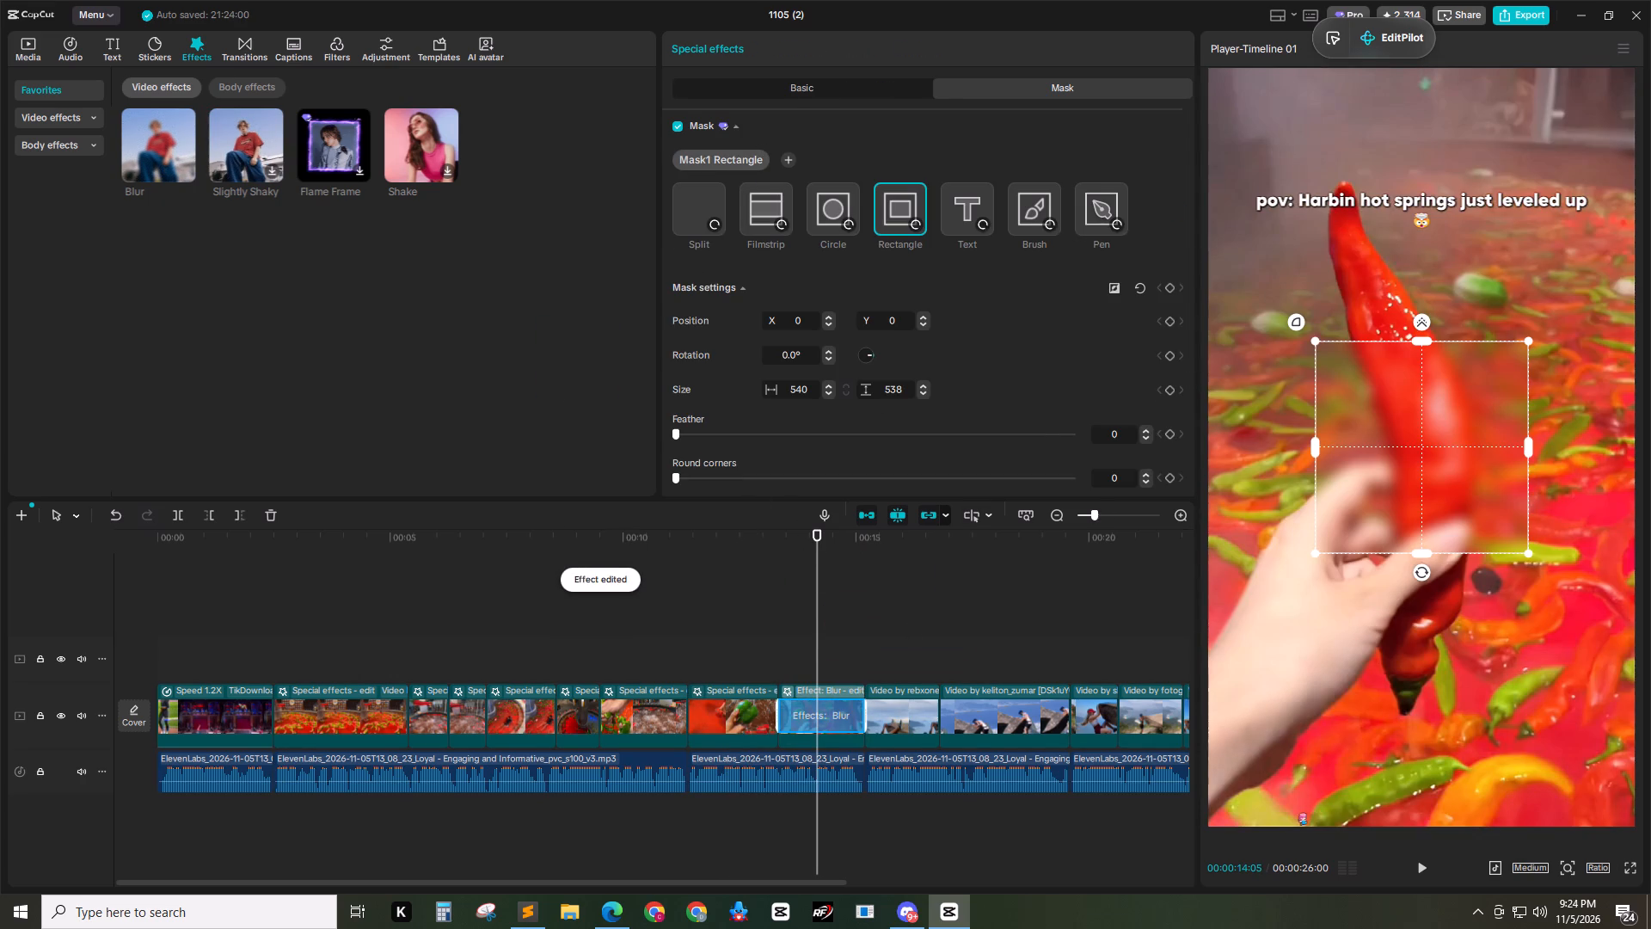
key(5)
key(Return)
click(840, 81)
drag(870, 200, 1362, 197)
click(1078, 81)
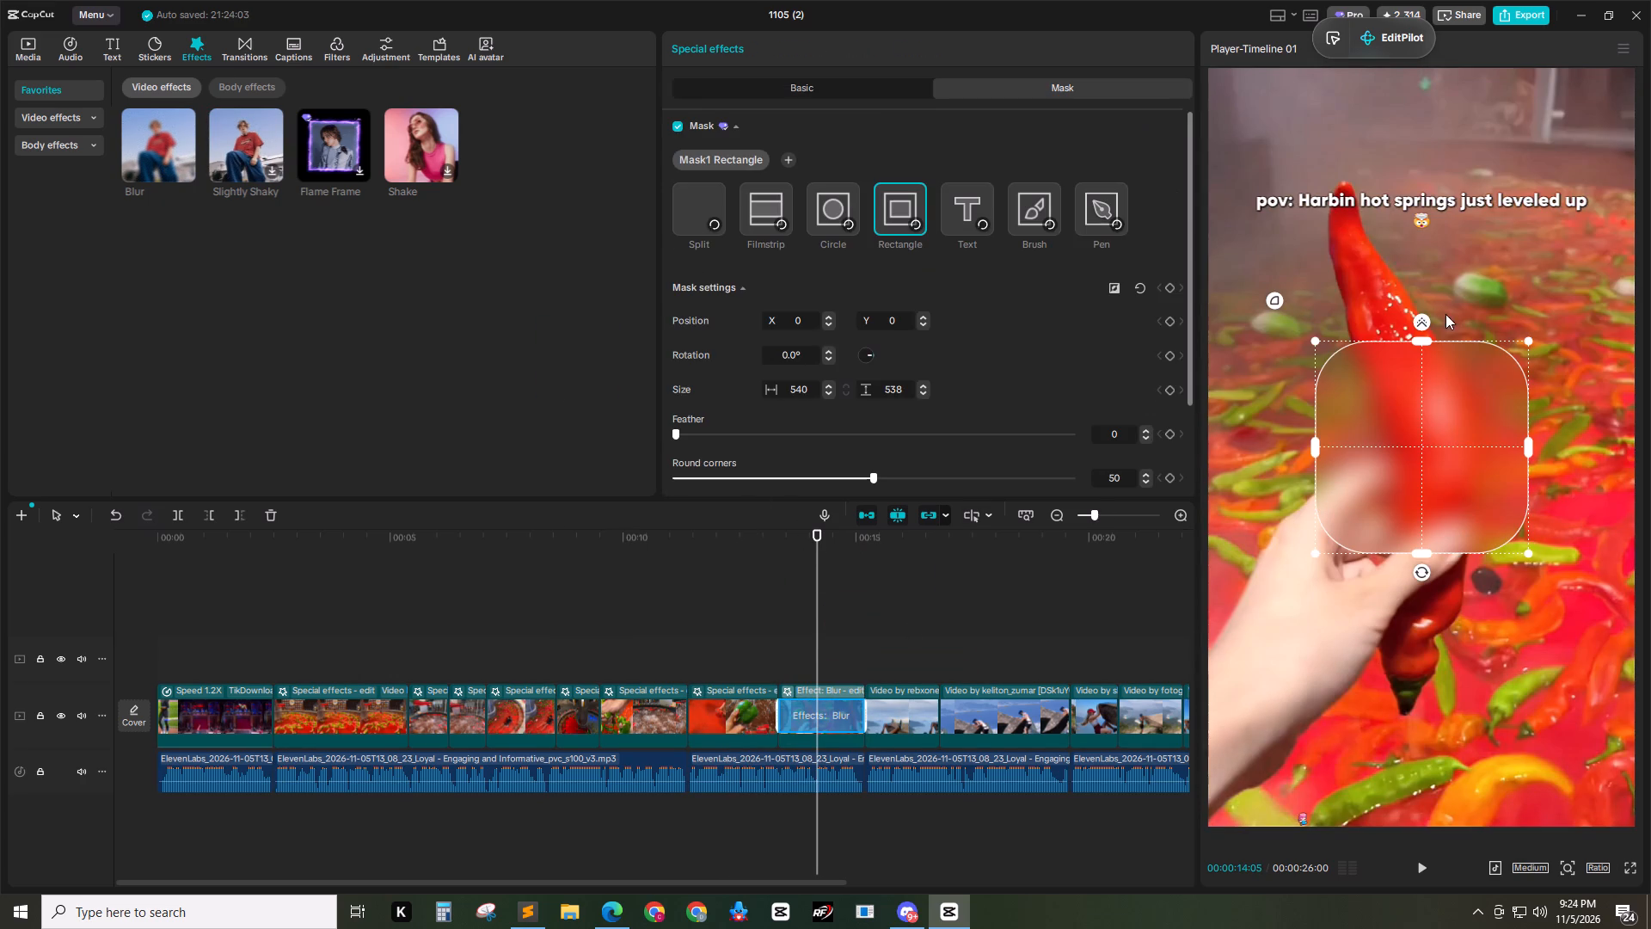
Resize the mask to about 880 × 63 and place it at about Y 626 over the "pov: Harbin hot springs just leveled up" caption.
drag(1421, 345, 1426, 440)
drag(1432, 445, 1439, 197)
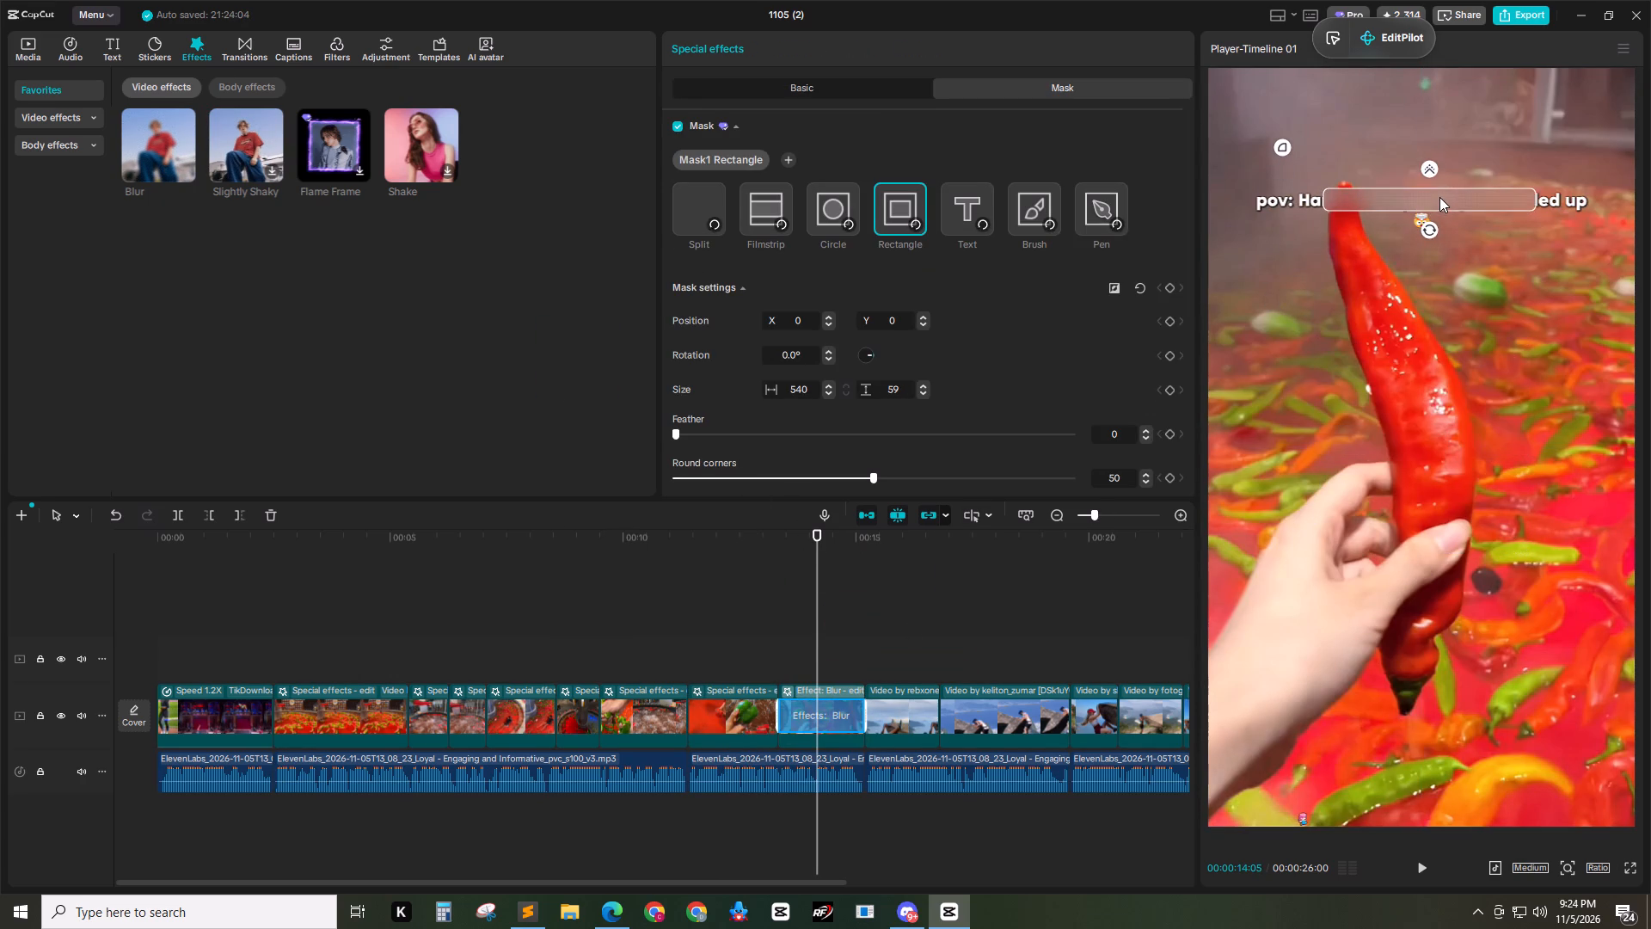
drag(1439, 197, 1429, 199)
click(1421, 190)
click(1427, 206)
double_click(1428, 205)
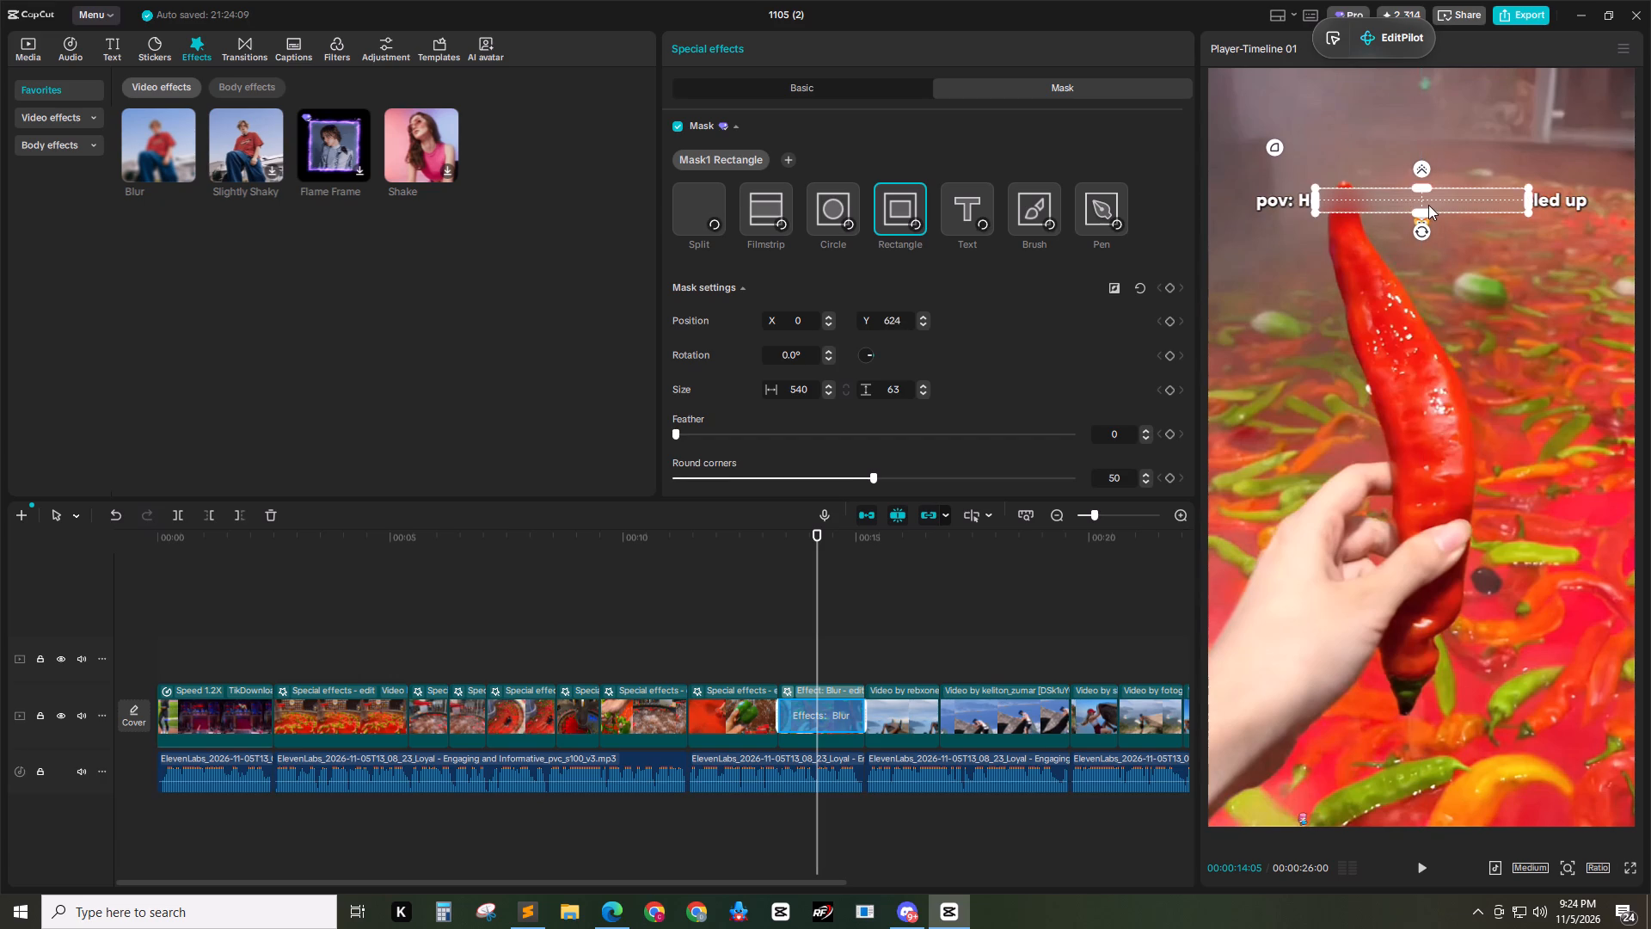
drag(1316, 198, 1249, 211)
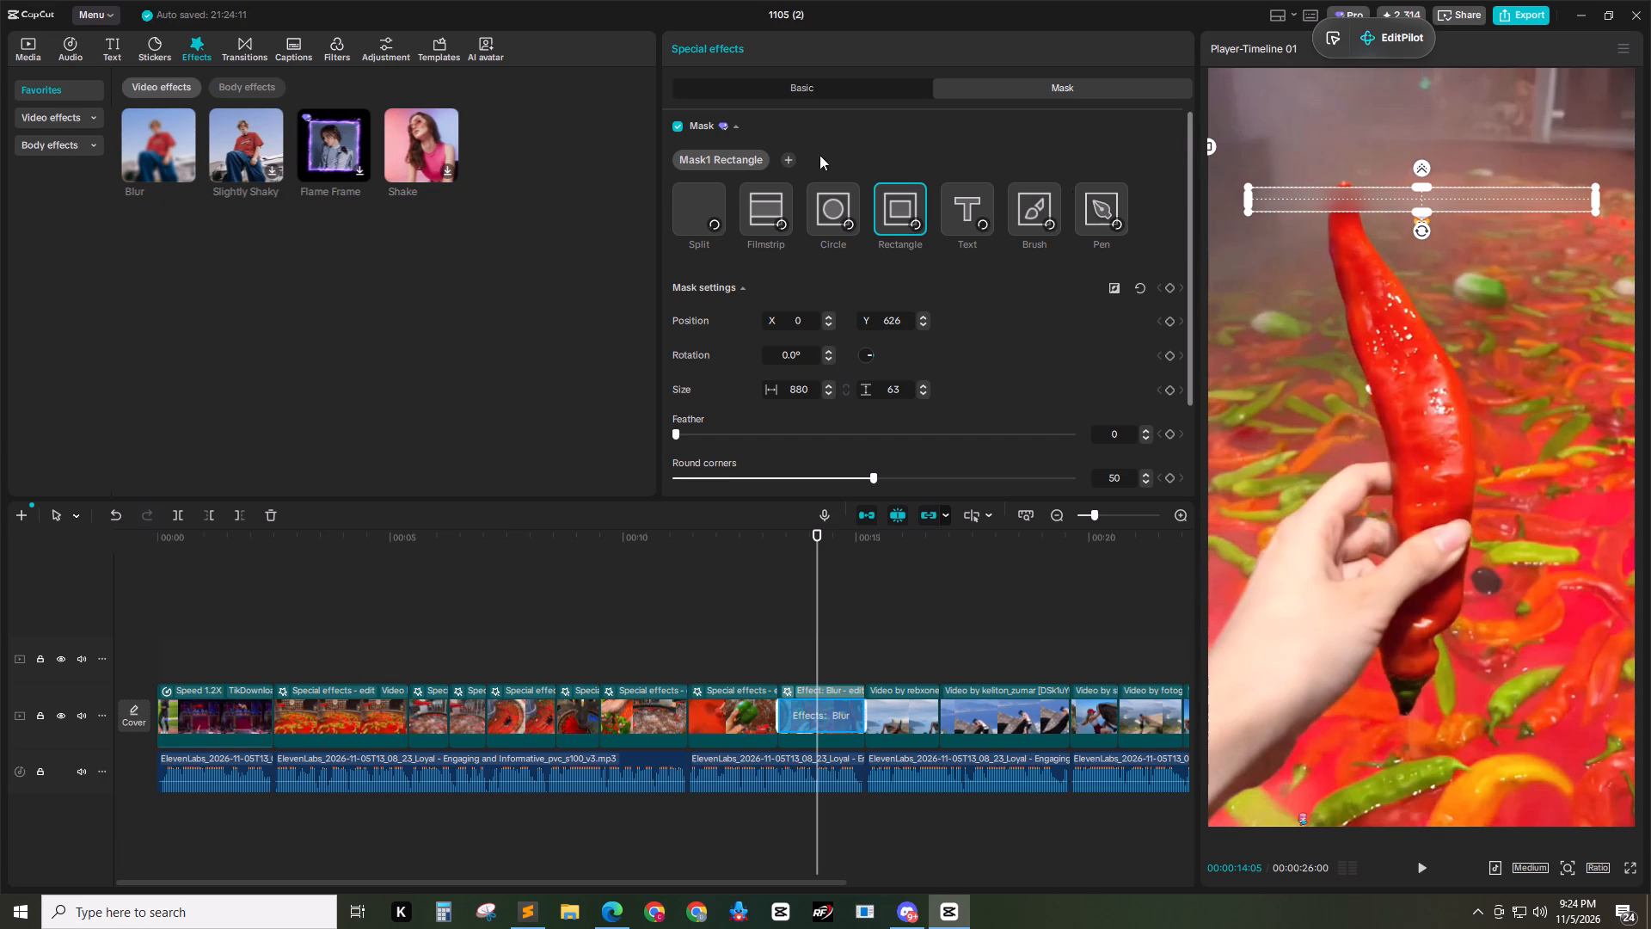
Add a second Blur effect to the hand-held chili clip with a circle mask and maximum blur strength.
drag(169, 139, 820, 721)
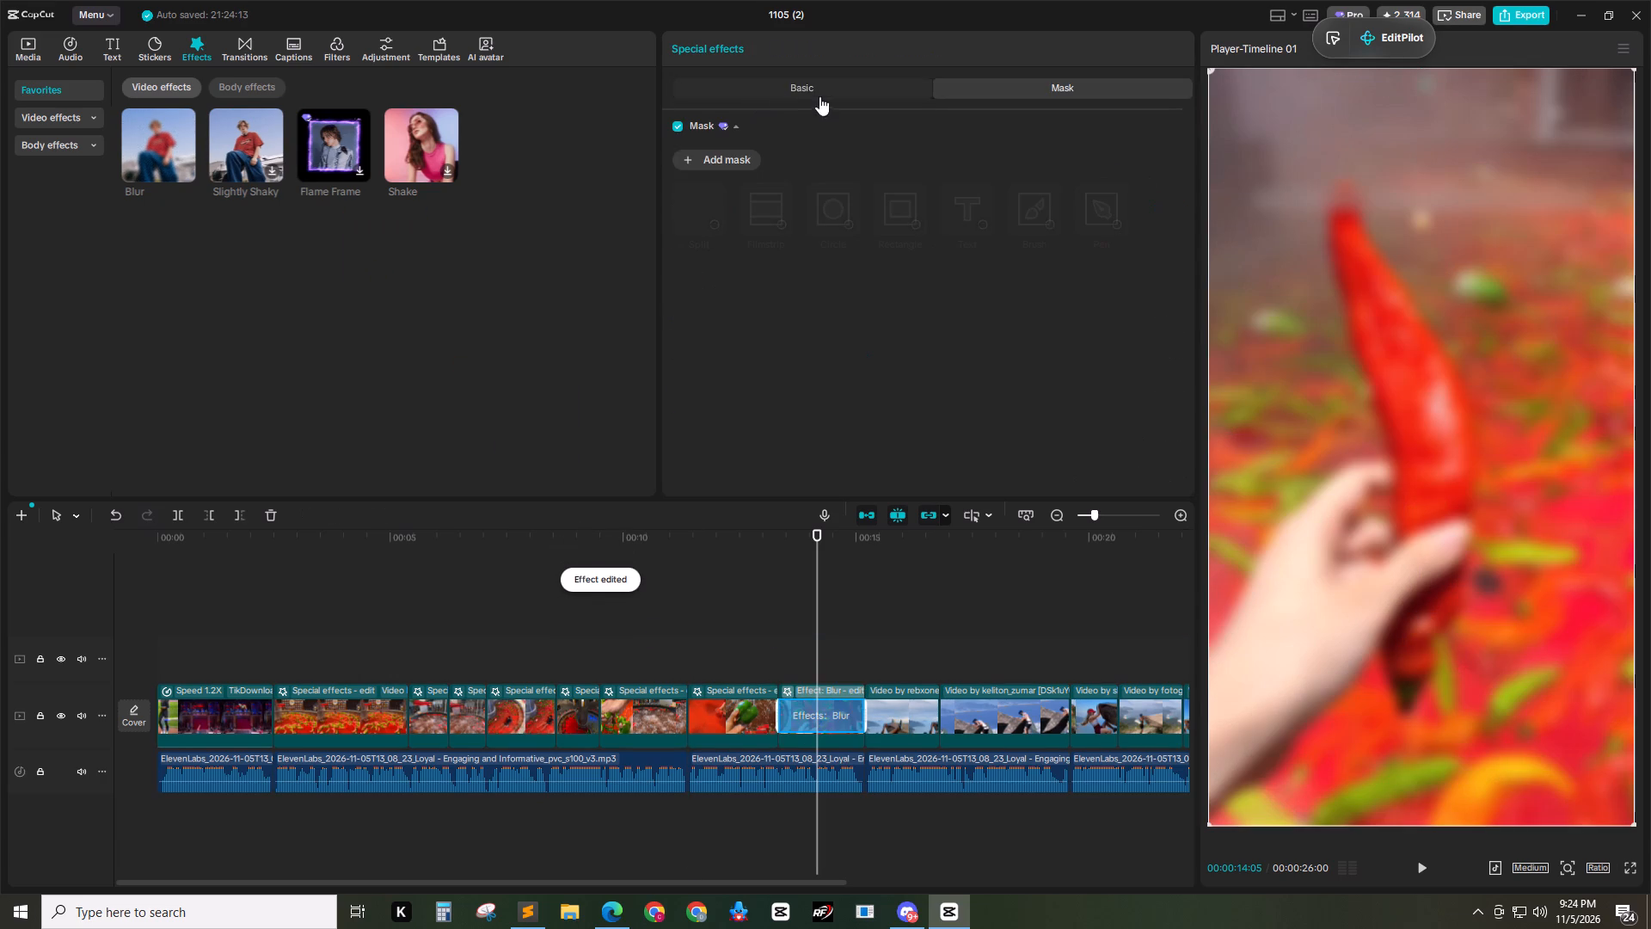
double_click(740, 166)
triple_click(735, 164)
double_click(731, 161)
click(822, 200)
click(818, 95)
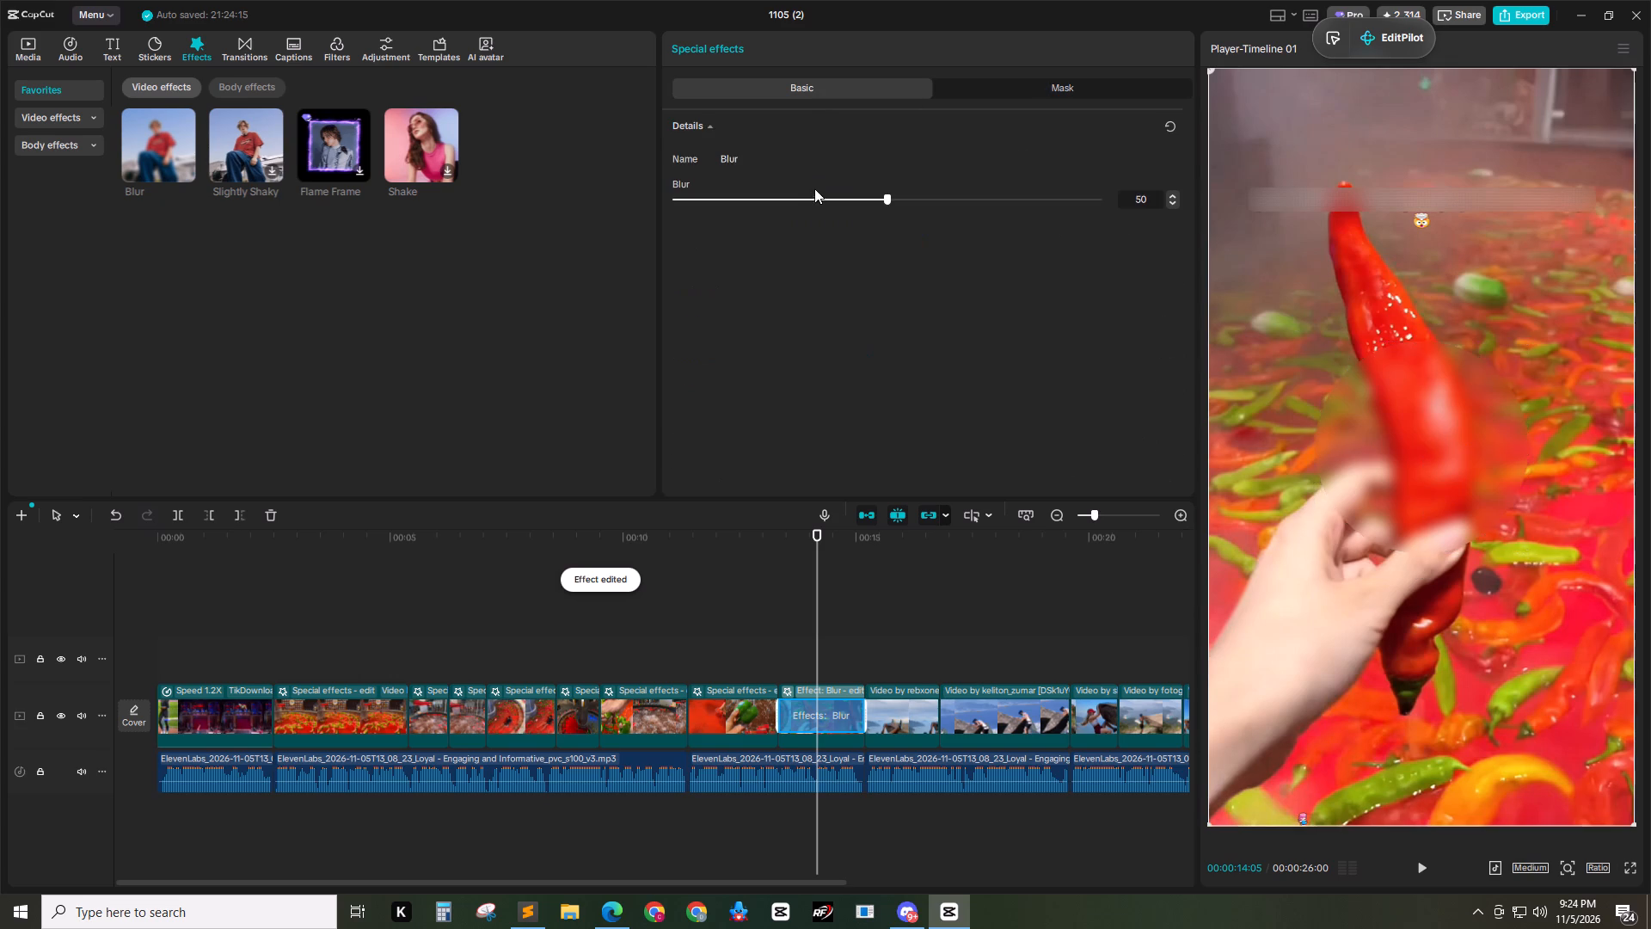
drag(826, 198, 1409, 199)
click(1132, 102)
click(1129, 95)
Shrink the circle mask to about 48 × 48 and place it at about Y 576 over the emoji below the caption.
drag(1316, 555, 1332, 548)
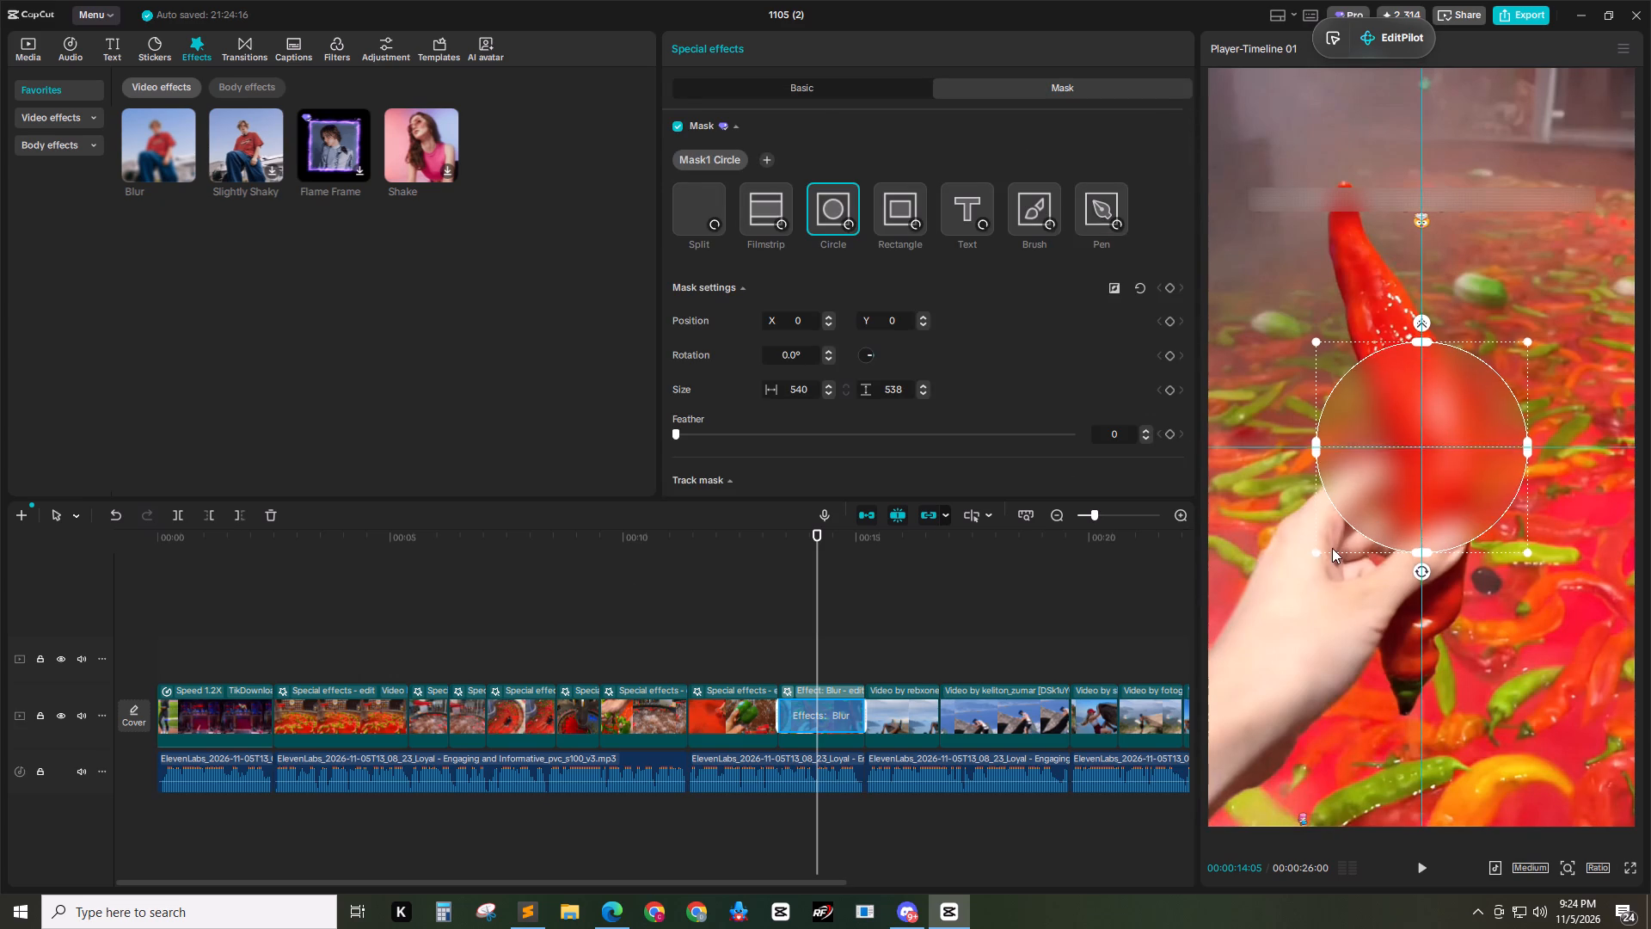
drag(1332, 548, 1404, 473)
drag(1427, 448, 1427, 234)
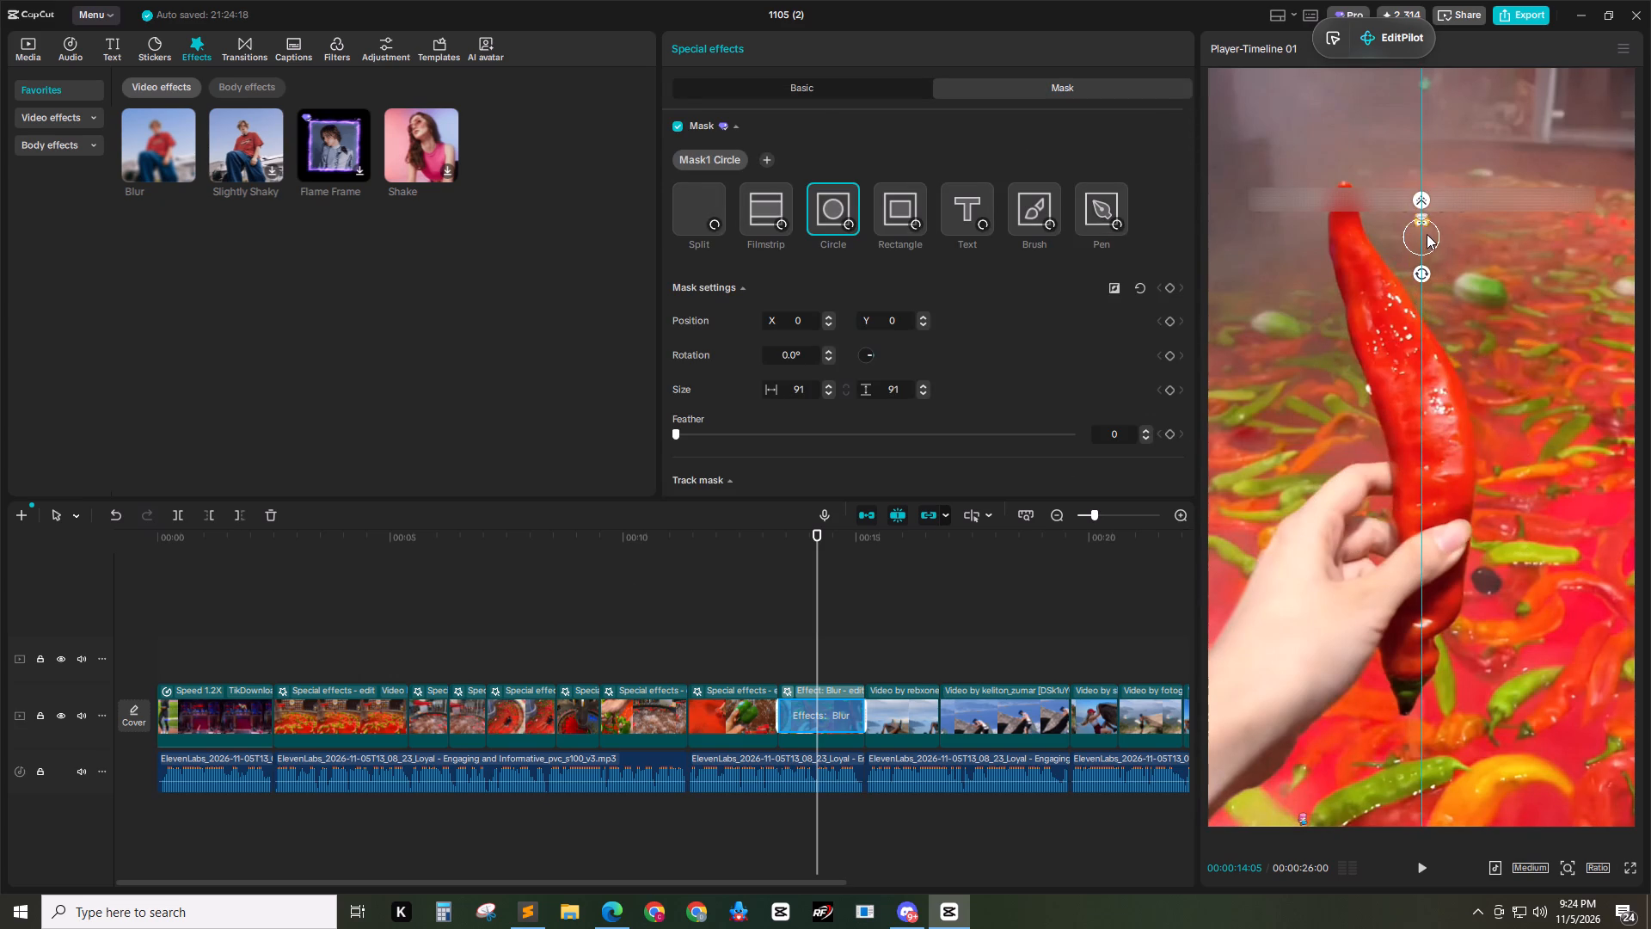
drag(1427, 234, 1427, 220)
drag(1402, 235, 1410, 230)
click(1417, 216)
Add a maximum-strength Blur with a rectangle mask and round corners 50 to the clip carrying the "Reality" caption.
click(773, 656)
drag(801, 544, 802, 544)
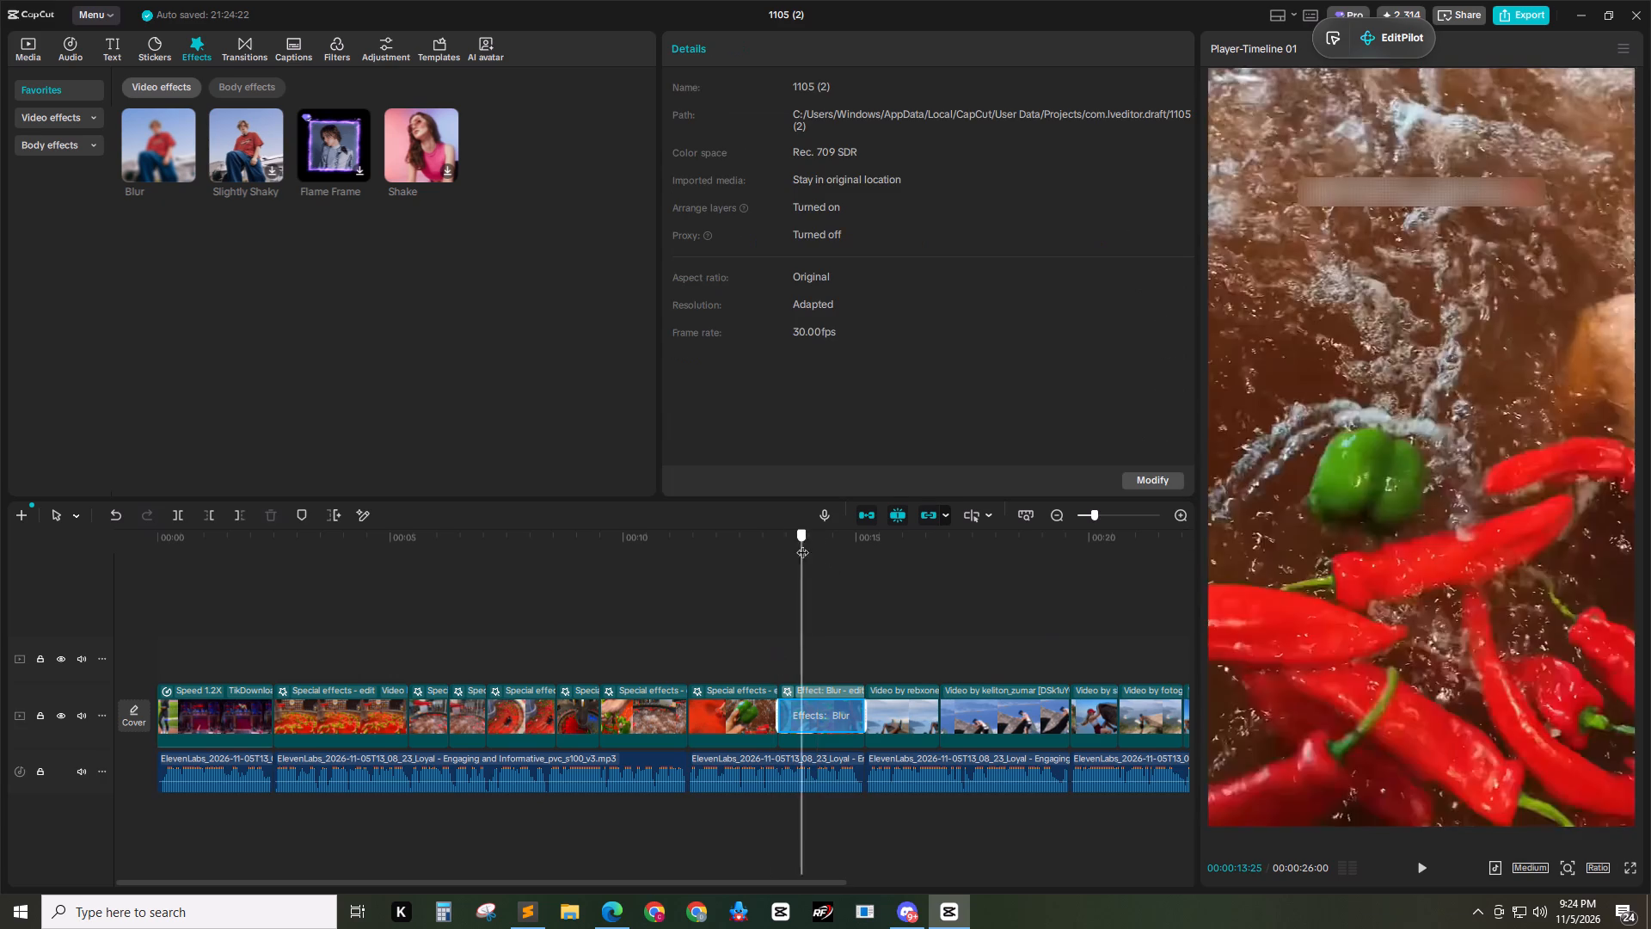
drag(802, 544, 833, 555)
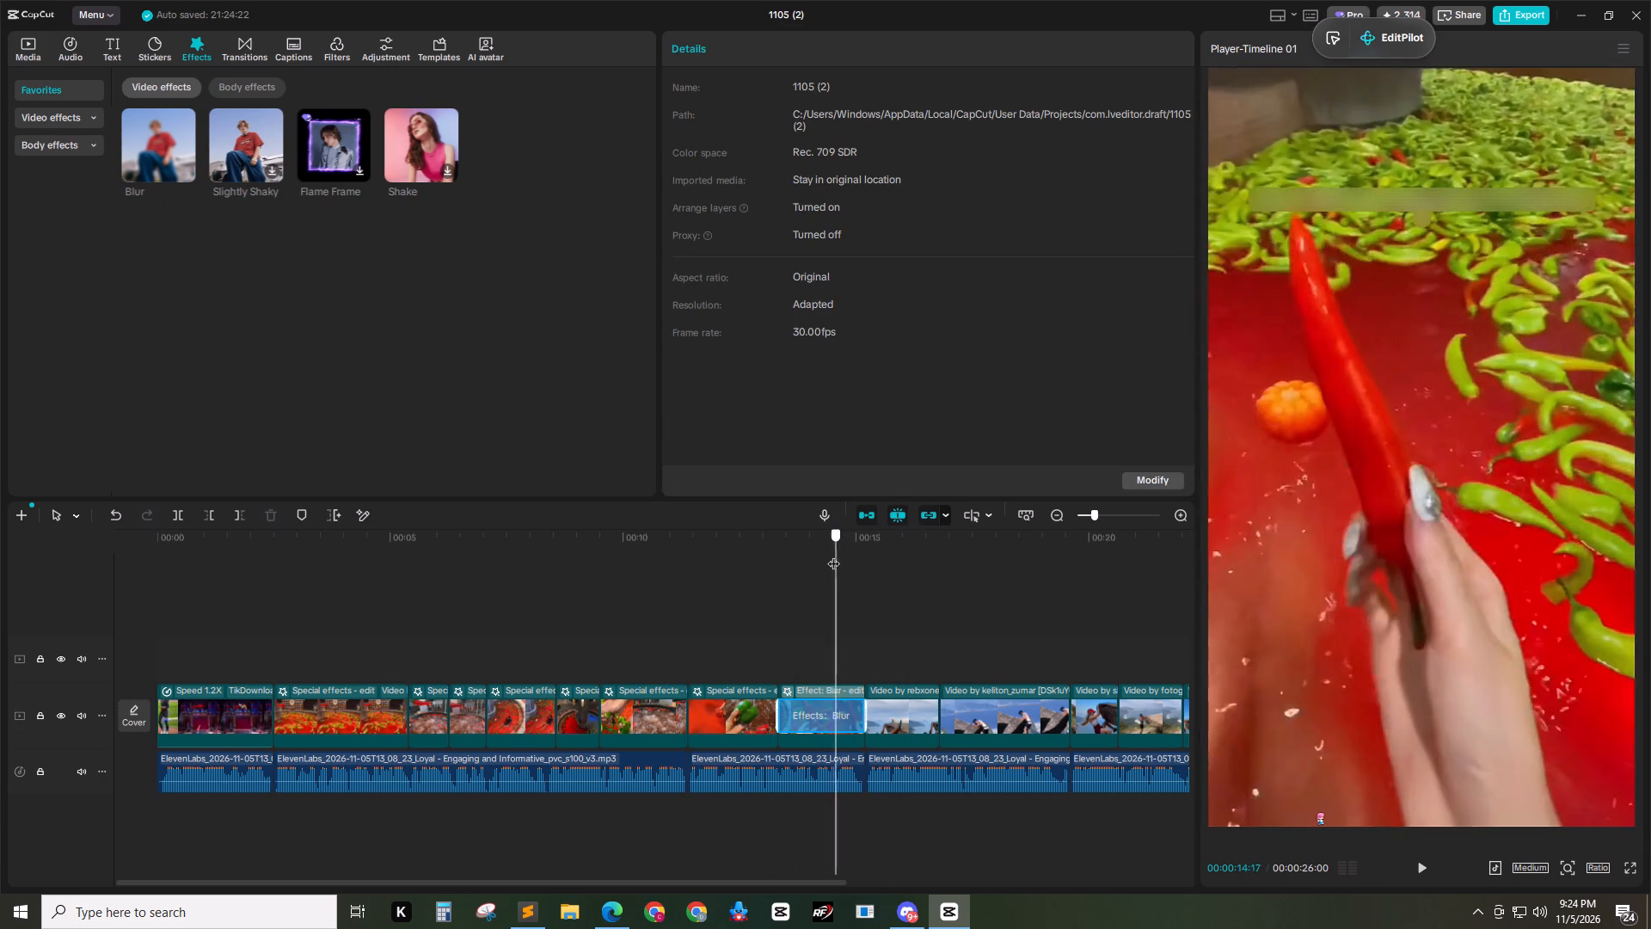
drag(833, 555, 1189, 575)
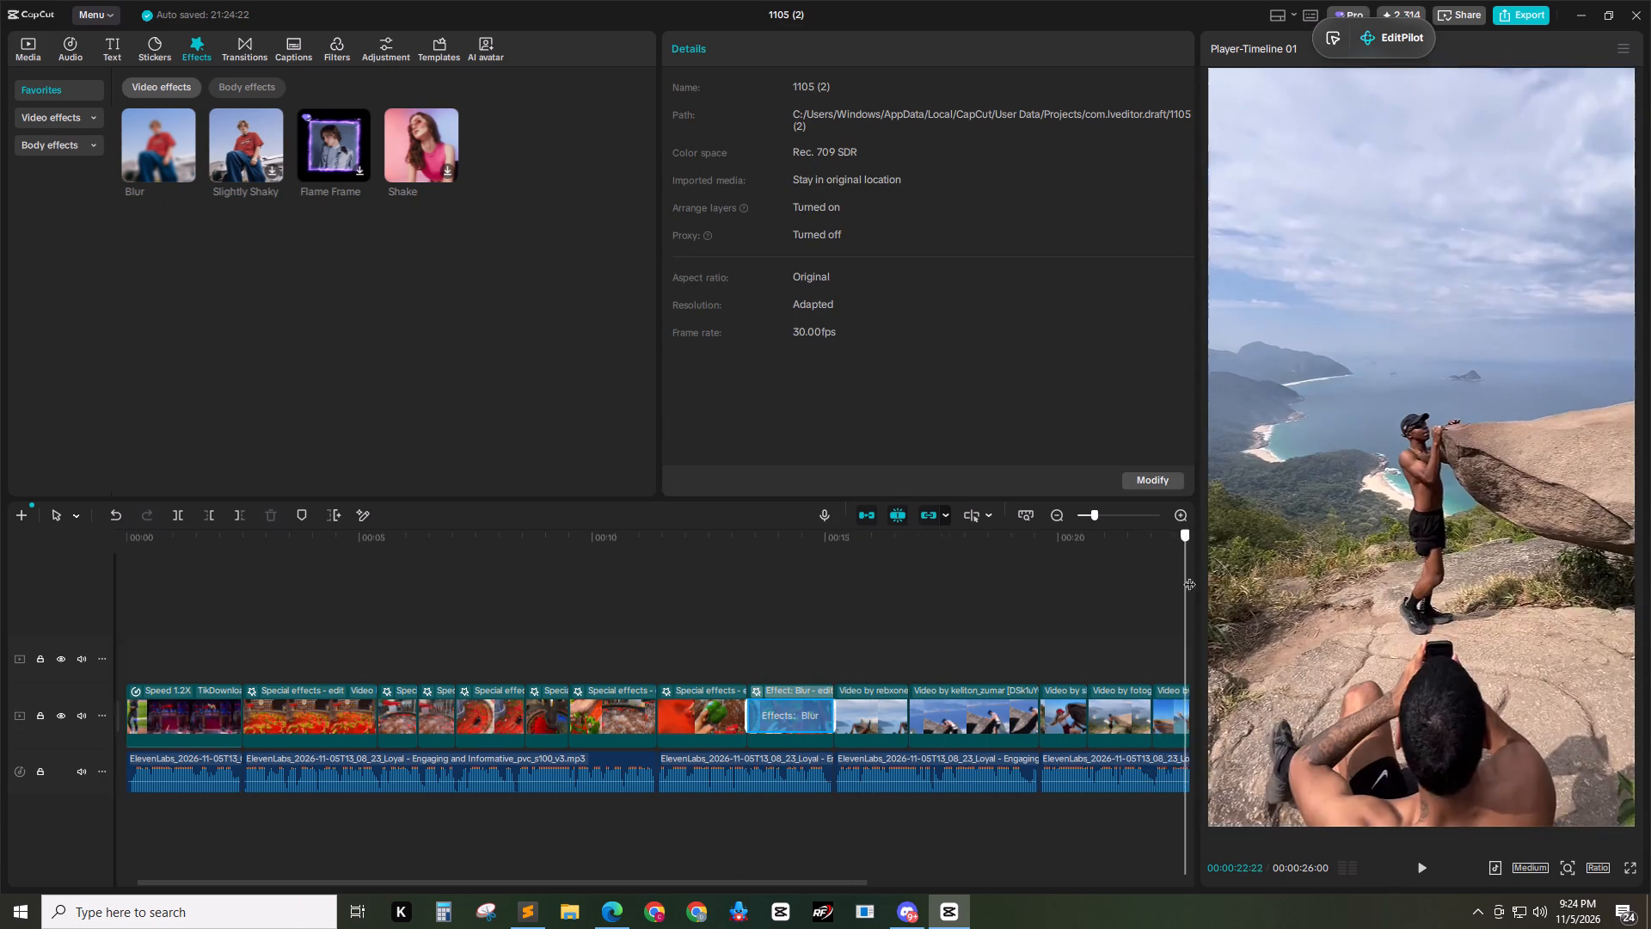
drag(1189, 575, 842, 588)
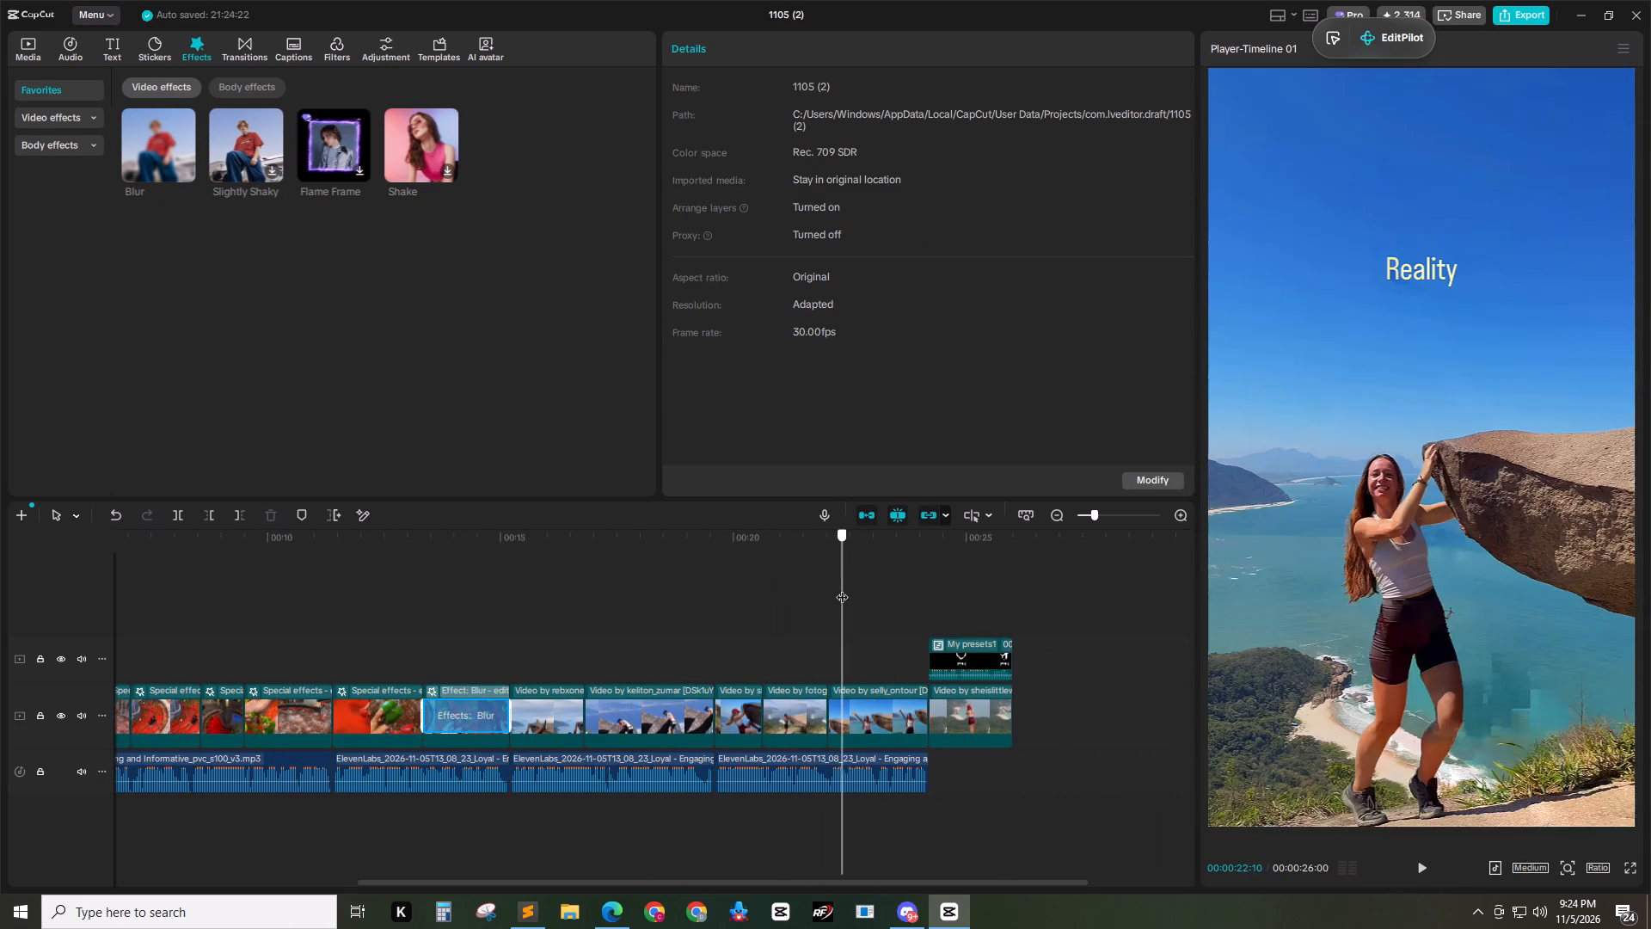
drag(842, 588, 854, 592)
drag(149, 140, 887, 699)
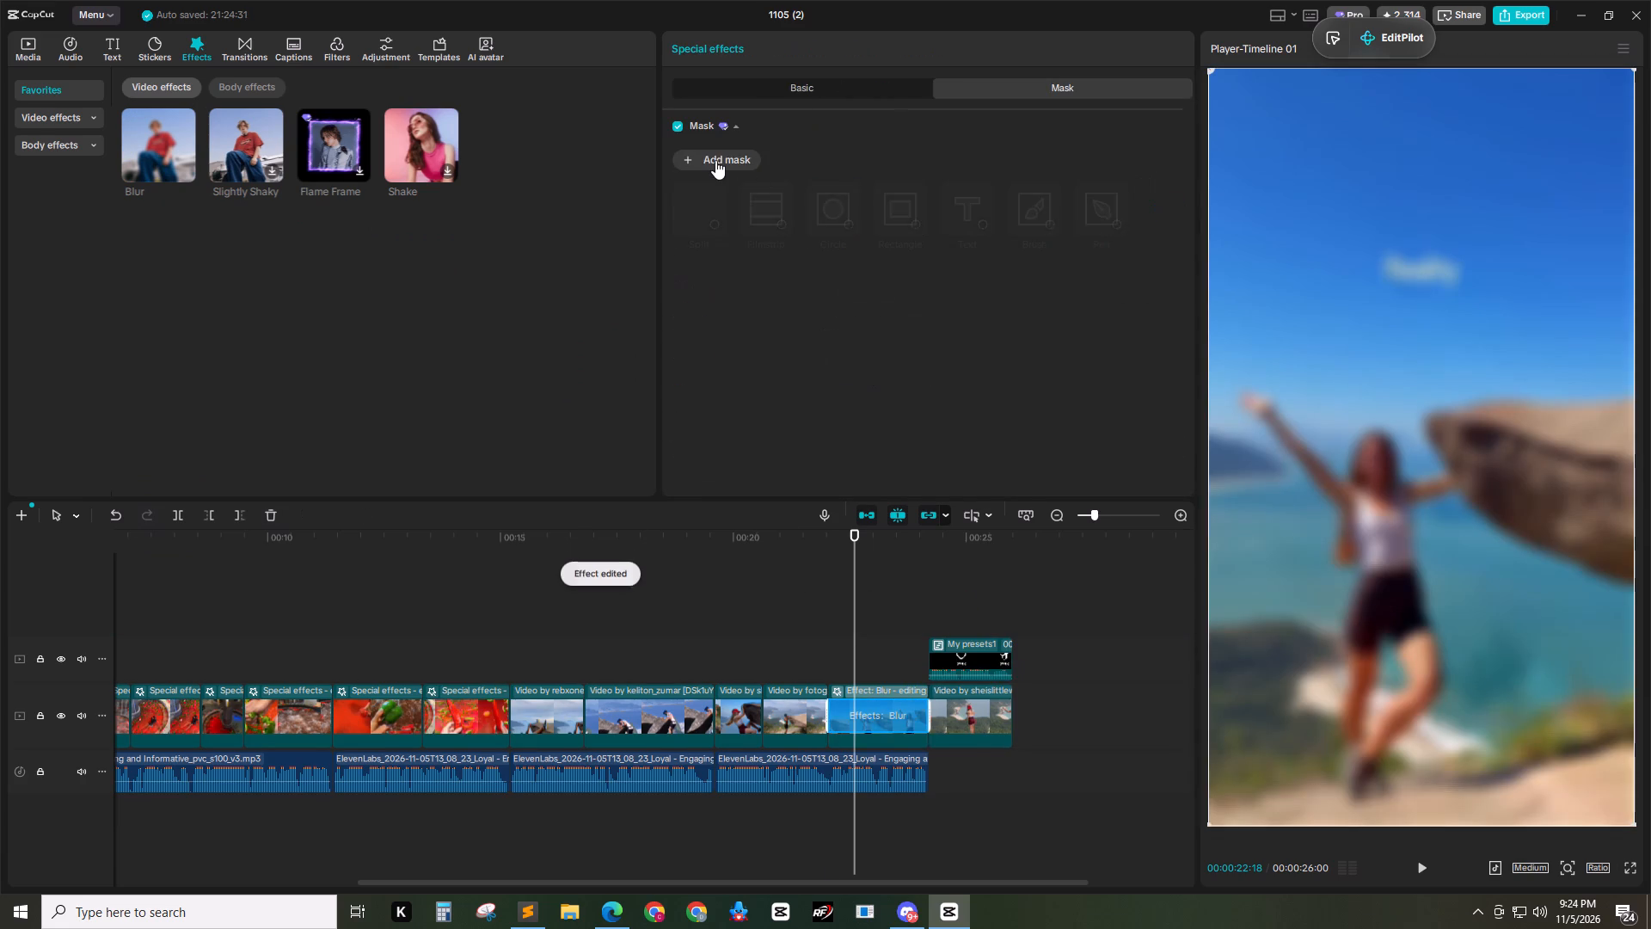
triple_click(715, 160)
drag(720, 161, 729, 163)
click(1110, 477)
key(5)
key(Return)
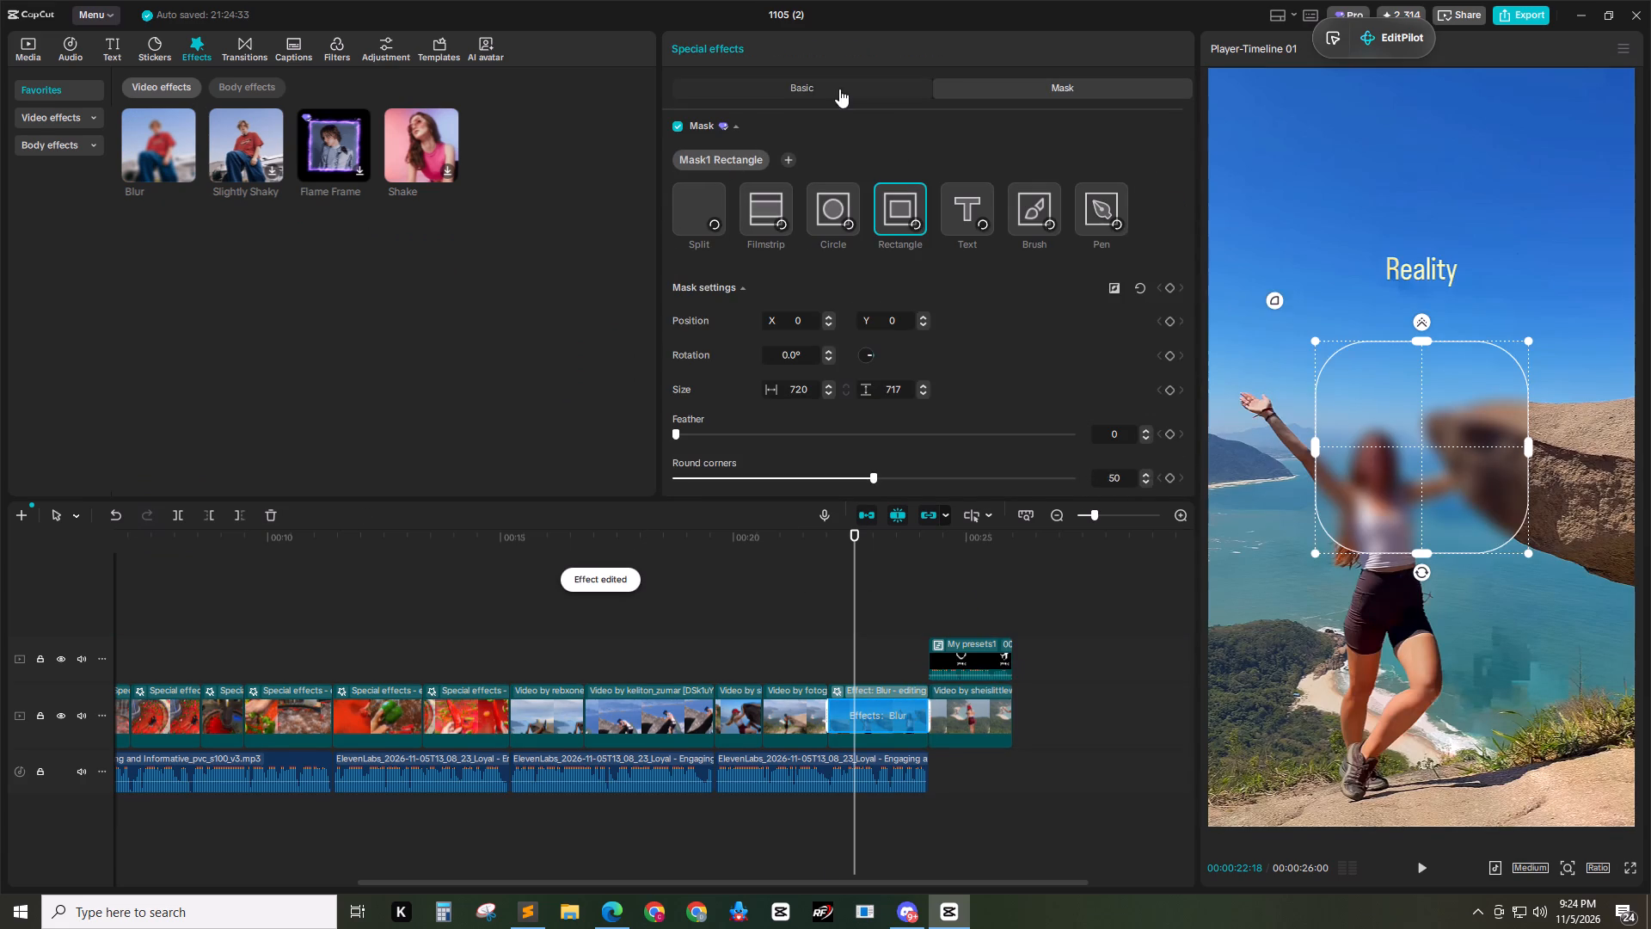
click(839, 89)
drag(861, 194, 1261, 192)
Resize the mask to about 261 × 125 and place it at about Y 603 over the "Reality" caption.
click(1071, 98)
drag(1429, 344, 1435, 432)
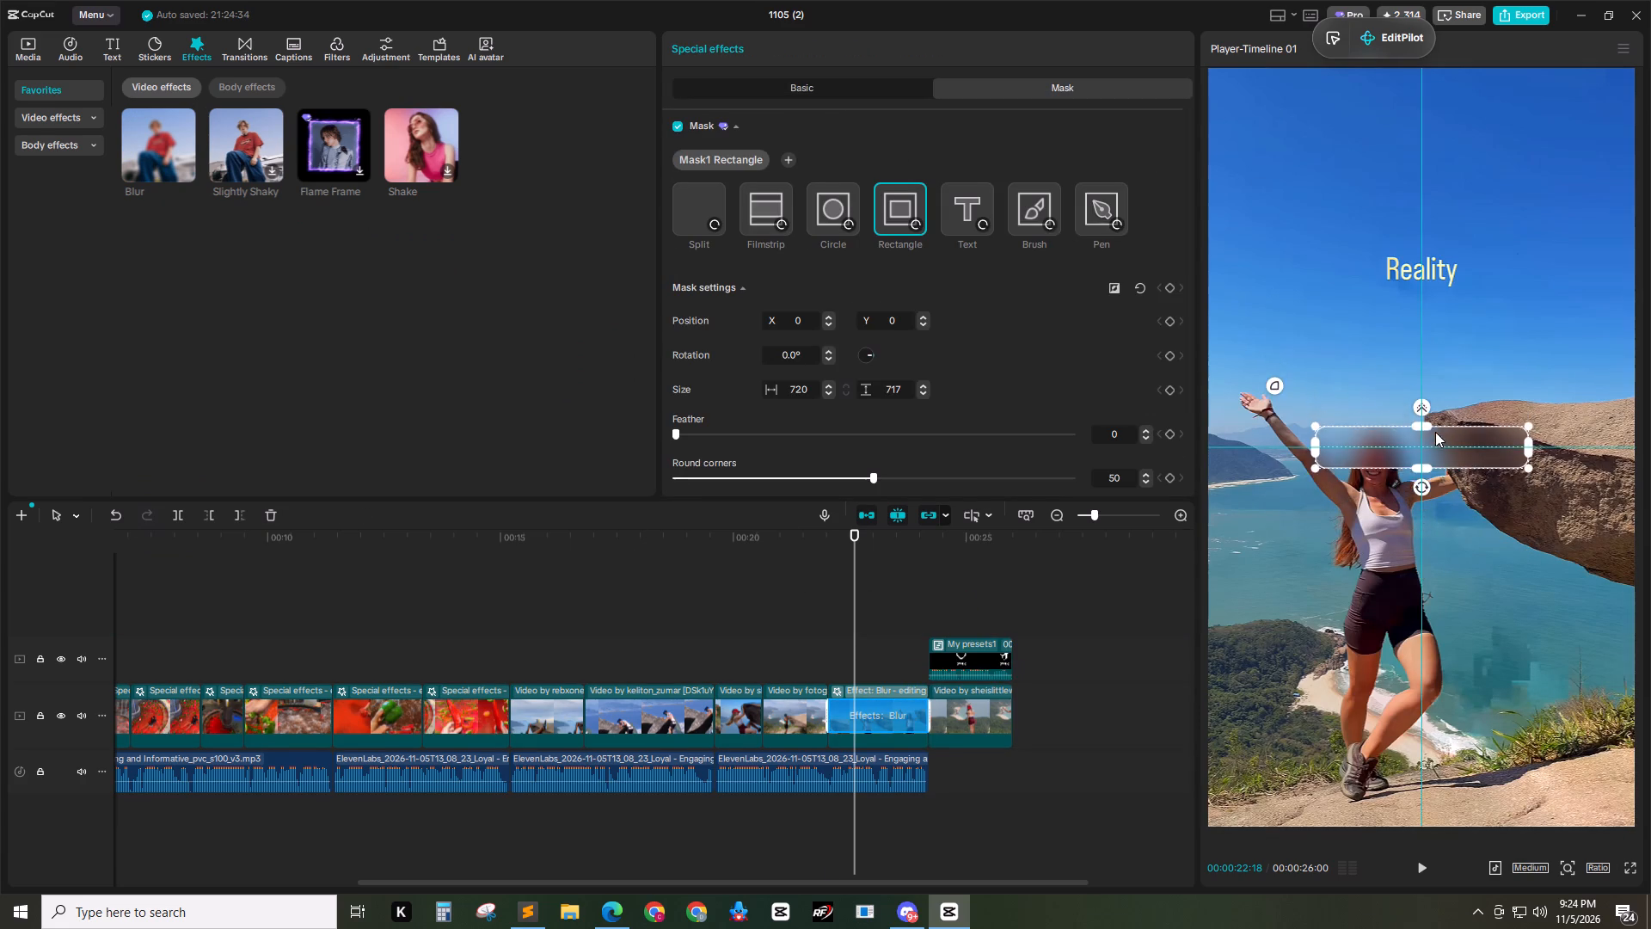
drag(1435, 432, 1435, 436)
drag(1435, 446, 1435, 269)
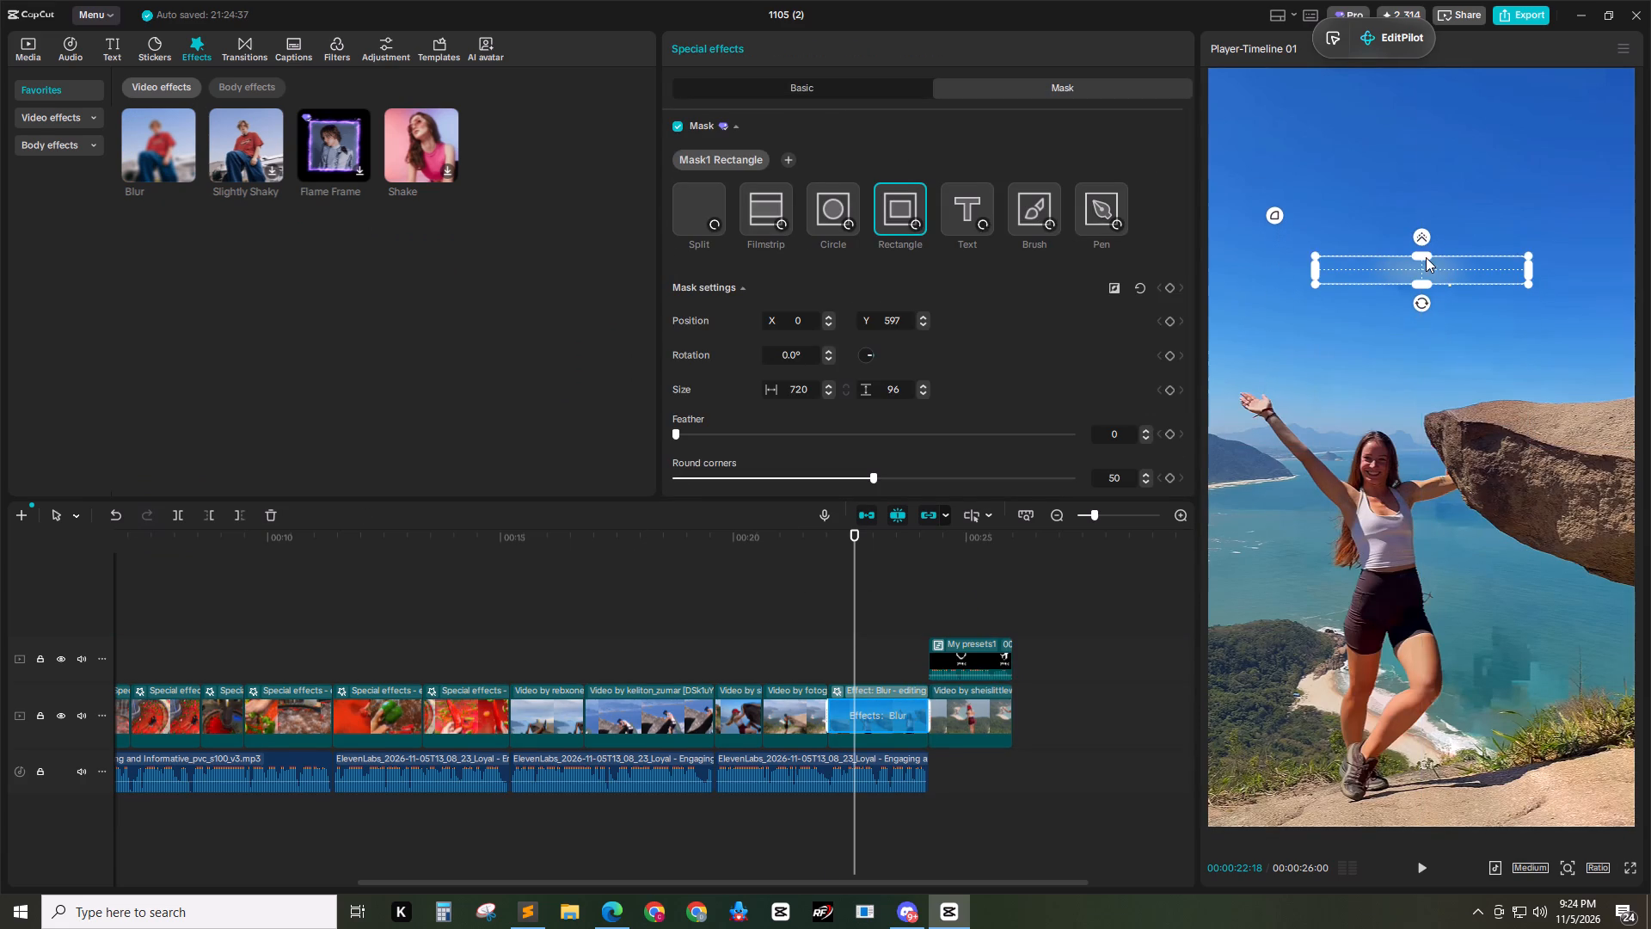
click(1426, 257)
click(1427, 265)
drag(1314, 269, 1390, 287)
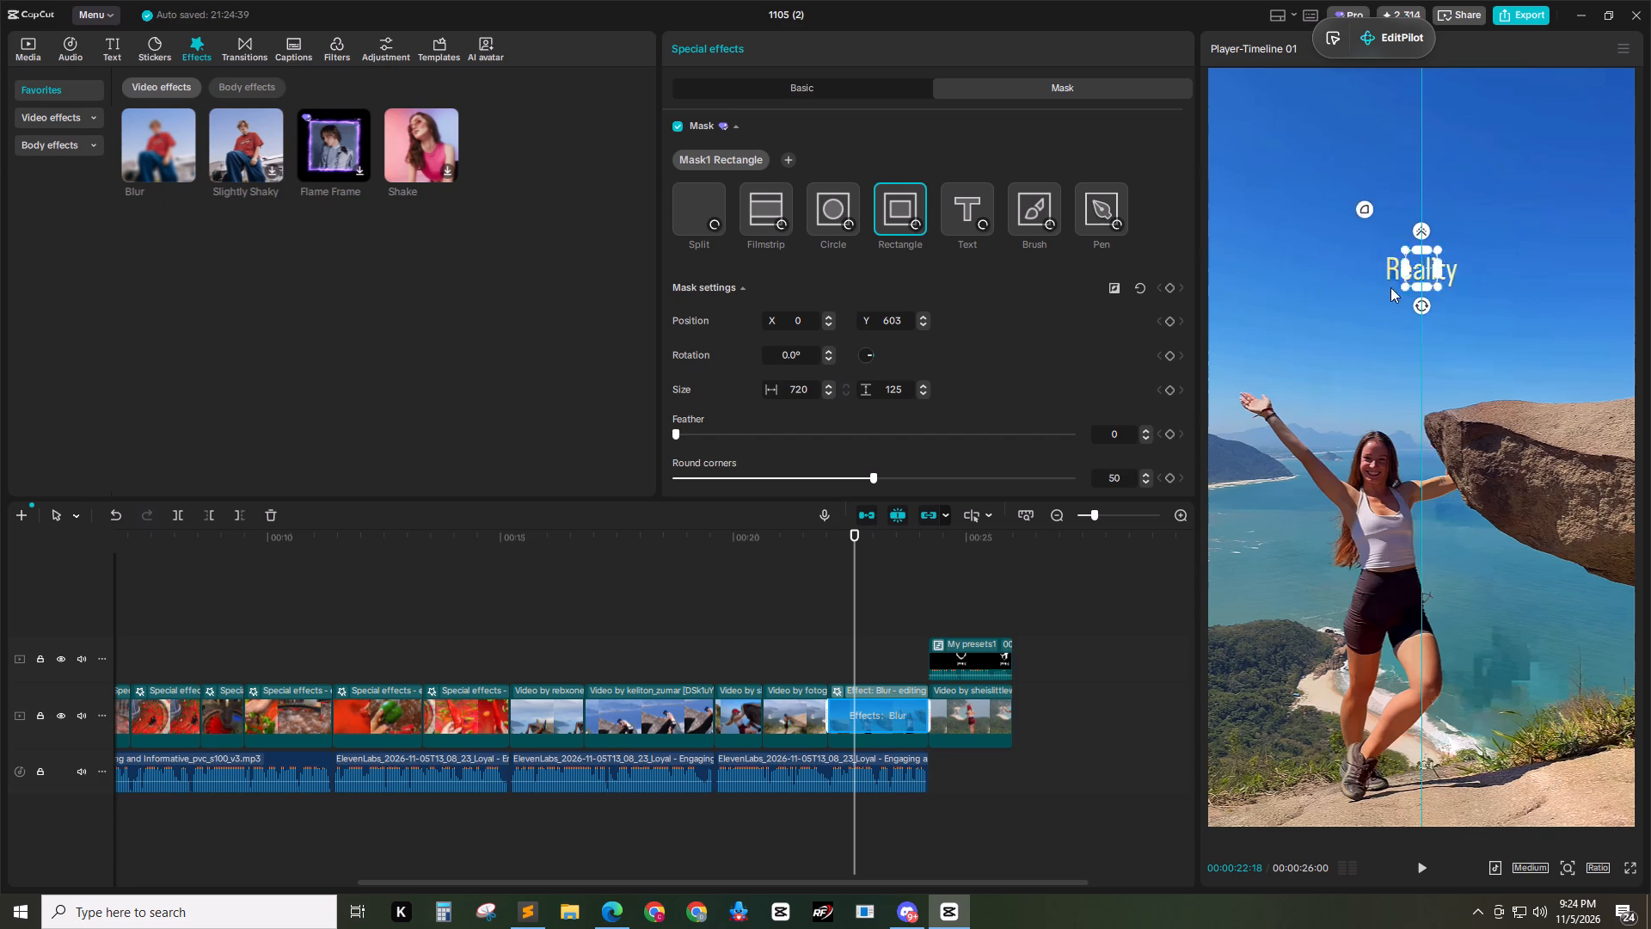
drag(1390, 287, 1382, 291)
Apply the favourite Party Flashes In animation to the pepper-filled pool clip starting near 00:02.
click(641, 551)
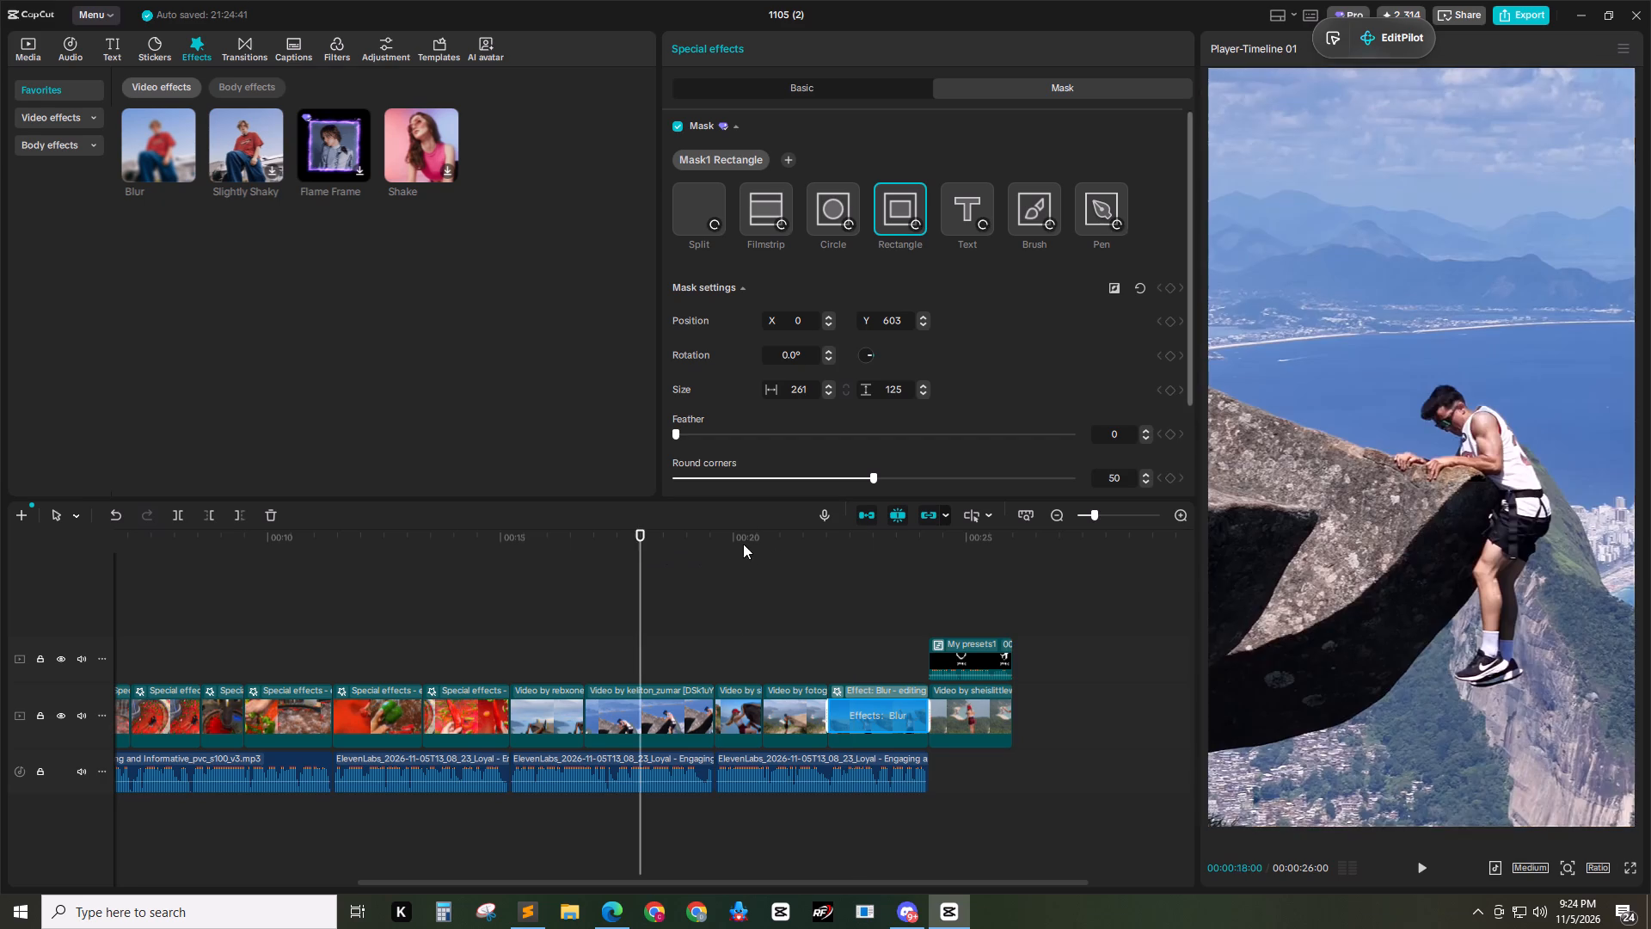
drag(743, 543, 870, 549)
click(851, 600)
click(806, 596)
drag(820, 549, 0, 656)
click(371, 717)
click(825, 47)
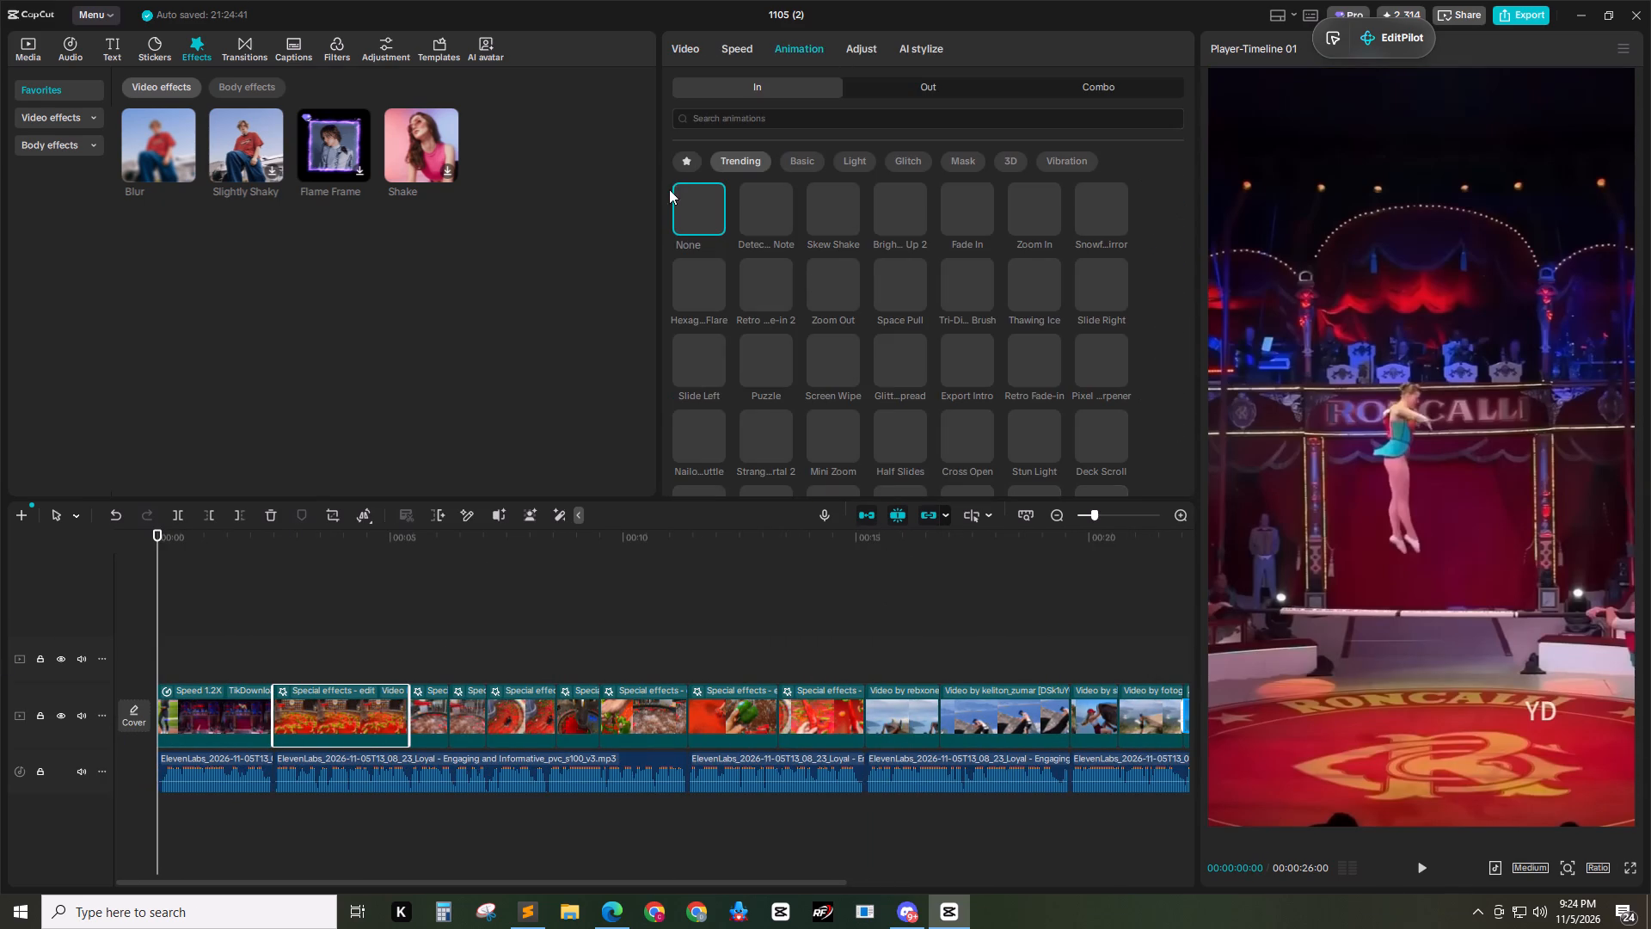
click(681, 169)
click(689, 170)
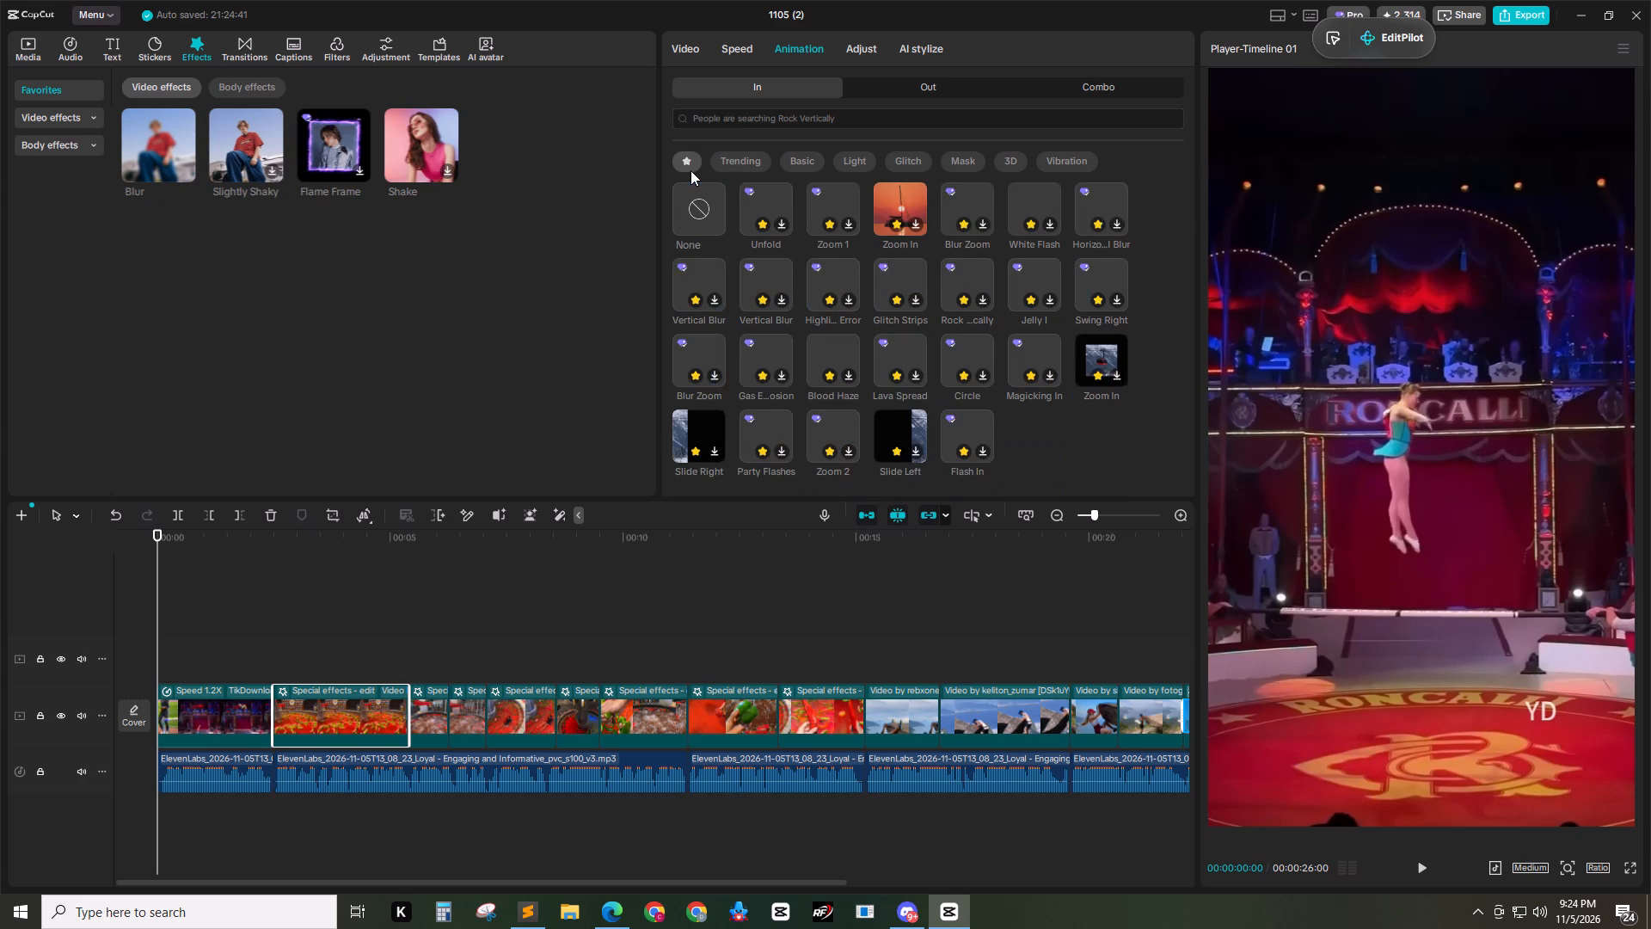
click(769, 416)
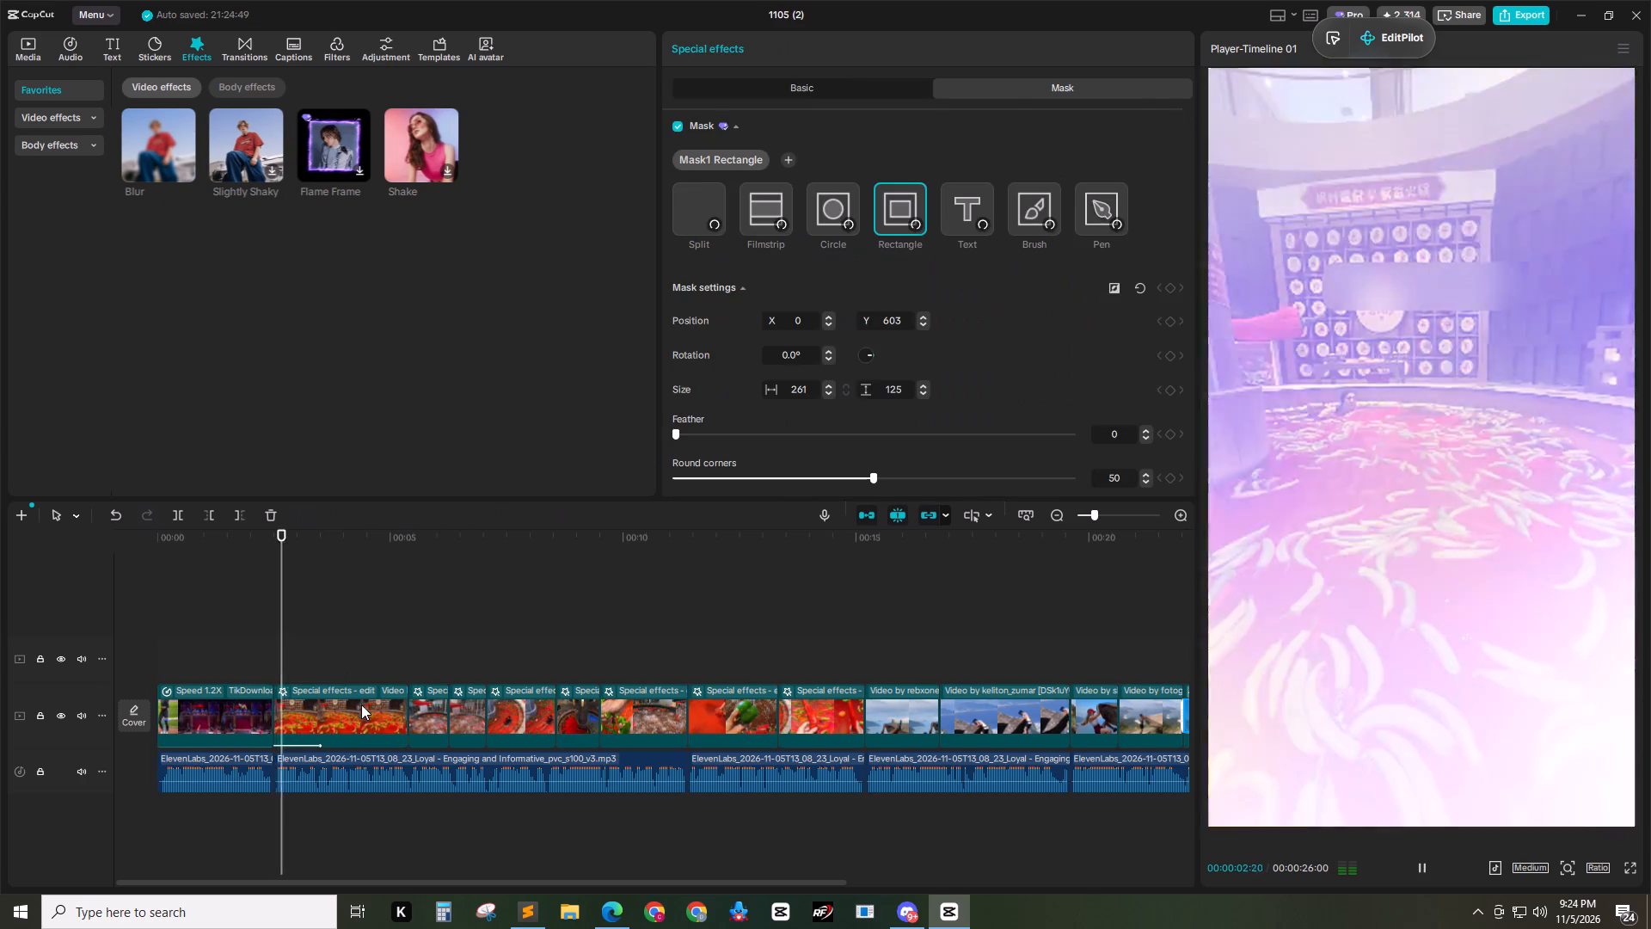
Copy a 0.3 duration value for reuse and set the Party Flashes animation's duration to 0.5 s.
click(368, 729)
click(800, 47)
click(758, 478)
key(ctrl+a)
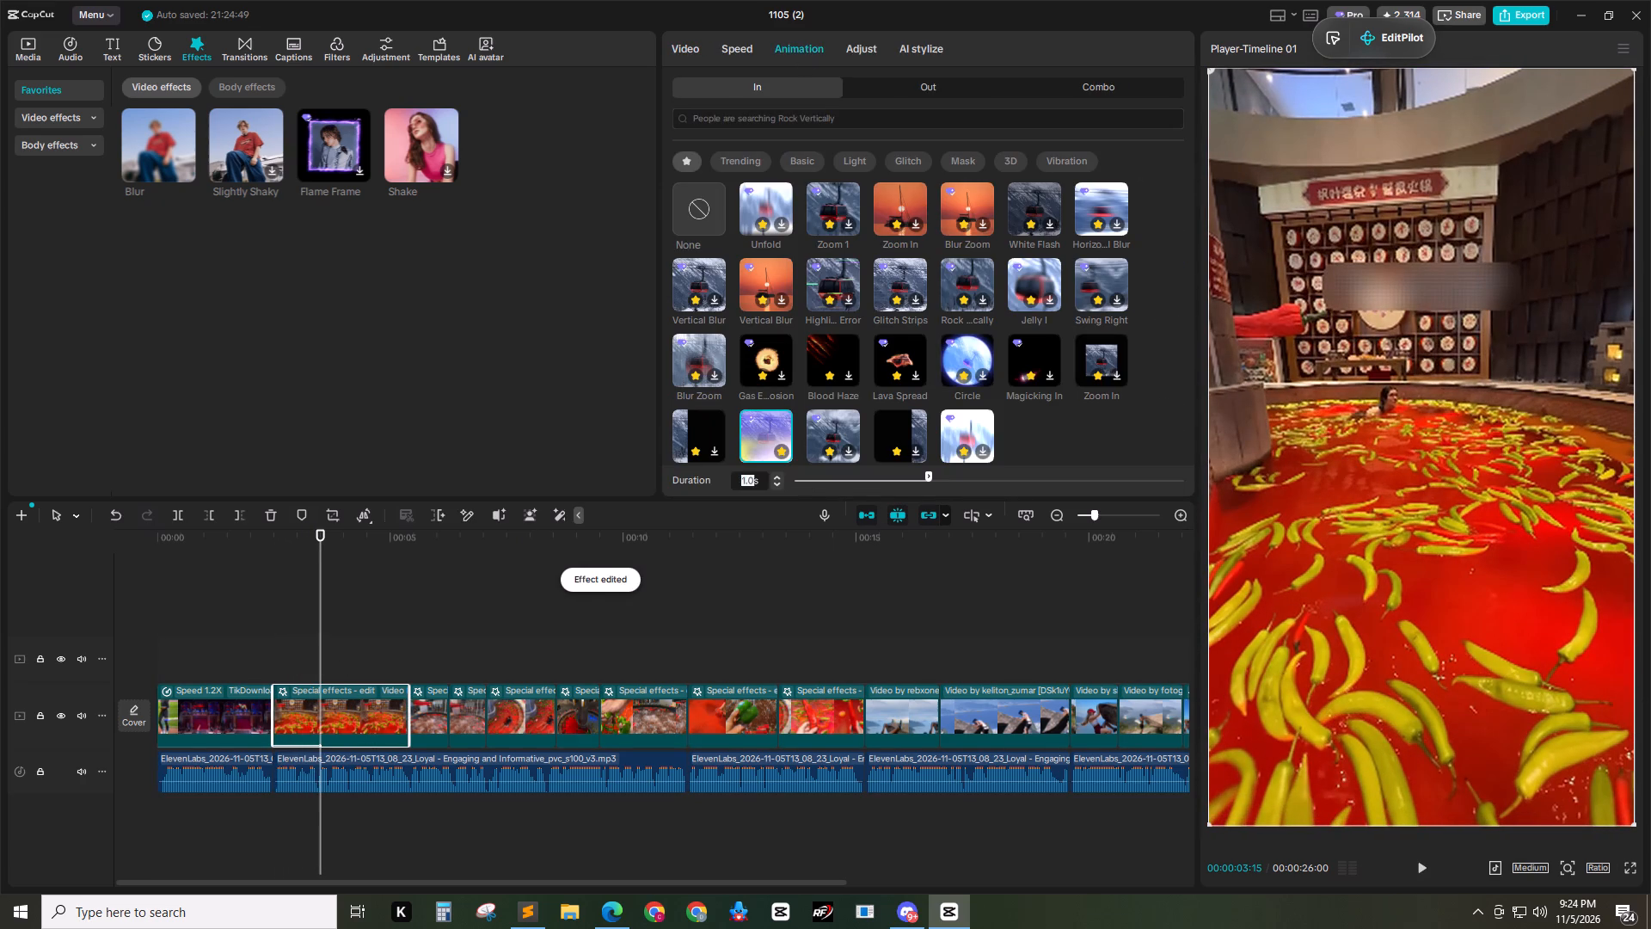
text(0.3)
key(ctrl+a)
key(ctrl+c)
text(0.5)
key(Return)
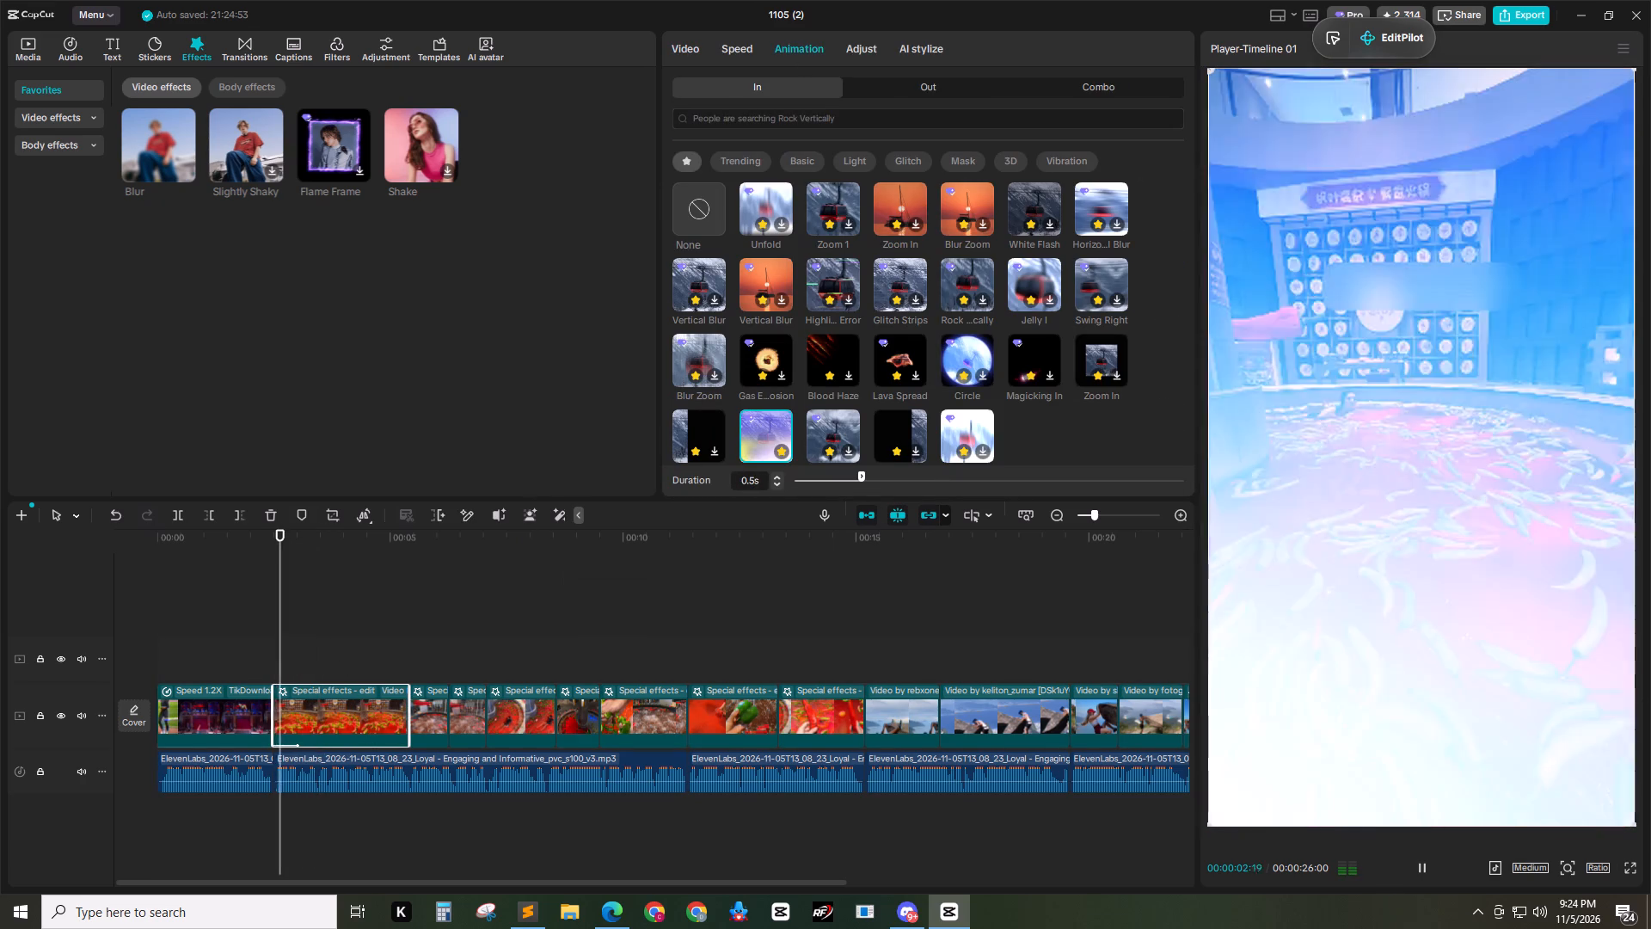
Apply the Zoom 1 In animation with the copied 0.3 s duration to the short hotpot clip starting near 00:05.
click(438, 716)
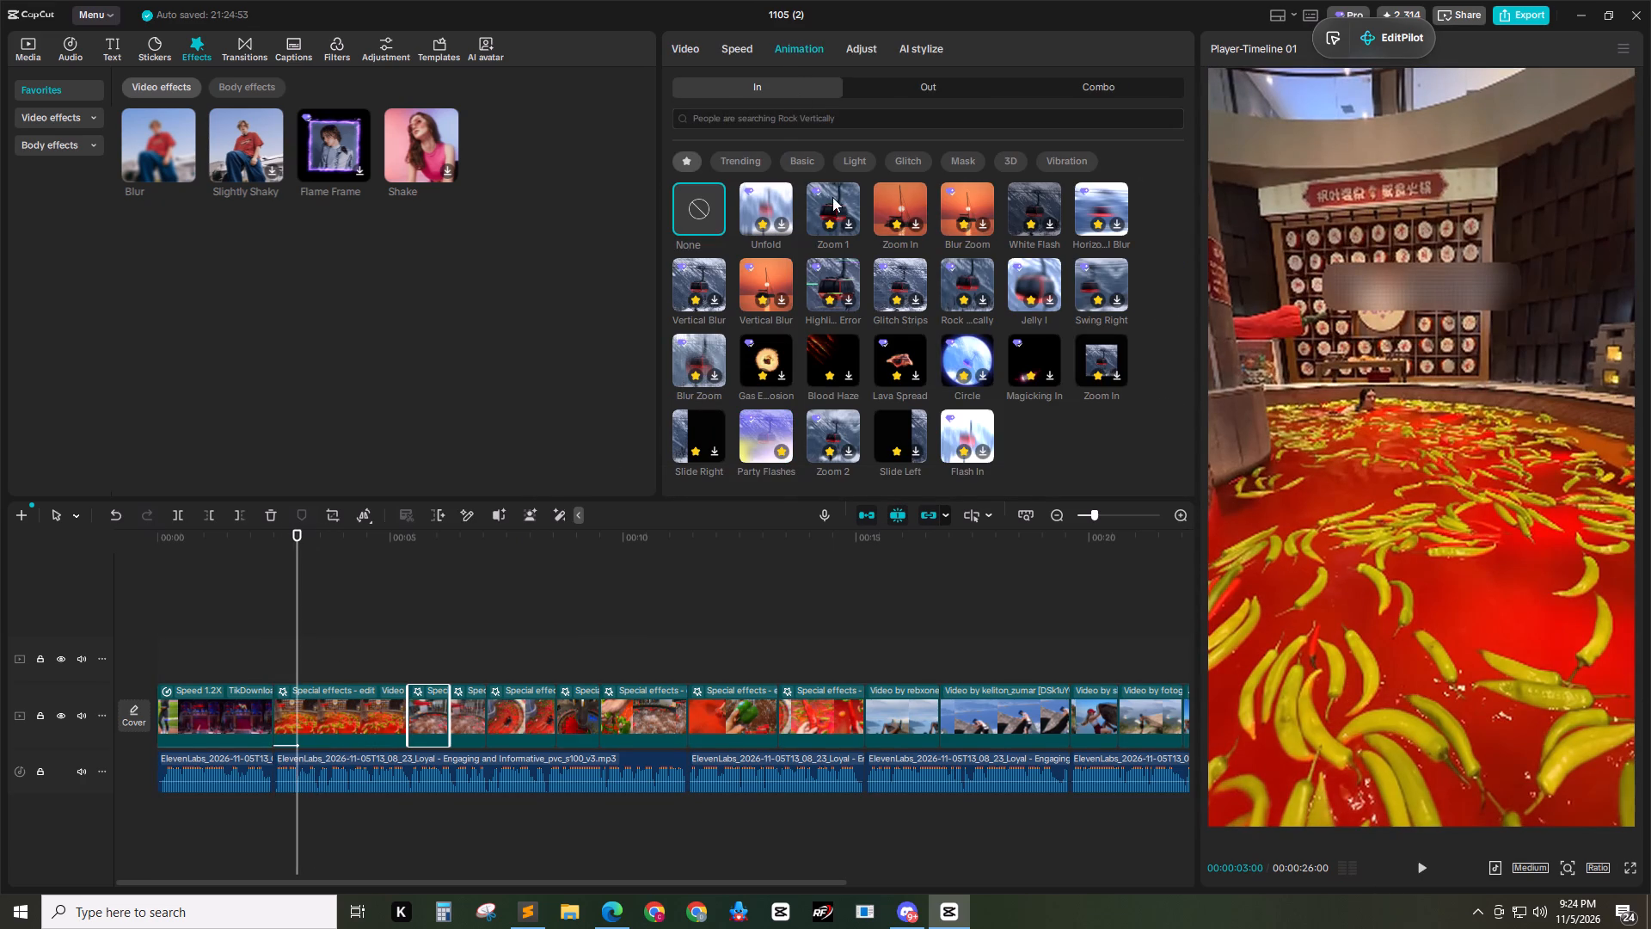
click(835, 196)
click(748, 479)
key(ctrl+a)
key(ctrl+v)
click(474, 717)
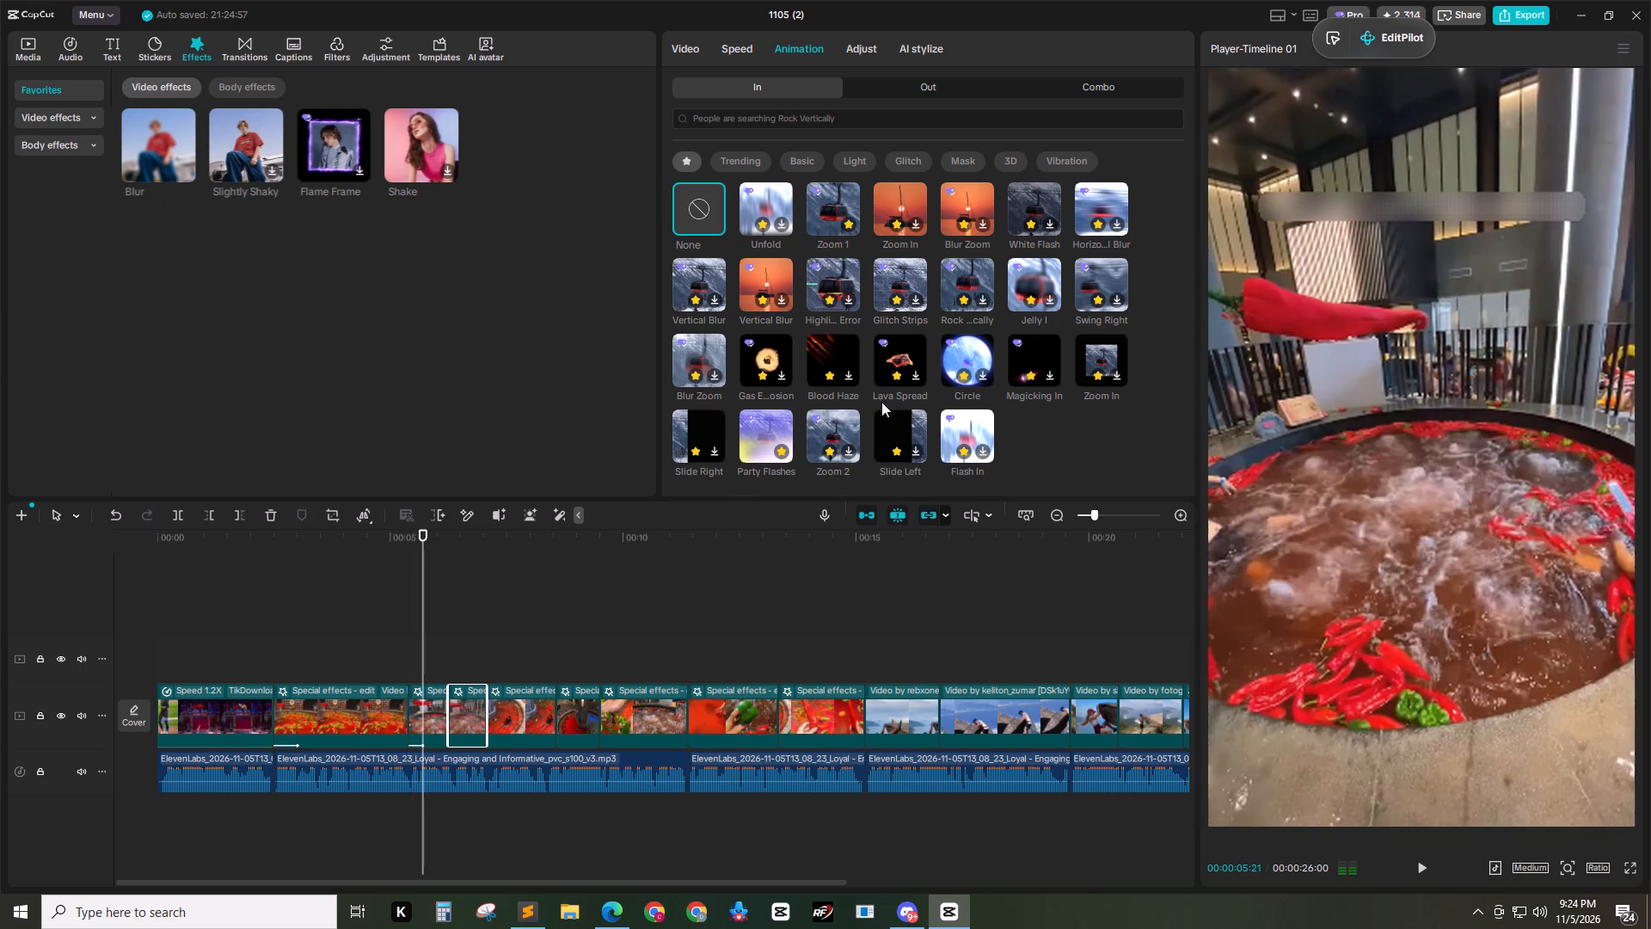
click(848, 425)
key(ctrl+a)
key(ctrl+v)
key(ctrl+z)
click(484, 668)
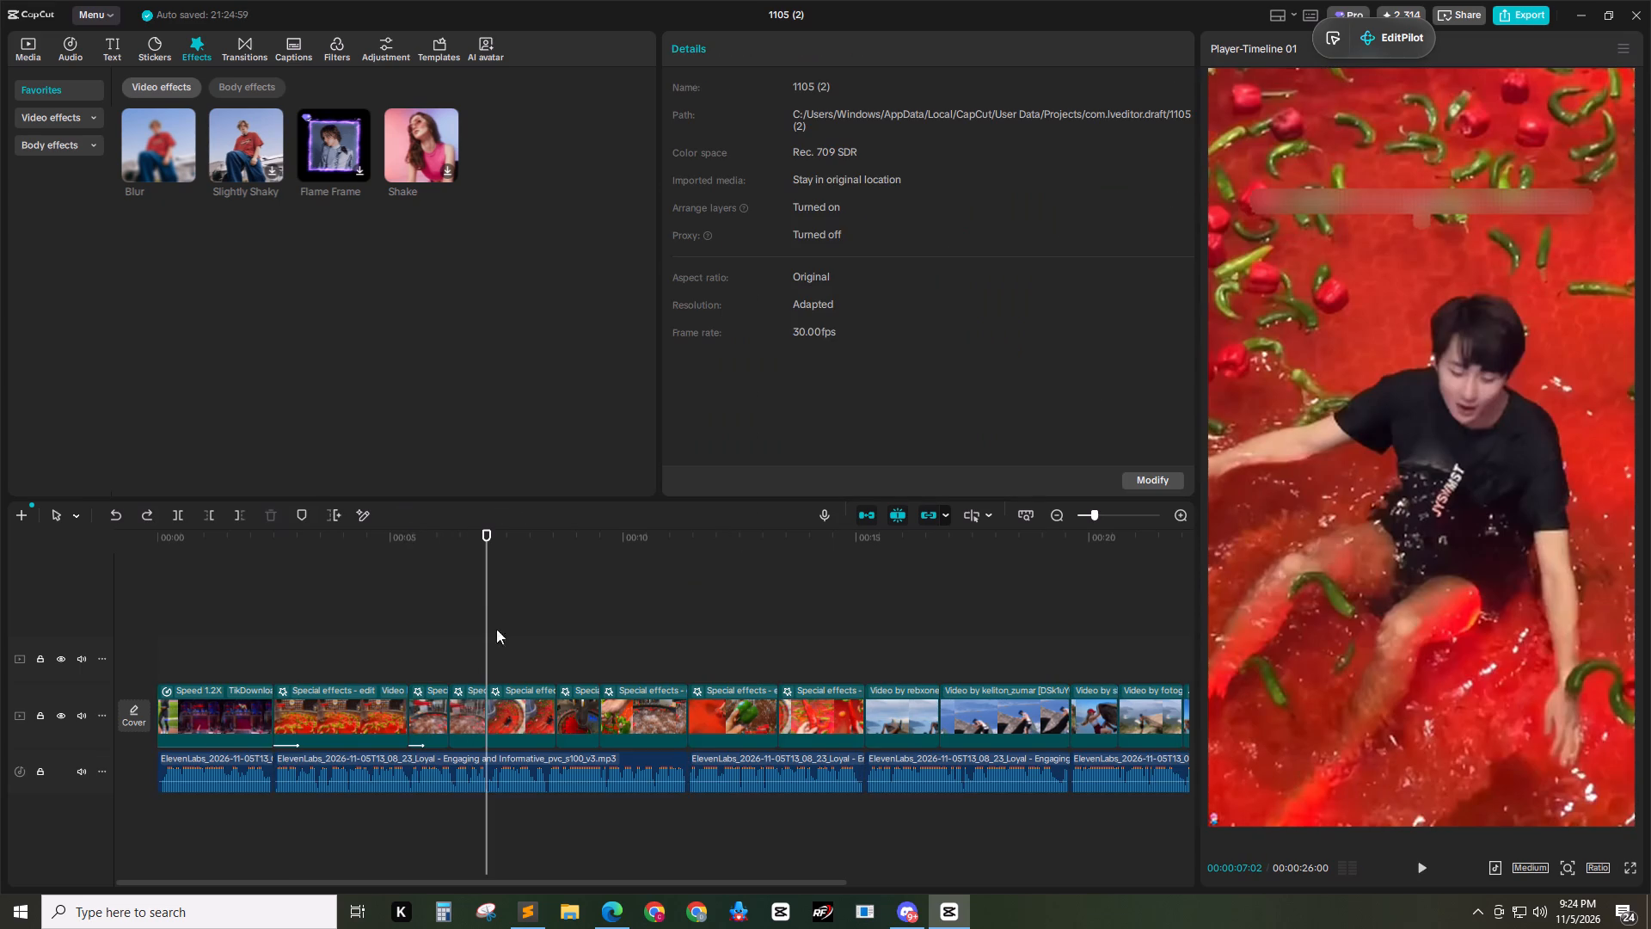
Apply the Zoom 2 In animation with a 0.3 s duration to the boiling hotpot clip starting near 00:06.
drag(477, 568, 461, 569)
click(476, 544)
click(470, 714)
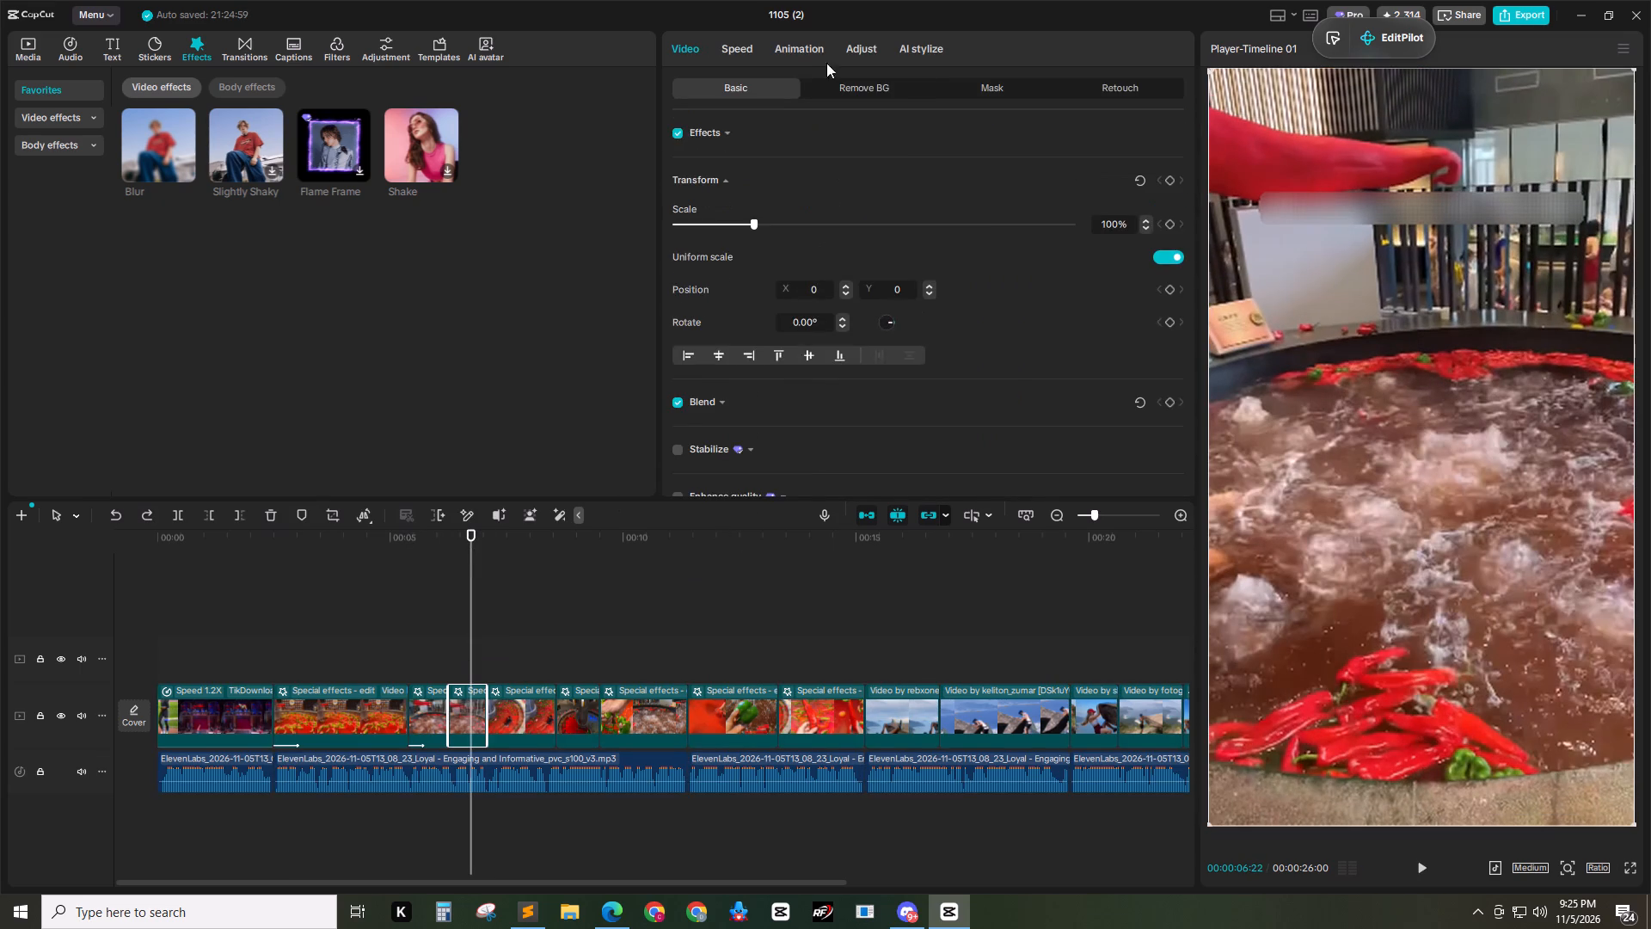
click(802, 52)
click(836, 421)
click(748, 481)
key(ctrl+a)
key(ctrl+v)
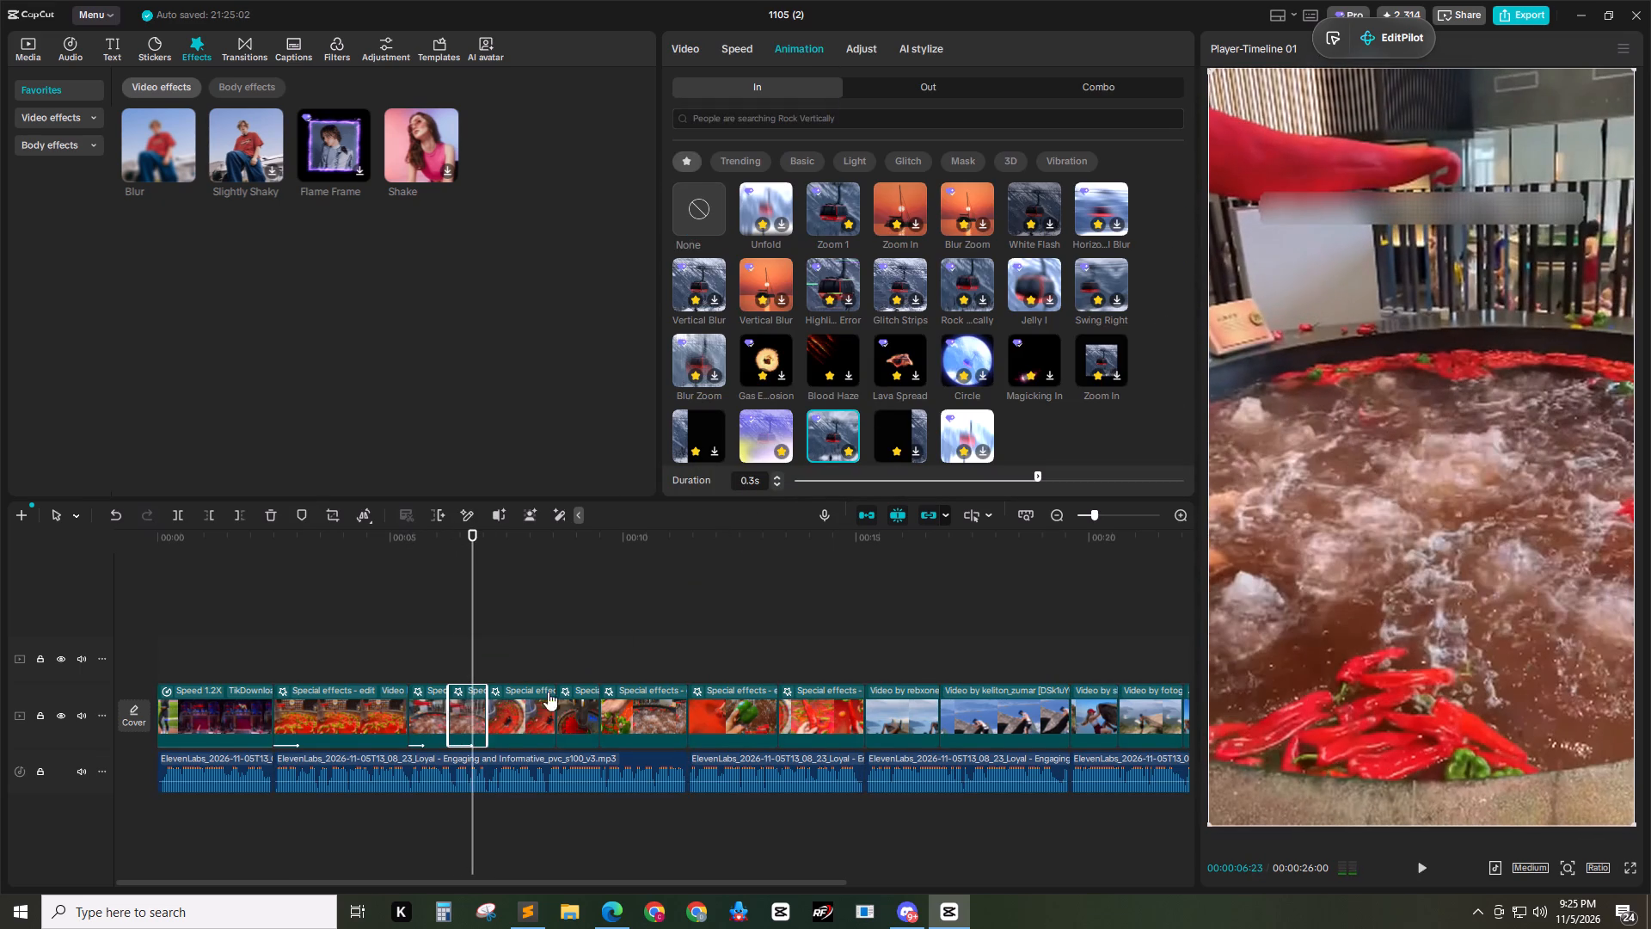
Apply the Zoom 1 In animation with a 0.3 s duration to the clip of the man sitting in the red chili pool.
click(526, 702)
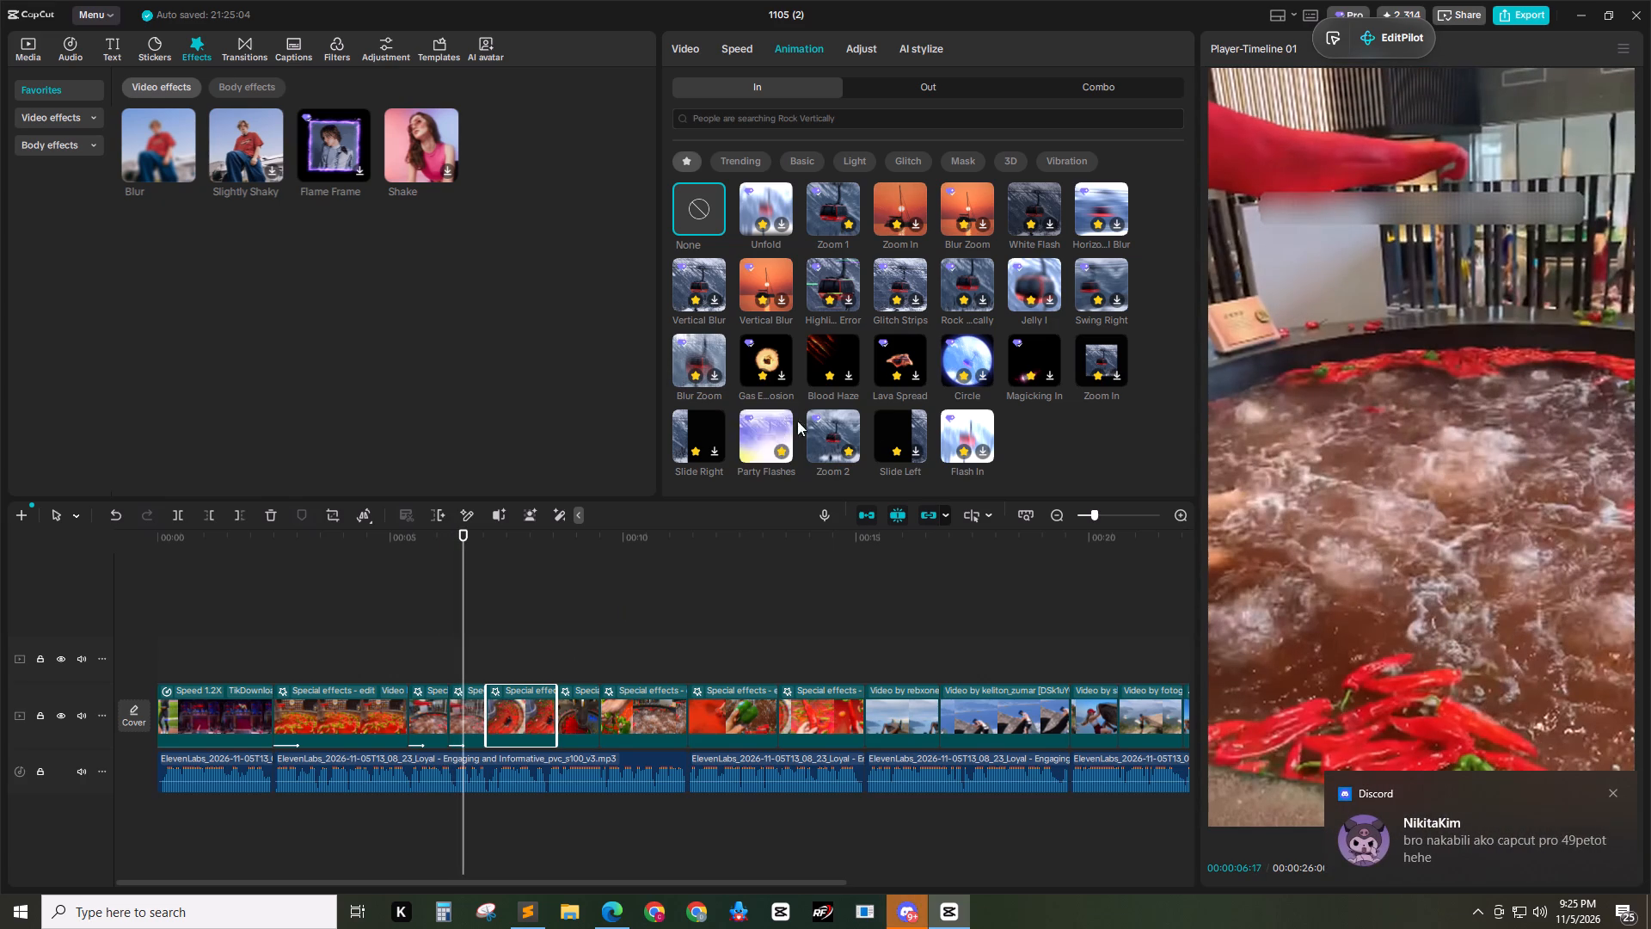
click(971, 420)
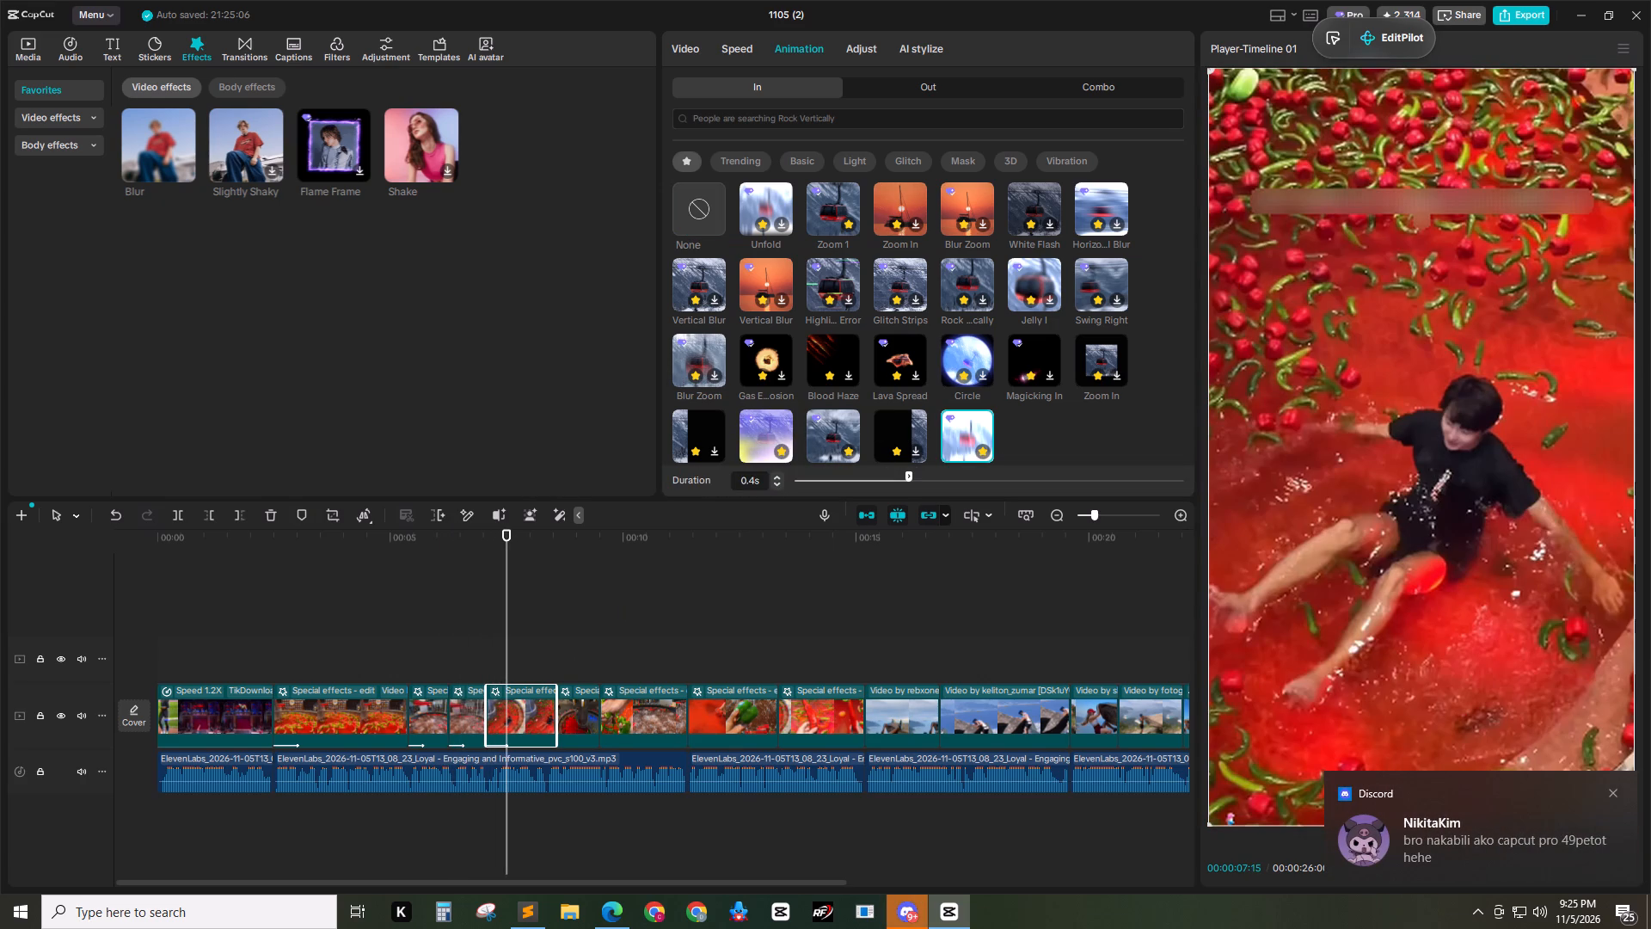
click(838, 193)
click(747, 487)
key(ctrl+a)
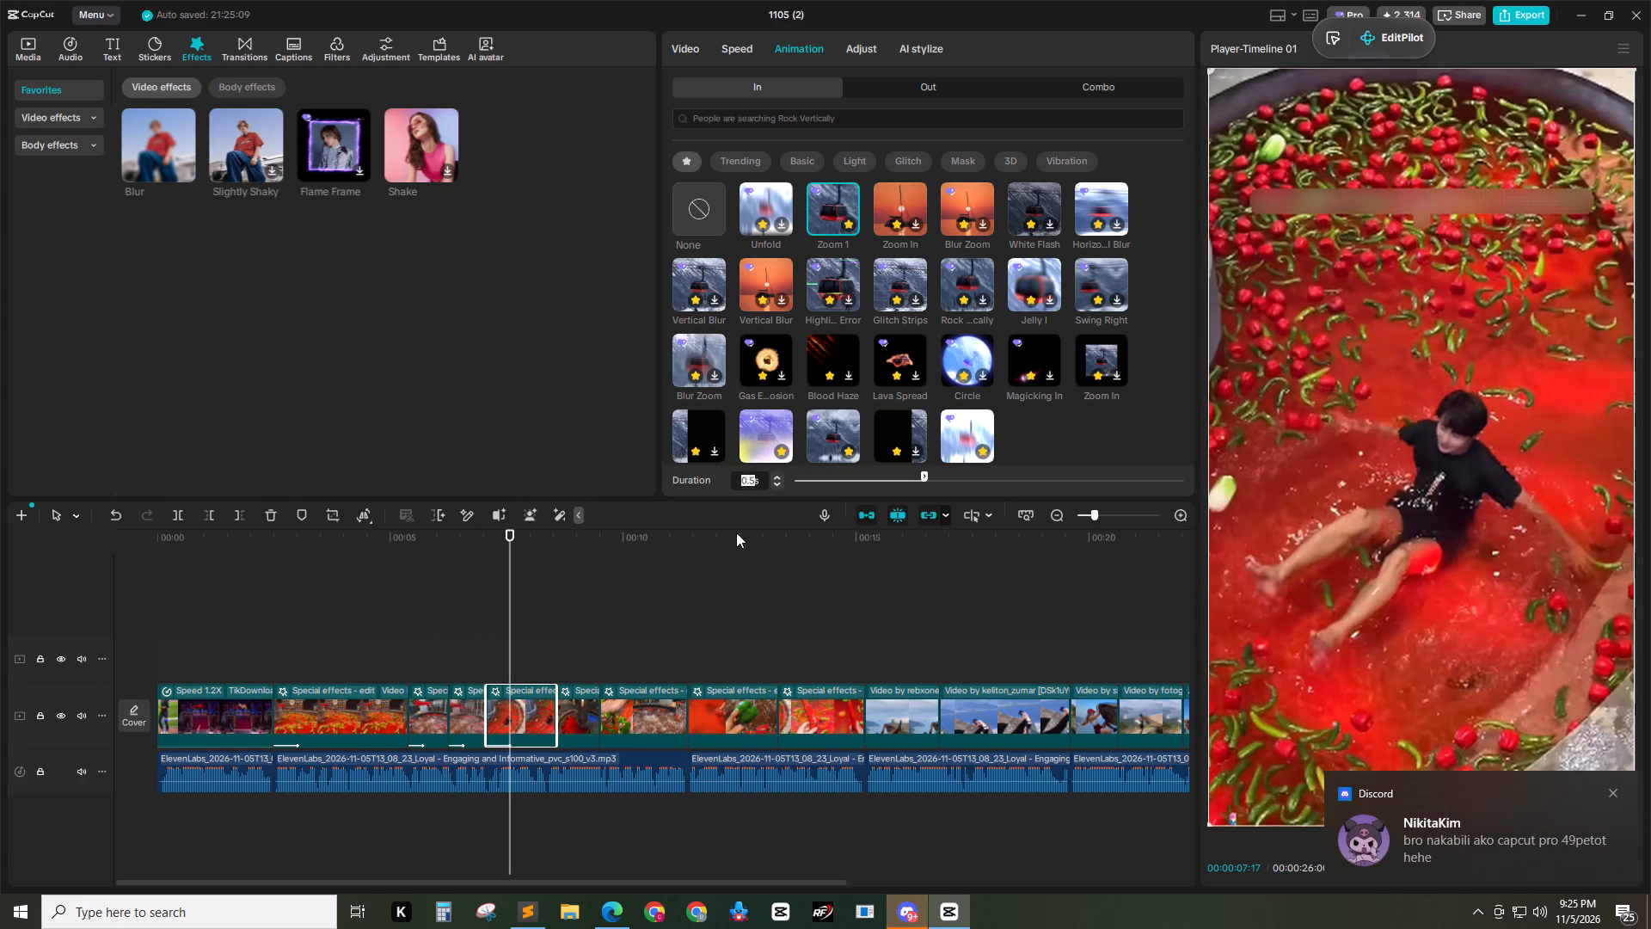
key(ctrl+v)
Apply the Flash In animation to the short clip that follows the man in the chili pool.
click(549, 644)
drag(540, 568, 568, 574)
click(593, 701)
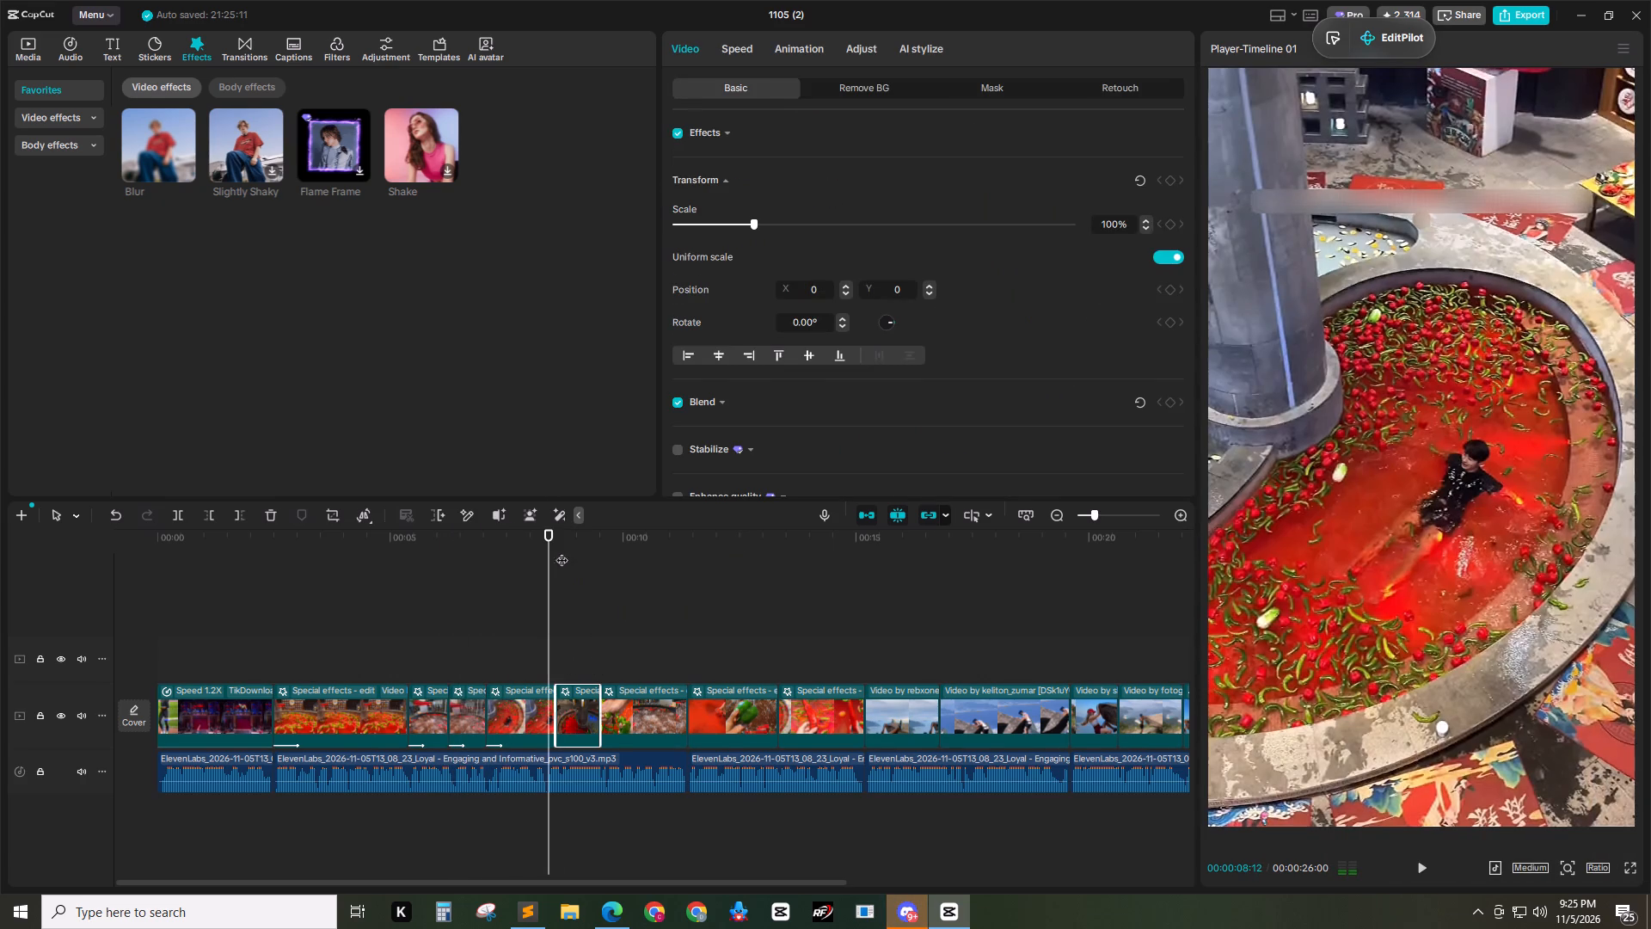
drag(561, 551, 583, 547)
click(777, 51)
click(972, 428)
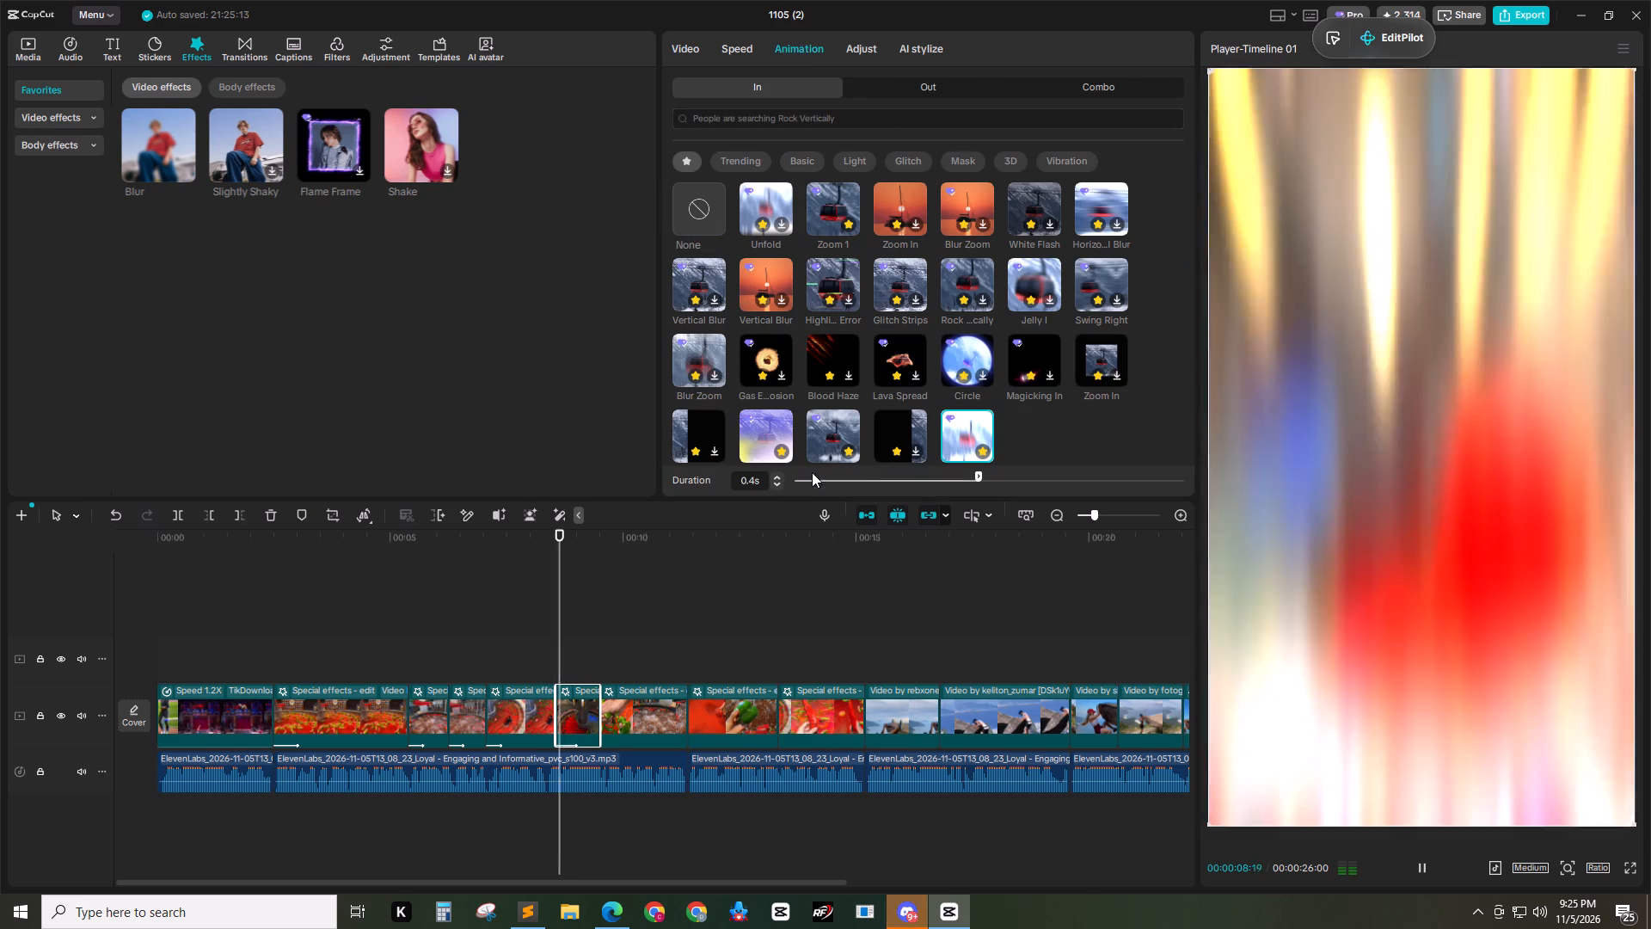
Apply the Zoom 1 In animation with a 0.3 s duration to the following clip, starting near 00:09.
click(625, 716)
click(838, 203)
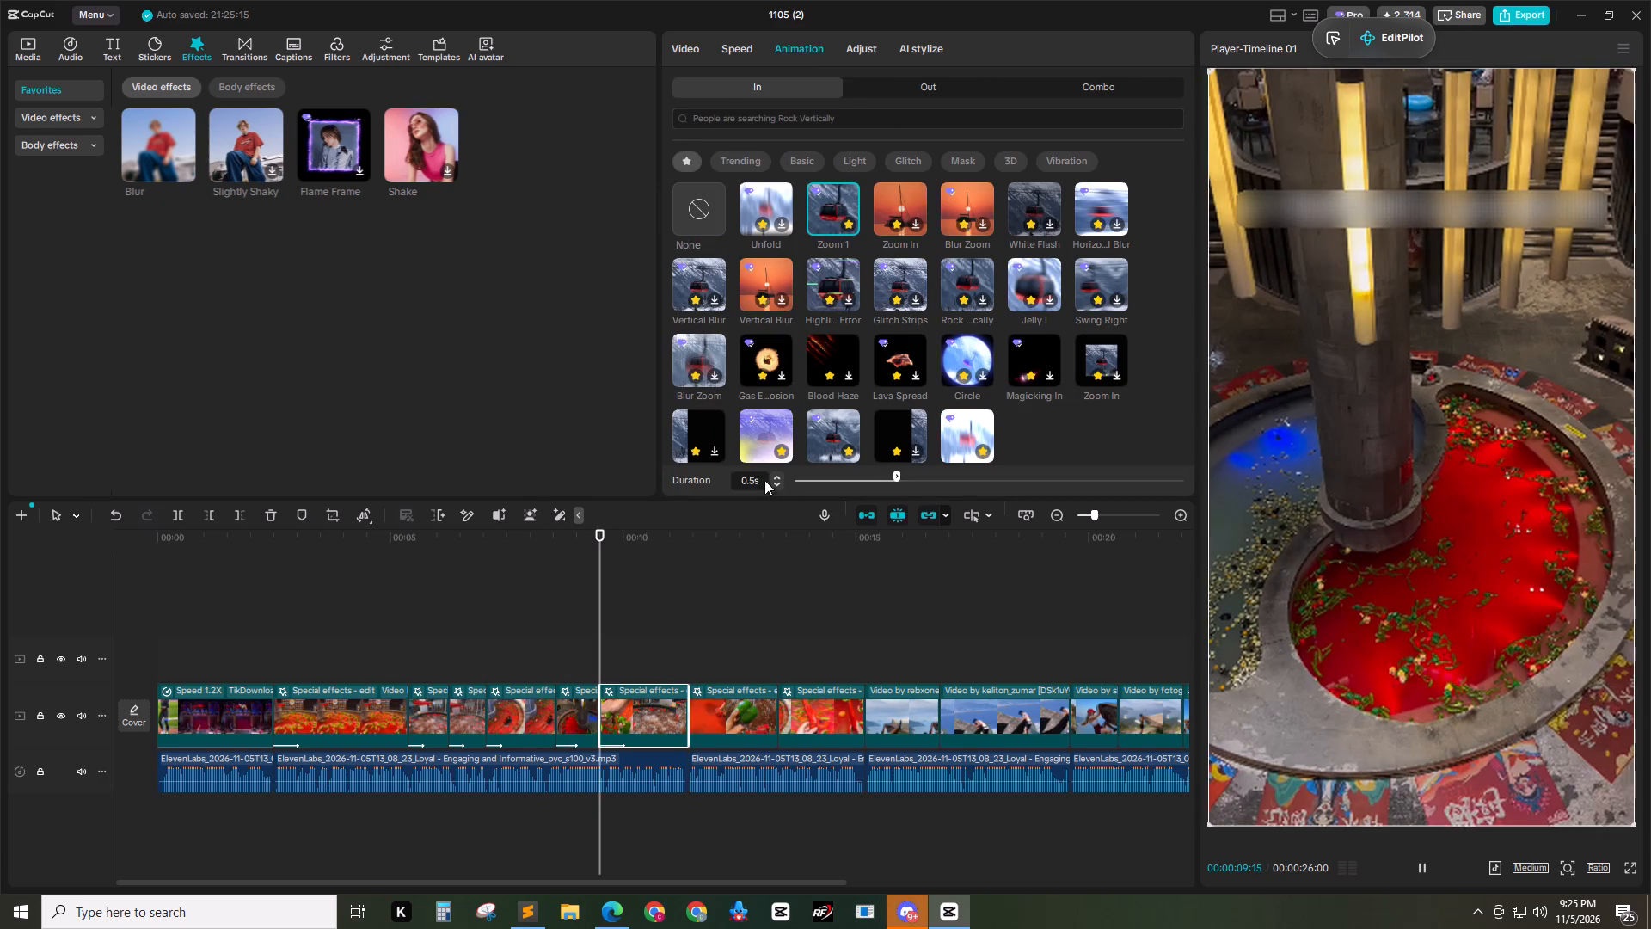
click(755, 483)
key(ctrl+a)
key(ctrl+v)
Apply the Zoom 2 In animation with a 0.3 s duration to the clip of a hand holding a green bell pepper.
click(715, 714)
click(827, 423)
click(750, 491)
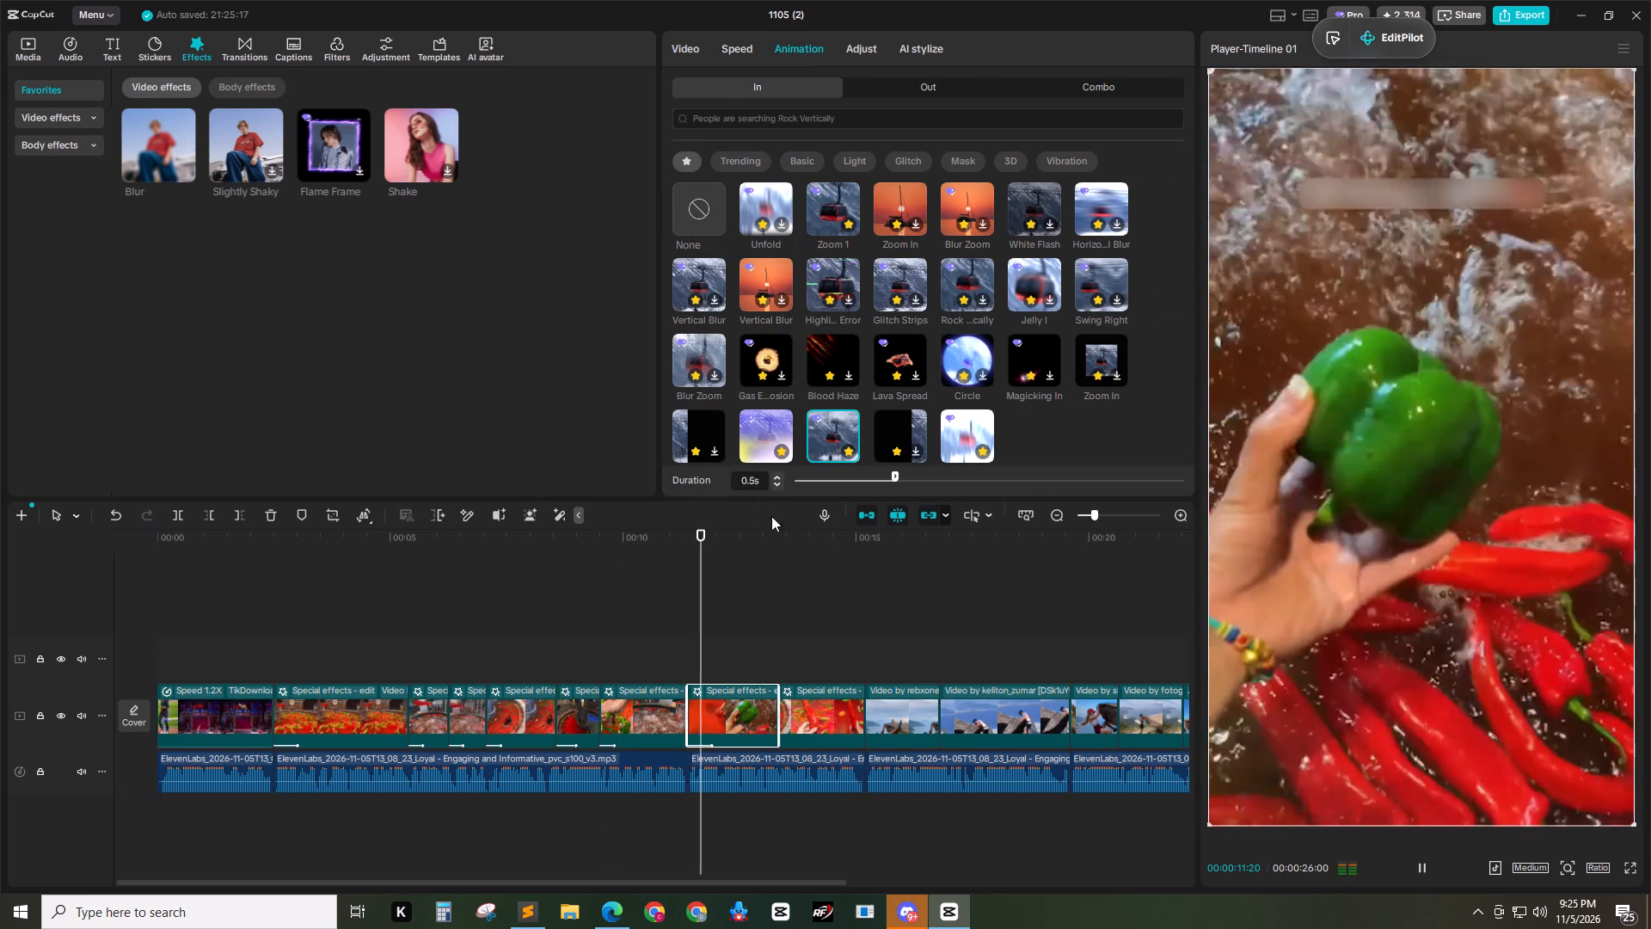
click(751, 480)
key(ctrl+a)
key(ctrl+v)
Apply the Zoom 1 In animation with a 0.3 s duration to the hand-held red chili clip.
click(818, 716)
click(831, 199)
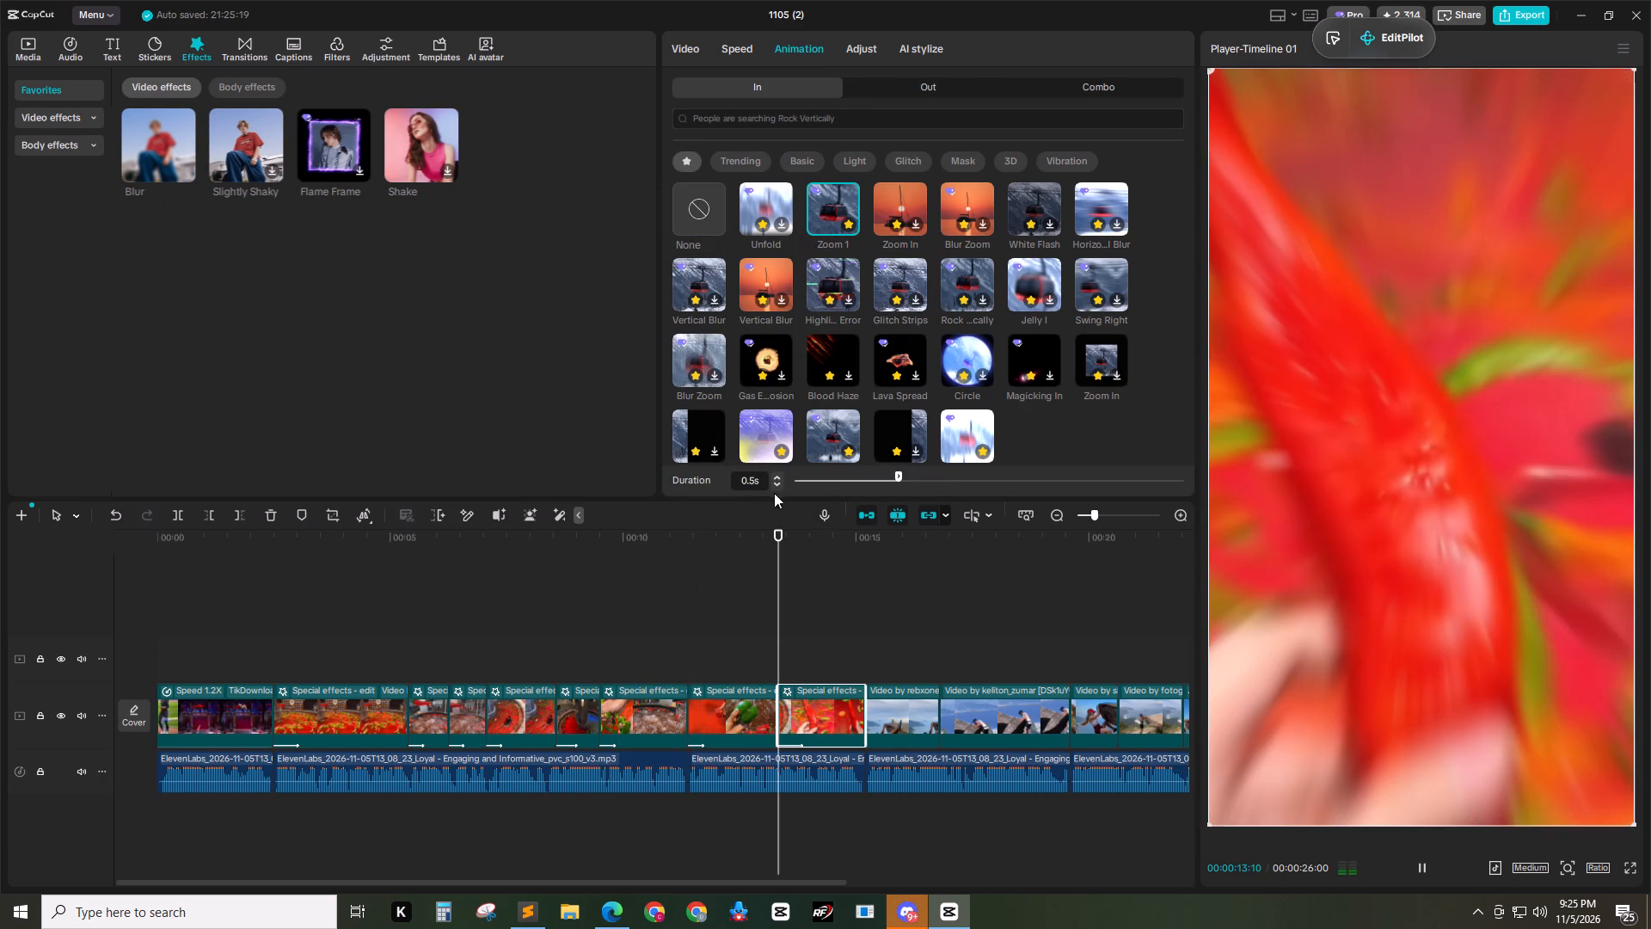
click(750, 481)
key(ctrl+a)
key(ctrl+v)
Apply the Party Flashes In animation with a 0.5 s duration to the first cliff clip, of the woman in the red top hanging from the rock.
click(911, 711)
click(765, 432)
click(761, 483)
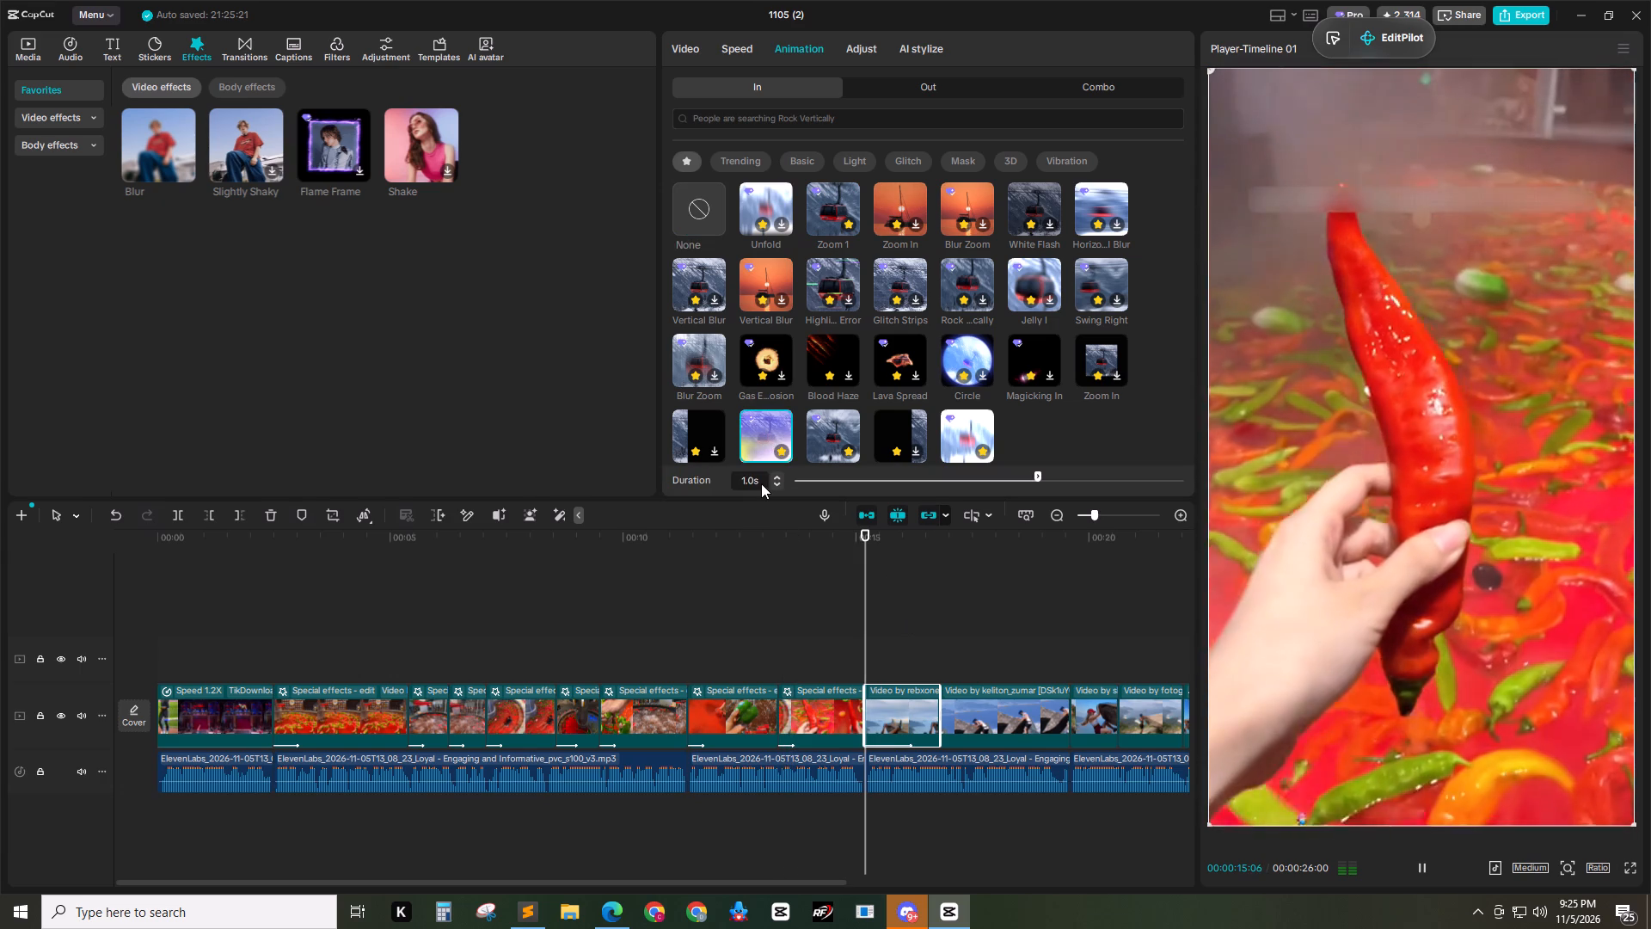
click(749, 480)
key(ctrl+a)
text(0.5)
key(Return)
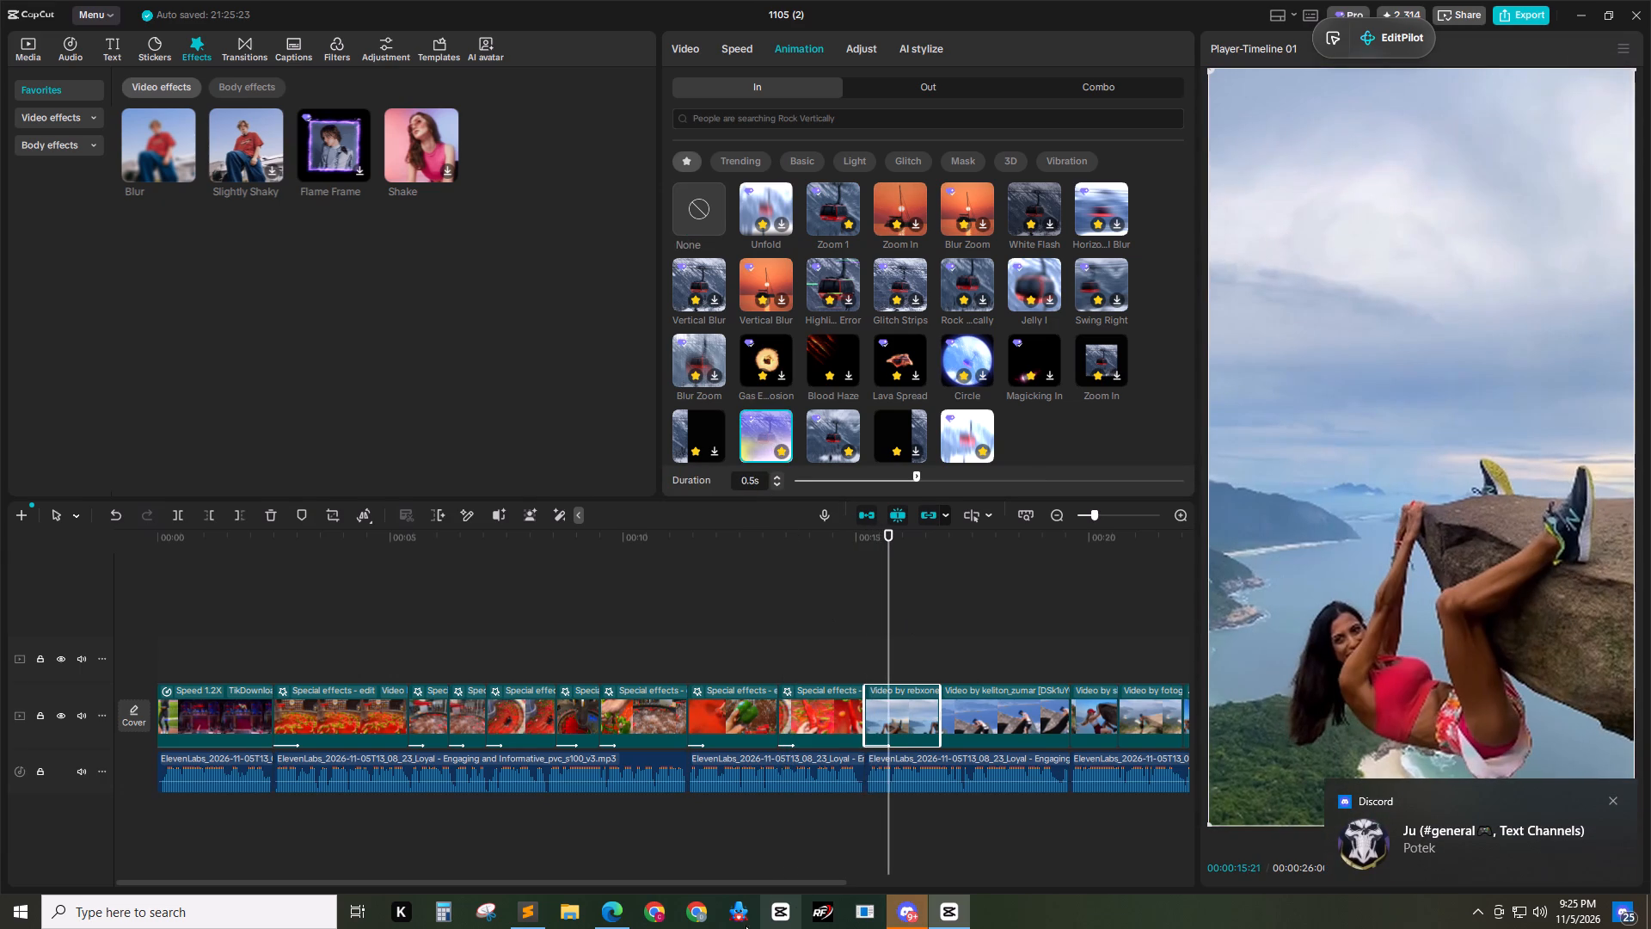
Apply the Zoom 1 In animation with a 0.3 s duration to the clip of the man in a white tank top climbing the rock.
drag(725, 884, 871, 869)
click(776, 720)
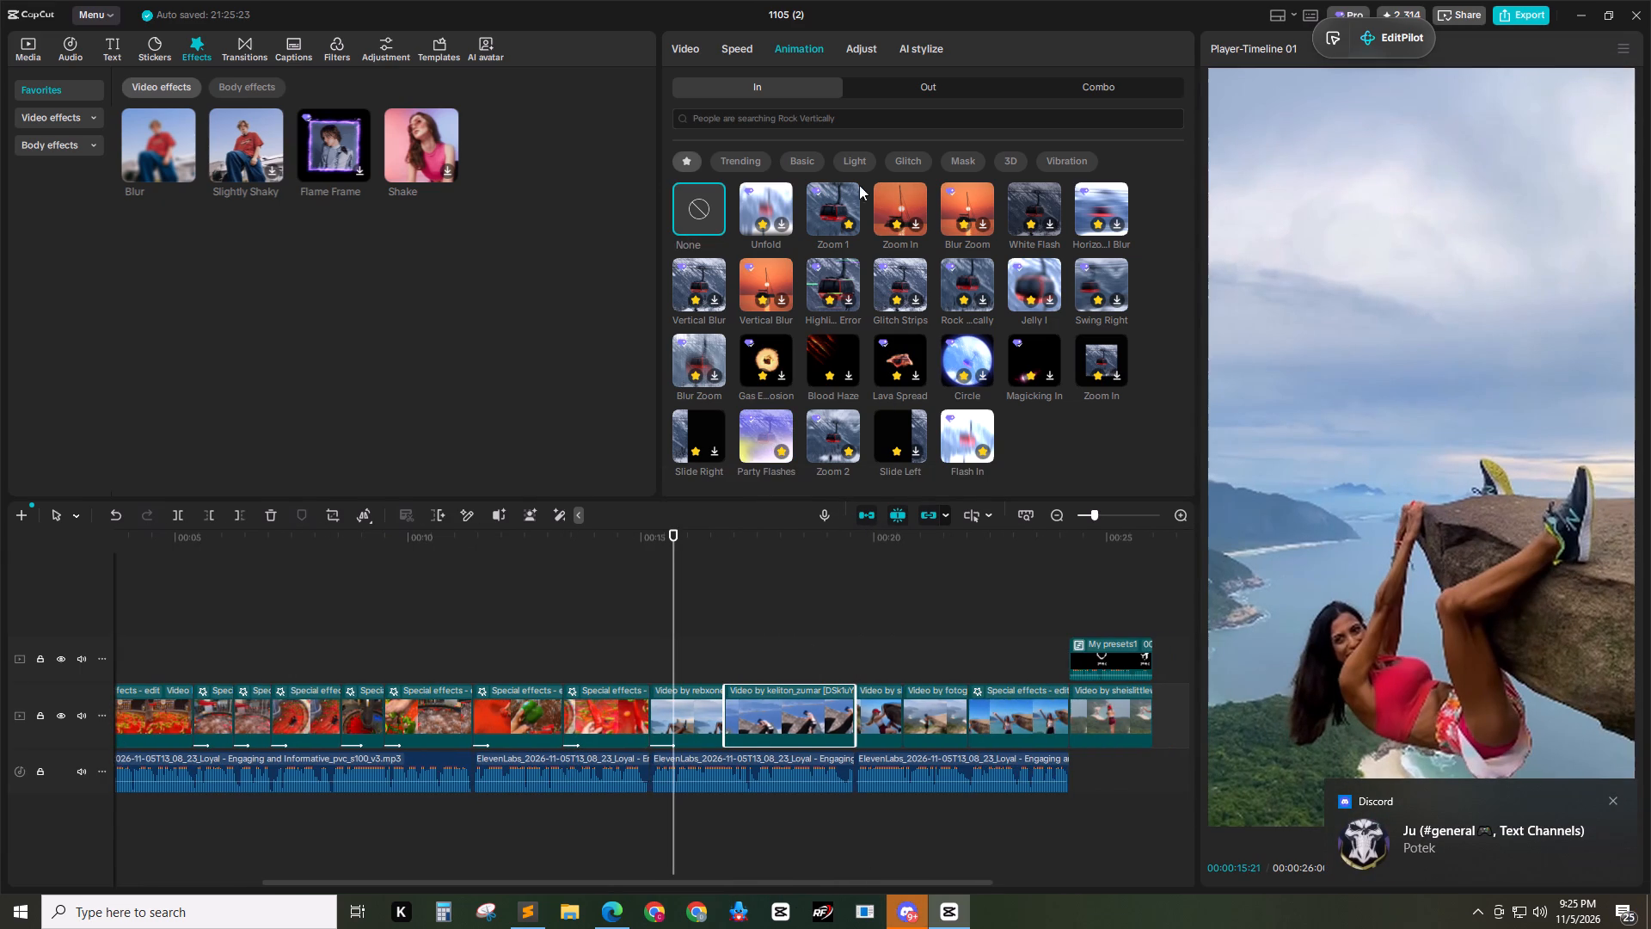
click(838, 198)
click(753, 483)
key(ctrl+a)
key(ctrl+v)
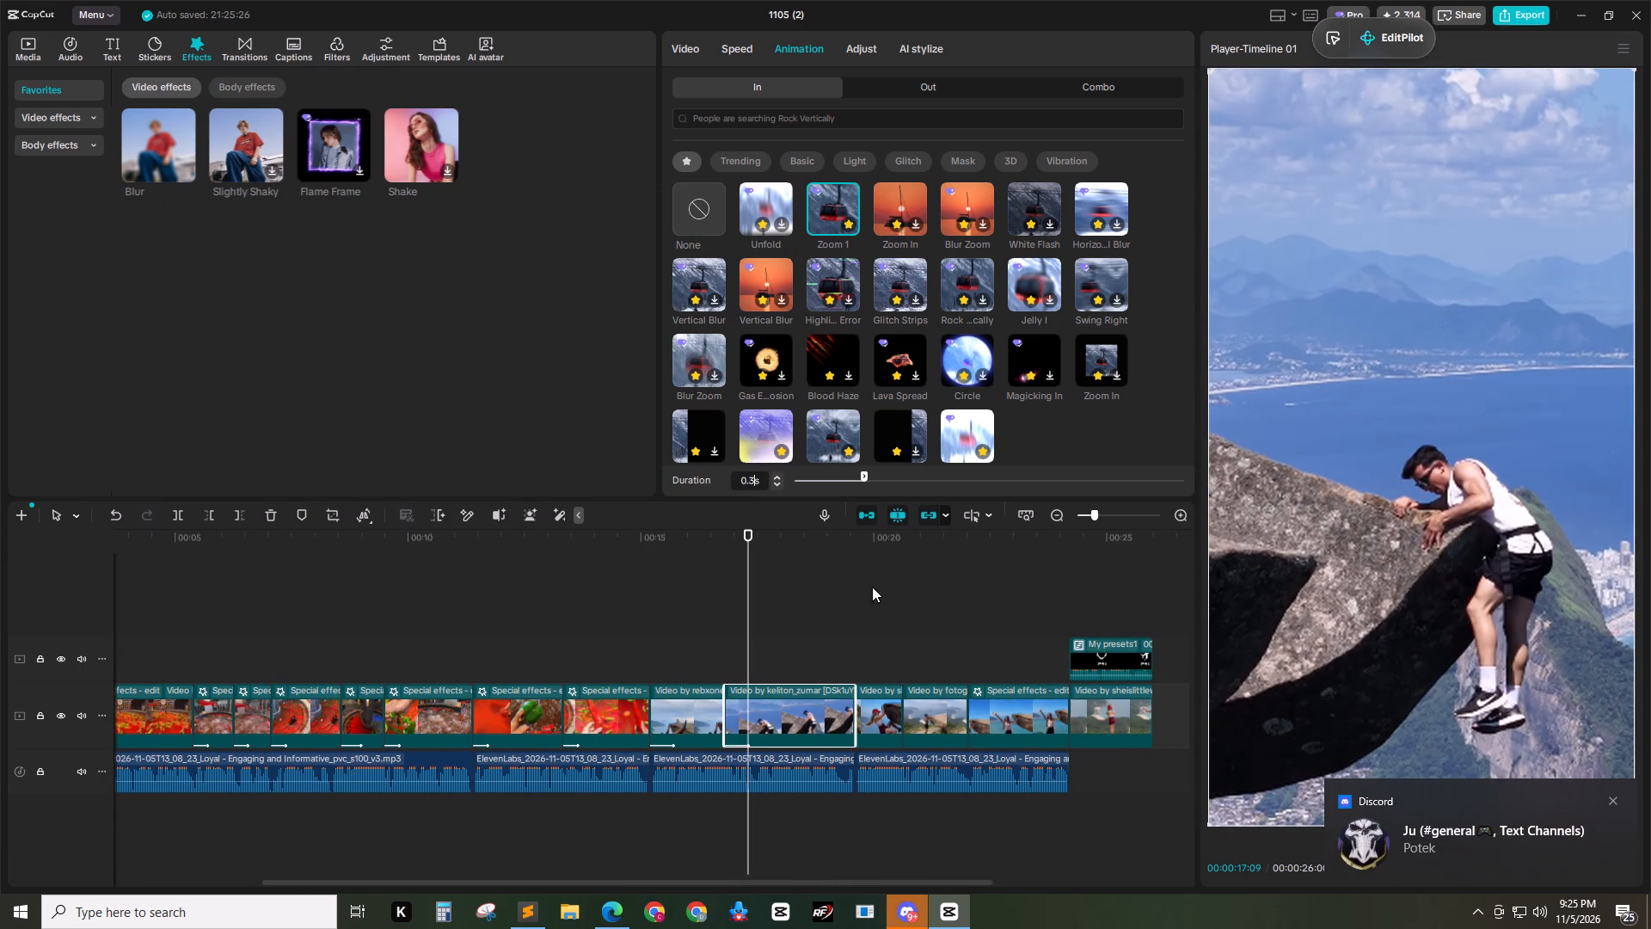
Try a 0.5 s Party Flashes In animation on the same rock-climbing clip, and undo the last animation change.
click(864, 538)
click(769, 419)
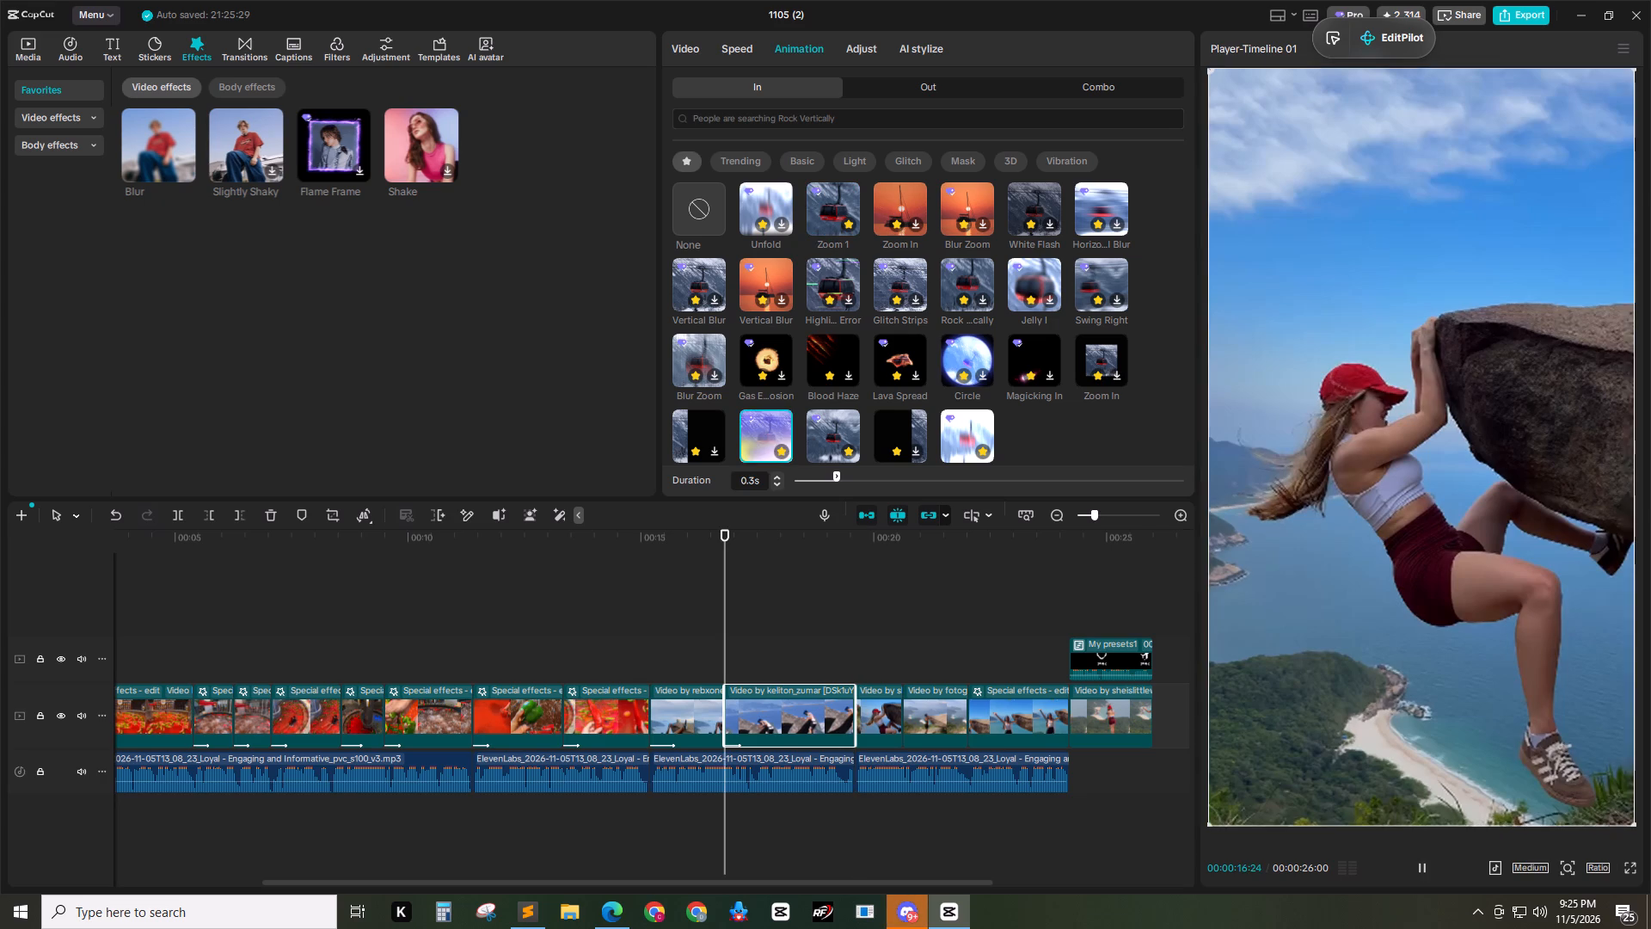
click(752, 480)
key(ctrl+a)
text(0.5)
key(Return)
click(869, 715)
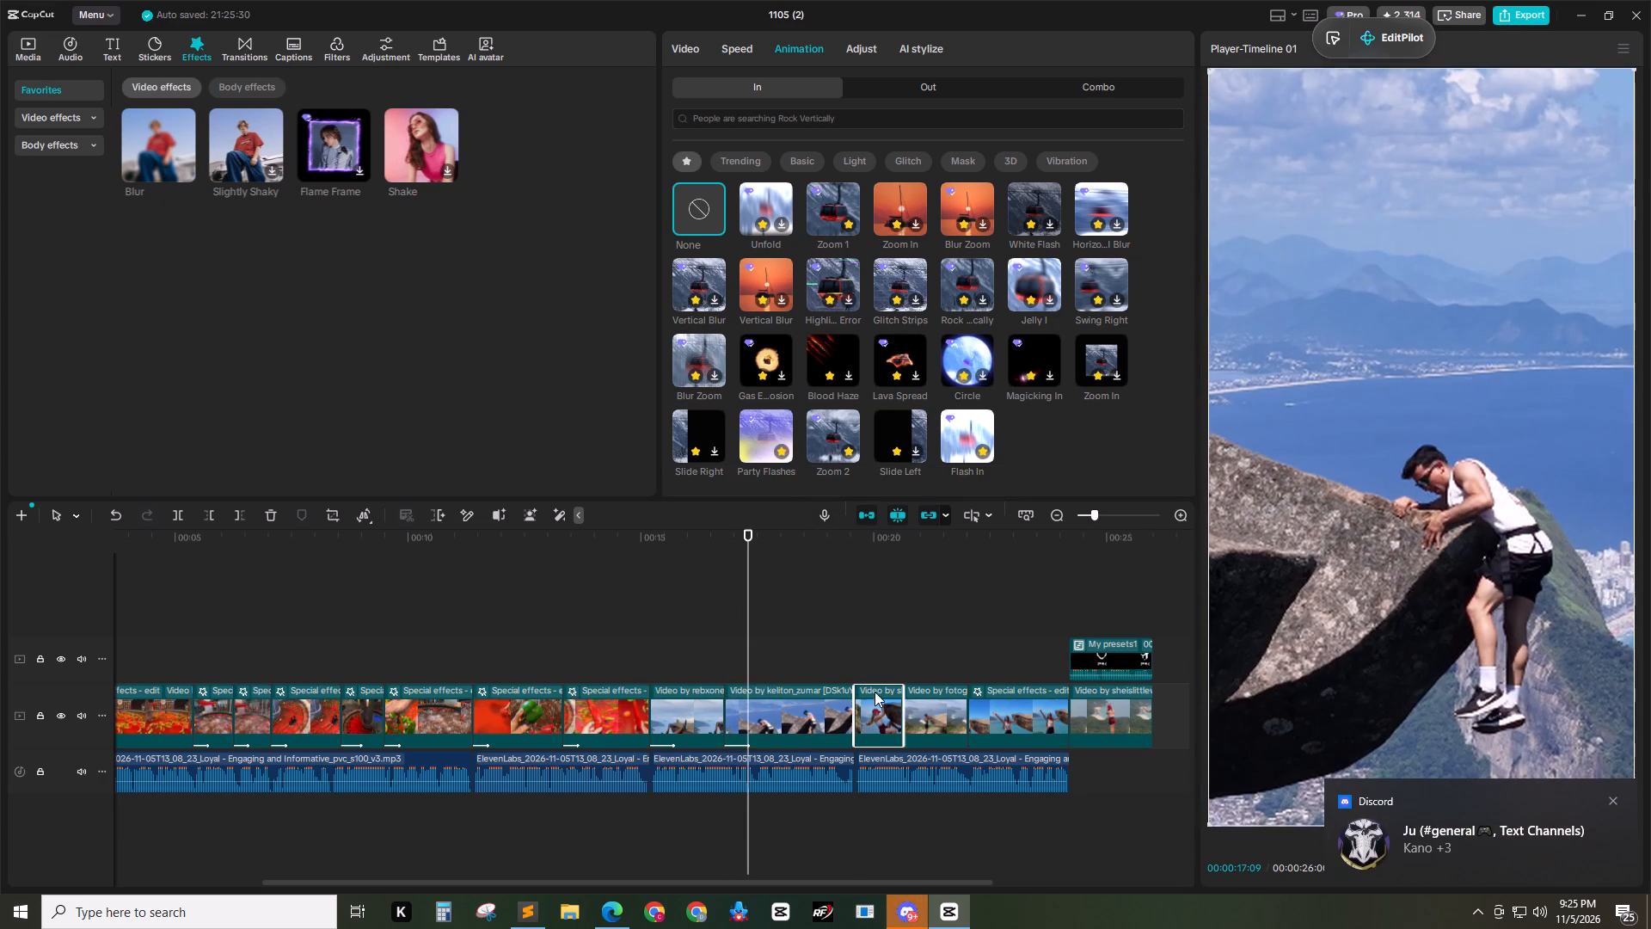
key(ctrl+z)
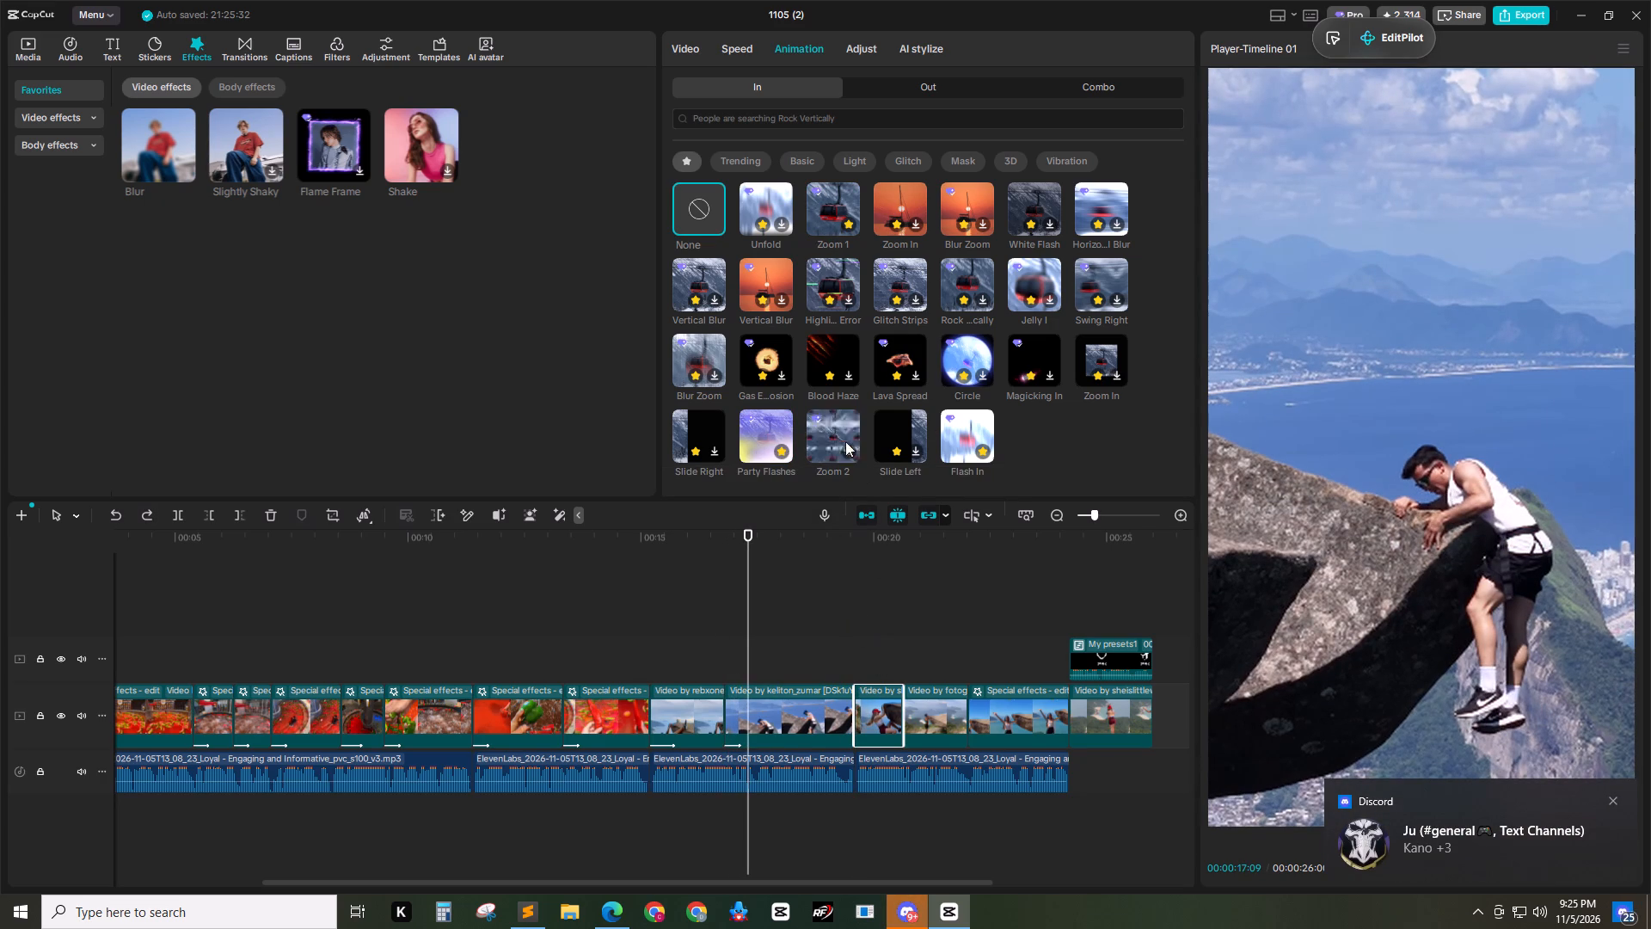
Apply the Party Flashes In animation with a 0.4 s duration to the short cliff clip at about 00:00:20.
click(769, 431)
click(750, 483)
key(ctrl+a)
text(0.4)
key(Return)
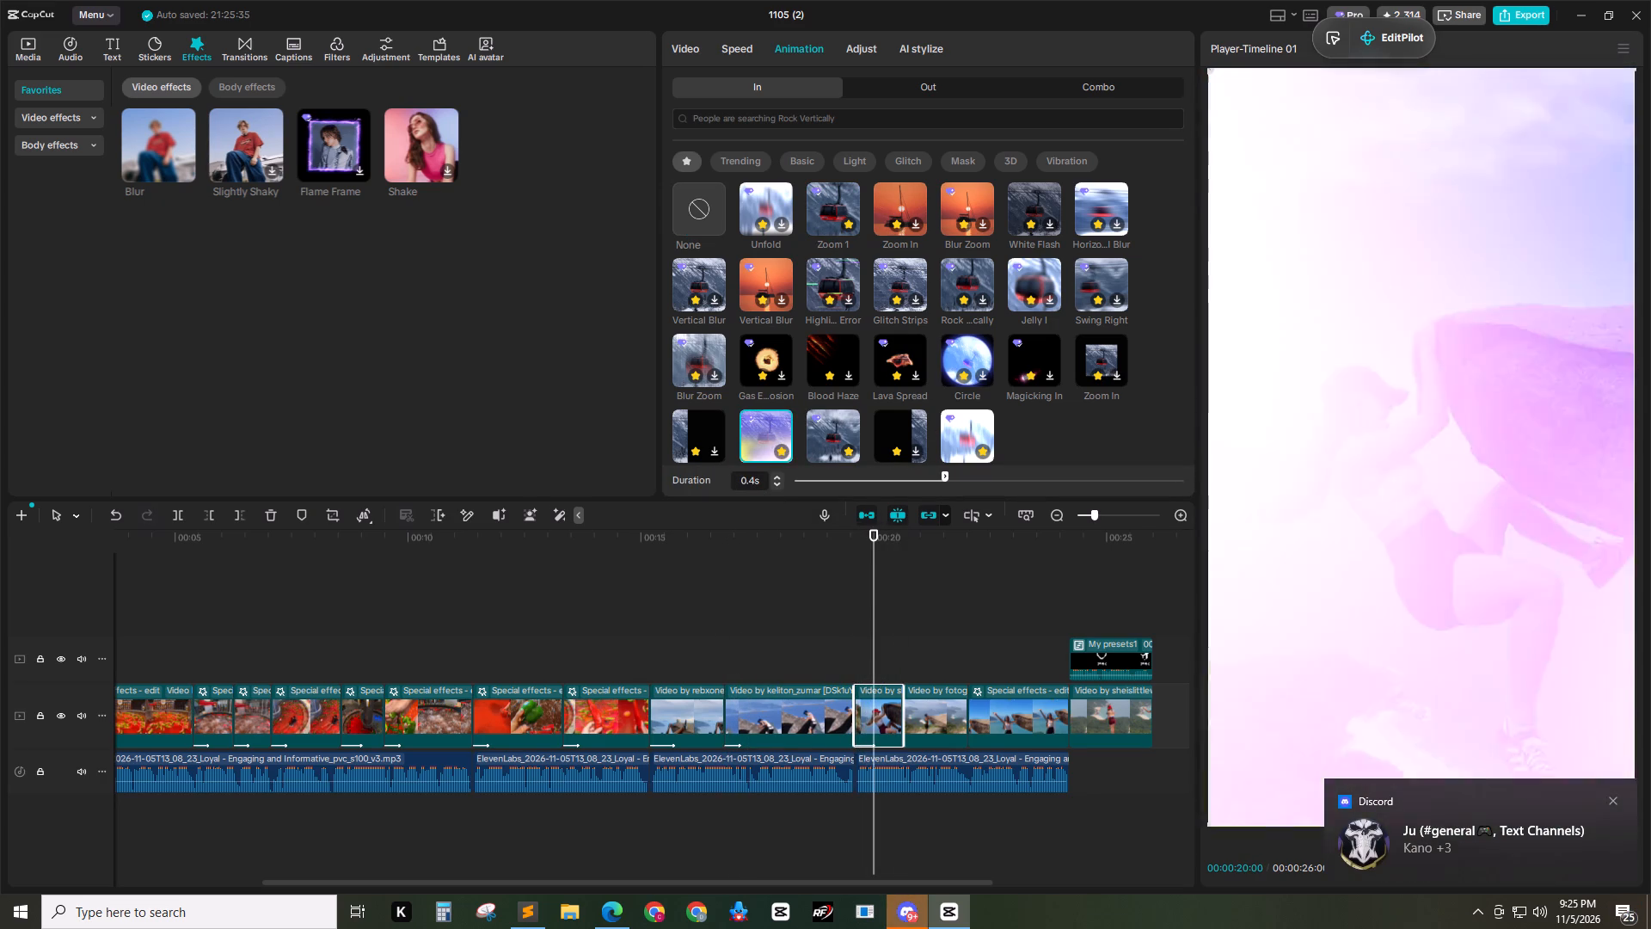
Apply the Zoom 1 In animation with the copied duration value to the clip of the shirtless man being photographed beside the rock.
click(930, 701)
click(832, 200)
click(750, 489)
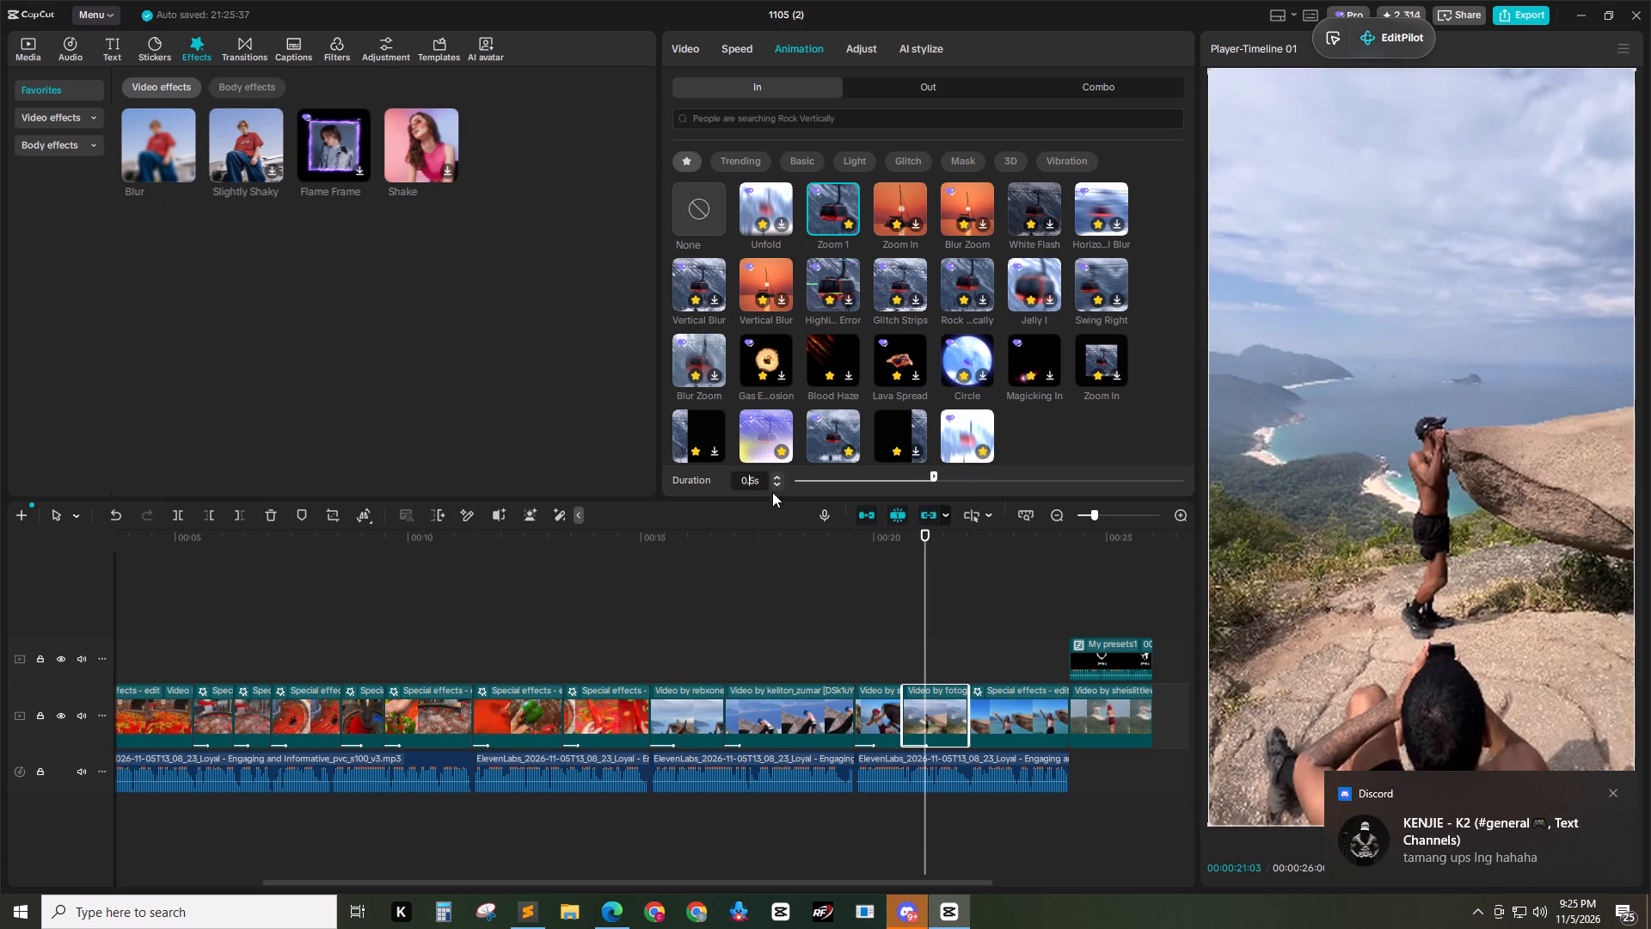
key(ctrl+a)
key(ctrl+v)
Apply the Glitch Strips In animation with a 0.5 s duration to the clip of the waving woman in a white top.
click(1002, 695)
click(1018, 666)
click(1014, 725)
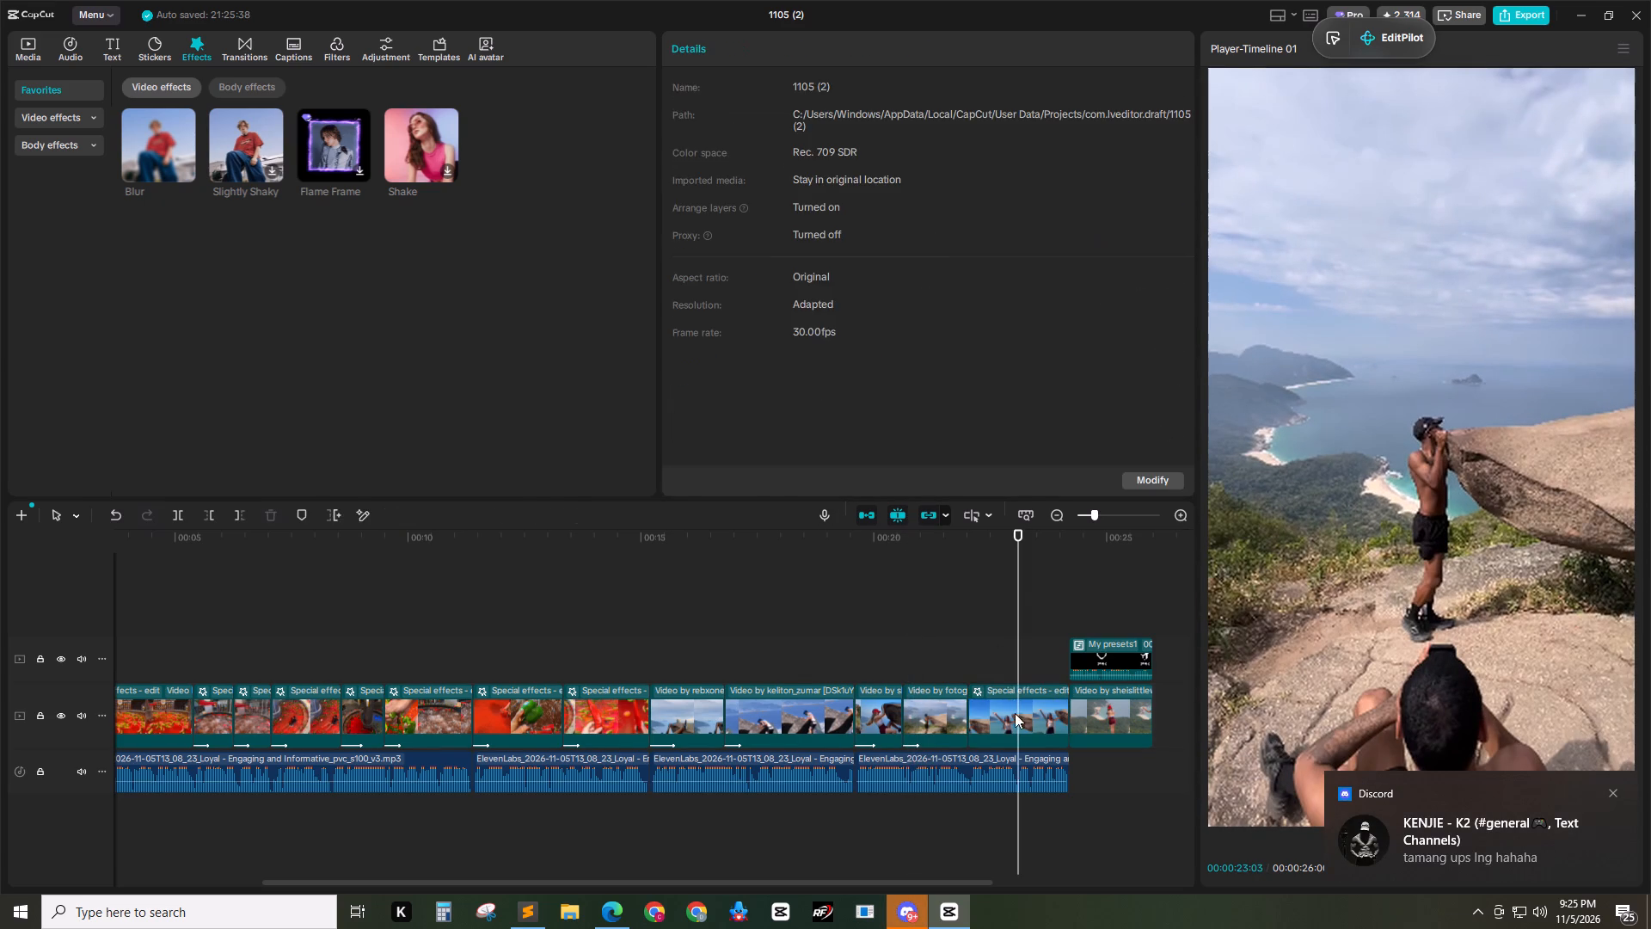
click(807, 46)
click(893, 280)
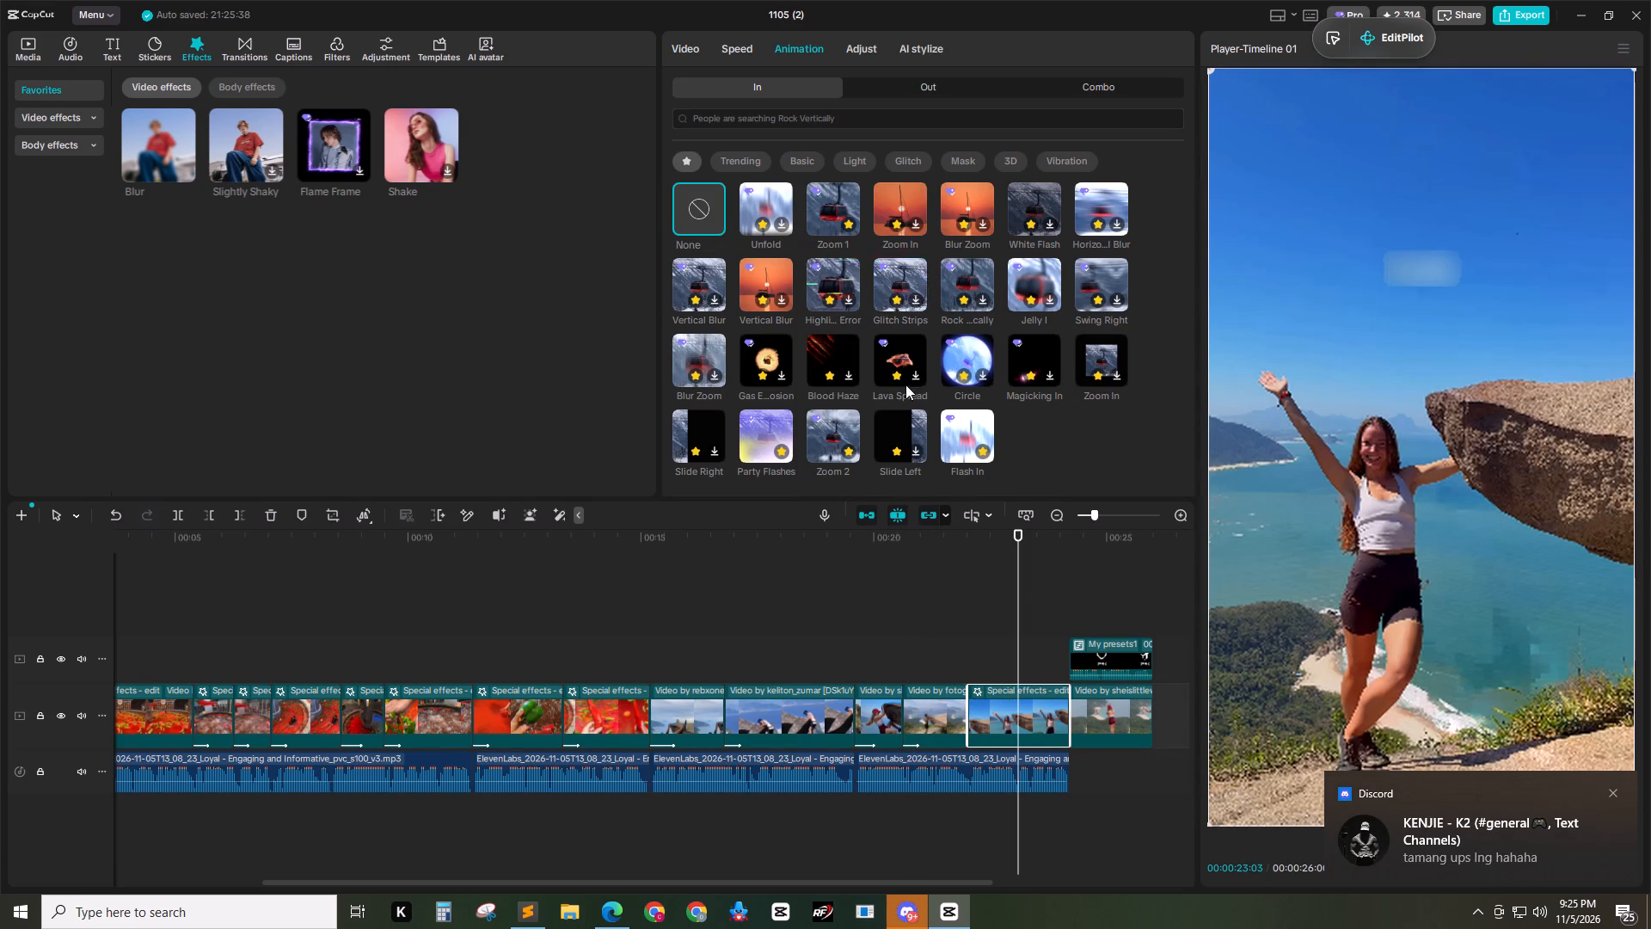
click(754, 485)
key(ctrl+a)
text(0.5)
key(Return)
Apply the Zoom 2 In animation with the copied duration value to the final clip under the CTA.
click(1124, 720)
click(841, 421)
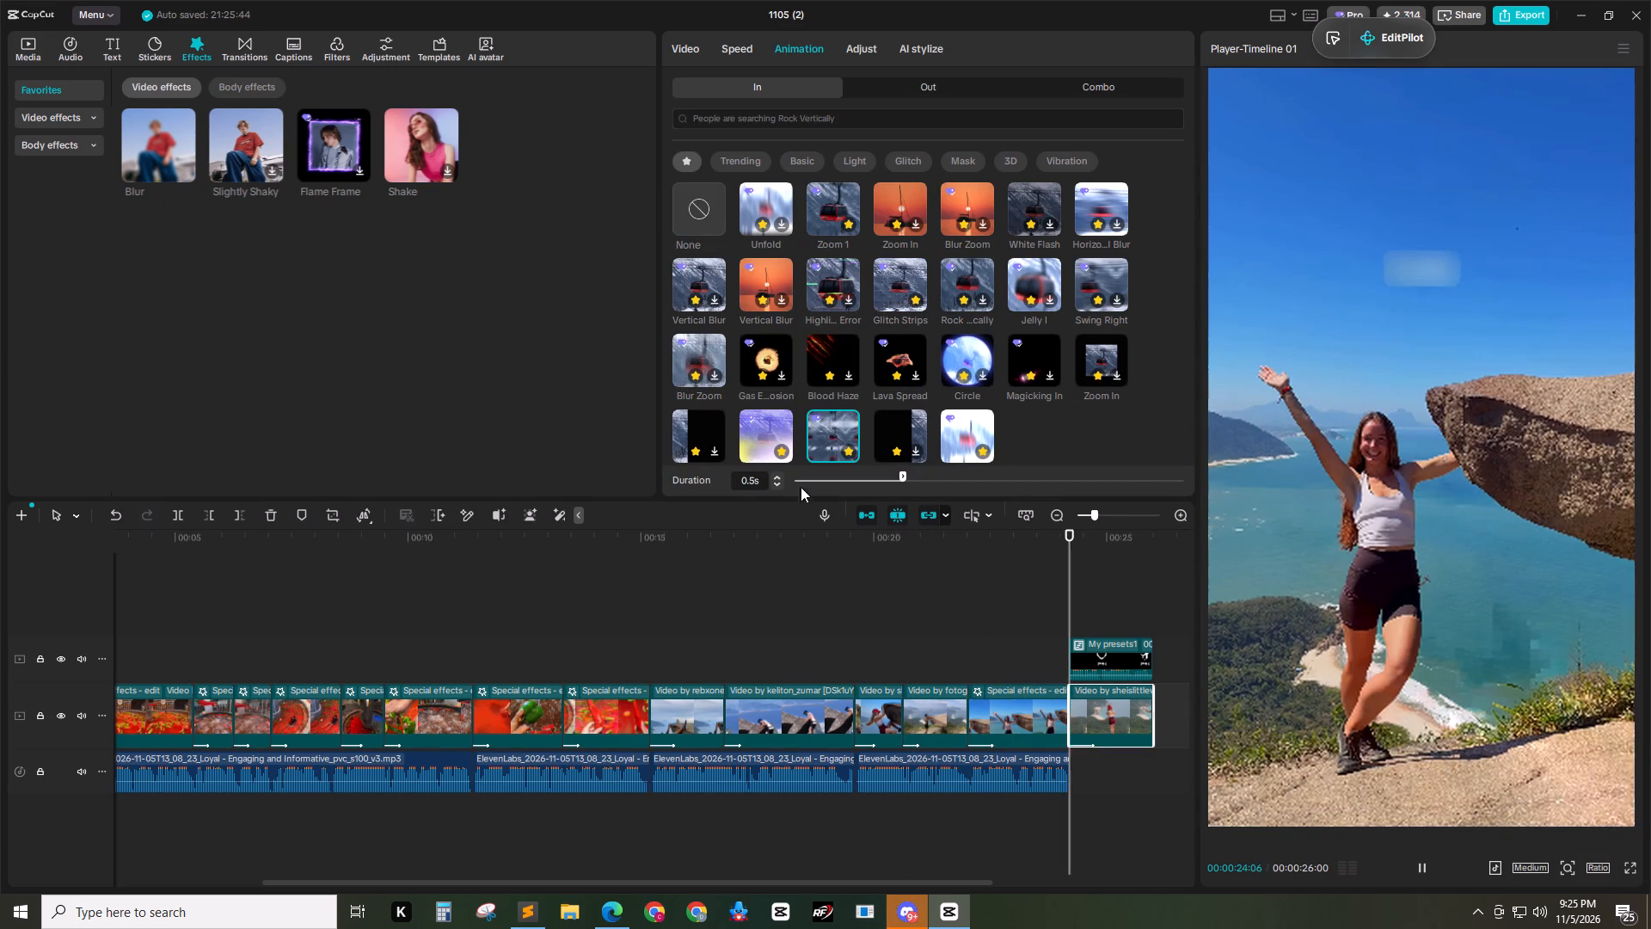
click(752, 485)
key(ctrl+a)
key(ctrl+v)
click(654, 624)
Add the Fade Social Media 1 preset at the timeline start and move it onto a layer above the main video.
drag(651, 546, 0, 588)
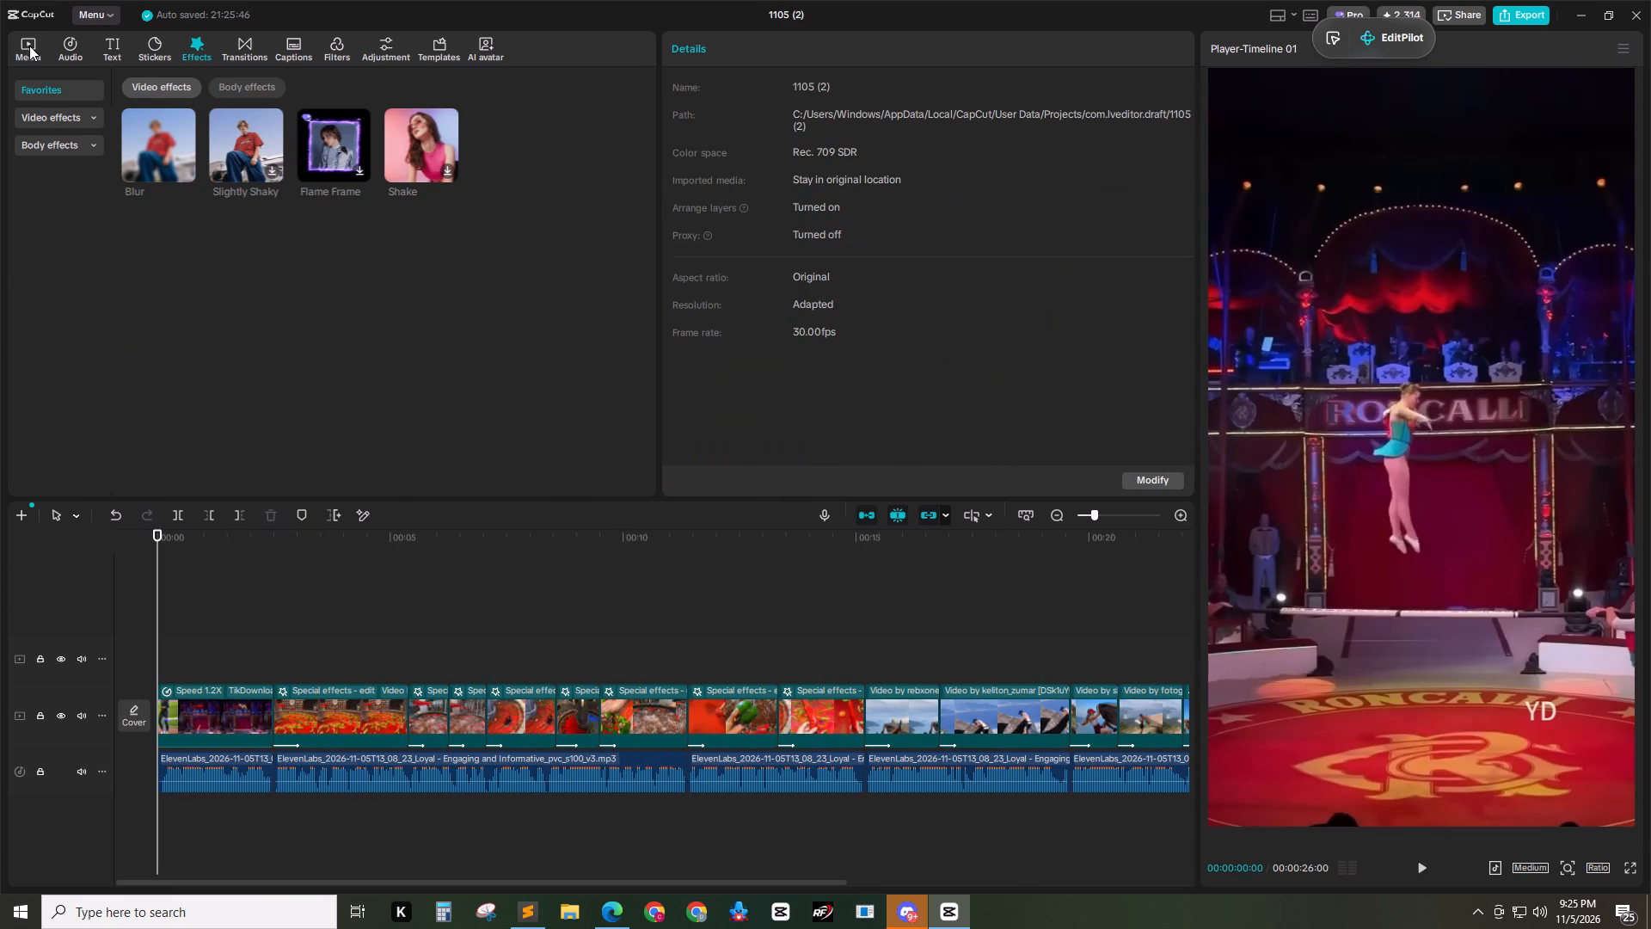
click(29, 46)
drag(189, 534, 198, 536)
drag(230, 538, 53, 538)
click(54, 194)
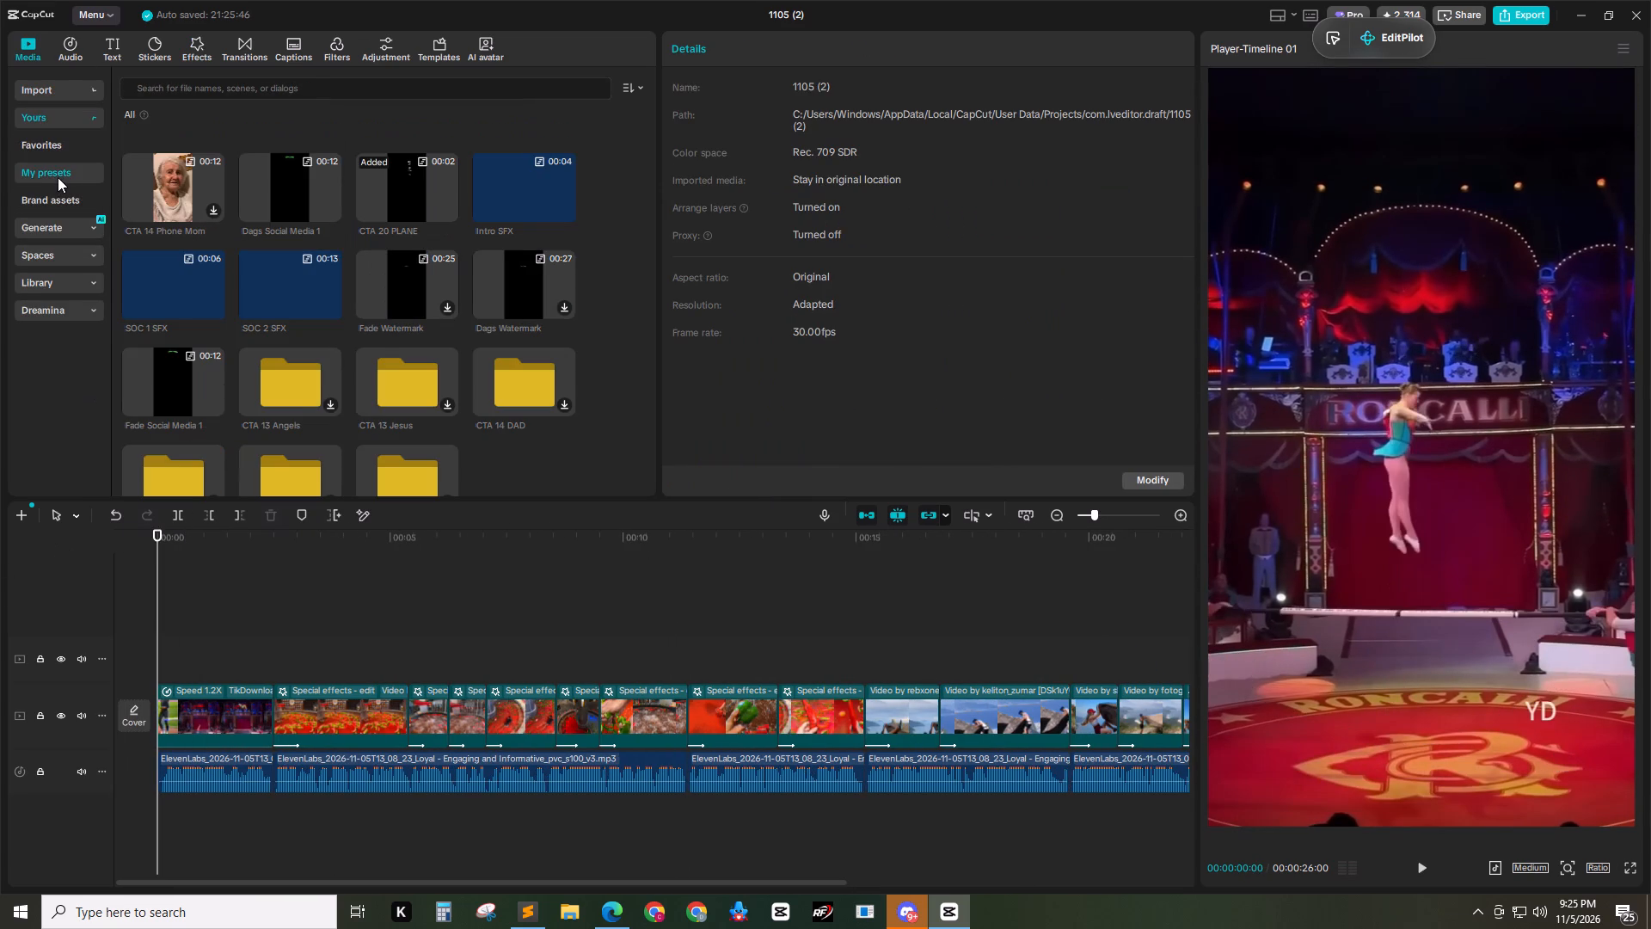
click(214, 406)
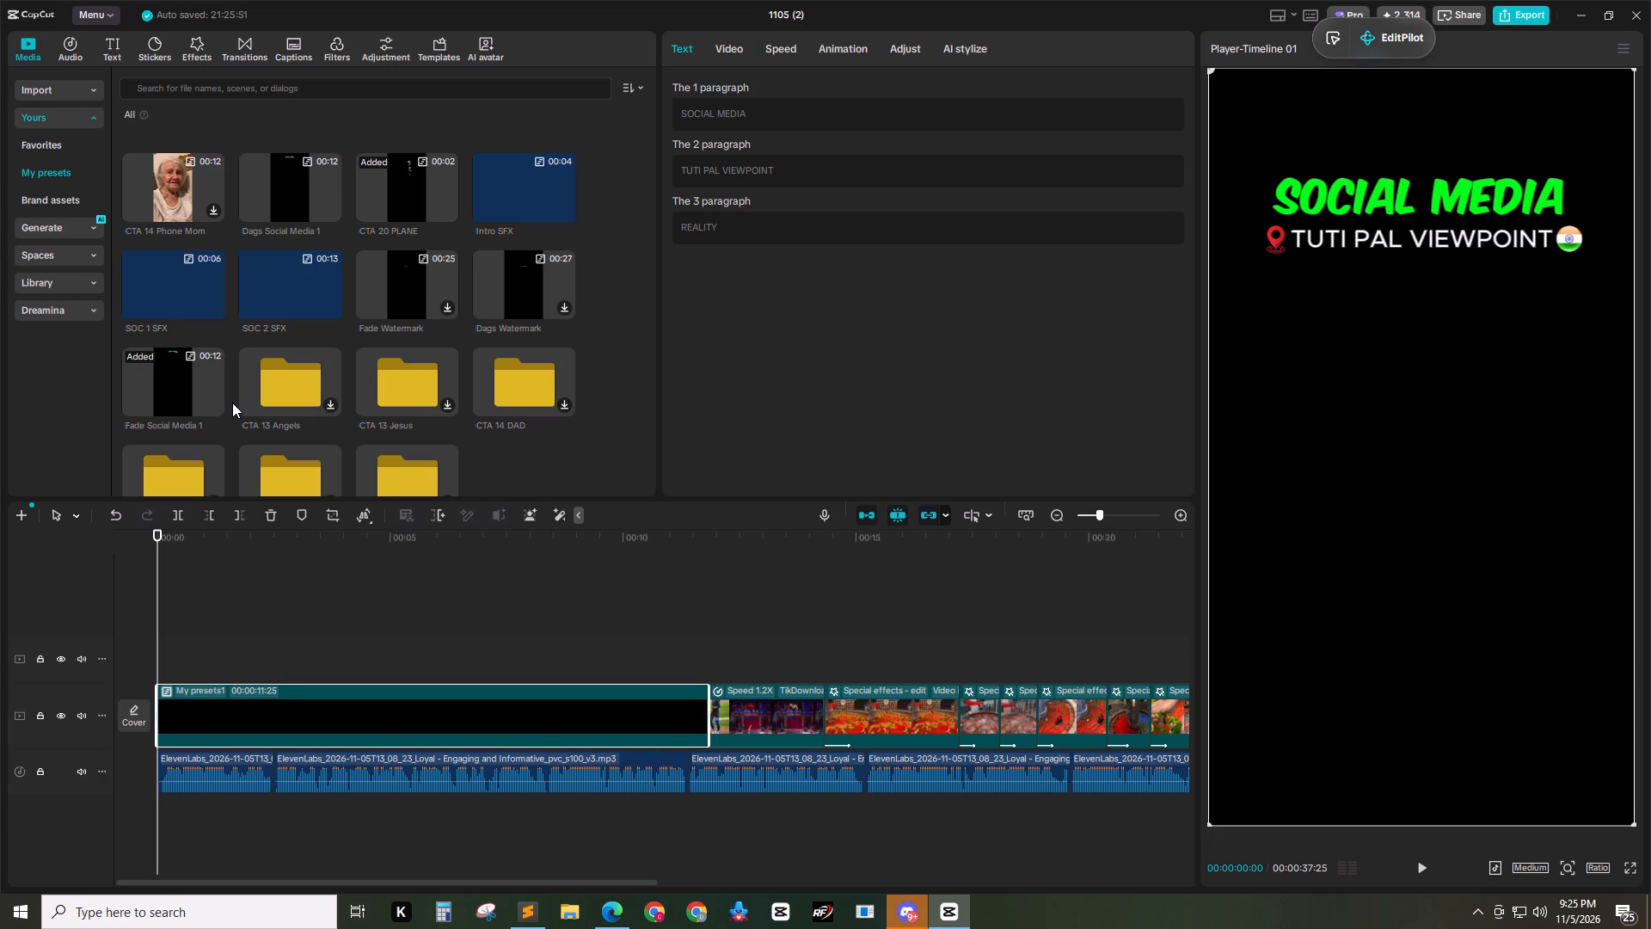
drag(255, 706, 255, 692)
drag(255, 692, 238, 629)
Ungroup the preset and extend its flag, pin and text layers to 00:00:15:06, where the cliff clips begin.
key(alt+shift+g)
drag(758, 575, 680, 711)
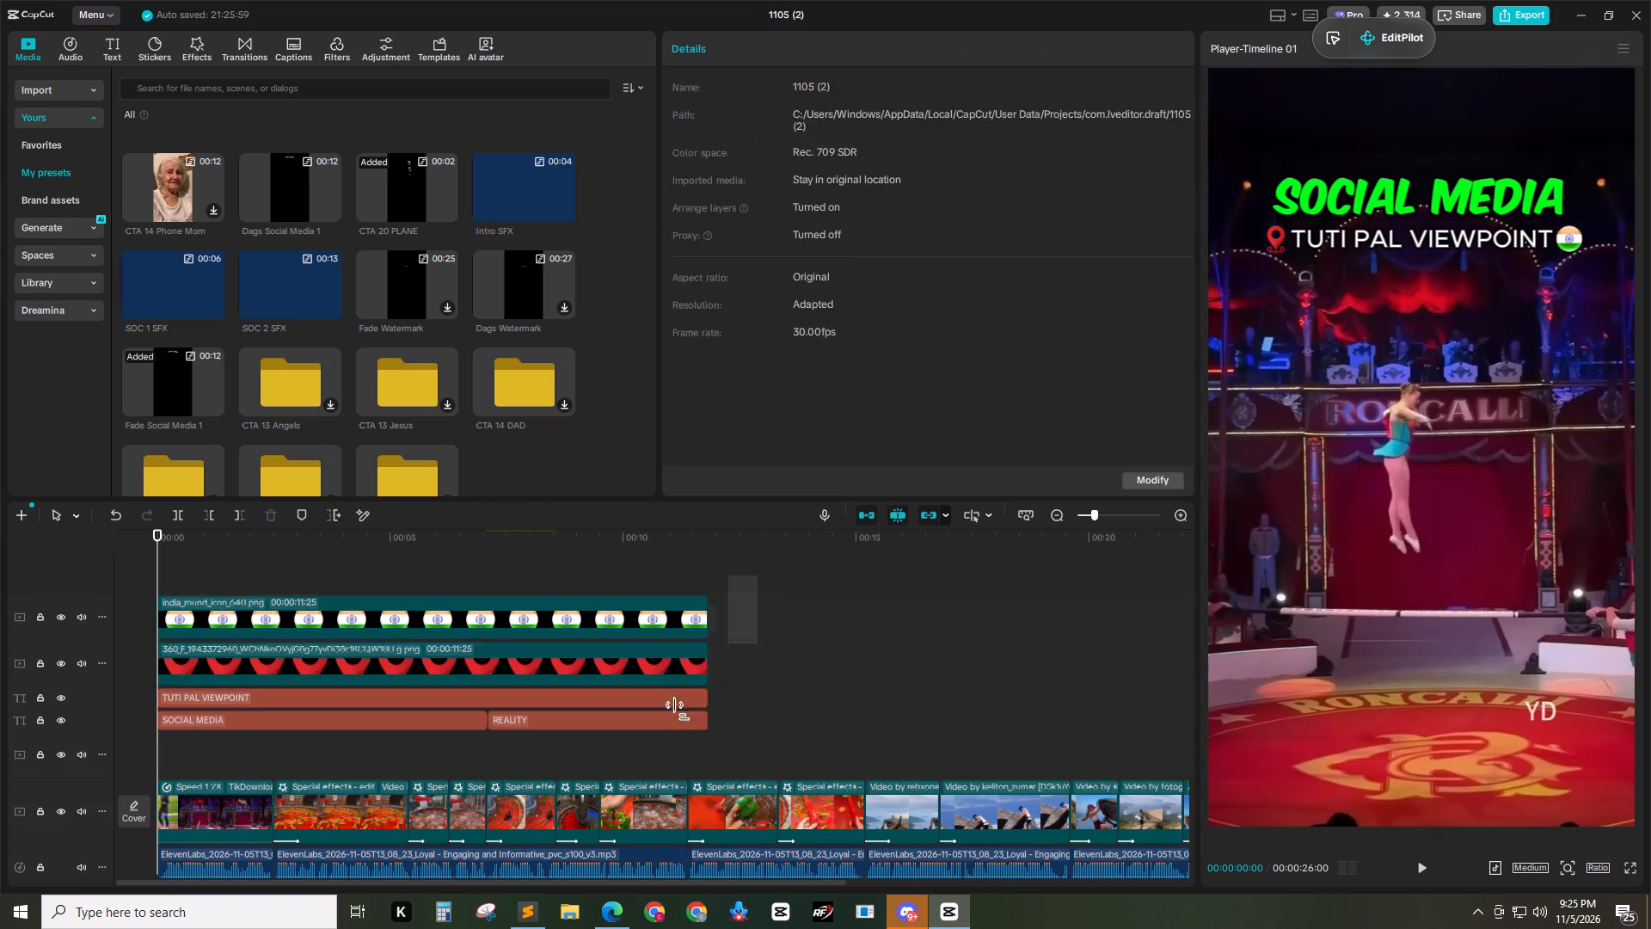
drag(680, 711, 666, 729)
drag(711, 615, 862, 621)
Copy all the flag, pin and text layers and paste them at 00:00:15:06, over the cliff clips.
click(590, 545)
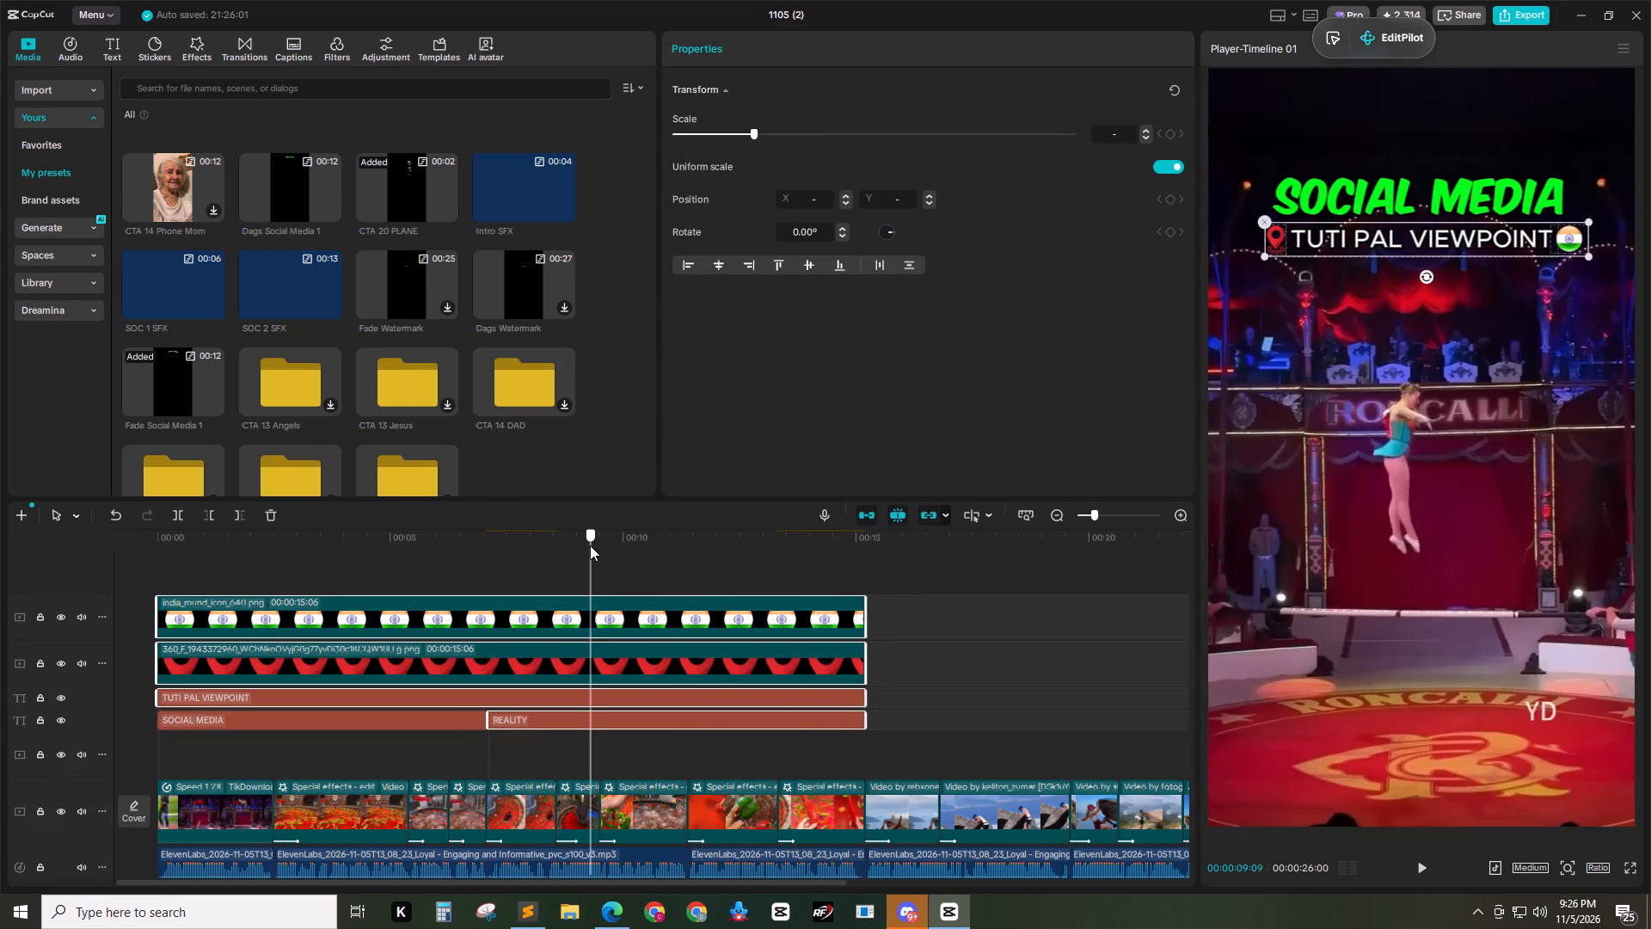
drag(924, 579, 408, 730)
key(ctrl+c)
drag(558, 884, 607, 883)
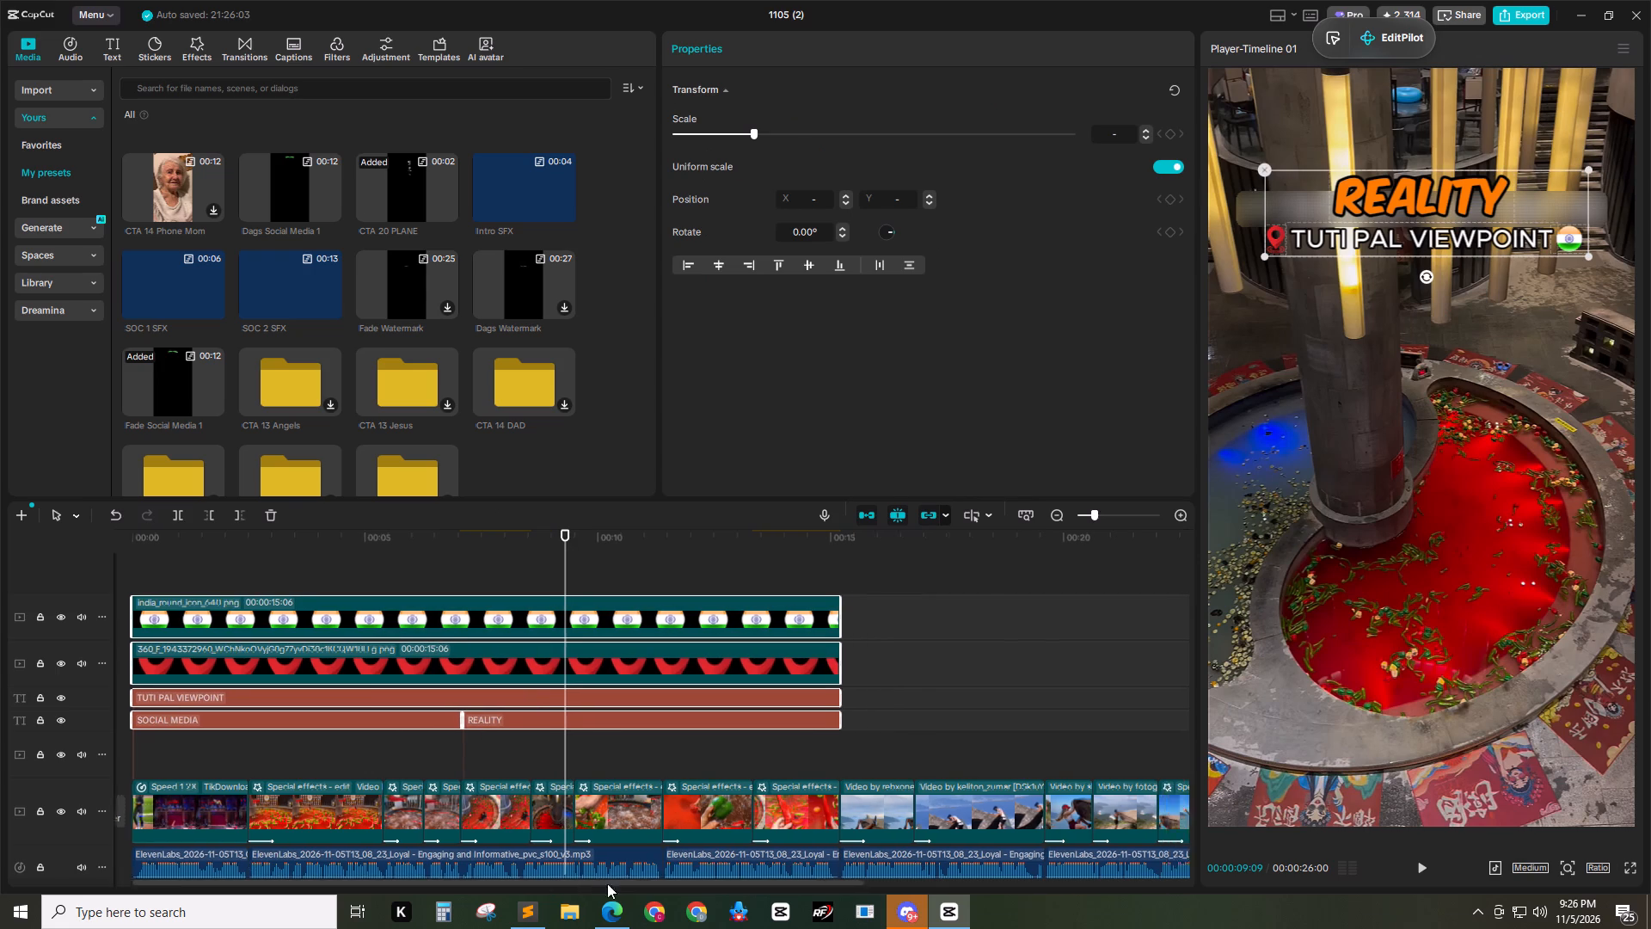
drag(607, 883, 654, 877)
drag(749, 536, 725, 539)
key(ctrl+v)
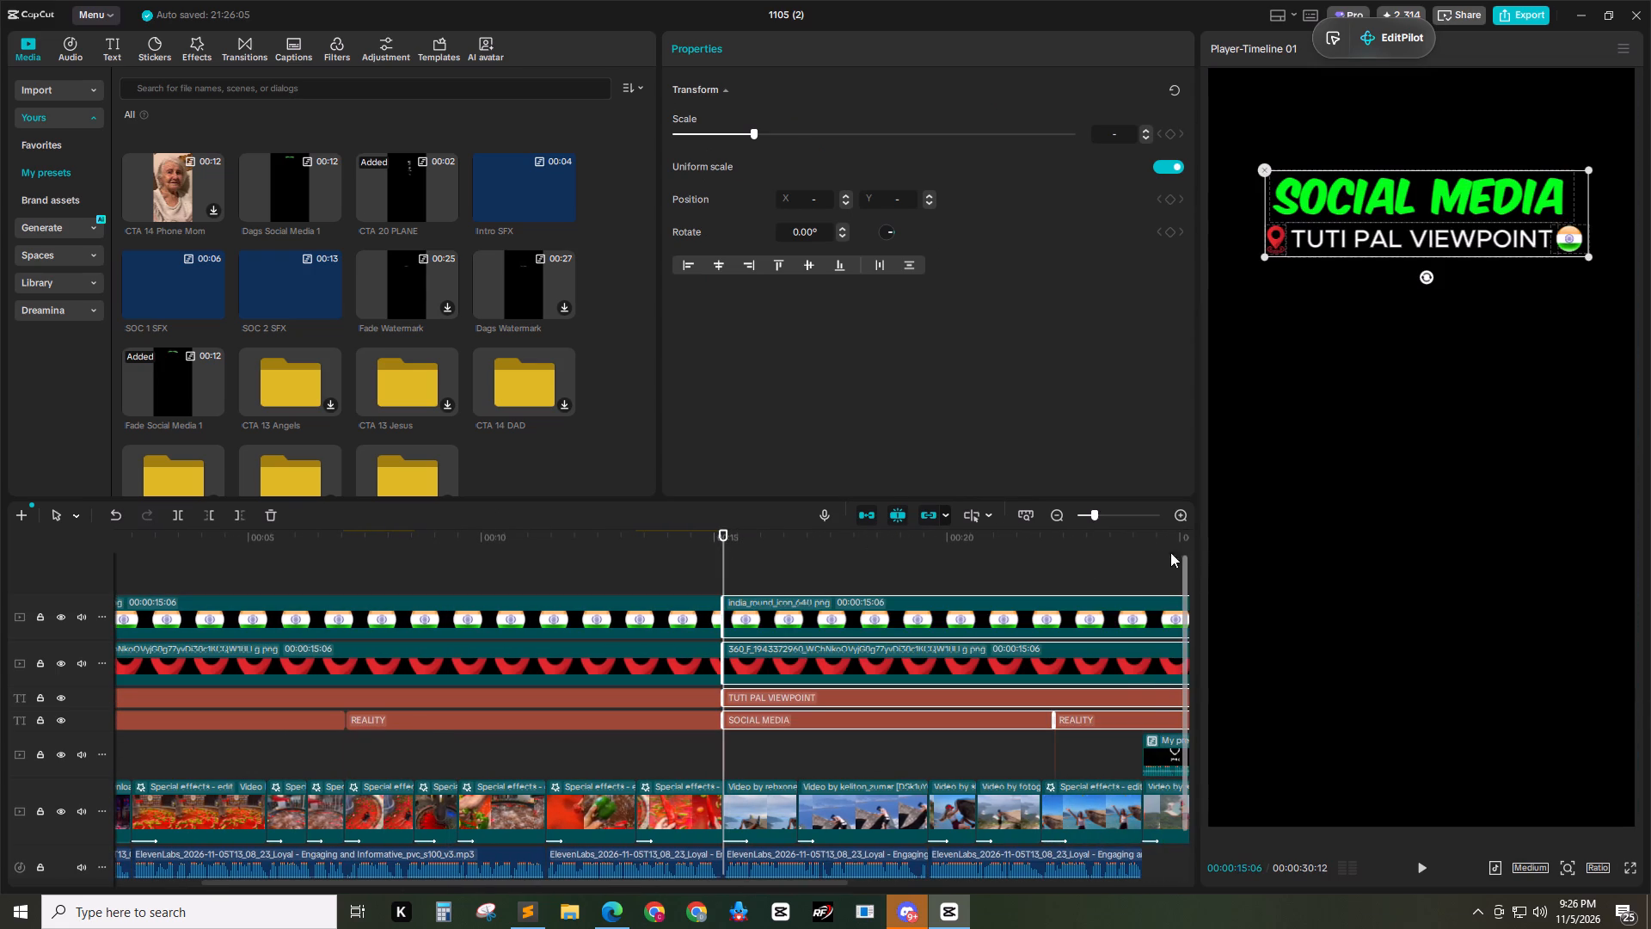
Trim the pasted flag, pin and text layers to end where the CTA begins.
drag(1153, 537, 1142, 535)
key(w)
Move the second SOCIAL MEDIA to REALITY text switch to the start of the Party Flashes cliff clip near 00:00:20.
drag(994, 538, 925, 536)
click(939, 727)
key(w)
click(1057, 718)
drag(1052, 720, 697, 746)
Move the first SOCIAL MEDIA to REALITY text switch to 00:00:08:17 so the two texts meet there.
drag(396, 529, 391, 530)
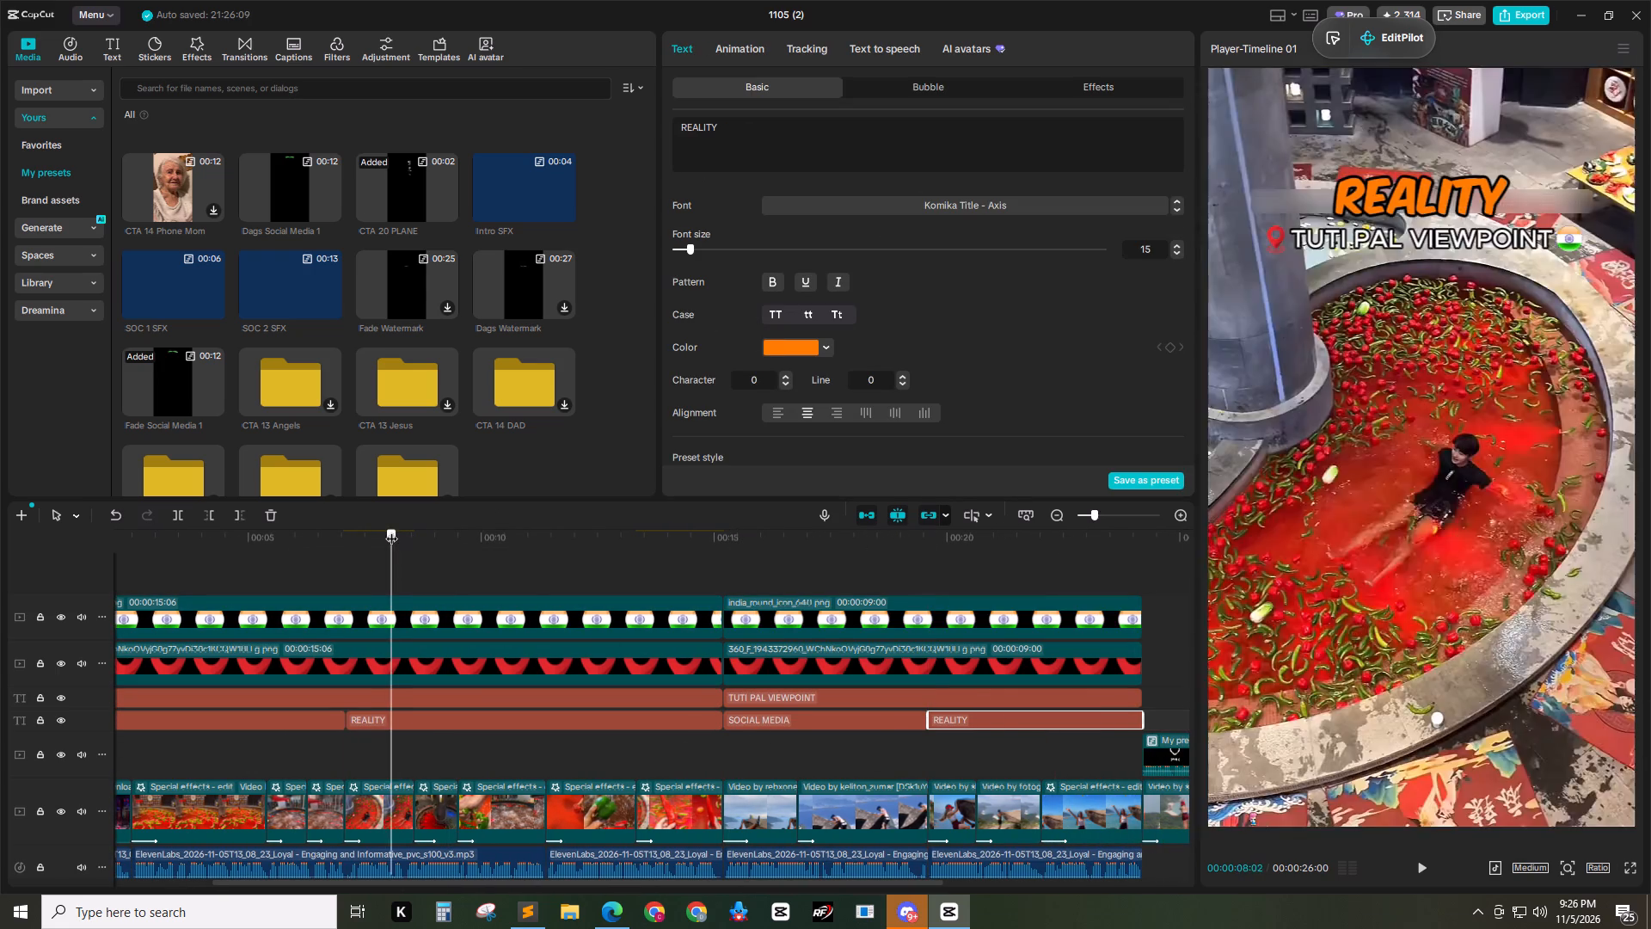
drag(391, 530, 414, 567)
key(space)
drag(437, 571, 438, 571)
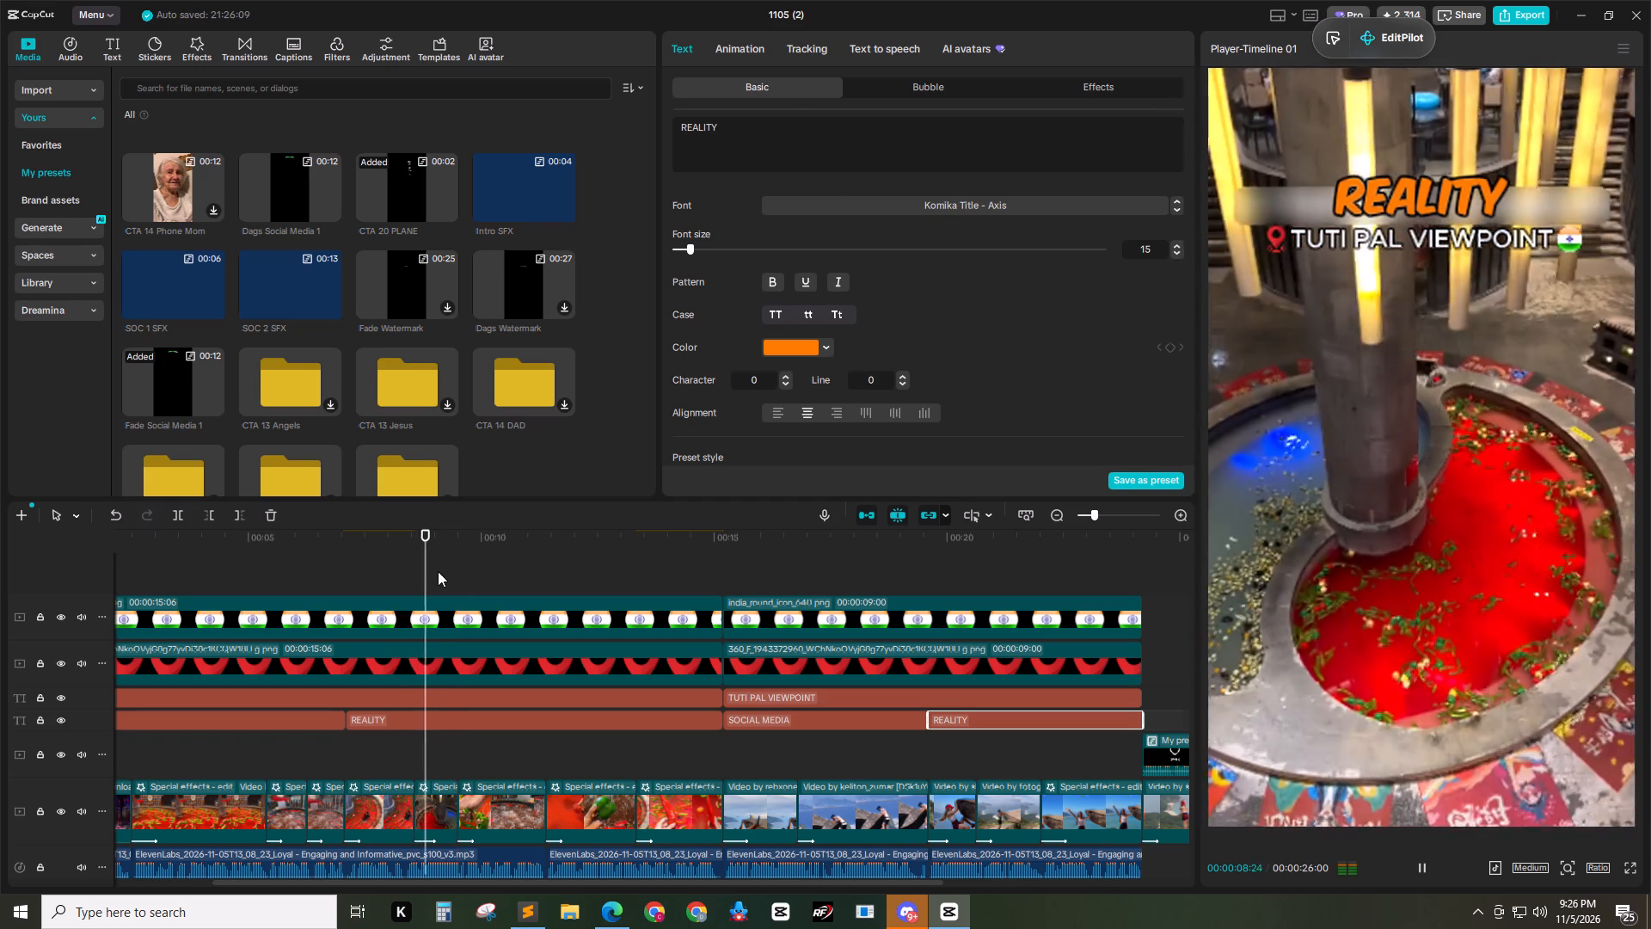
drag(438, 571, 418, 569)
drag(433, 546, 415, 549)
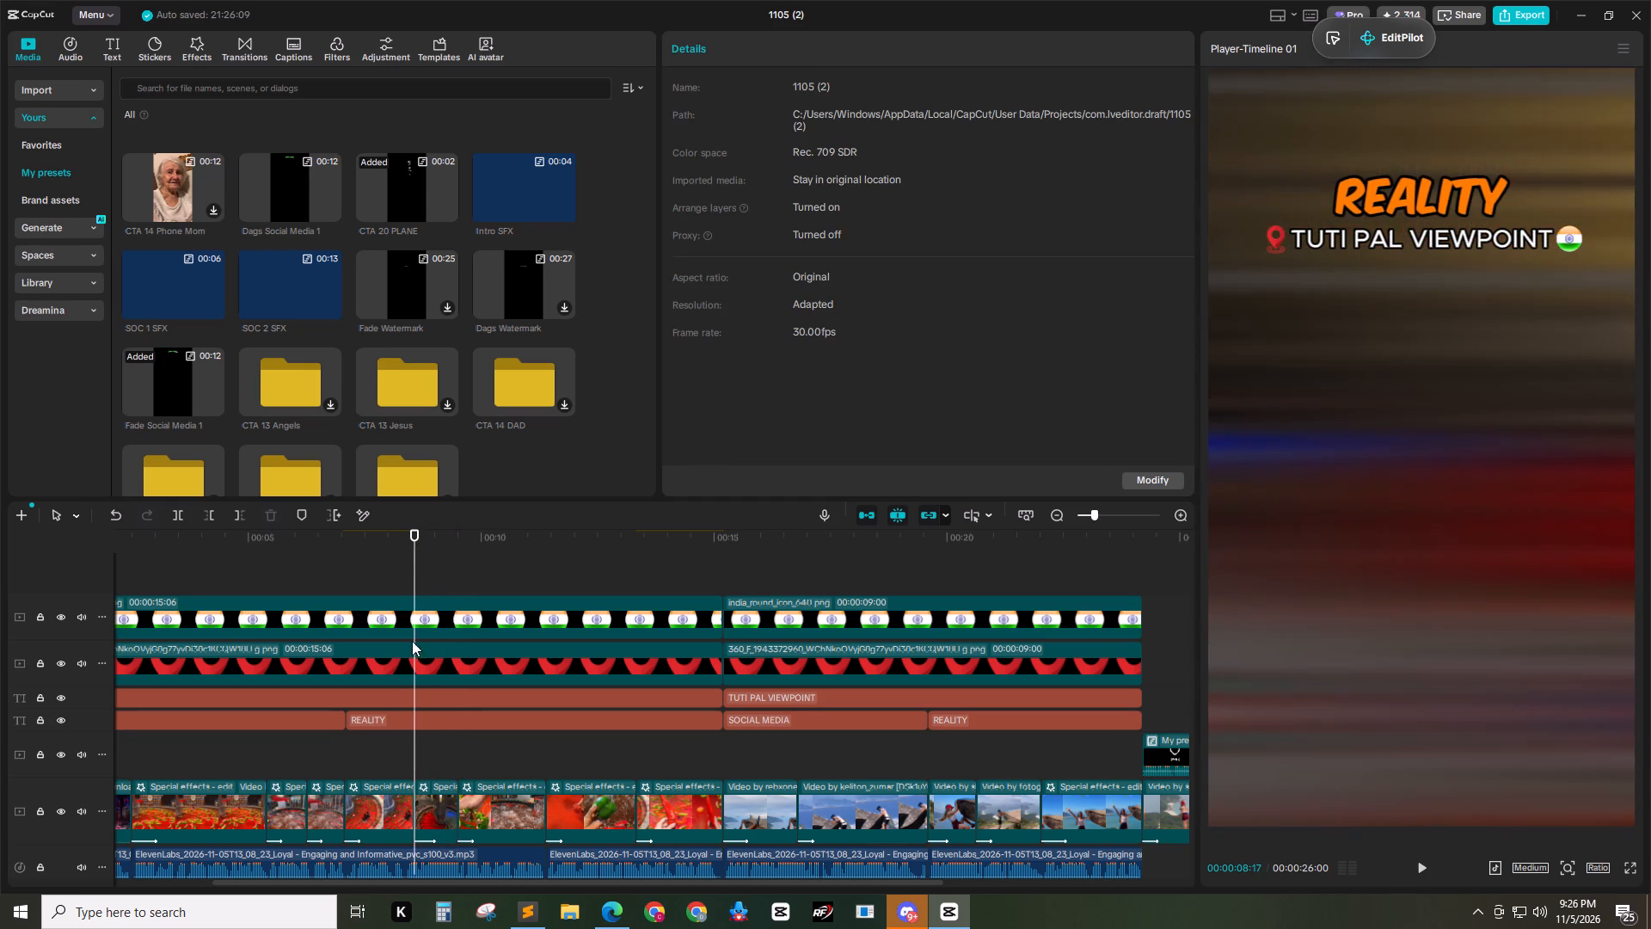
click(400, 715)
key(q)
click(333, 715)
drag(346, 717, 604, 727)
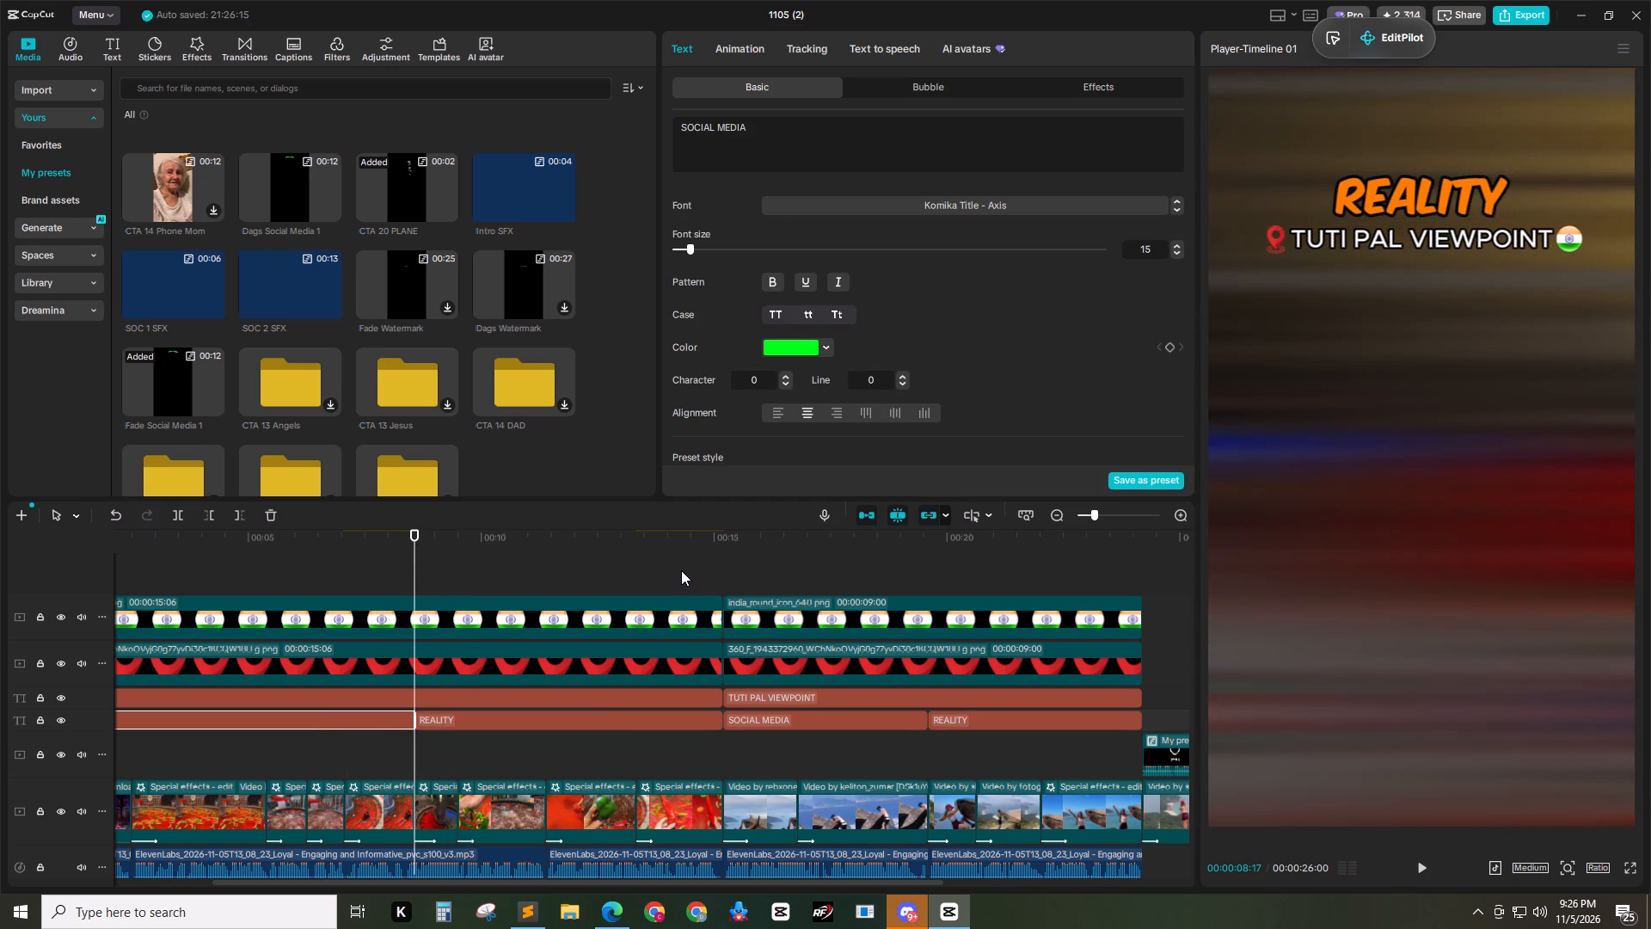
Change the location text over the chili section to HOT POT SPA.
click(532, 566)
drag(519, 532, 358, 576)
click(342, 705)
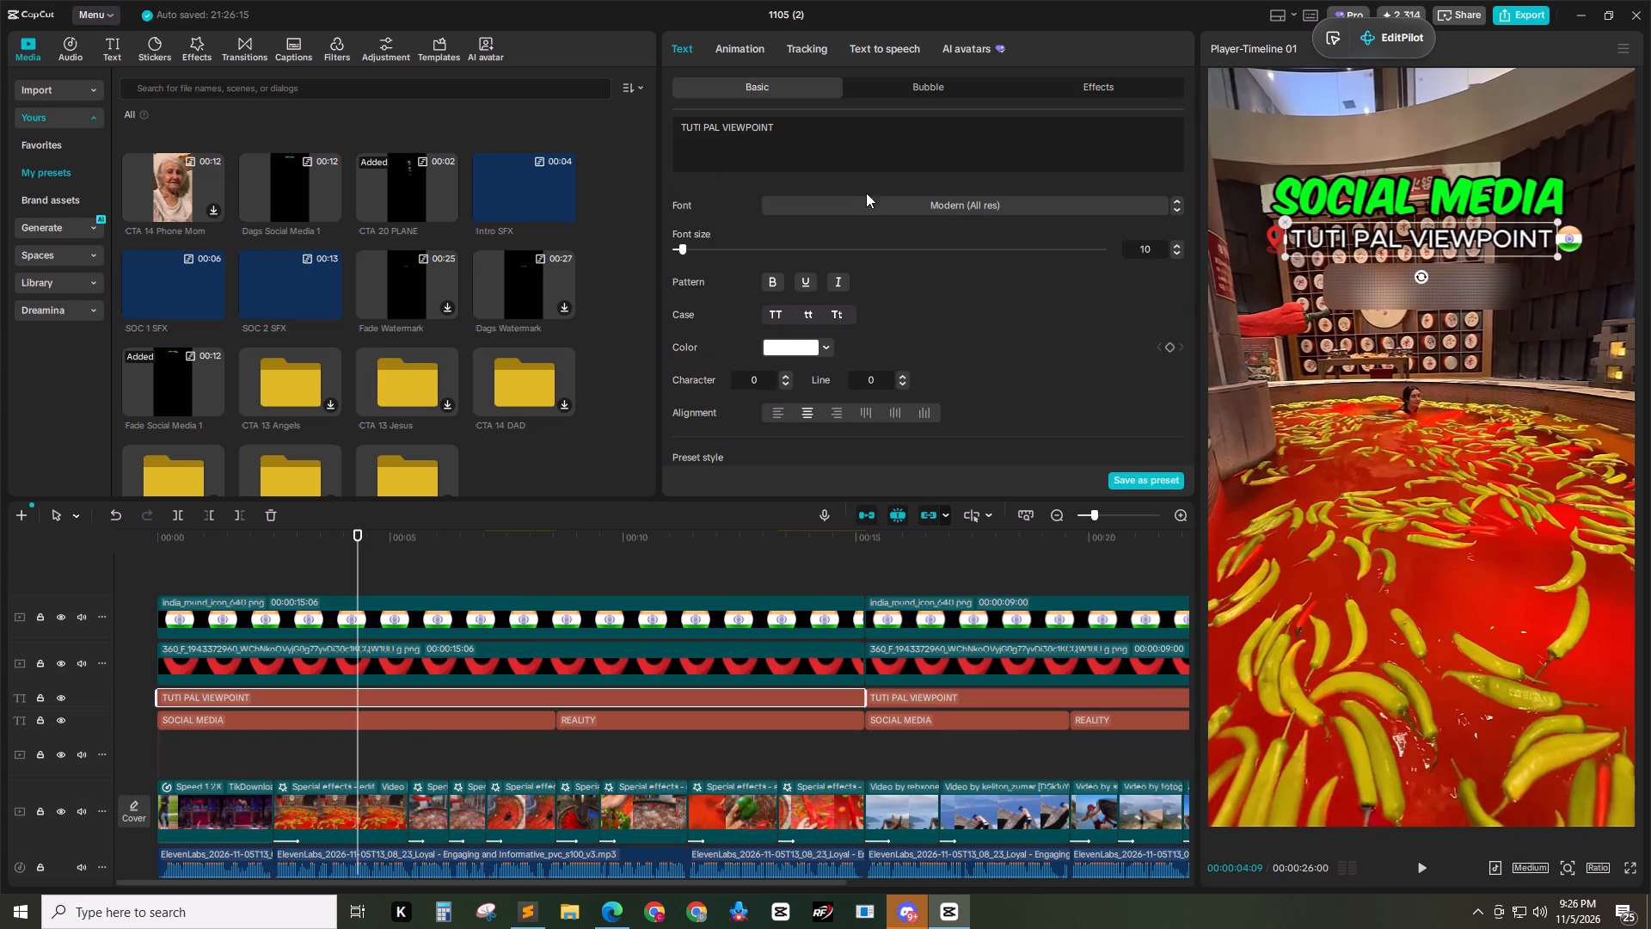
click(857, 151)
key(ctrl+a)
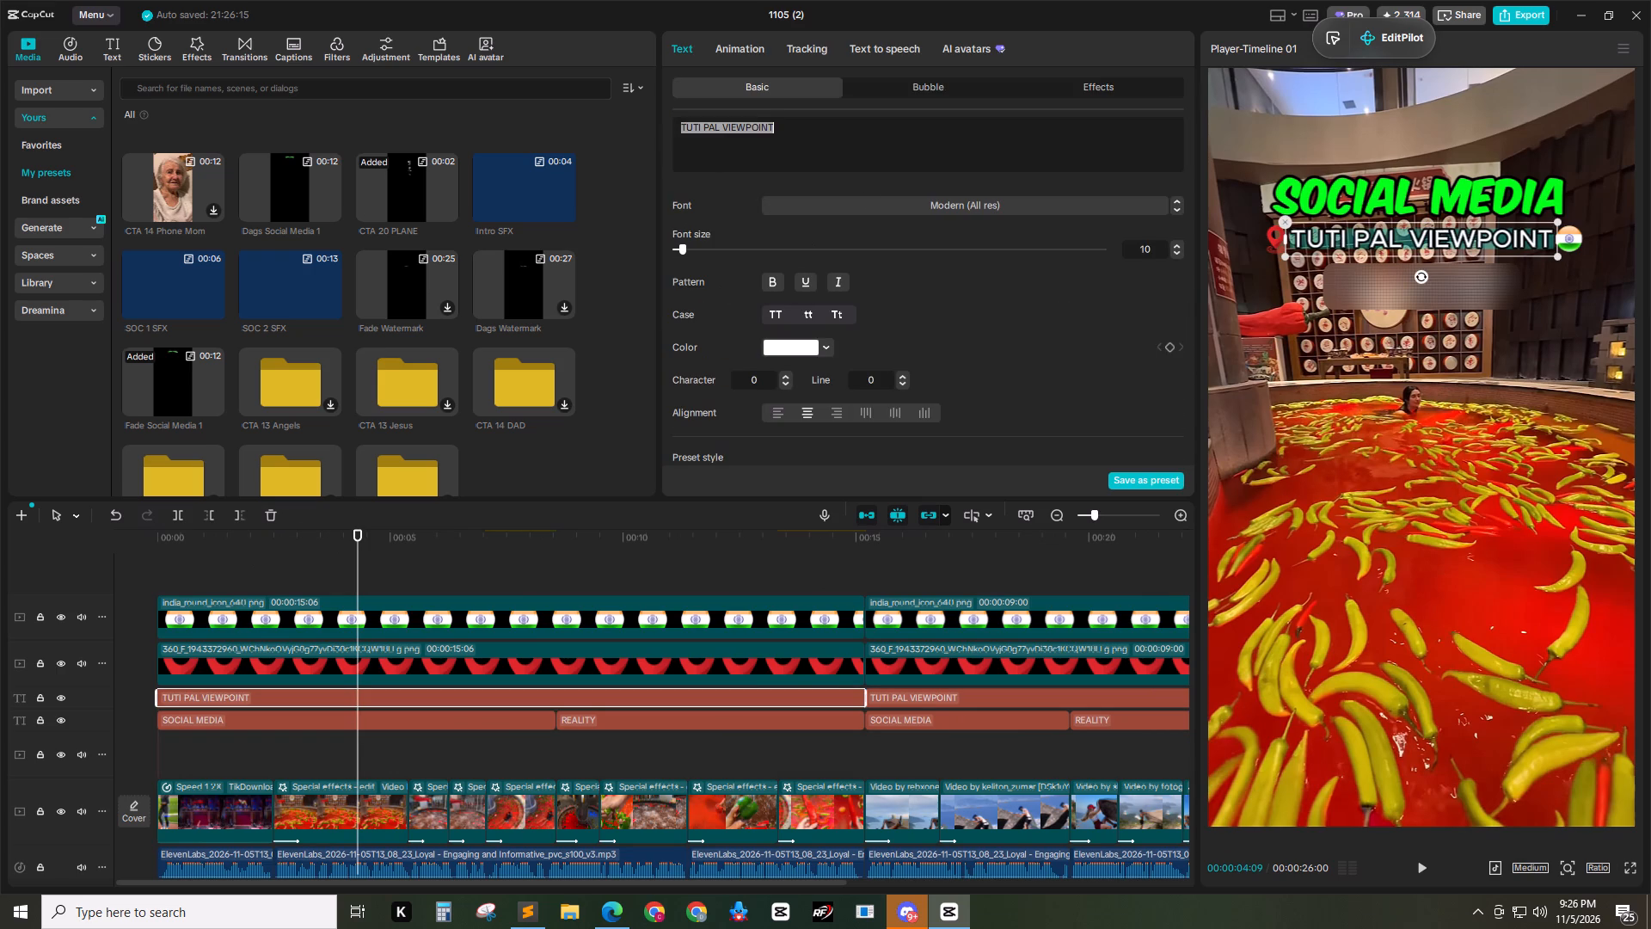
text(HOT POT SPA)
Change the location text over the cliff section to PEDRA DO TELEGRAFO, checking the name in the reference YouTube short in Edge.
click(918, 700)
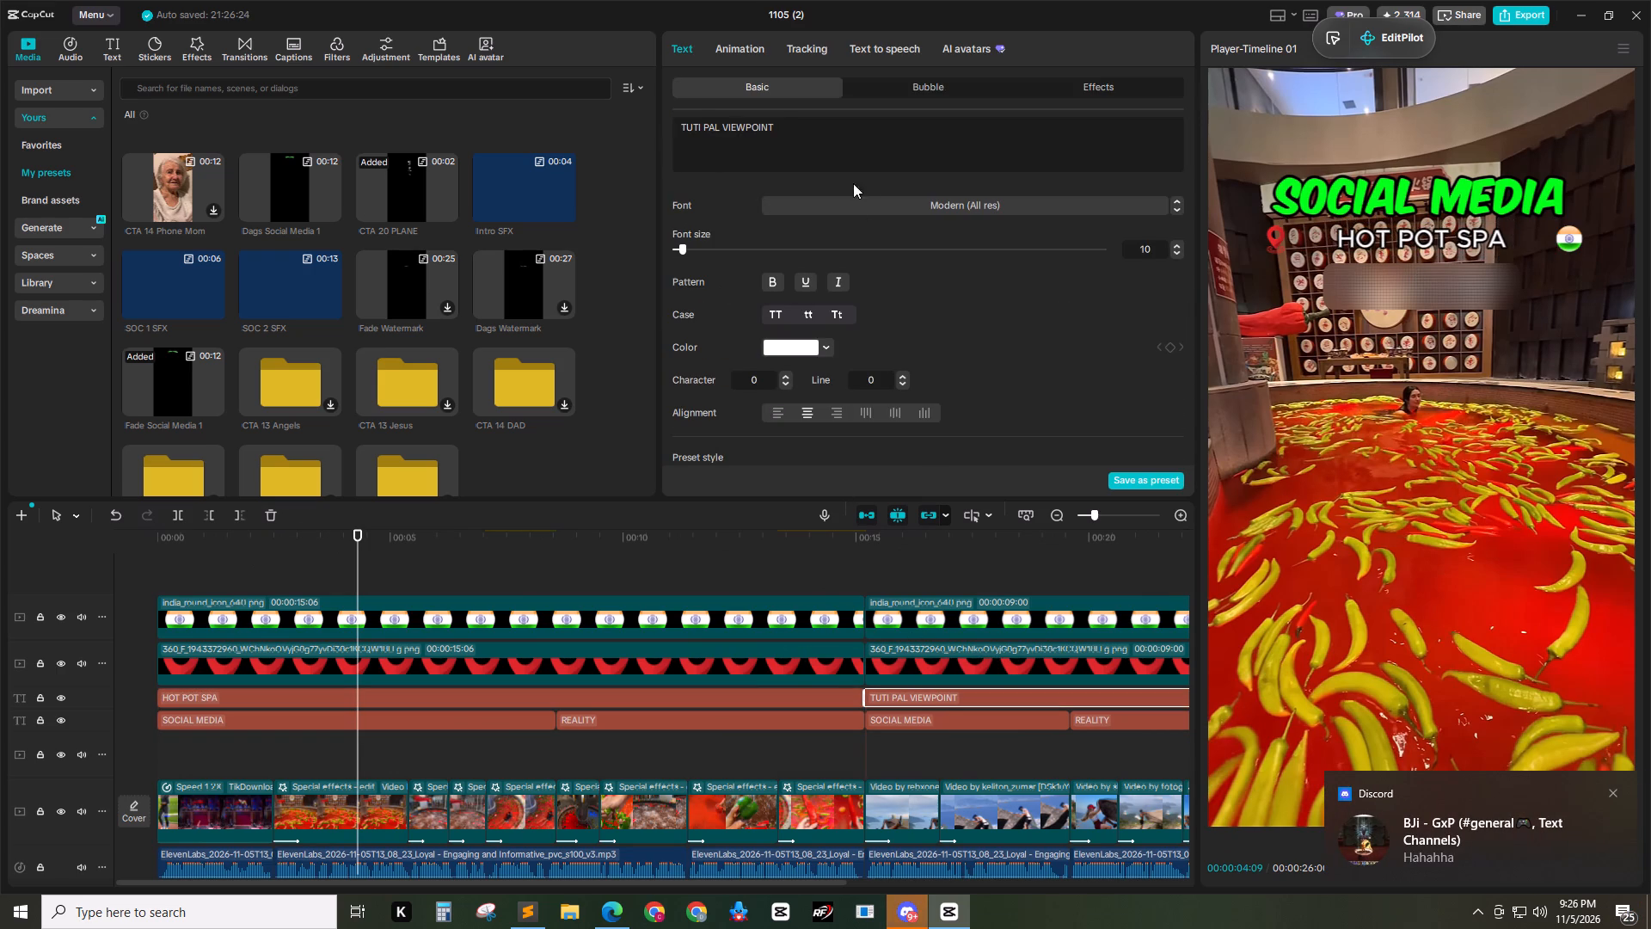
click(846, 157)
click(527, 908)
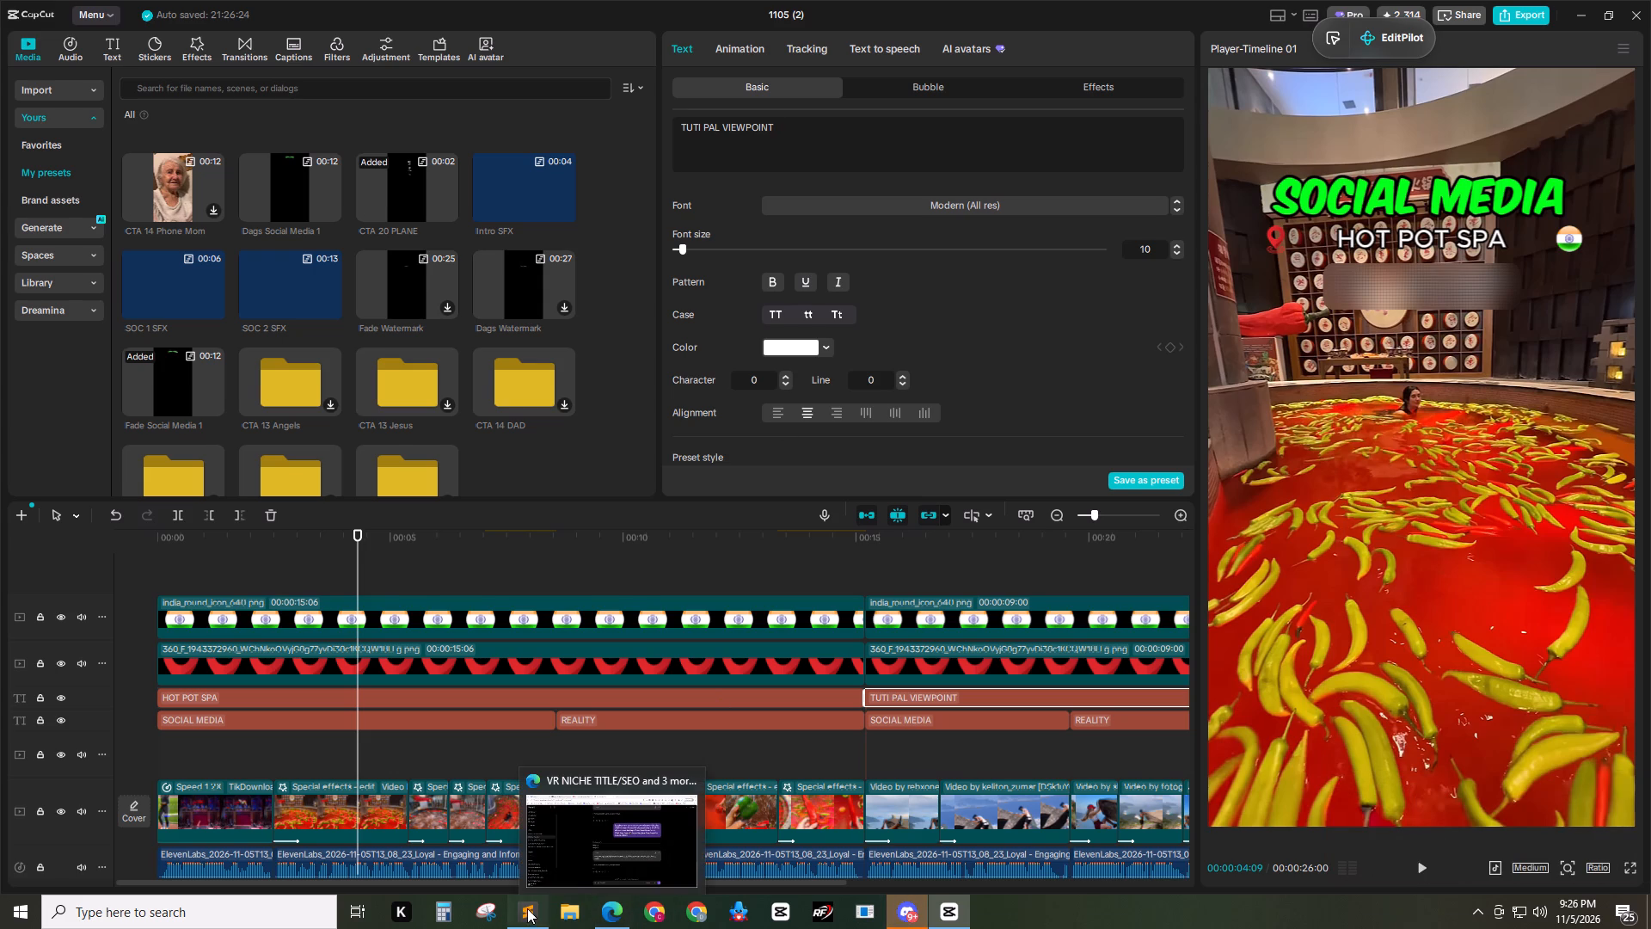
click(526, 915)
click(623, 912)
click(613, 0)
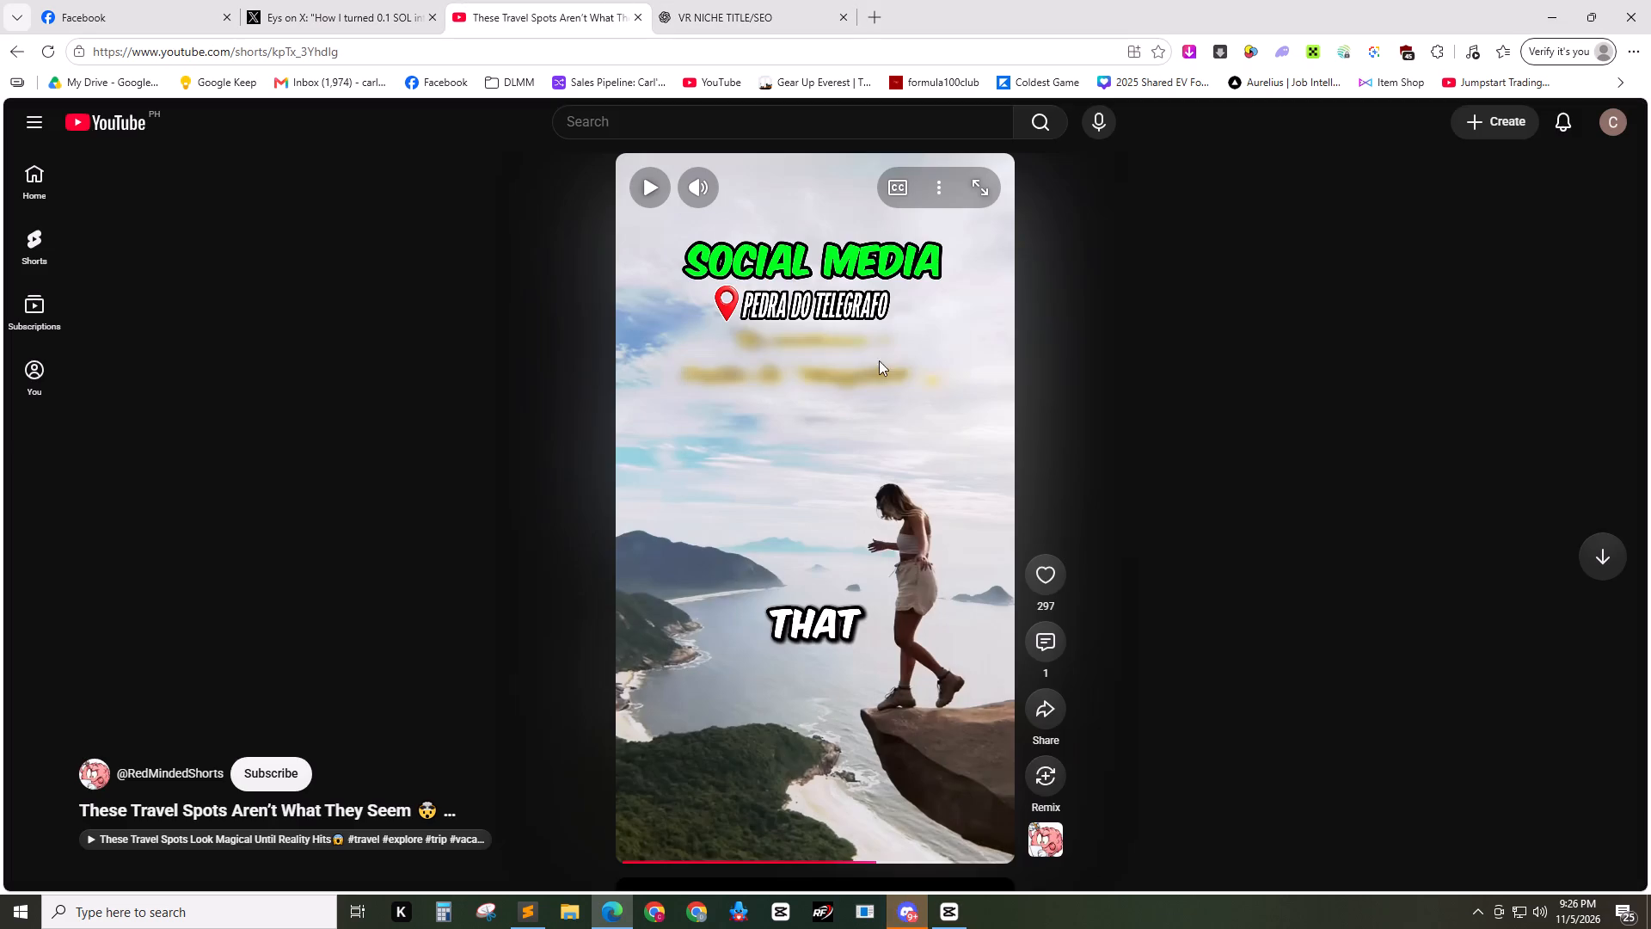
click(948, 918)
click(826, 140)
key(ctrl+a)
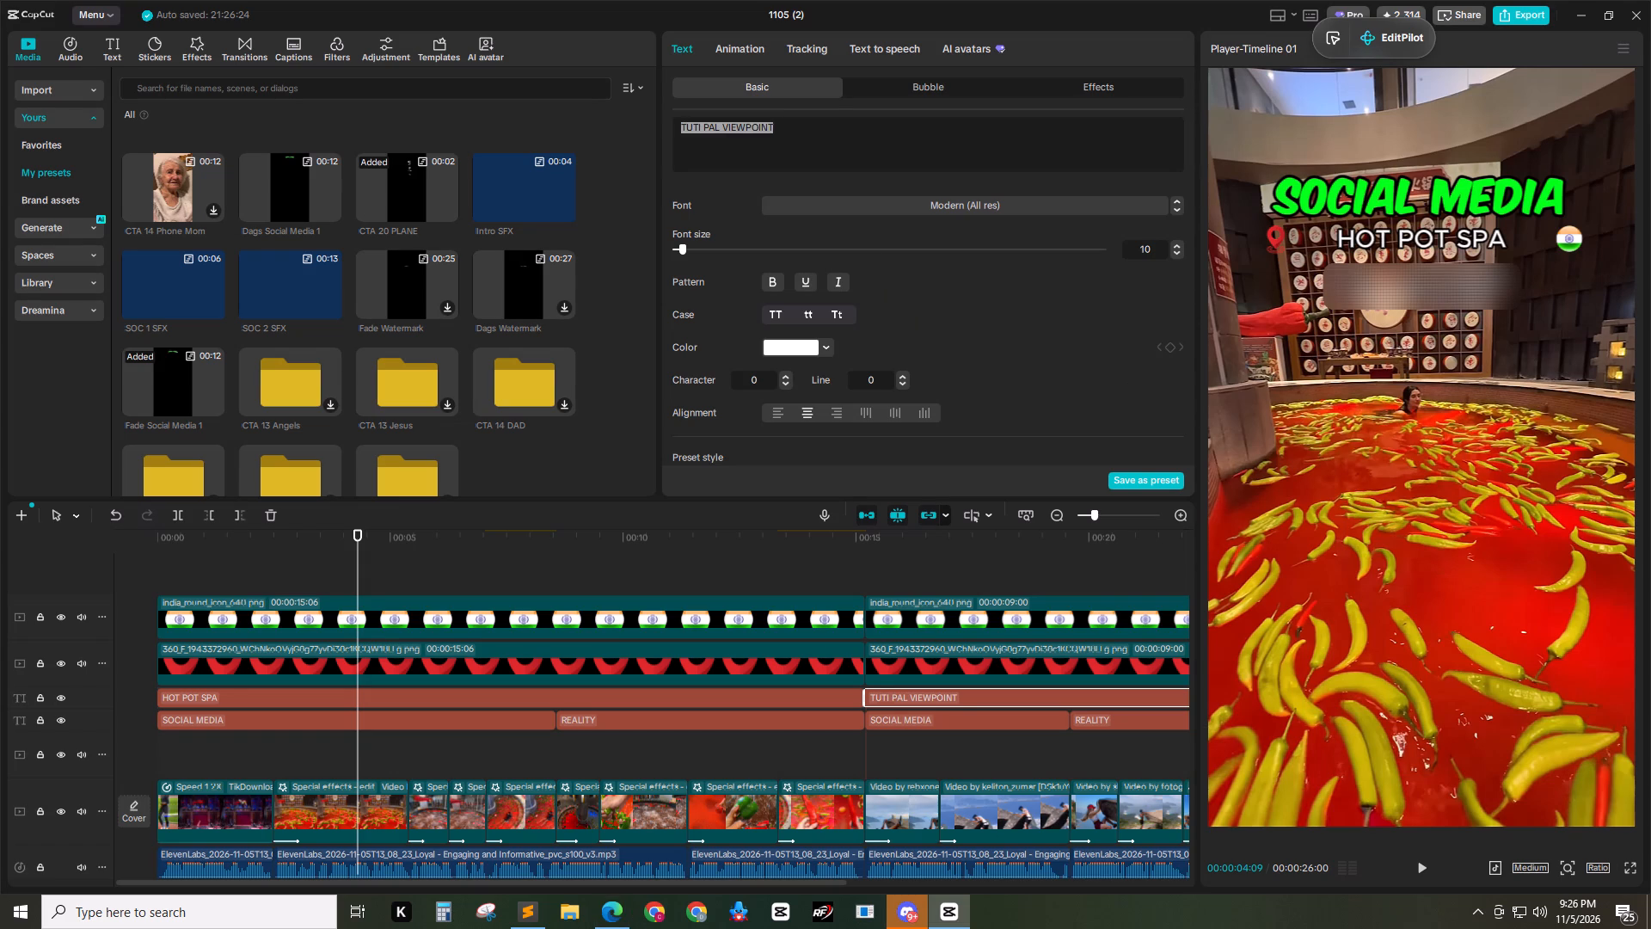
text(PEDRA DO TELEGRAFO)
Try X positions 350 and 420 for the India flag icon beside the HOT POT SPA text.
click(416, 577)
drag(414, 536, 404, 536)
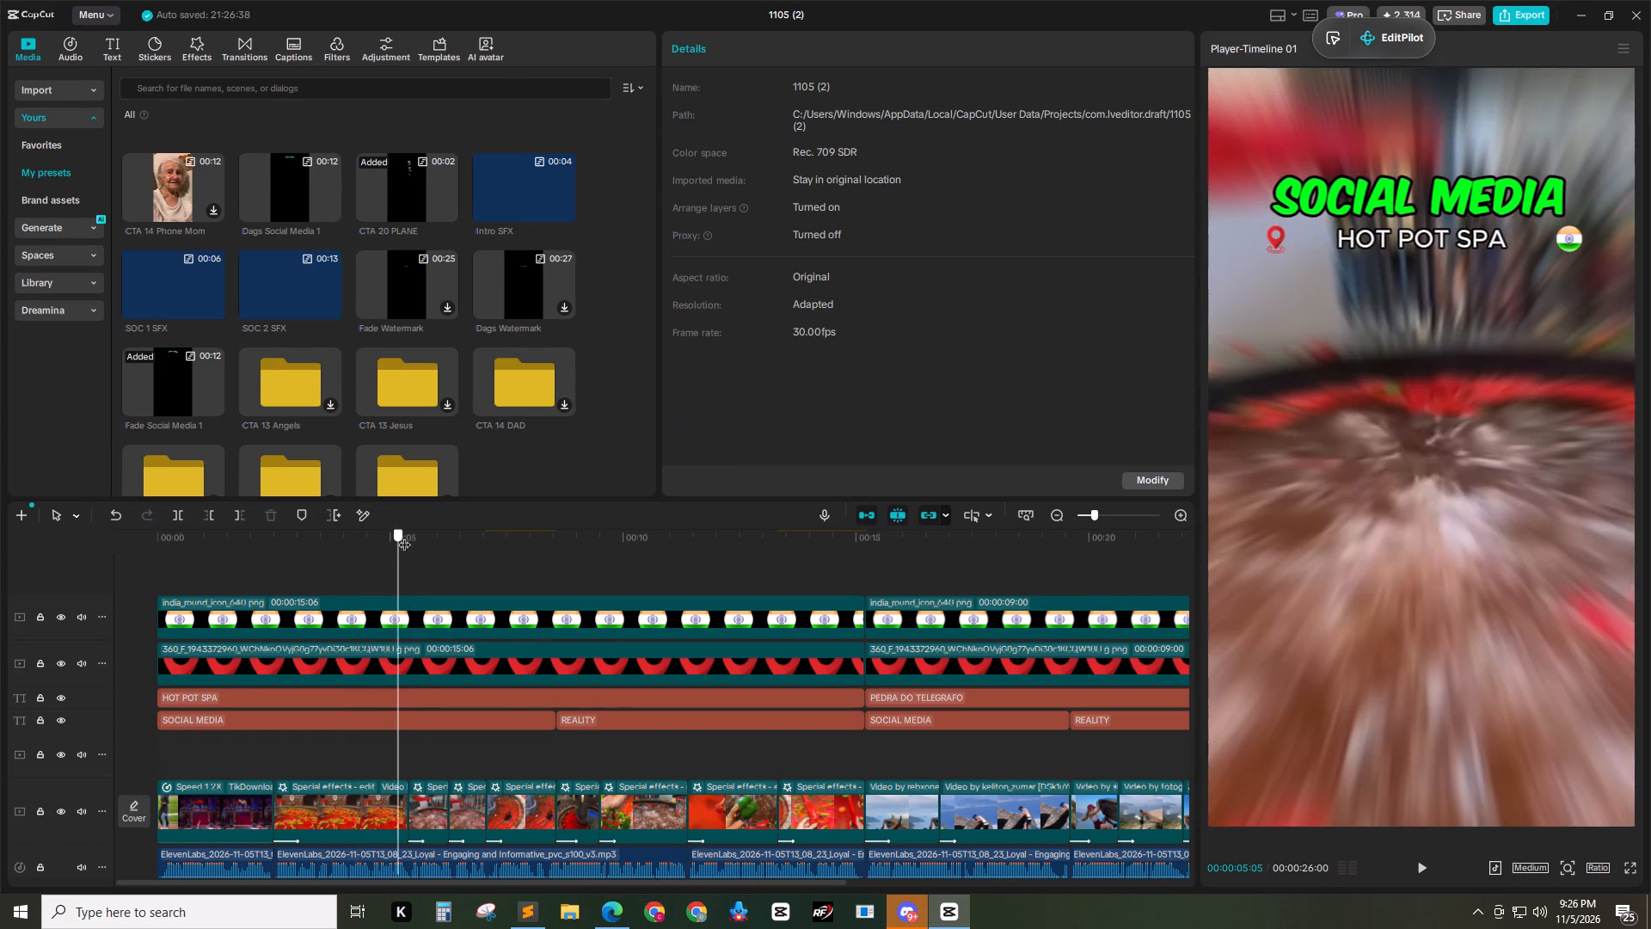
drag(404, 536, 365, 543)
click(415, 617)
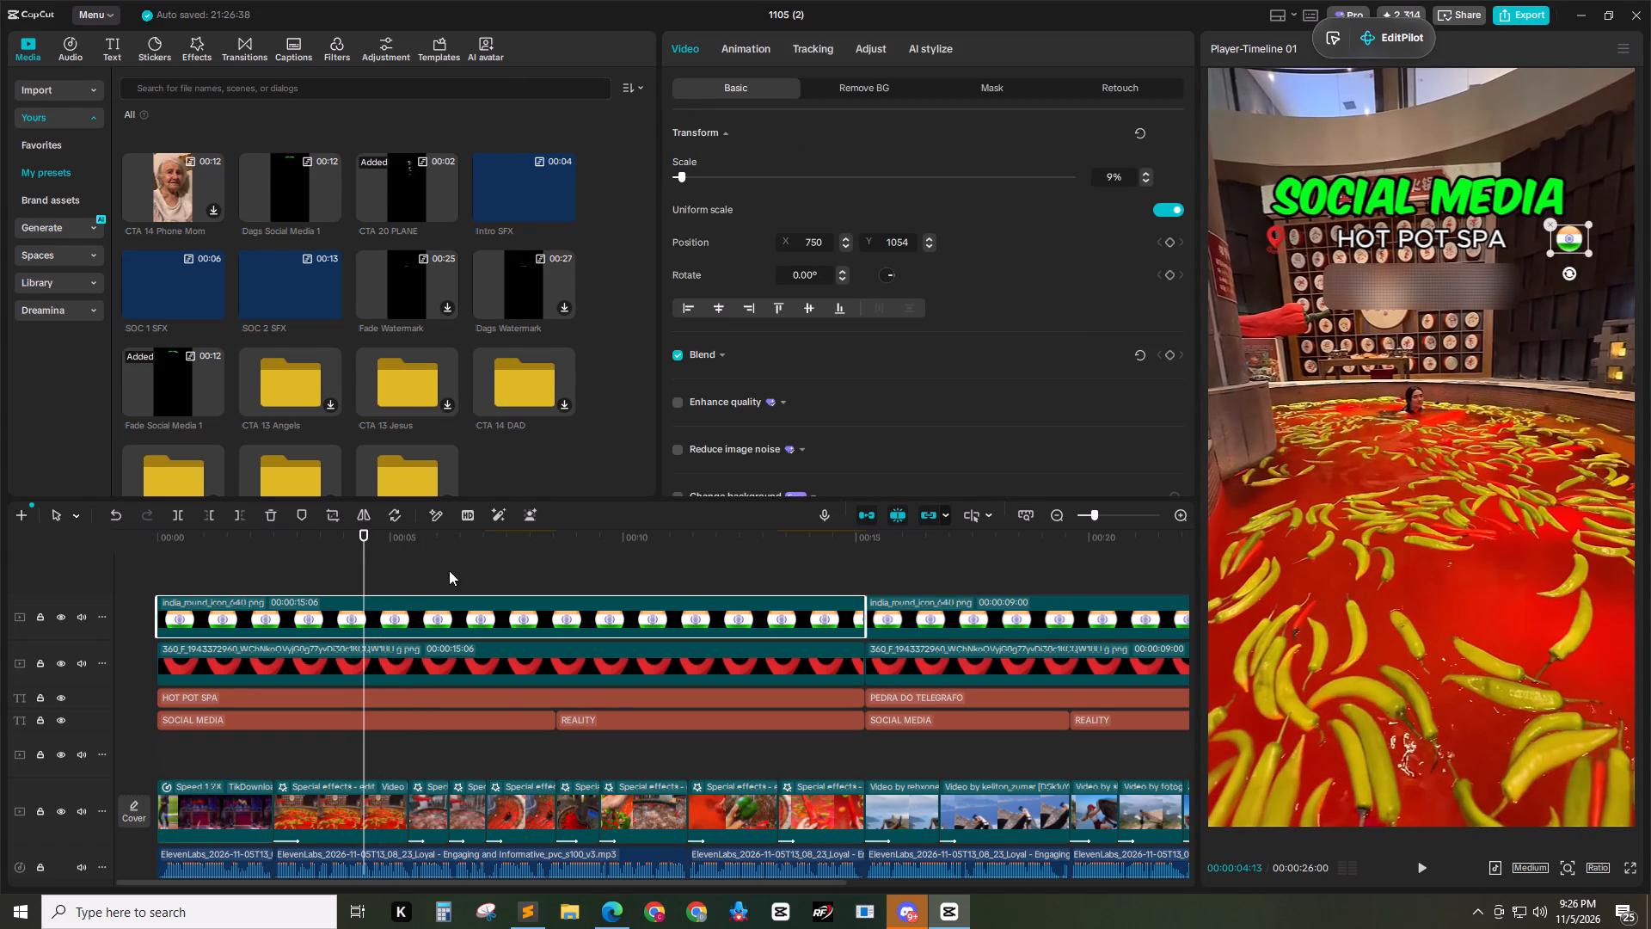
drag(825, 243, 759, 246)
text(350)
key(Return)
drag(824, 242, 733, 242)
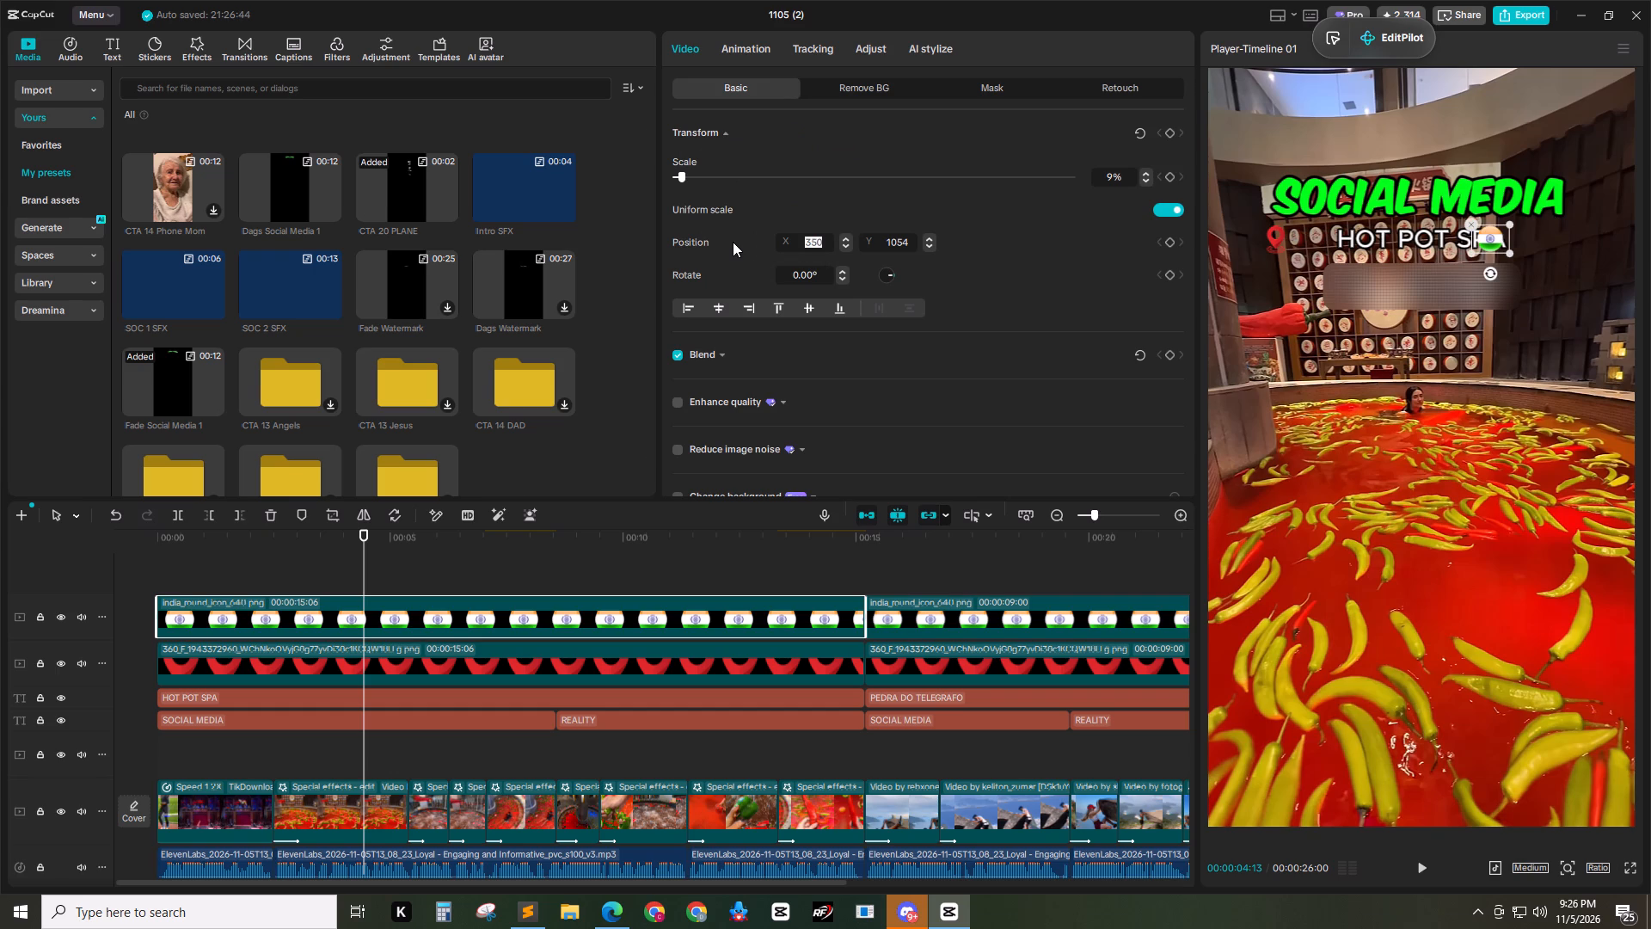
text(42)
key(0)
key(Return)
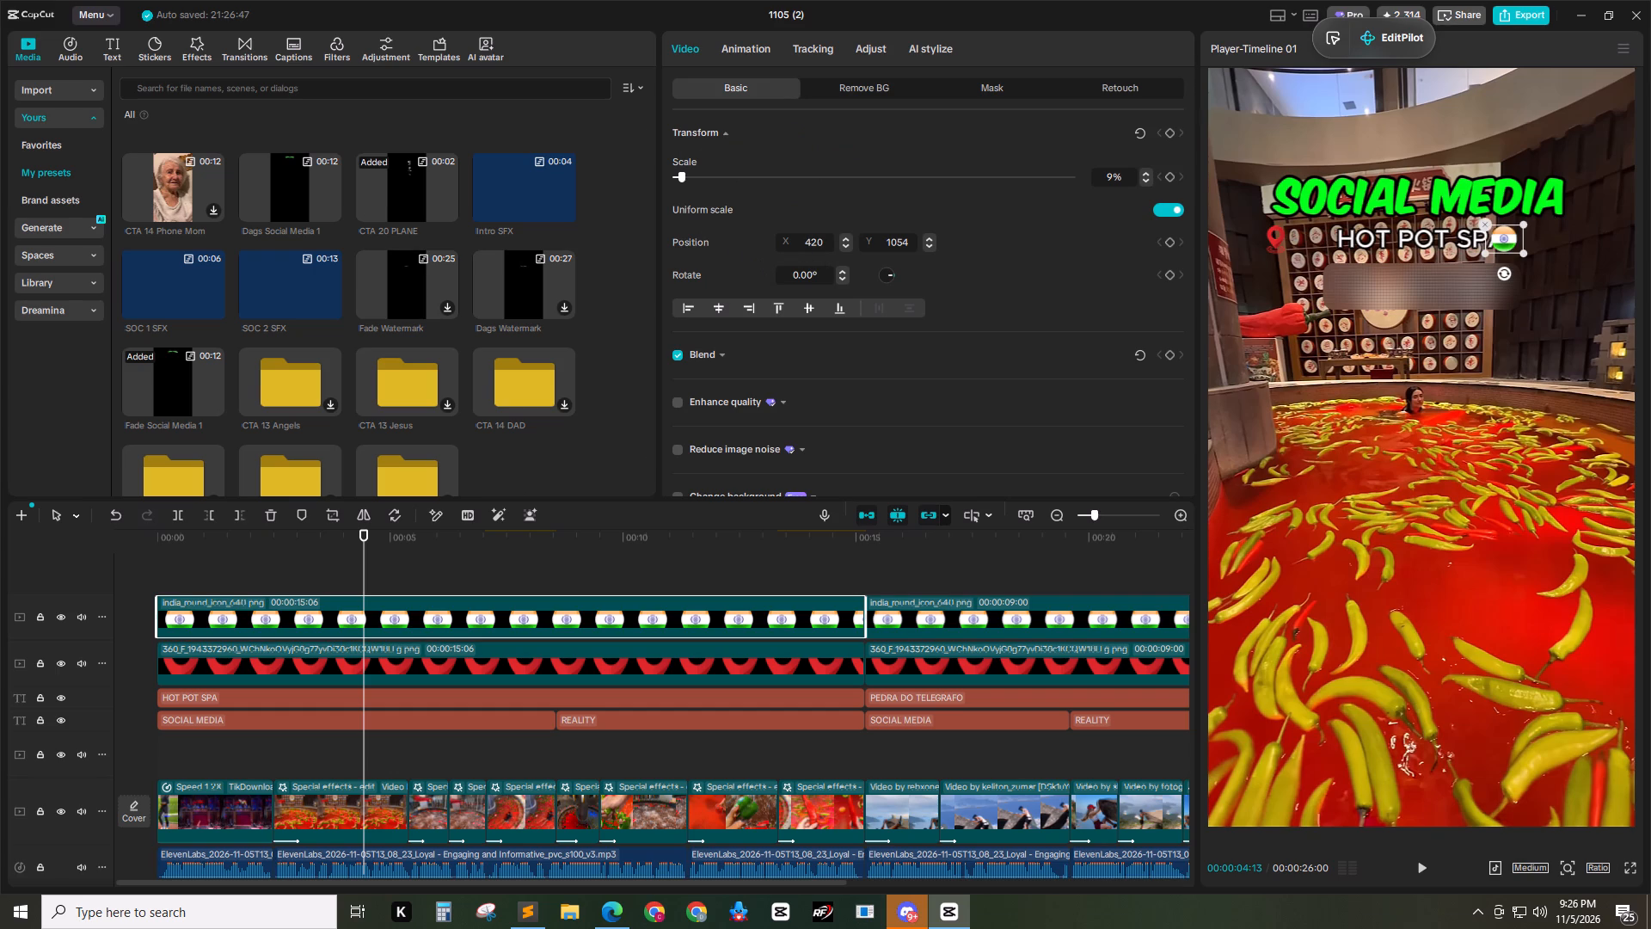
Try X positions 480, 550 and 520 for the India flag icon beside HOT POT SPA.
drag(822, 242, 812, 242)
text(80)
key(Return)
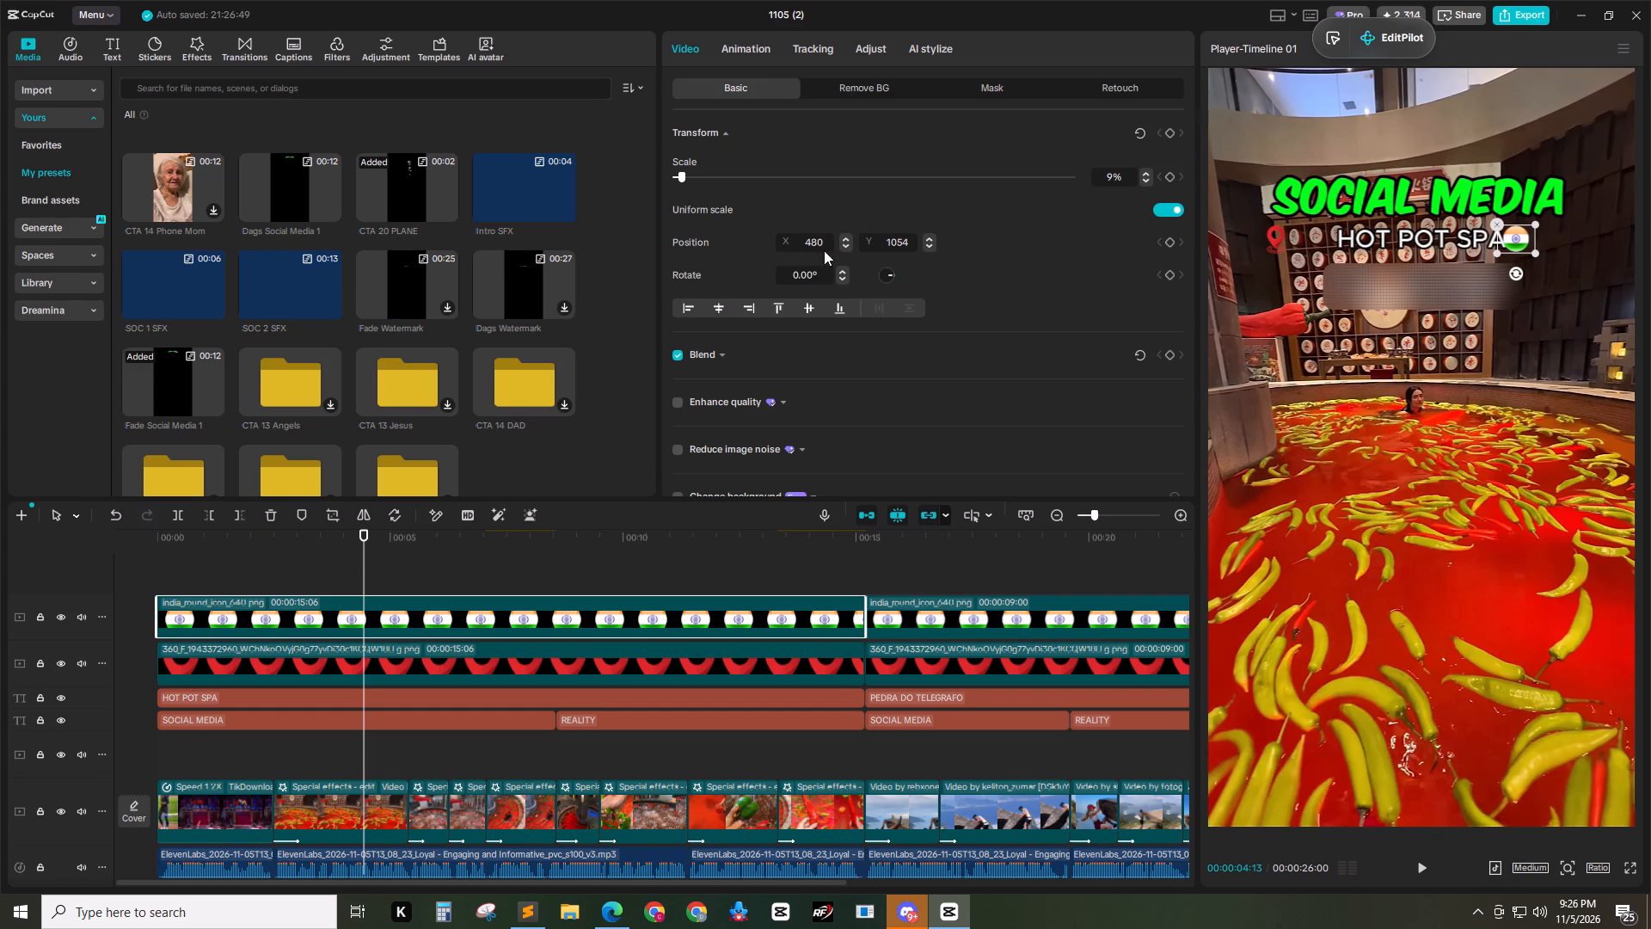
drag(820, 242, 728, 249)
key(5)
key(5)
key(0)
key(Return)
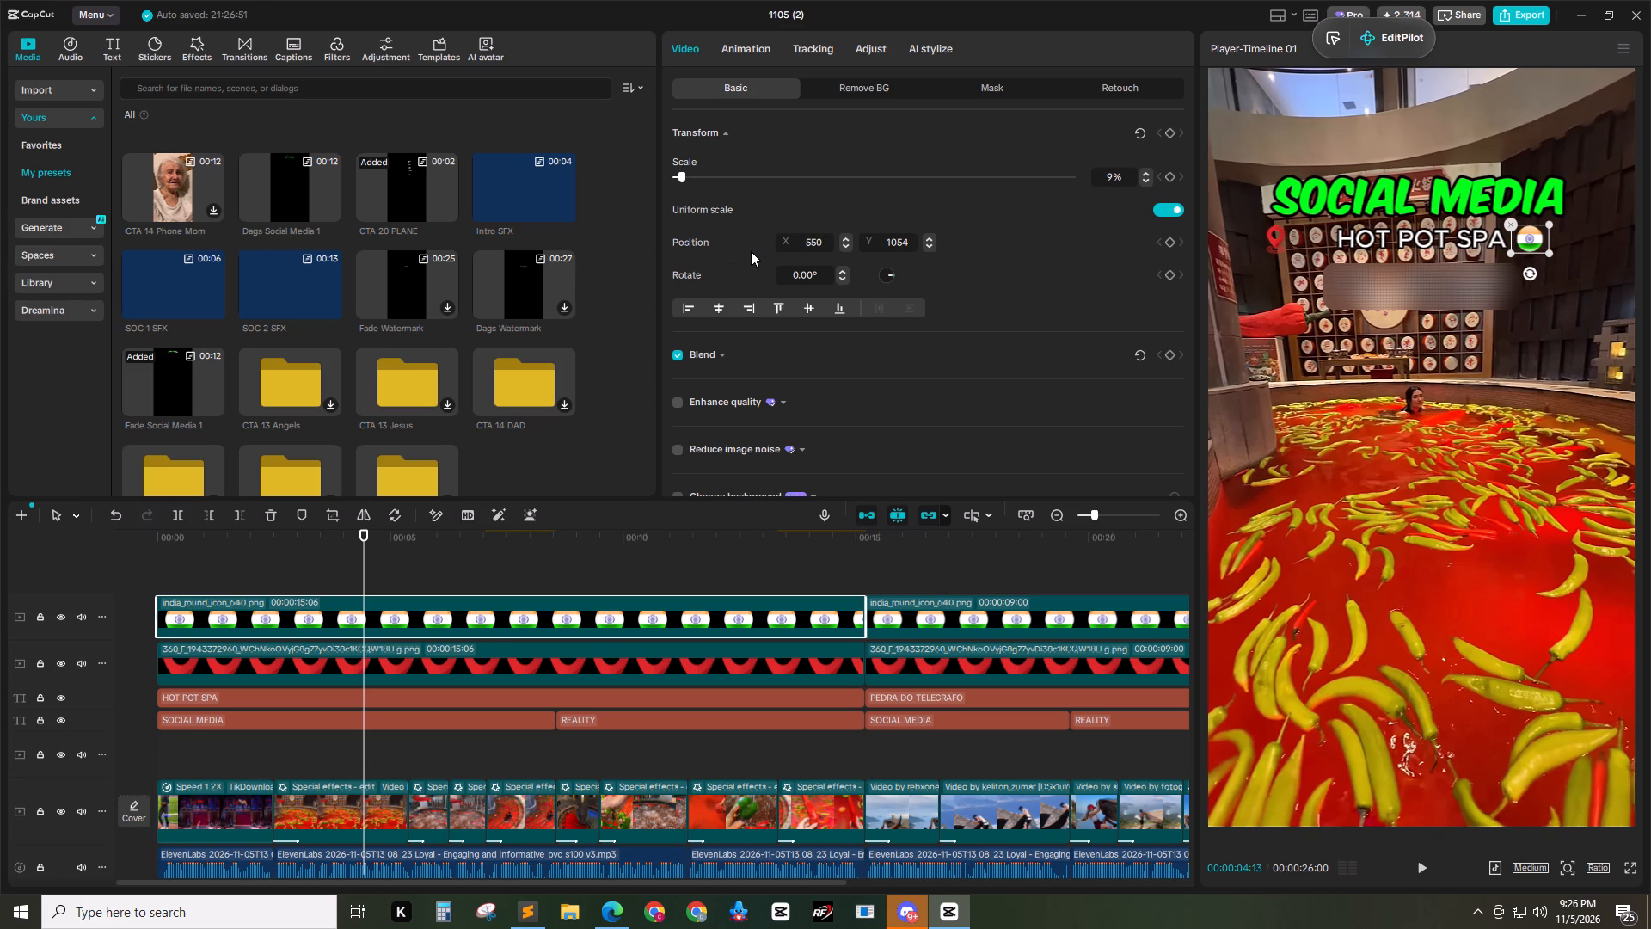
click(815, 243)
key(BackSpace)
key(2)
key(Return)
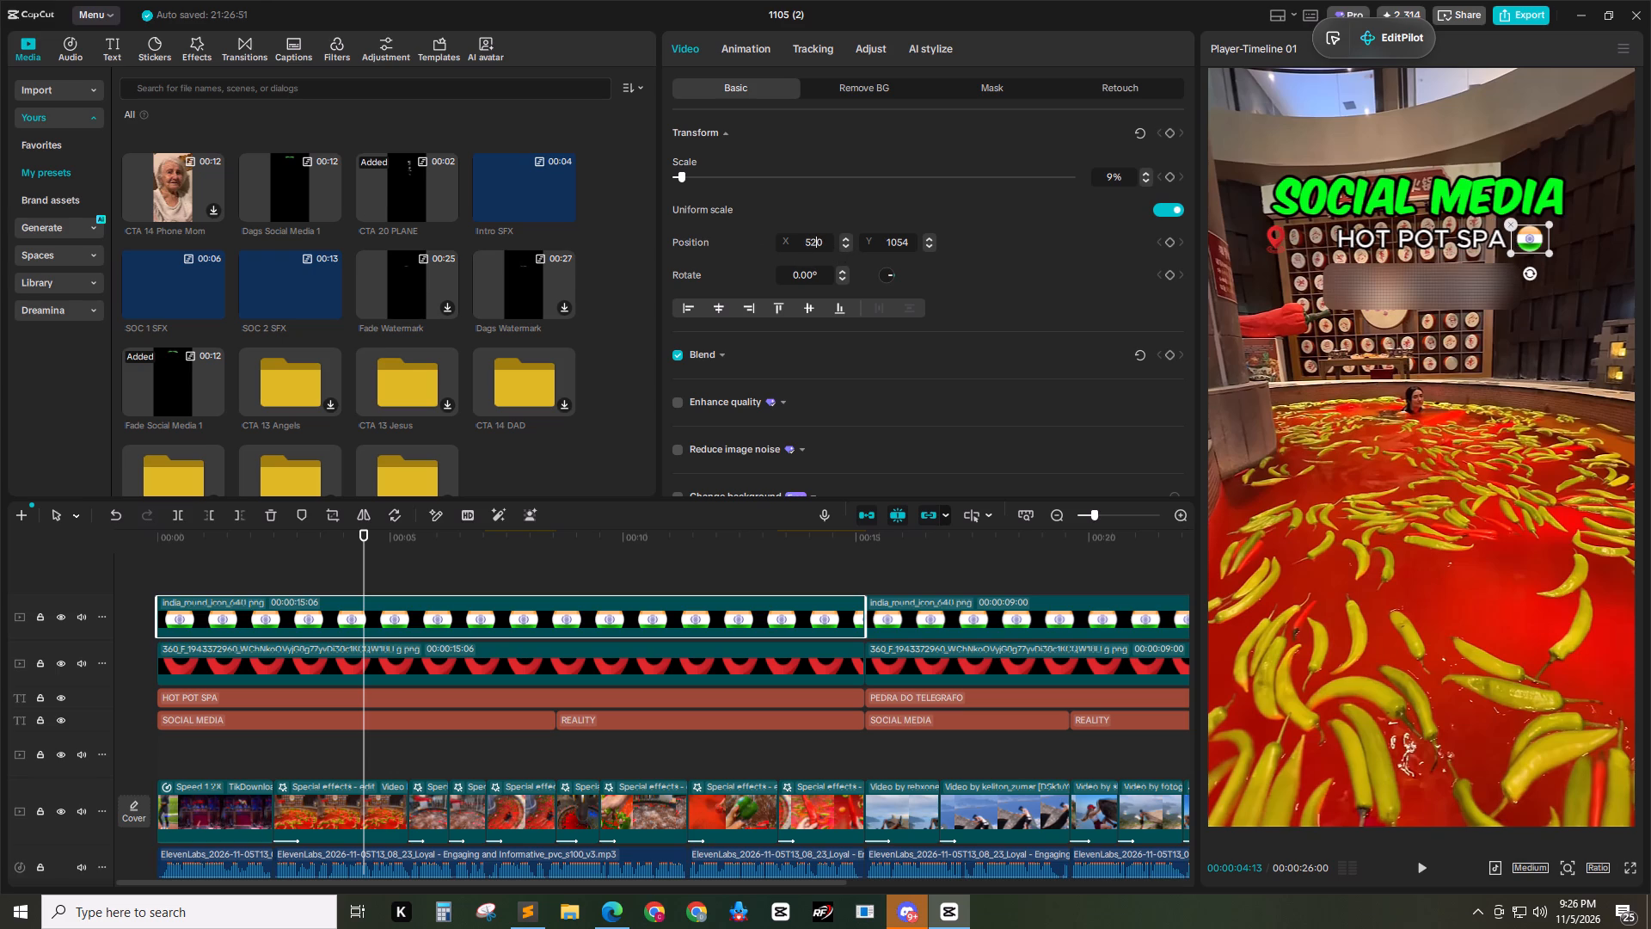
Set the X position of the India flag icon beside HOT POT SPA to 530.
click(550, 576)
drag(550, 536, 412, 536)
click(449, 613)
click(816, 240)
key(BackSpace)
key(3)
key(Return)
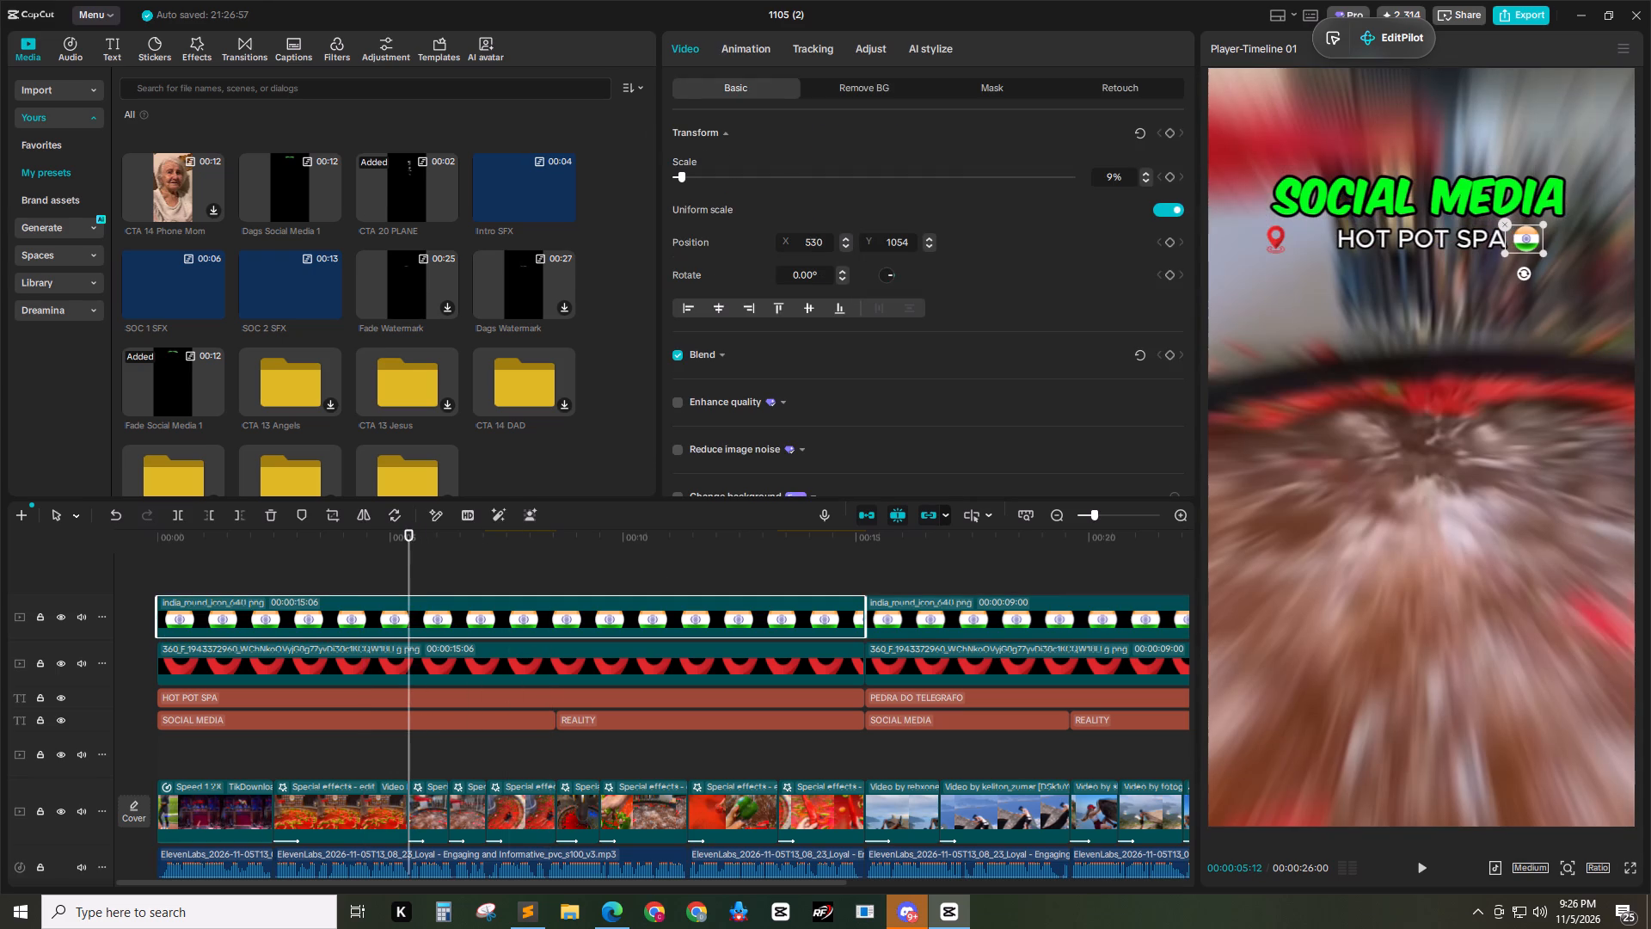
Set the X position of the red location pin beside HOT POT SPA to -550.
click(577, 656)
drag(824, 243, 814, 243)
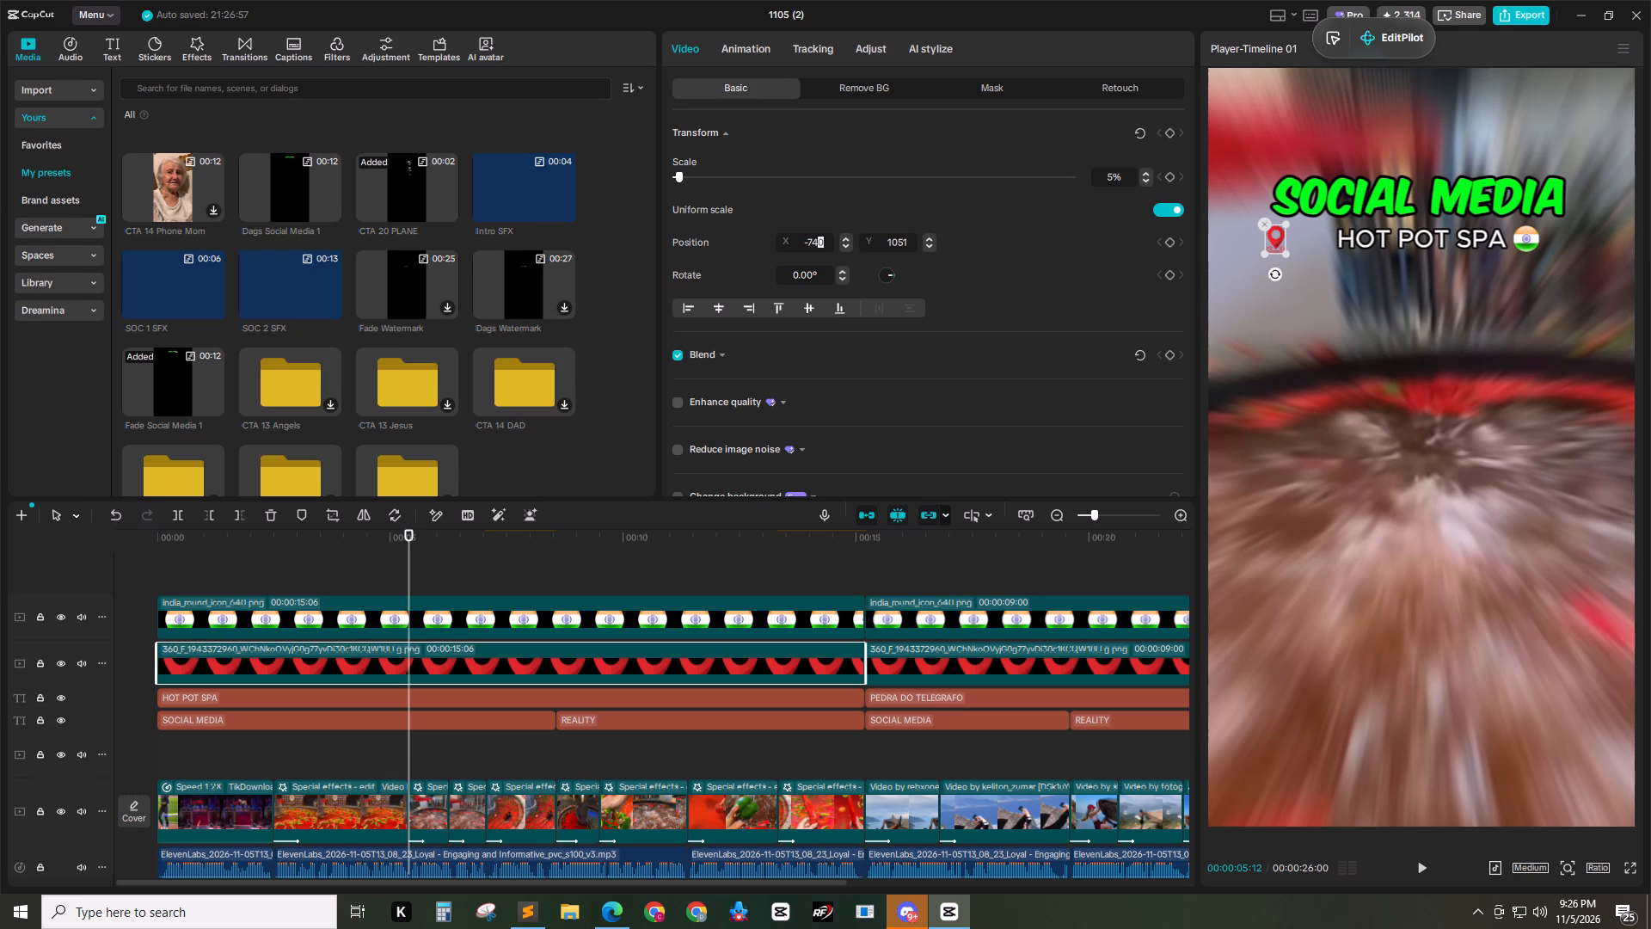
drag(814, 243, 808, 243)
text(55)
key(0)
key(Return)
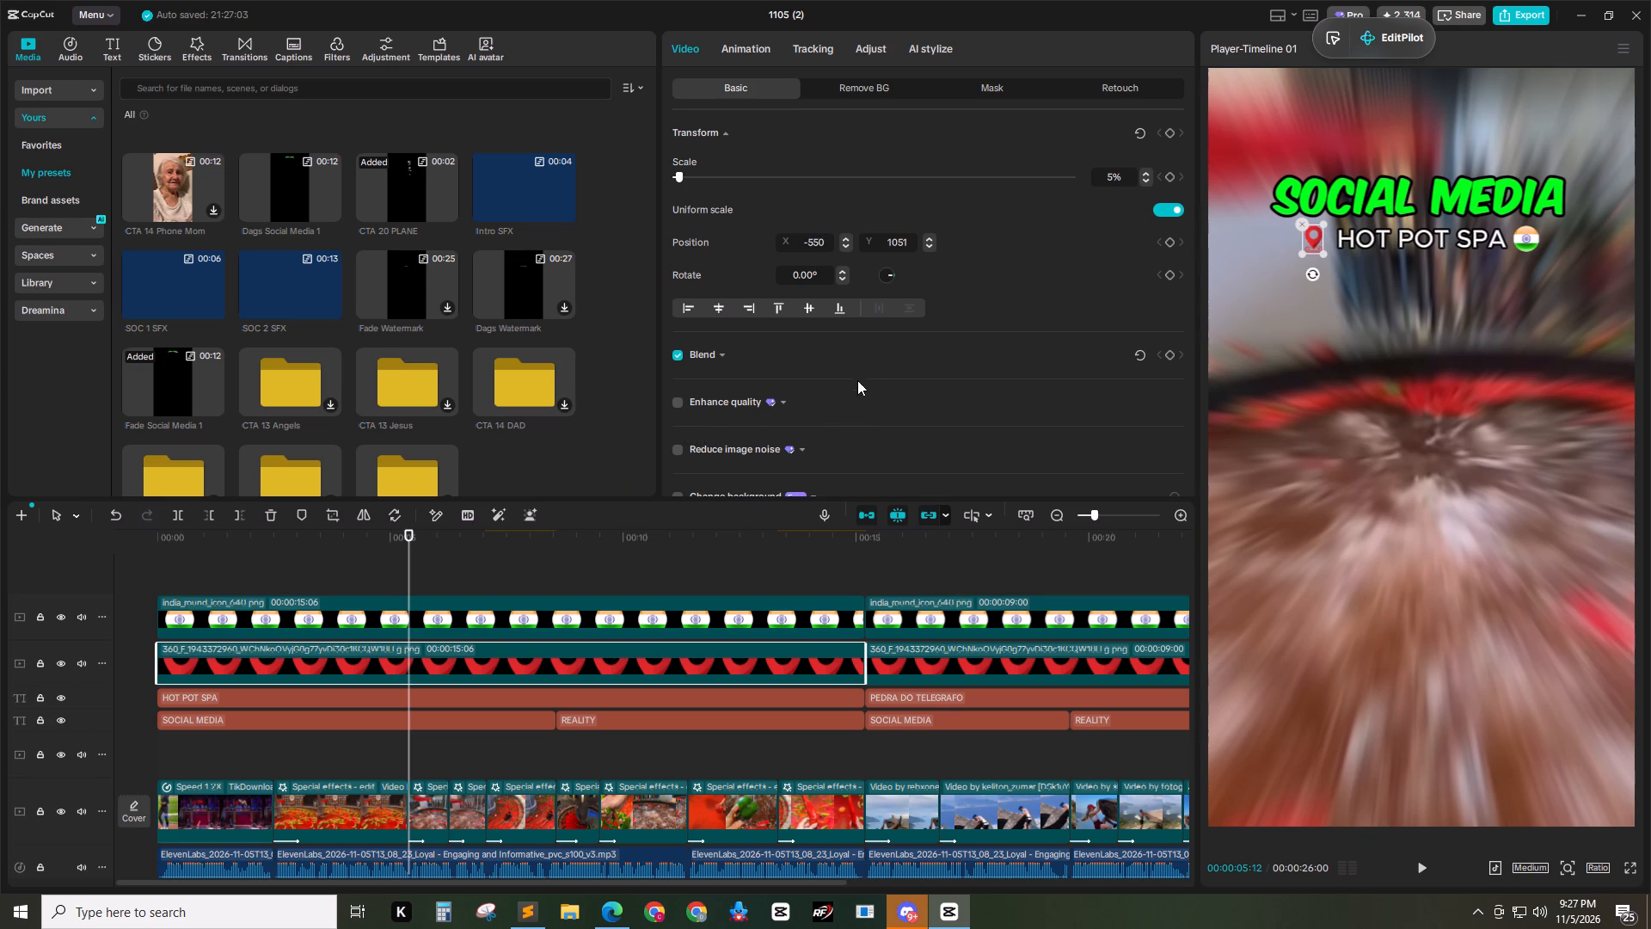
Set the X position of the red location pin beside HOT POT SPA to -520.
click(819, 238)
key(BackSpace)
key(2)
key(Return)
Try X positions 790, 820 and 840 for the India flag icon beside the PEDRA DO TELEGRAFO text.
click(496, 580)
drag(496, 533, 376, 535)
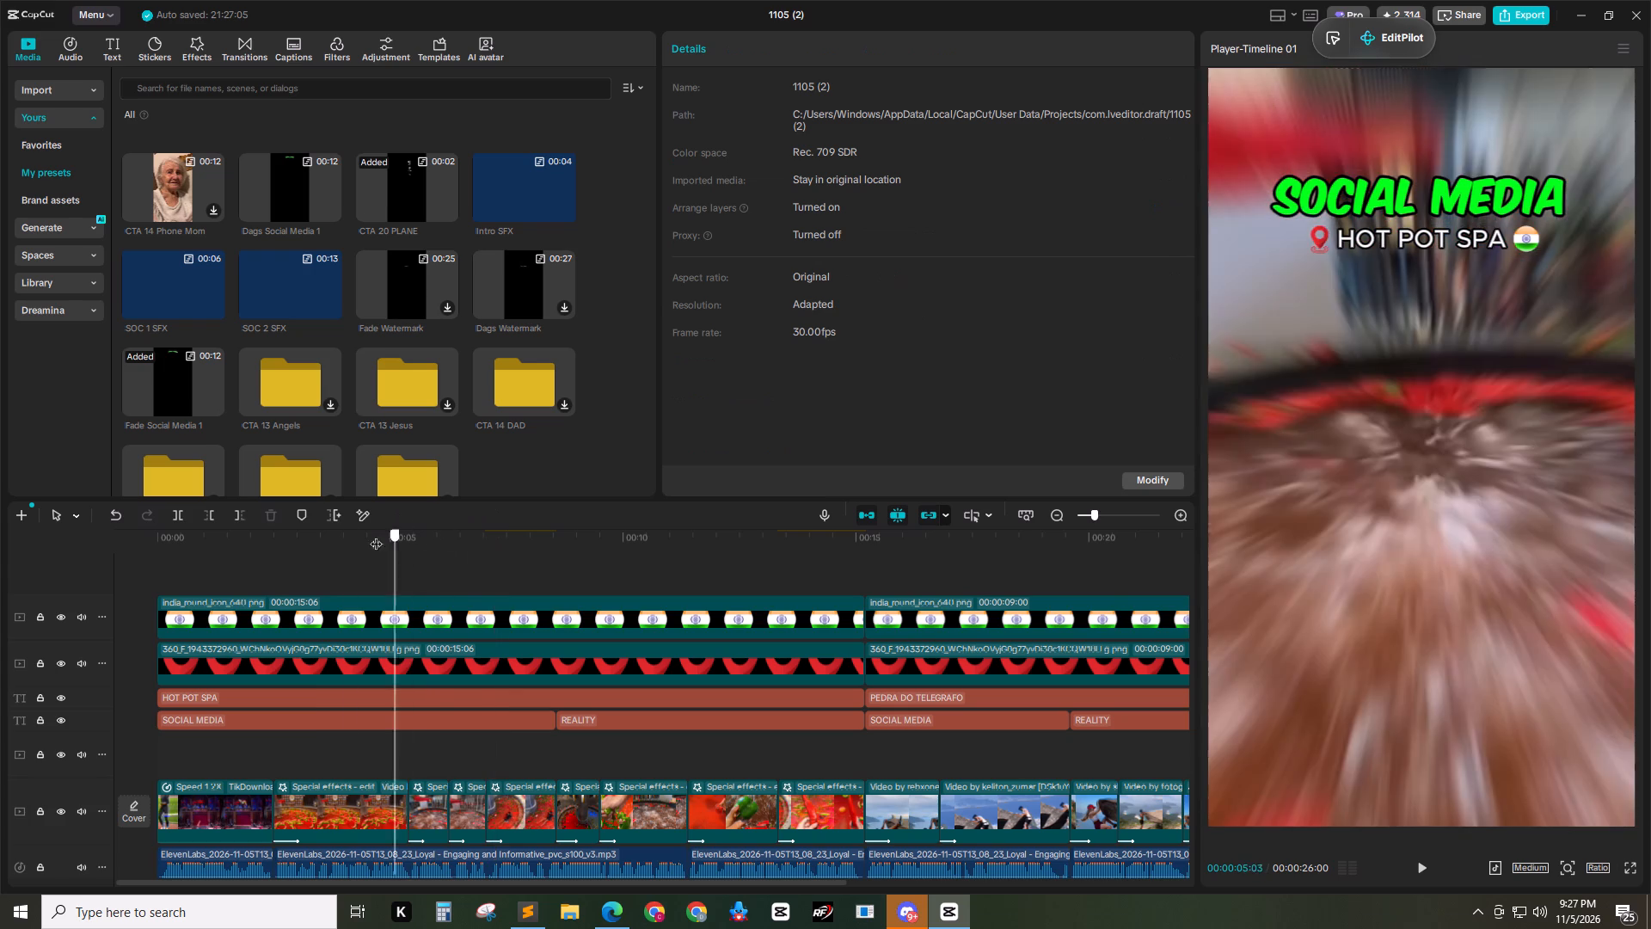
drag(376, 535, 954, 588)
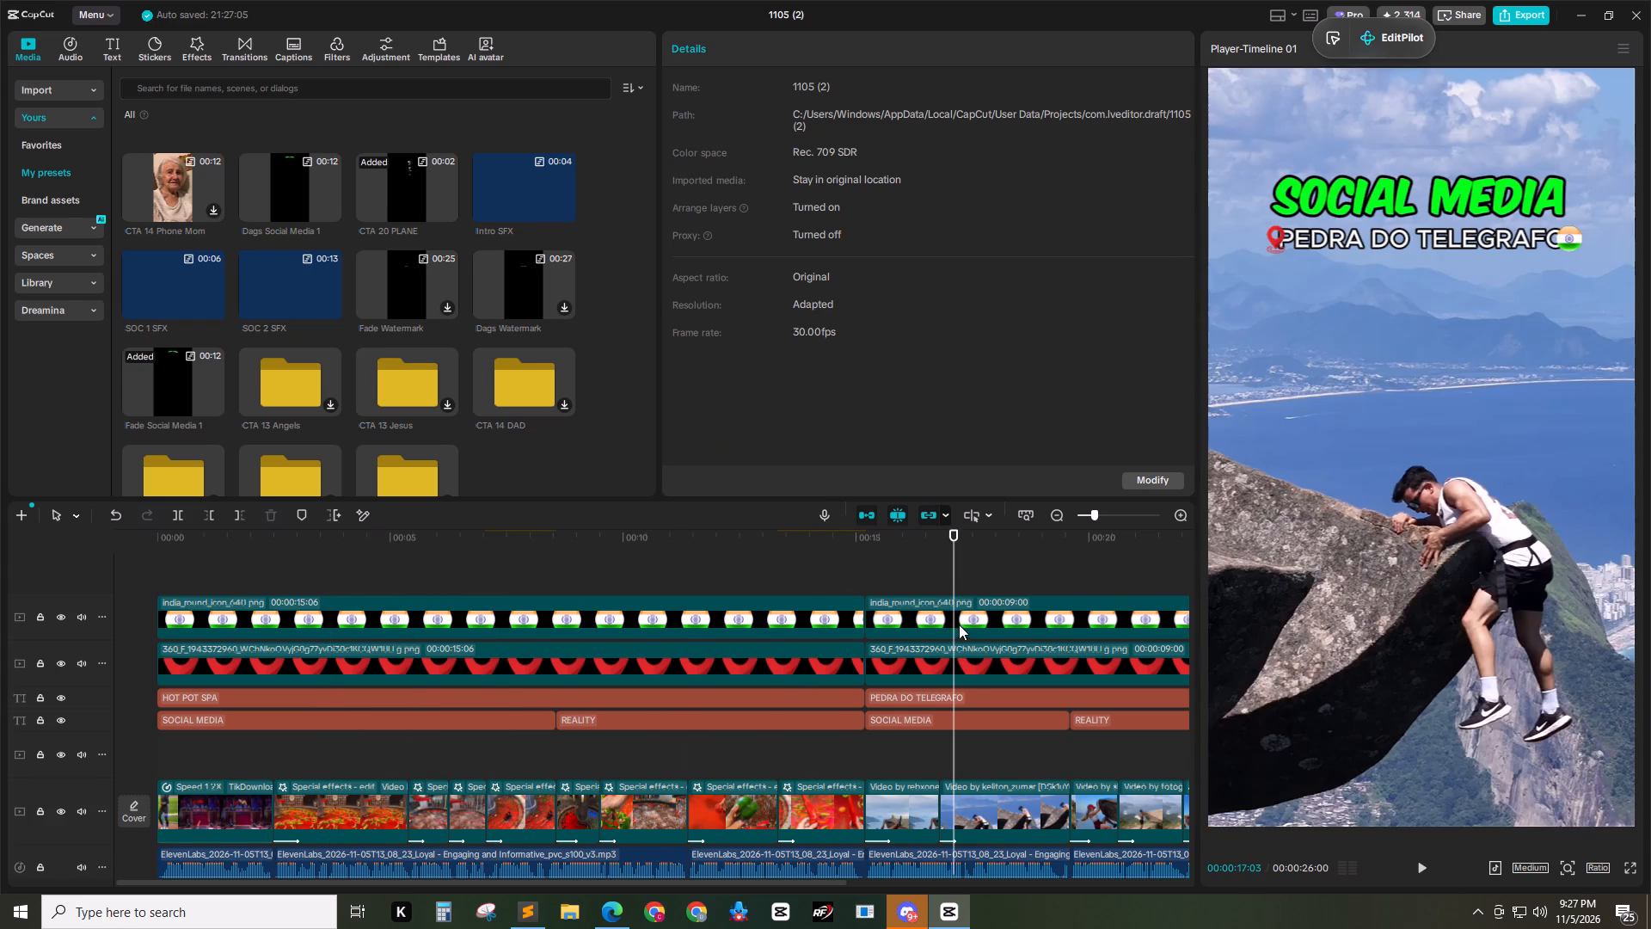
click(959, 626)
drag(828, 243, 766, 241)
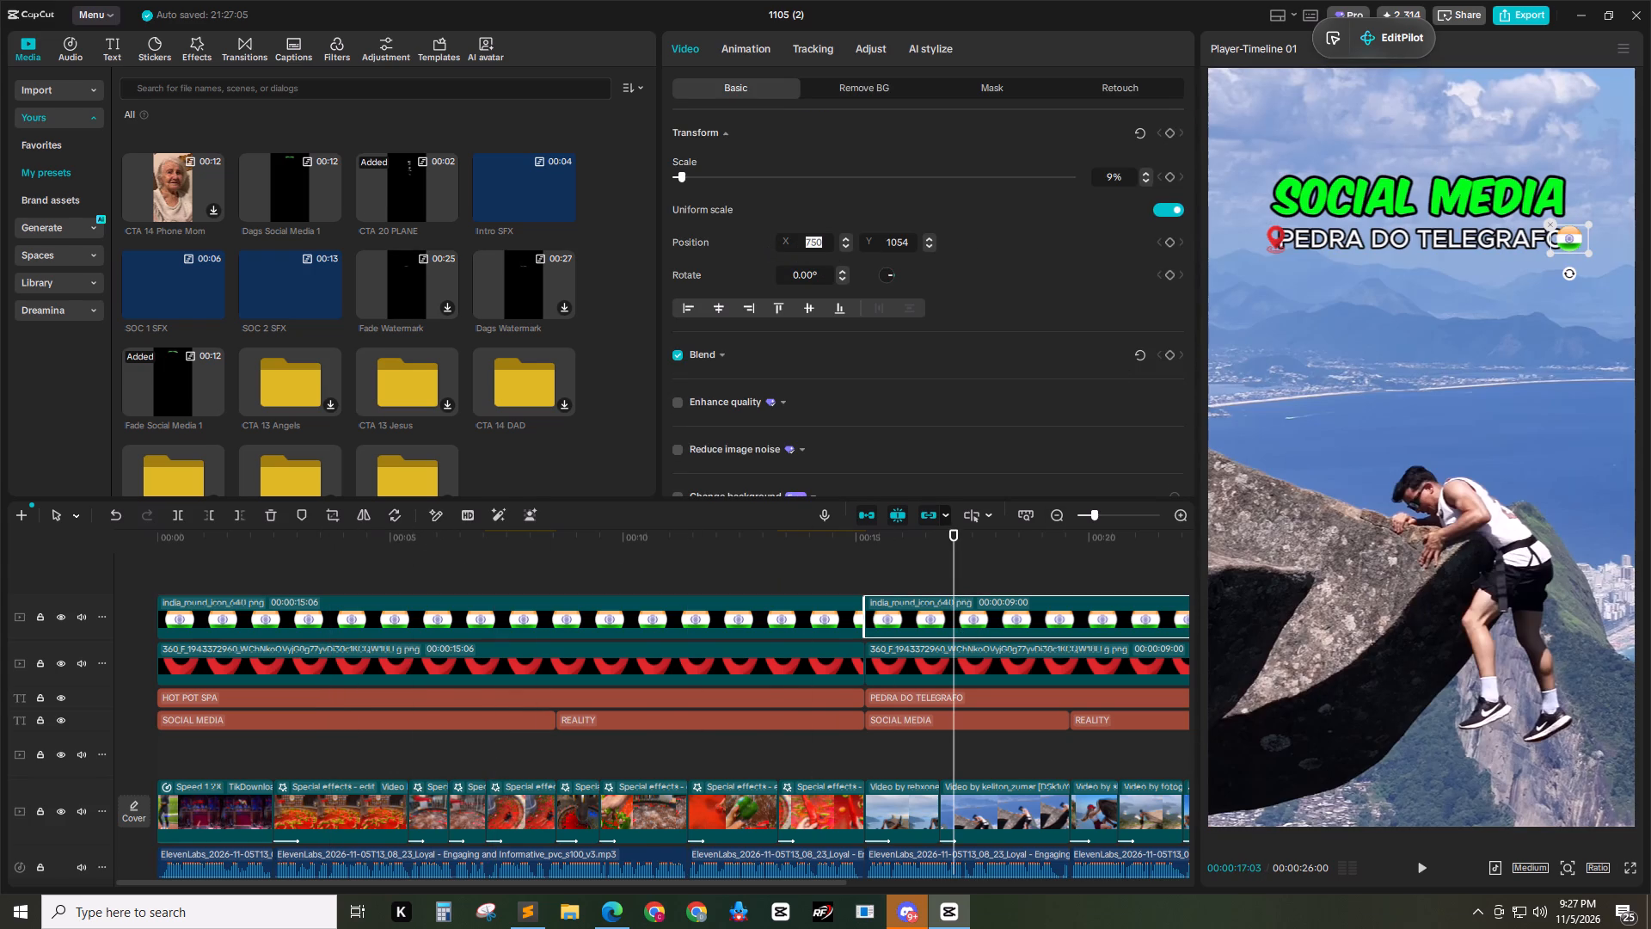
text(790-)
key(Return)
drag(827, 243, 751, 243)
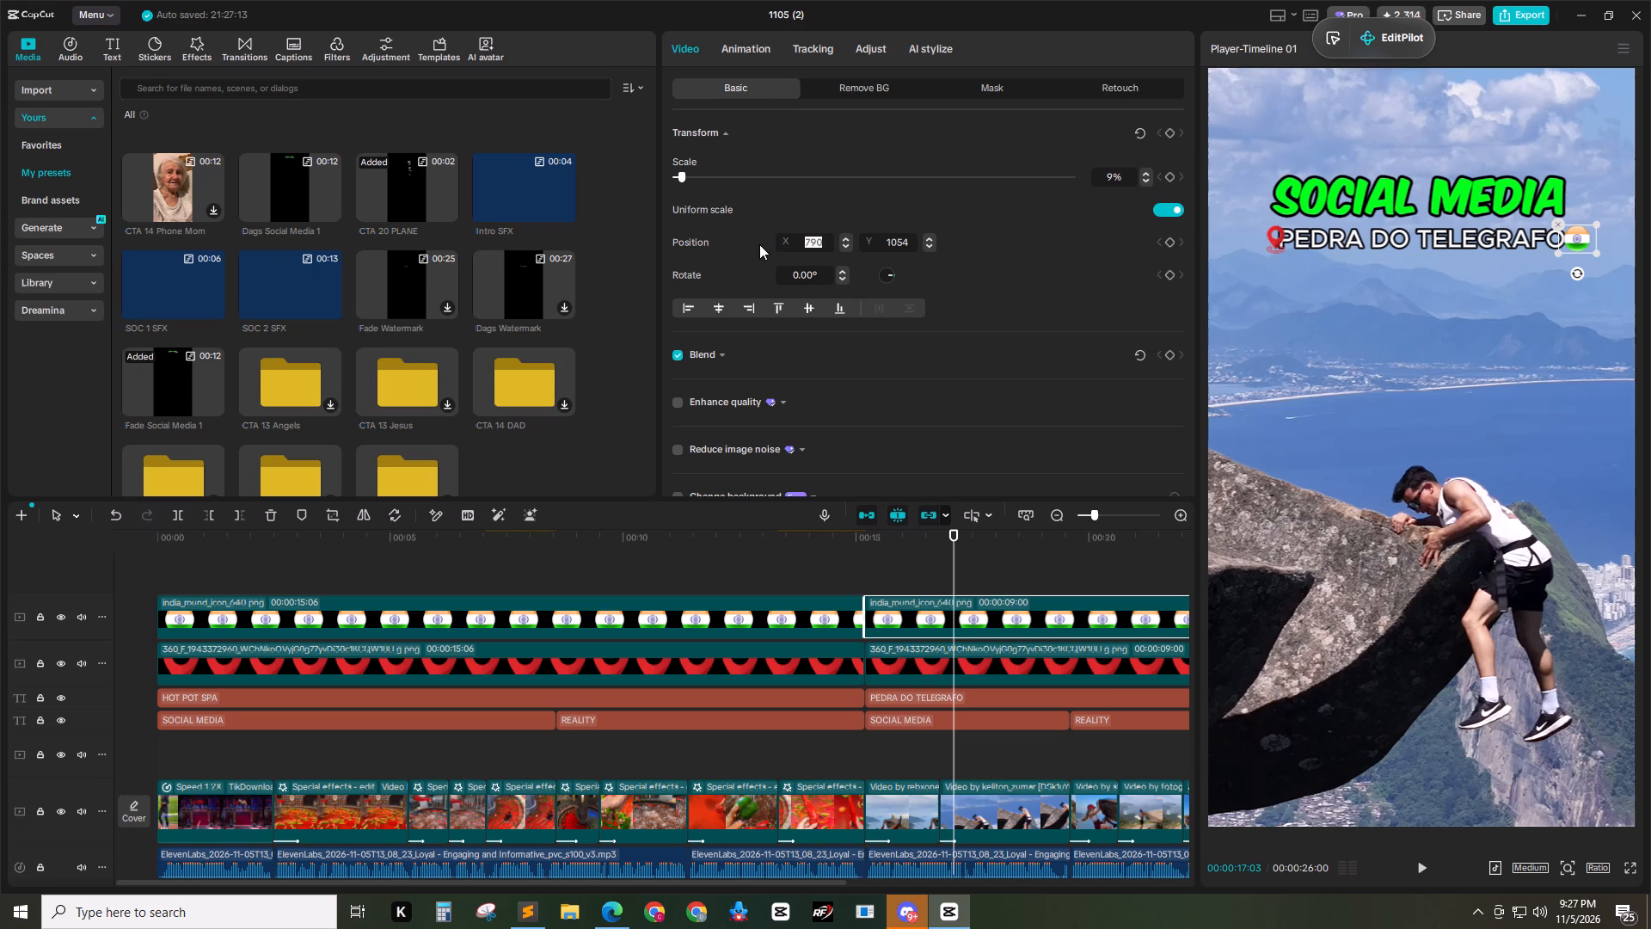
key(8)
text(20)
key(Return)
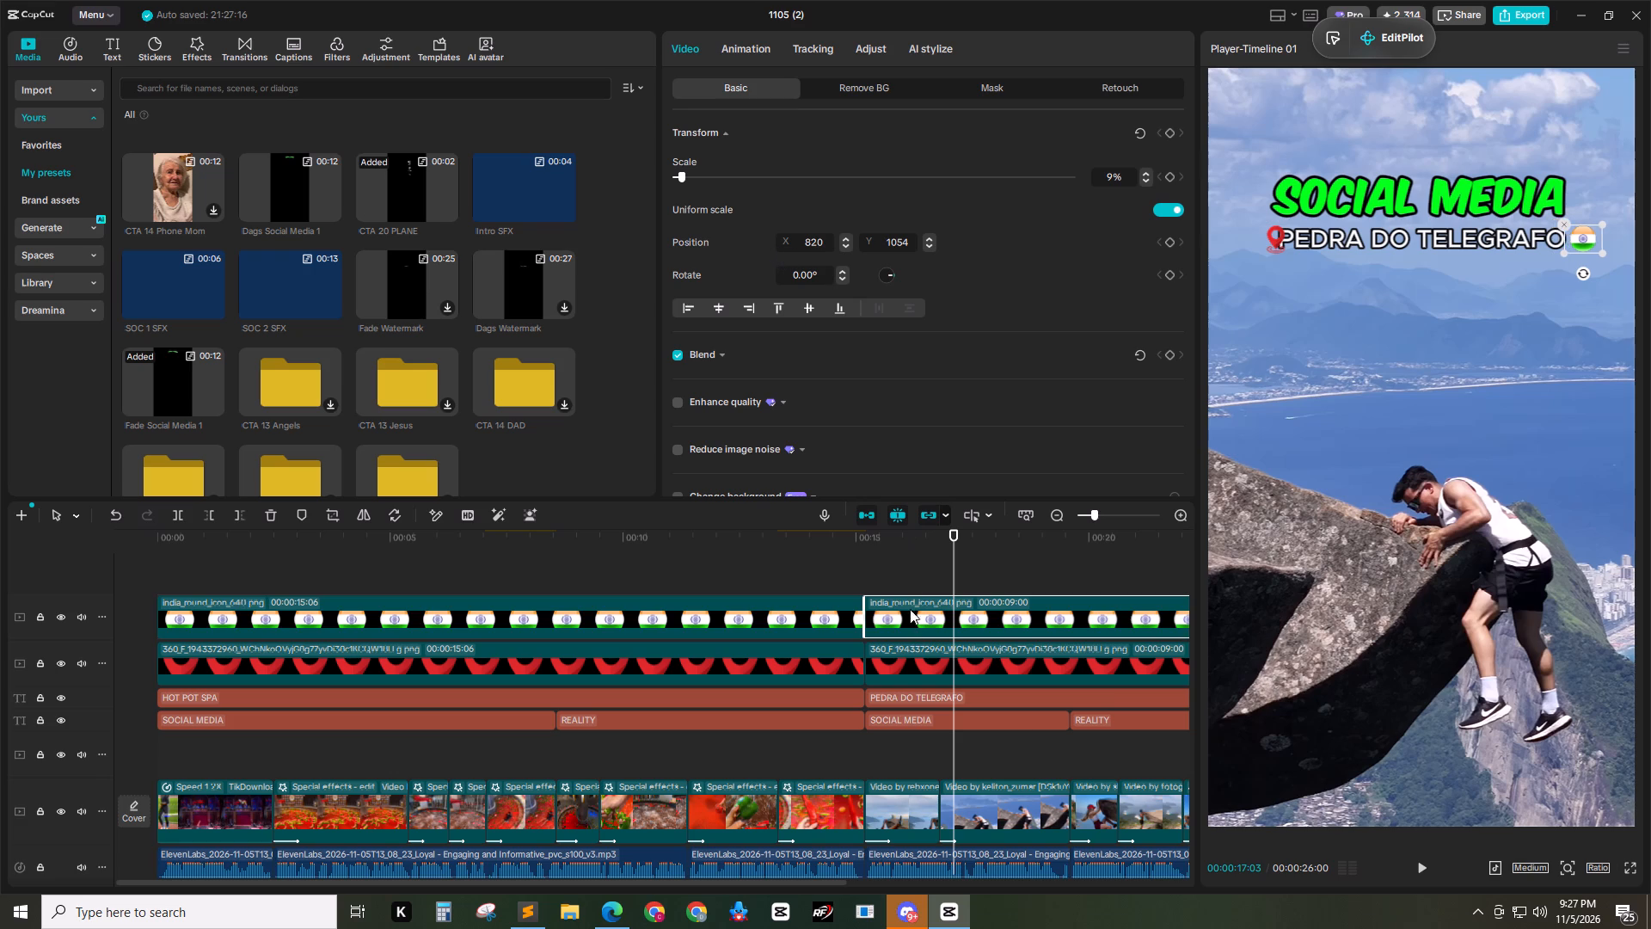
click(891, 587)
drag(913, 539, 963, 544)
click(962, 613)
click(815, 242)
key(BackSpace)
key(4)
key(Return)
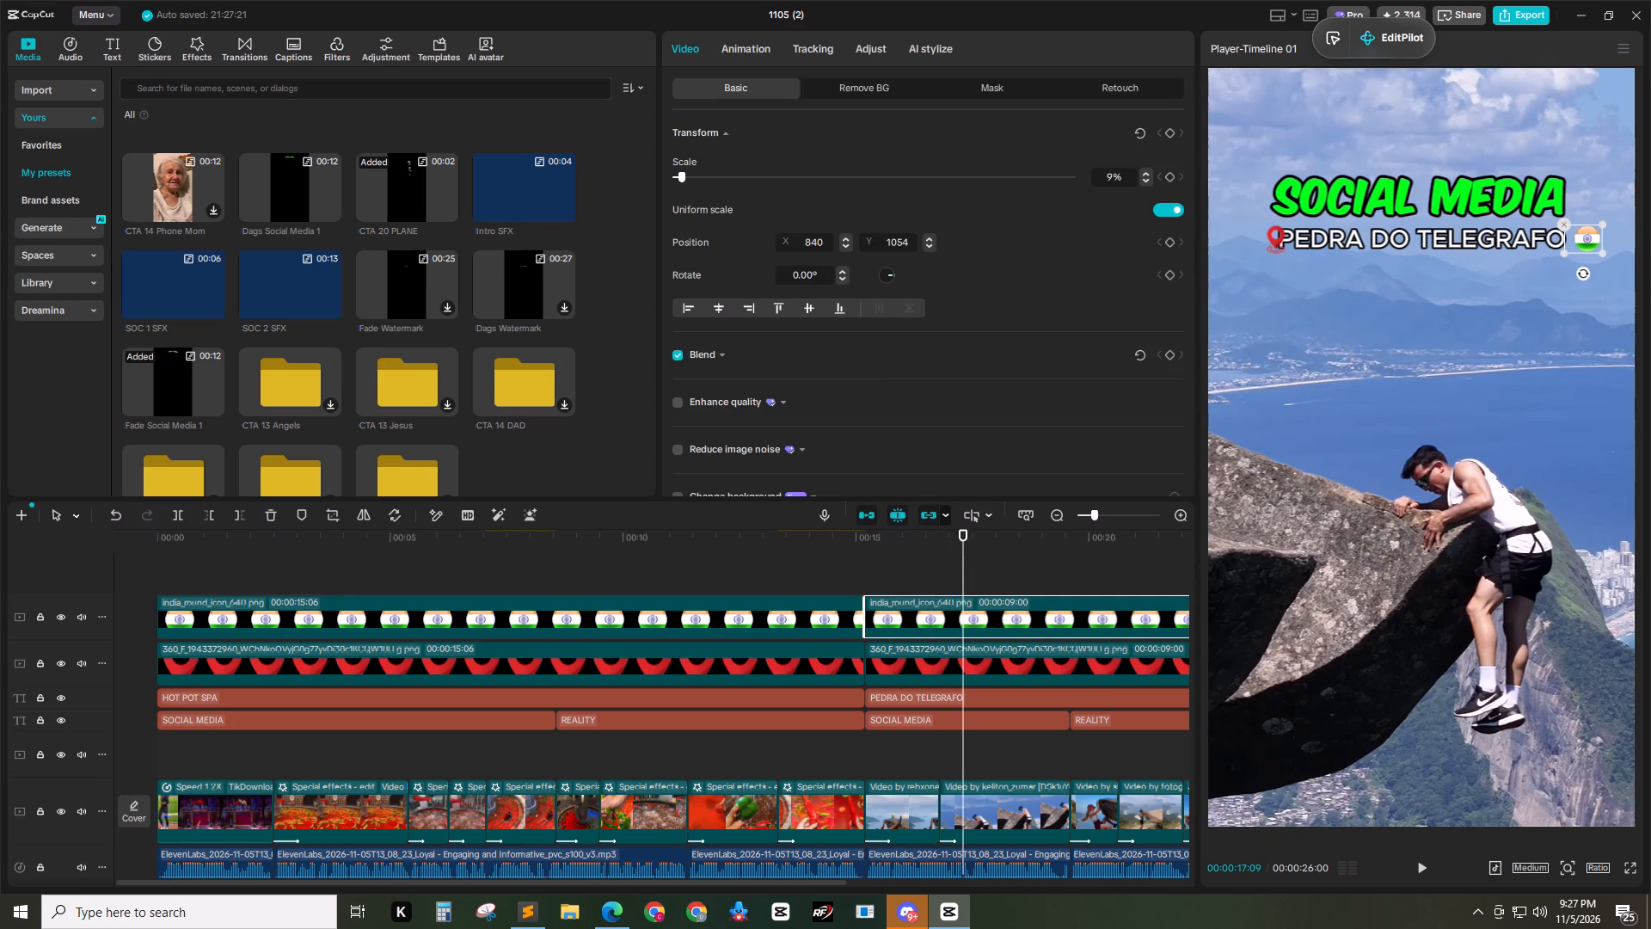
Set the X position of the India flag icon beside PEDRA DO TELEGRAFO to 830.
click(819, 242)
key(BackSpace)
key(3)
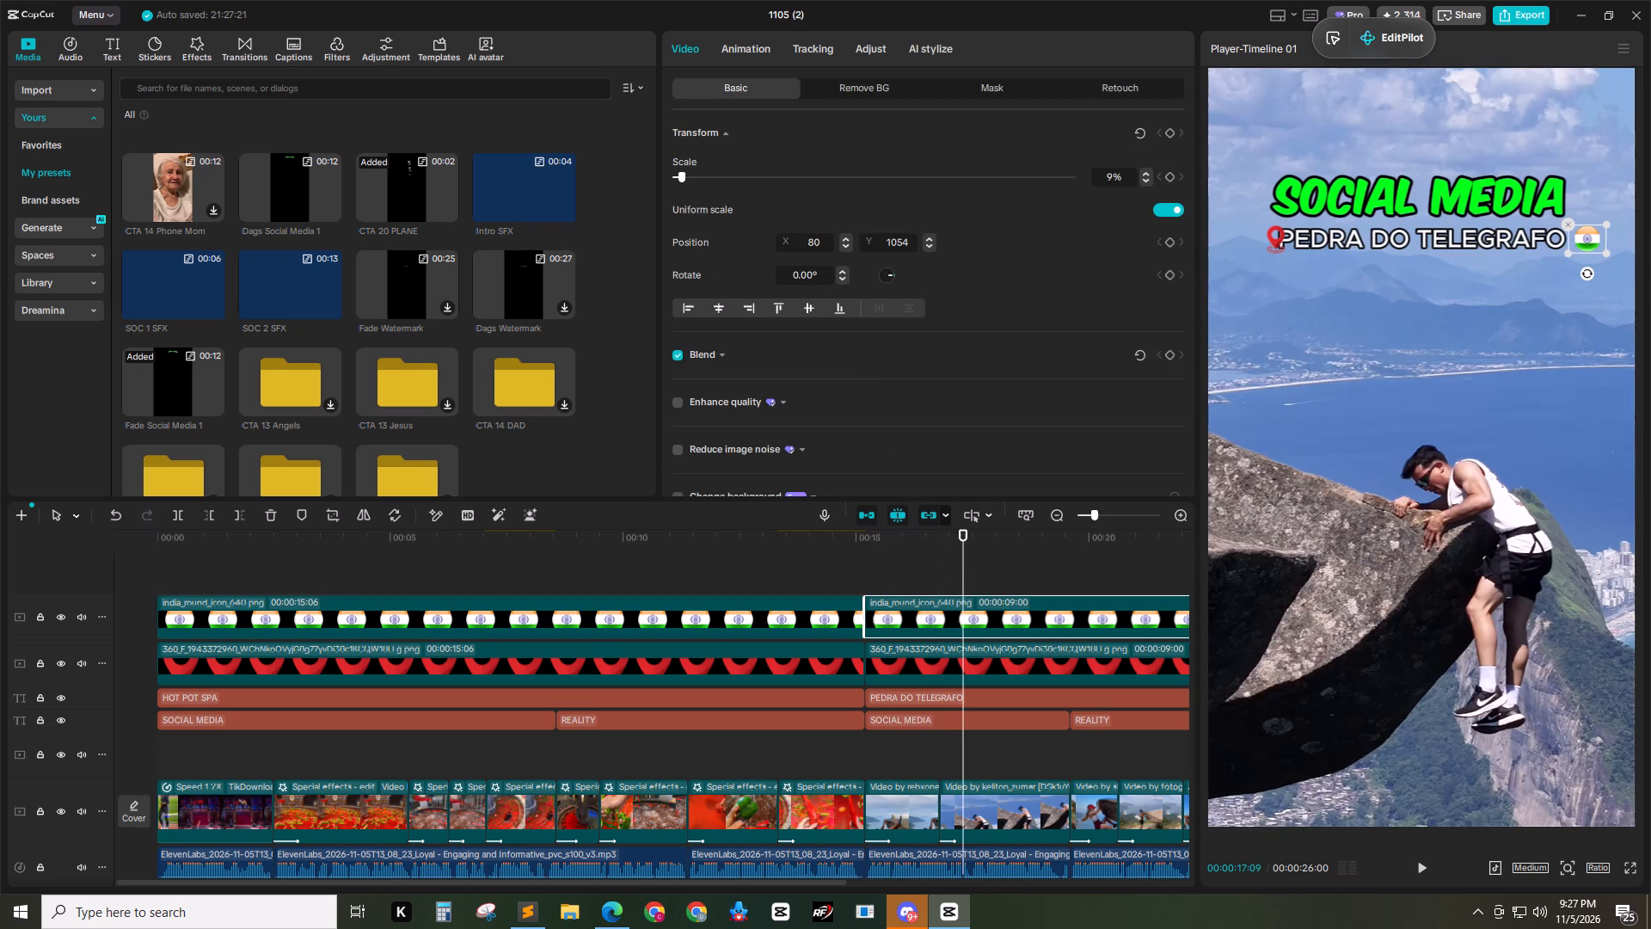
key(Return)
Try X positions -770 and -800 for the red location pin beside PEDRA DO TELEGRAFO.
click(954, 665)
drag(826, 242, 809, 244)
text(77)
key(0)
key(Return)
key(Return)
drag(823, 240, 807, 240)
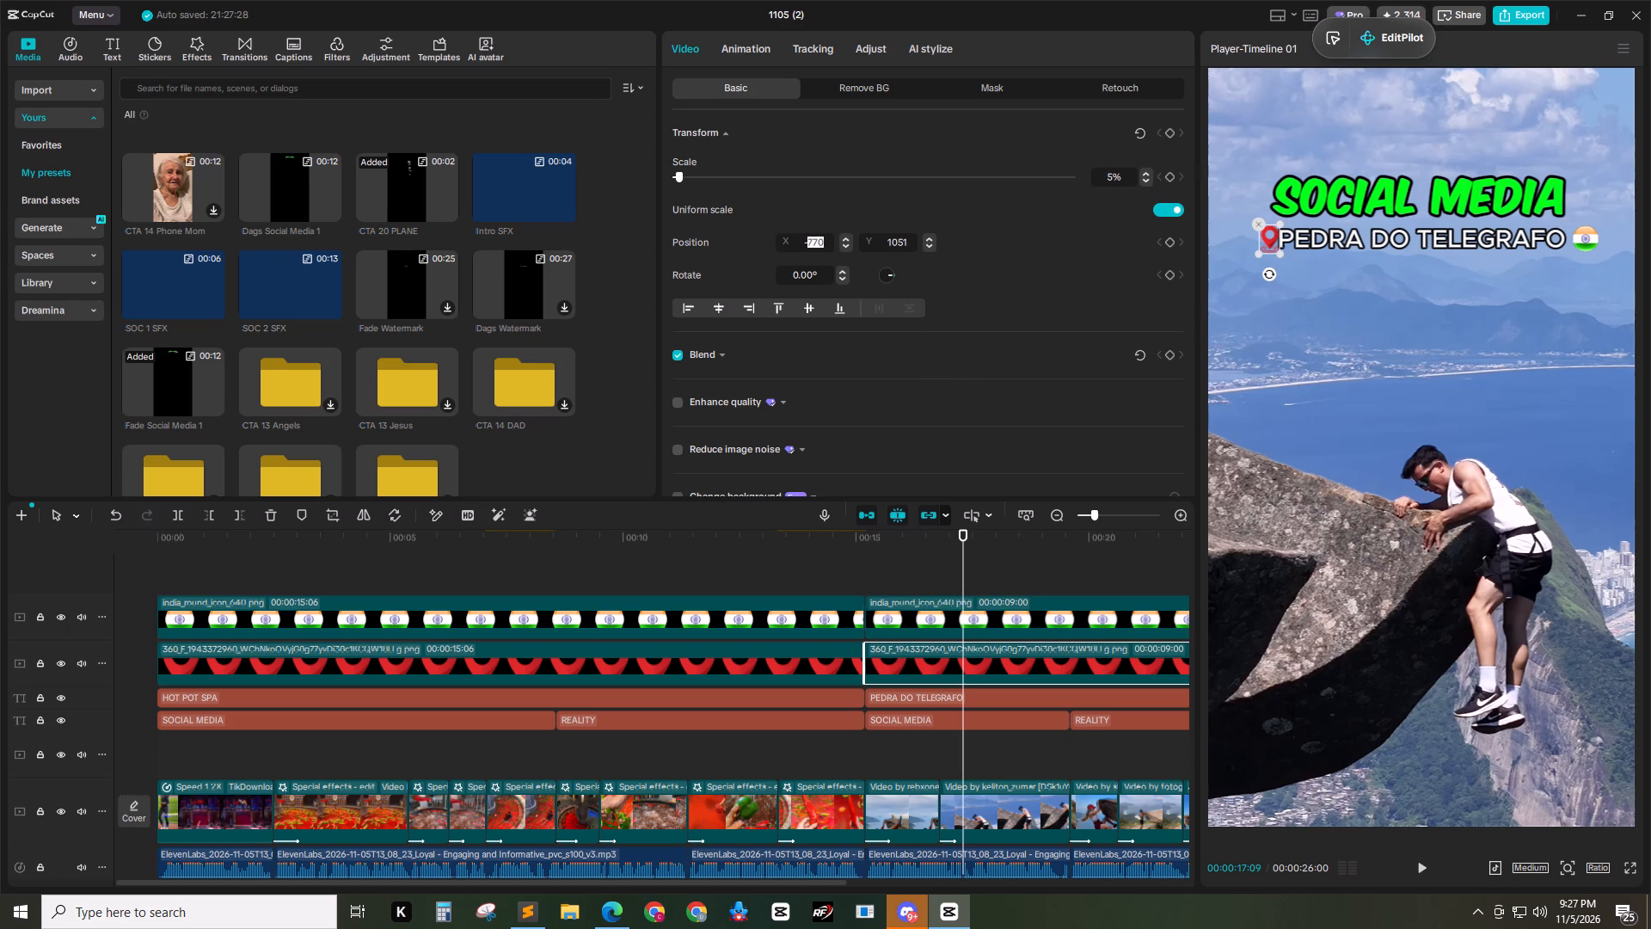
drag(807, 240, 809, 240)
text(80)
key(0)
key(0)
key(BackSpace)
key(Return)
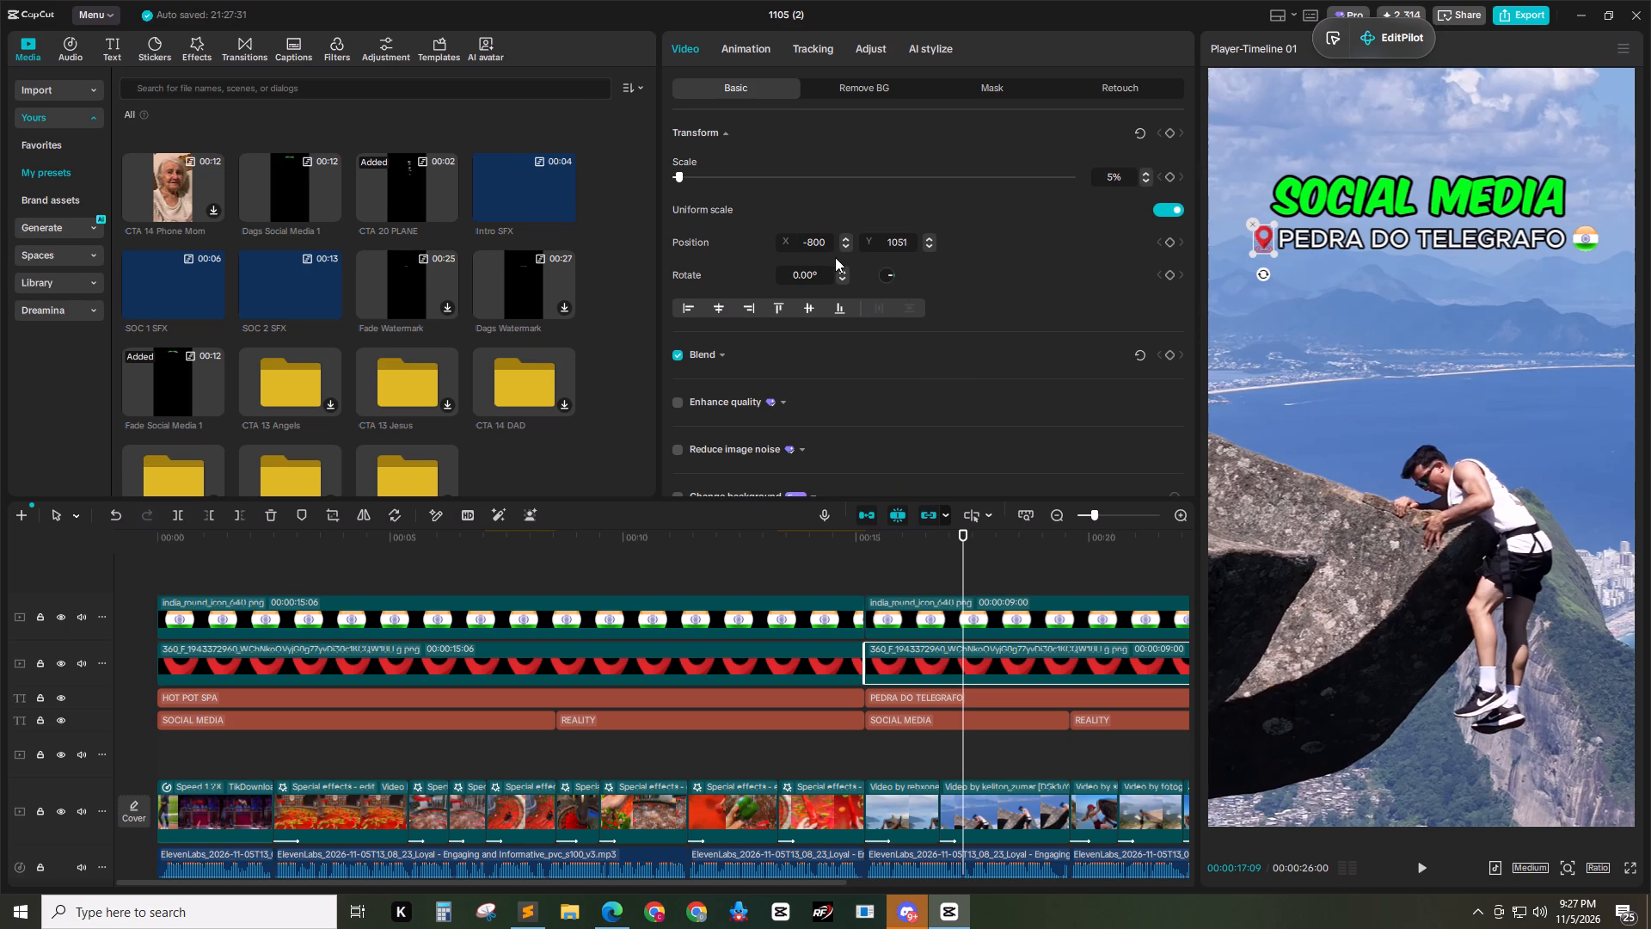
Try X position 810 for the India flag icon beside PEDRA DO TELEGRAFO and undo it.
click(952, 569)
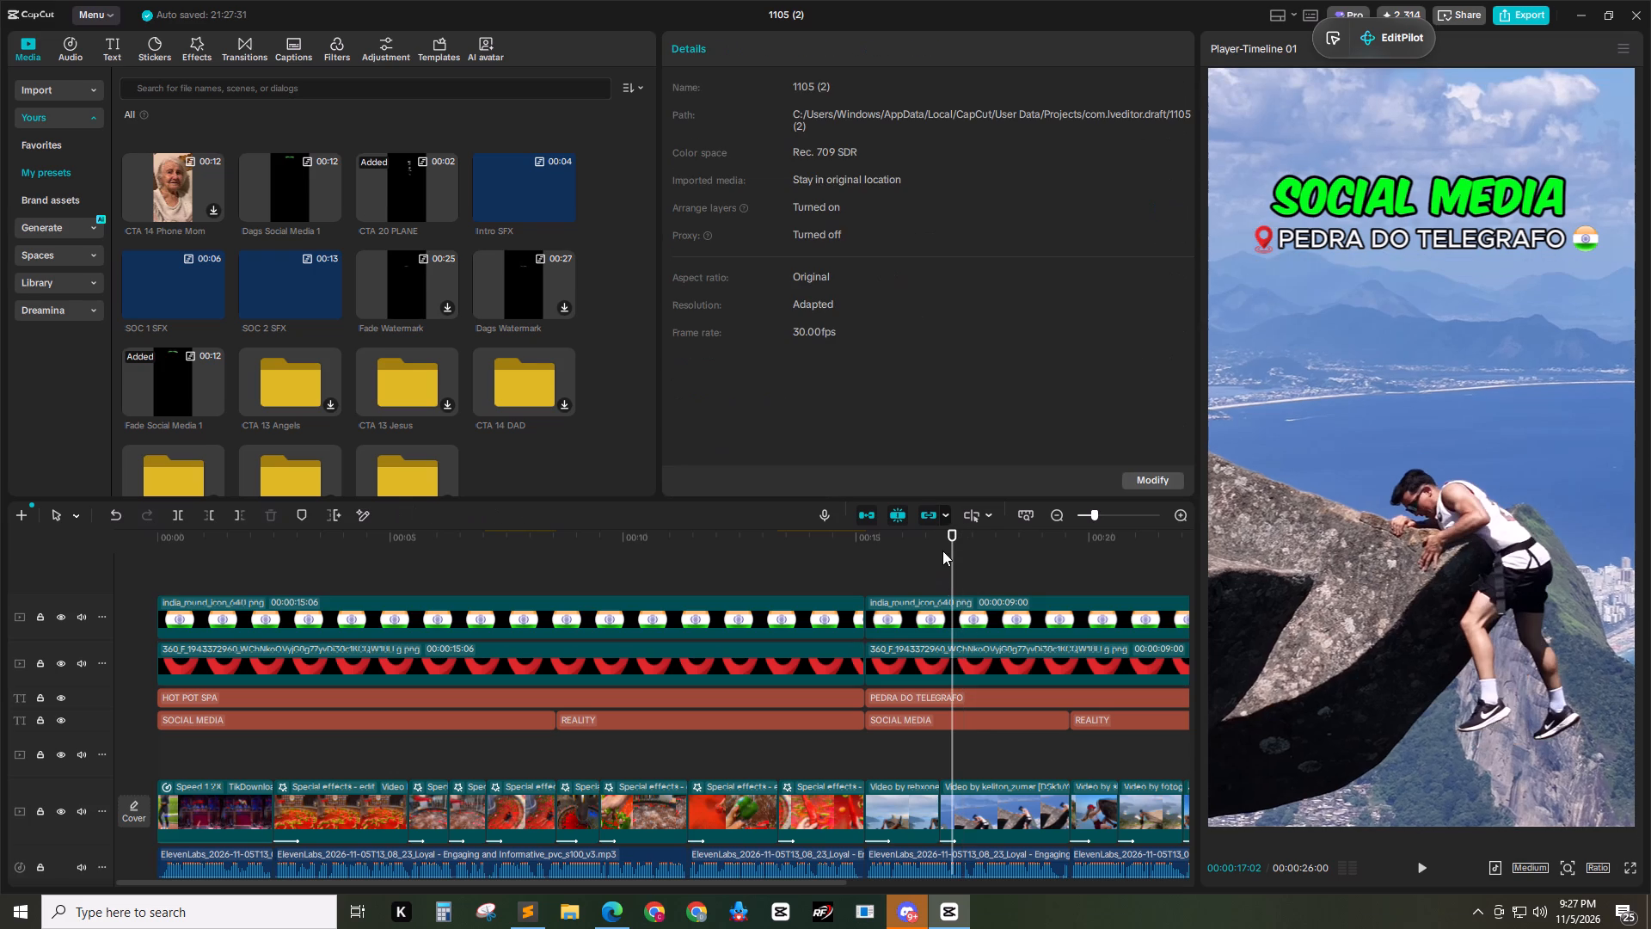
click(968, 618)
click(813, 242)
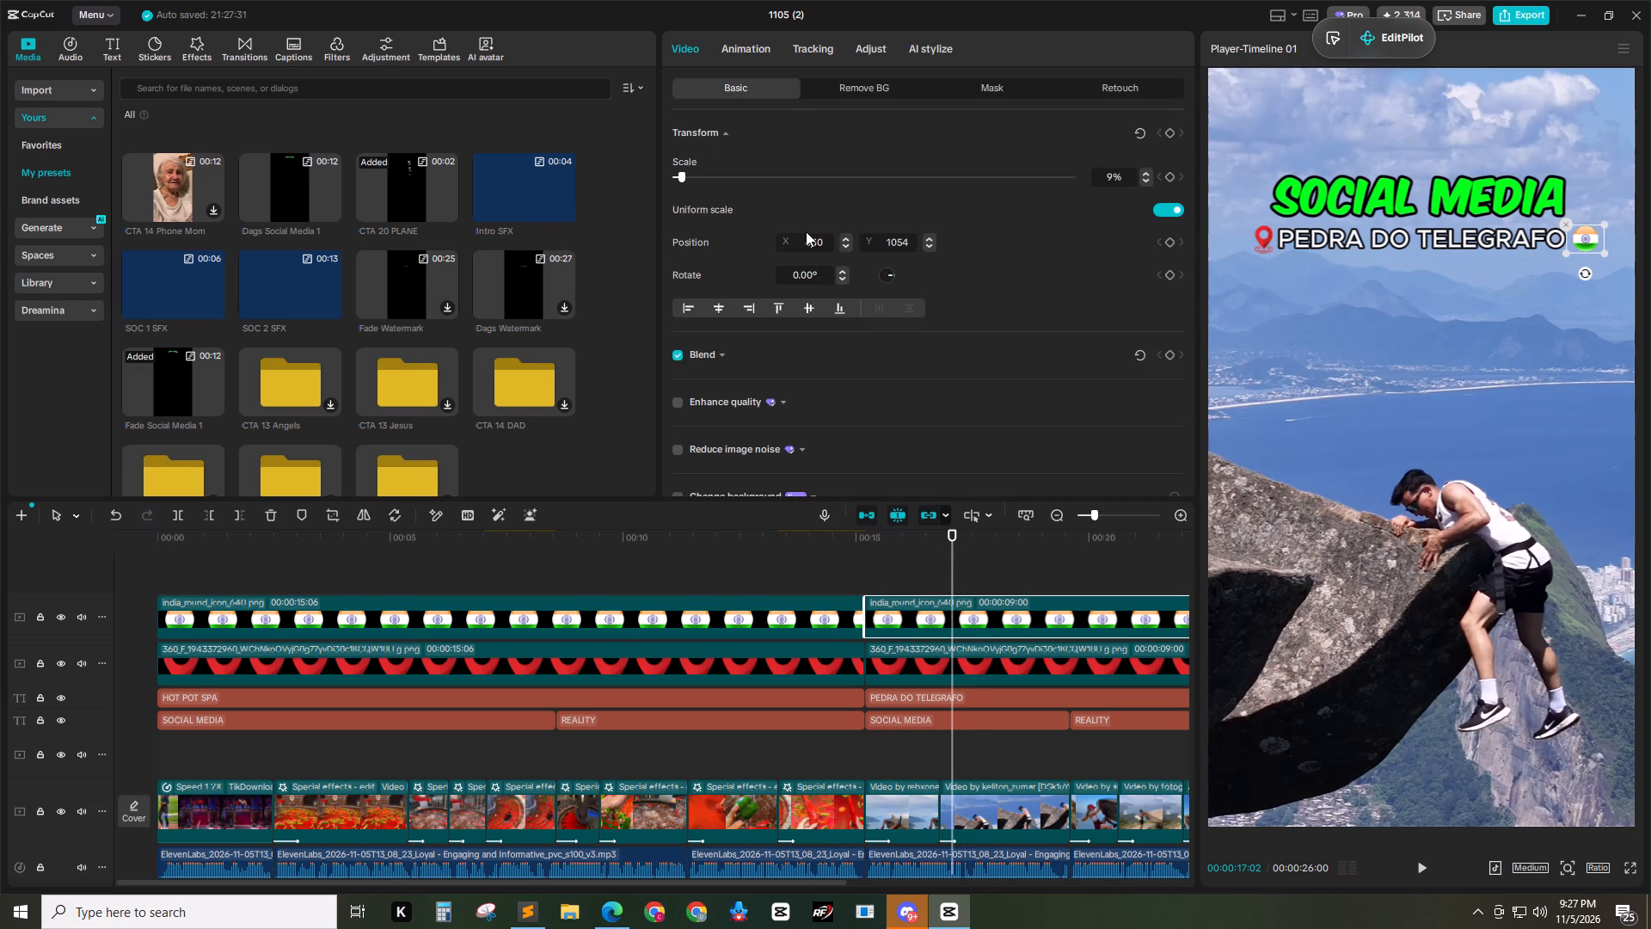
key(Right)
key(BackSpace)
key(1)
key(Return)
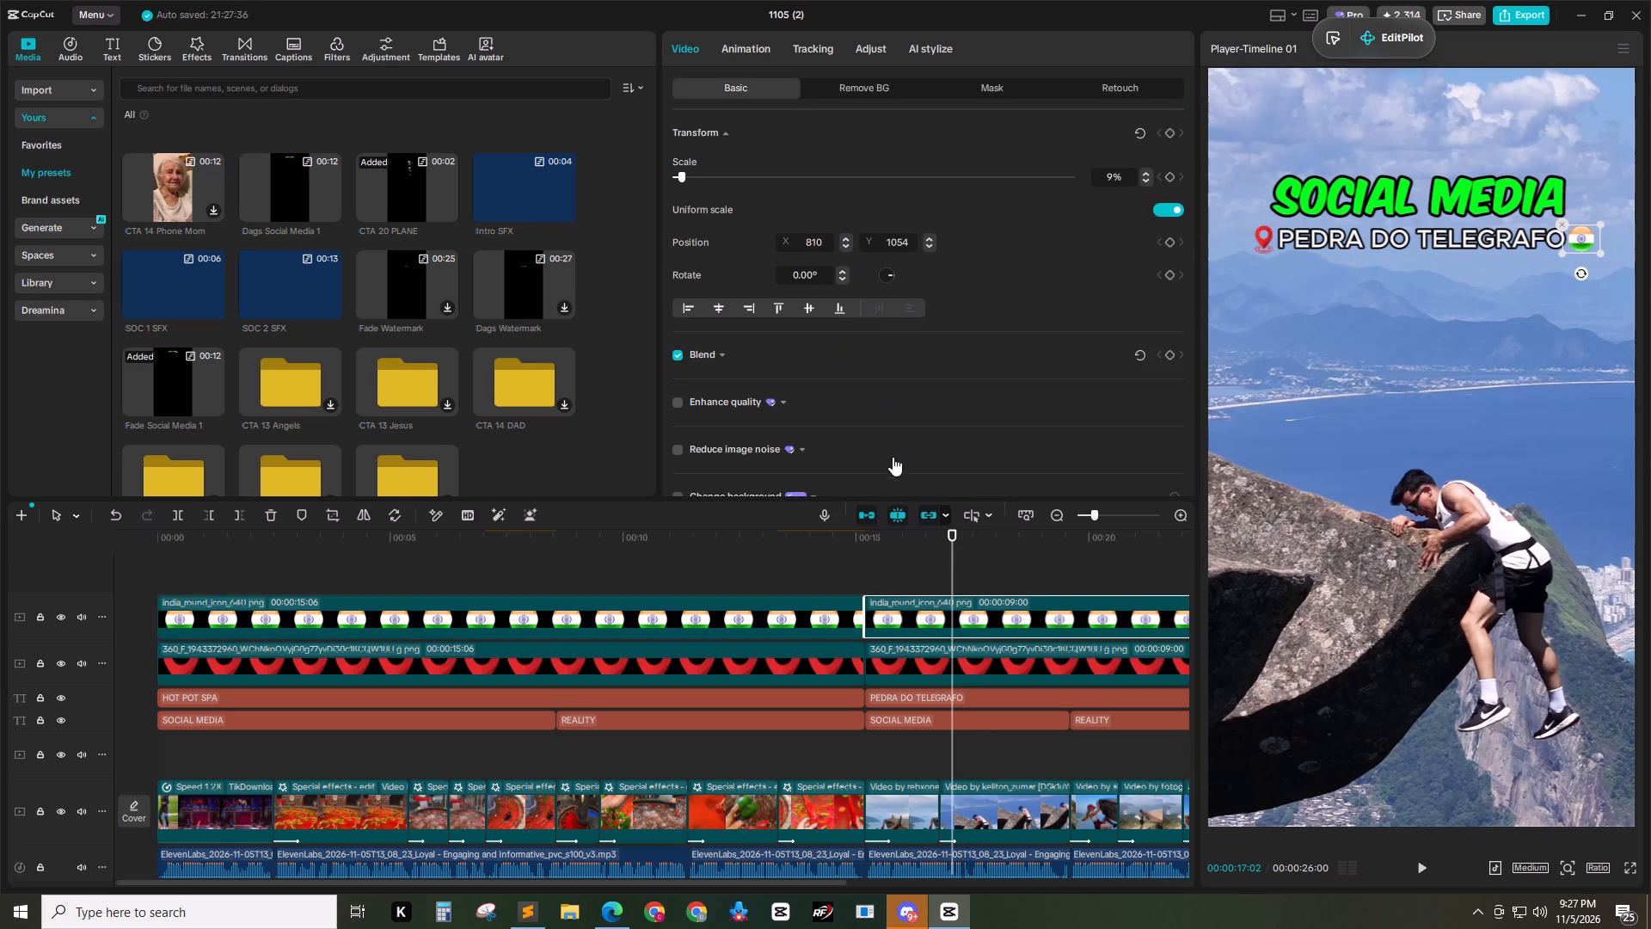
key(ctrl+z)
Set the X position of the red location pin beside PEDRA DO TELEGRAFO to -810.
drag(911, 563, 912, 570)
click(927, 667)
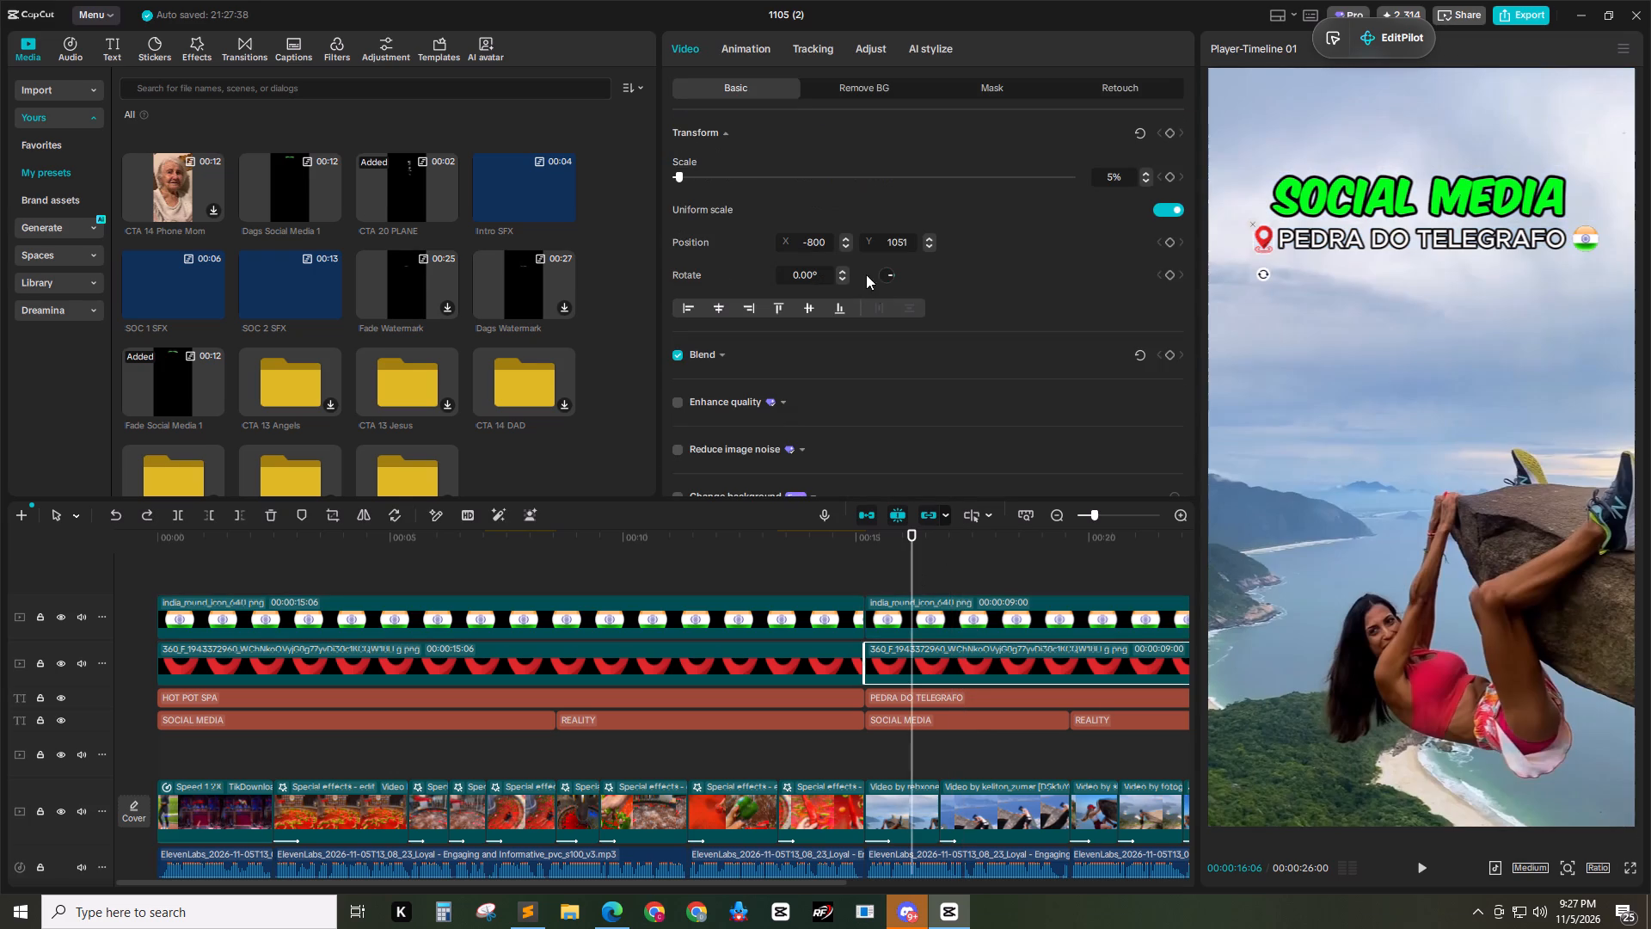
click(819, 239)
key(BackSpace)
key(1)
key(Return)
click(680, 568)
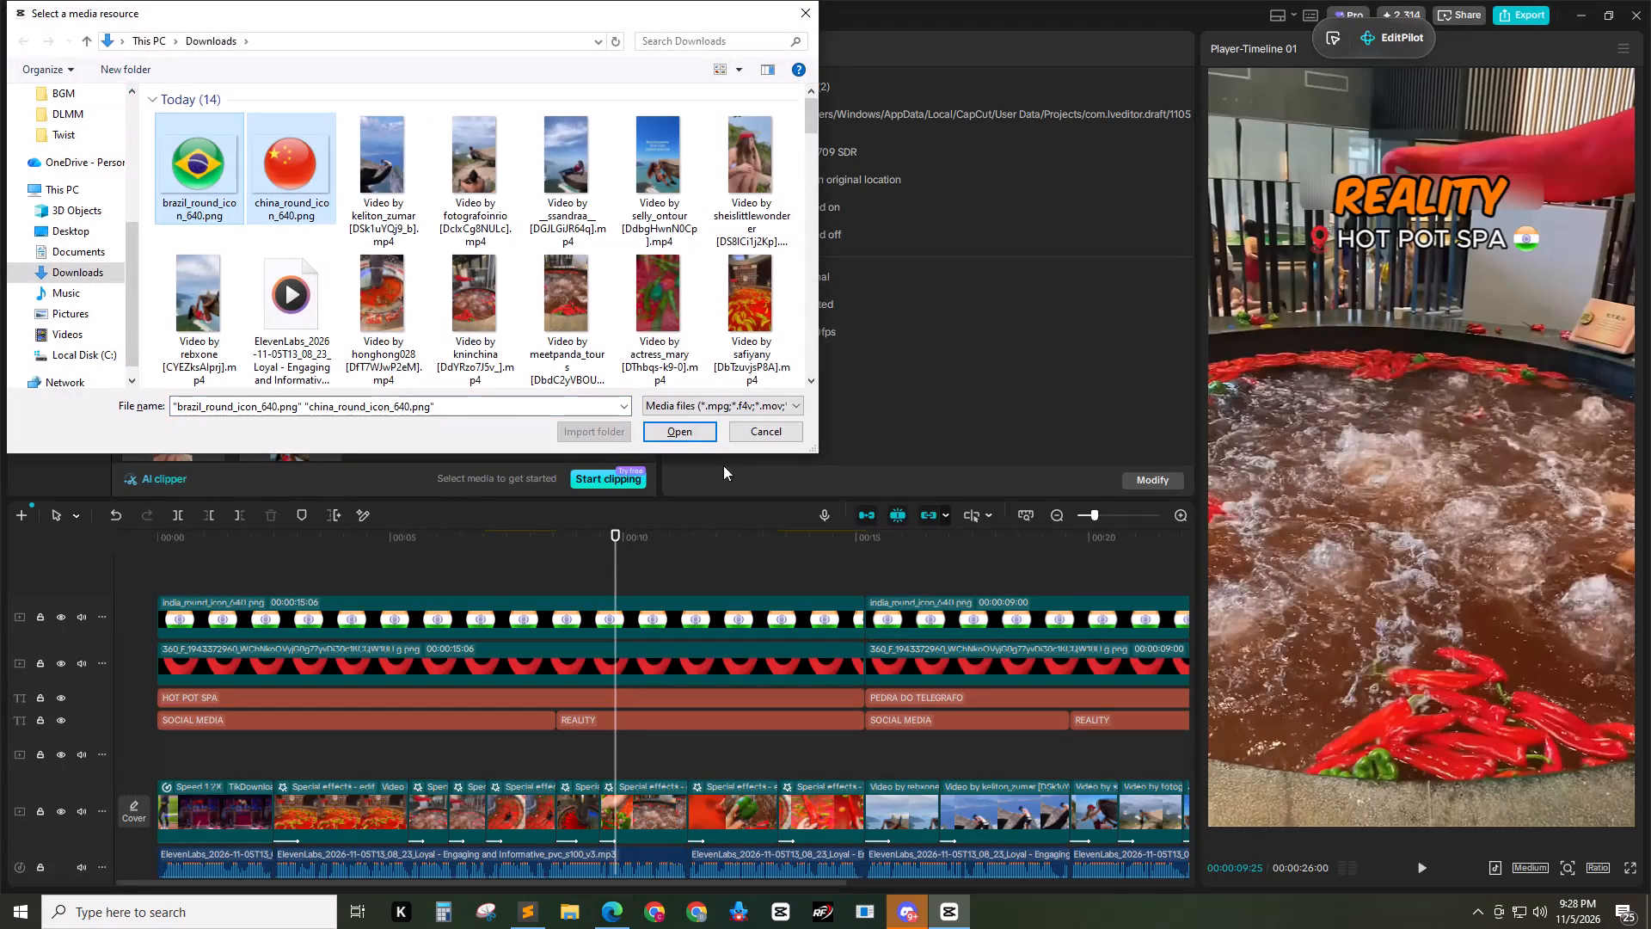
click(690, 432)
Place the Brazil and China flag icons one after the other on a new track above the India flag track.
drag(525, 409, 537, 606)
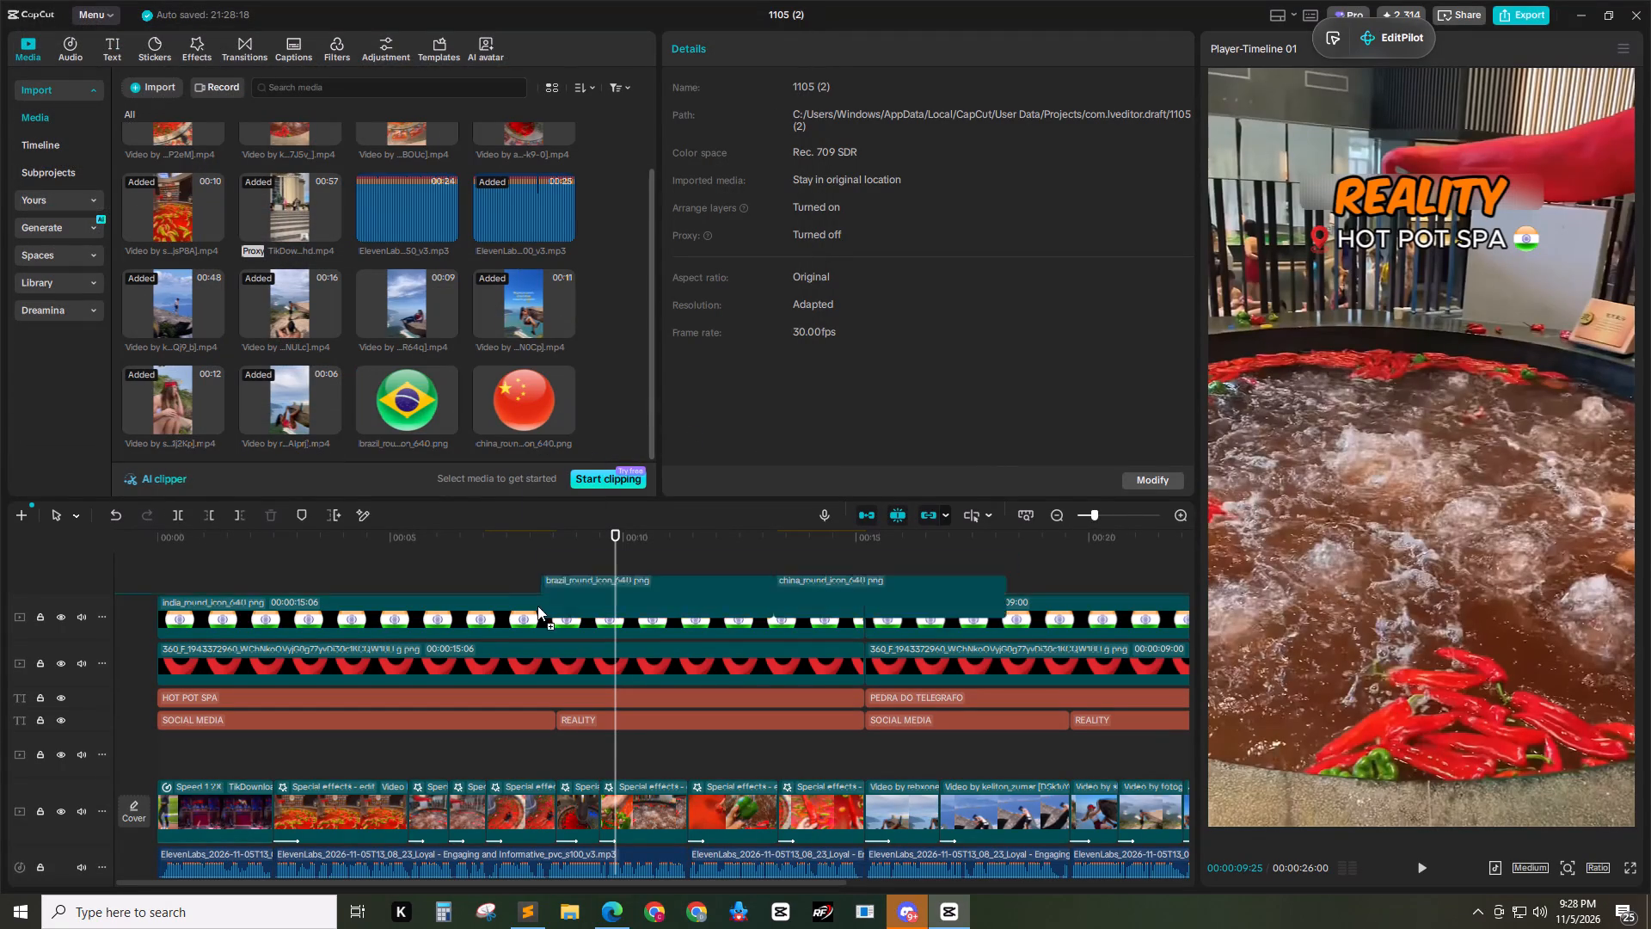
drag(537, 606, 514, 569)
Set the scale of both the Brazil and China flag icon clips to 9%.
click(1117, 179)
key(ctrl+a)
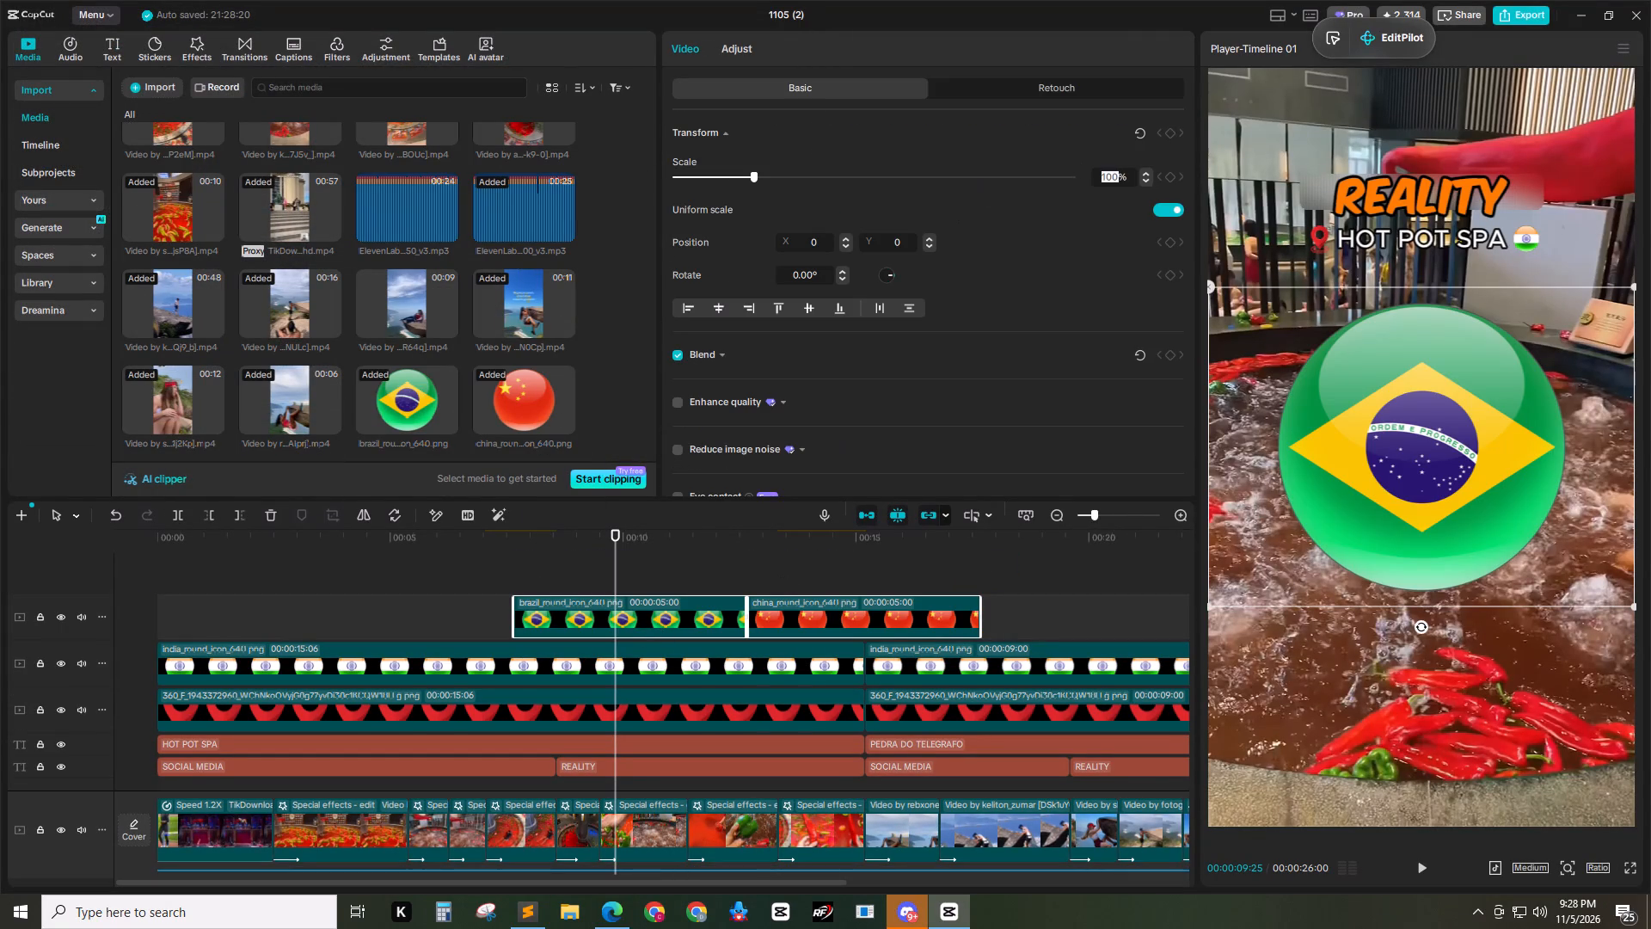
key(9)
key(Return)
click(694, 616)
click(726, 568)
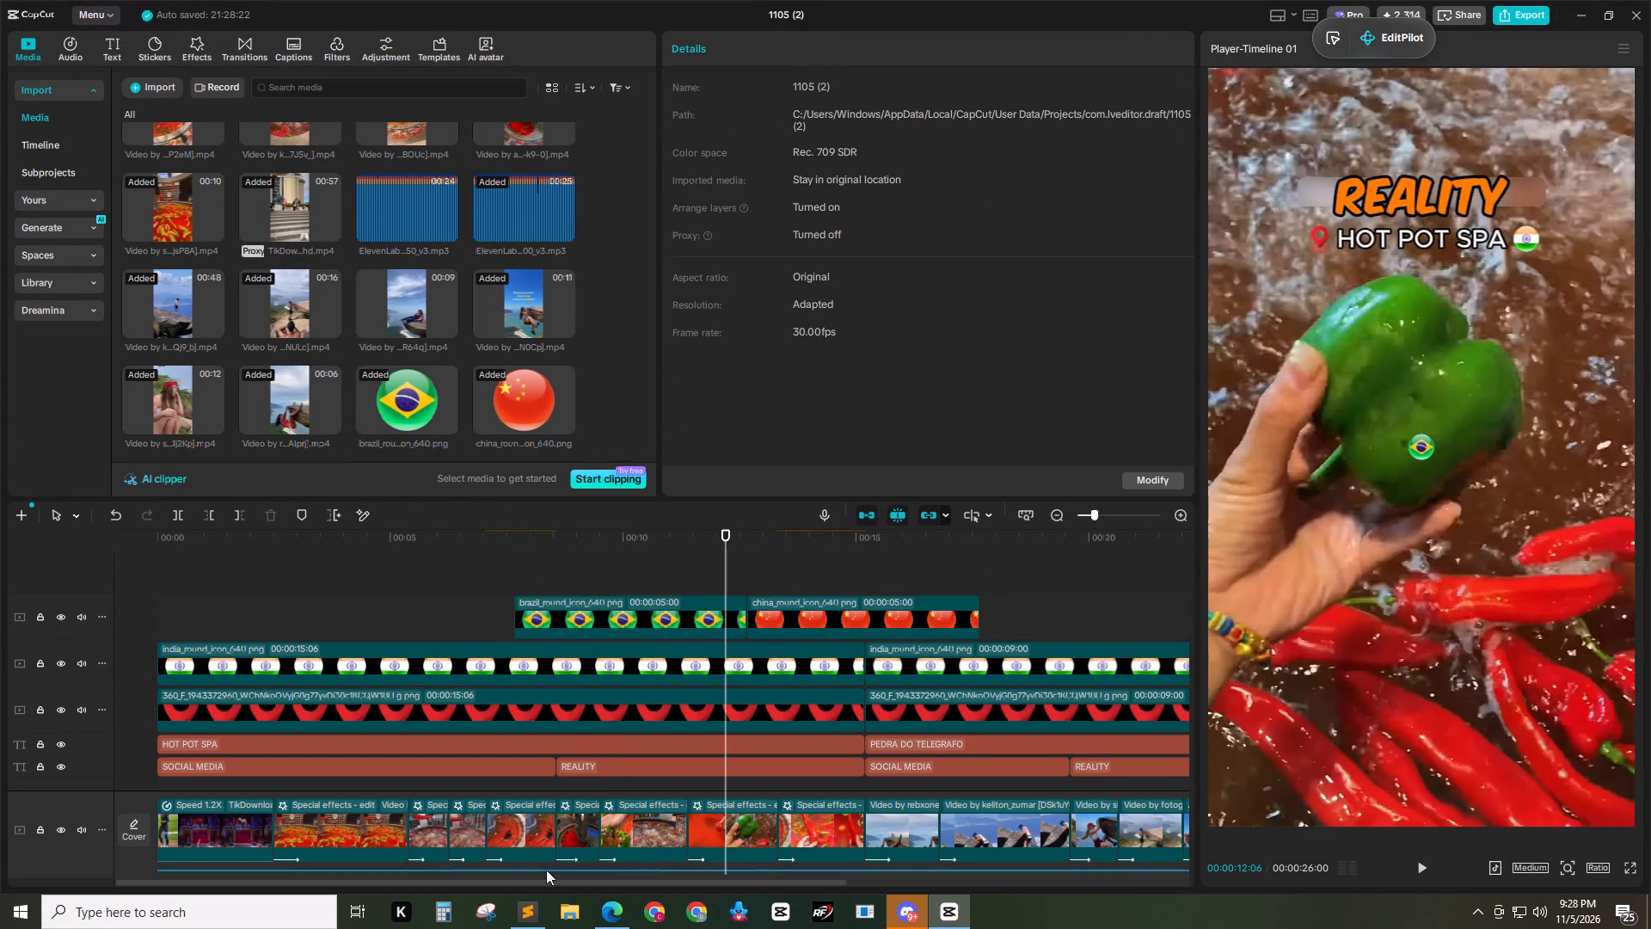
Move the China flag clip to the timeline start over HOT POT SPA and the Brazil flag clip to the start of PEDRA DO TELEGRAFO.
click(531, 905)
click(530, 913)
click(814, 612)
drag(832, 610, 566, 596)
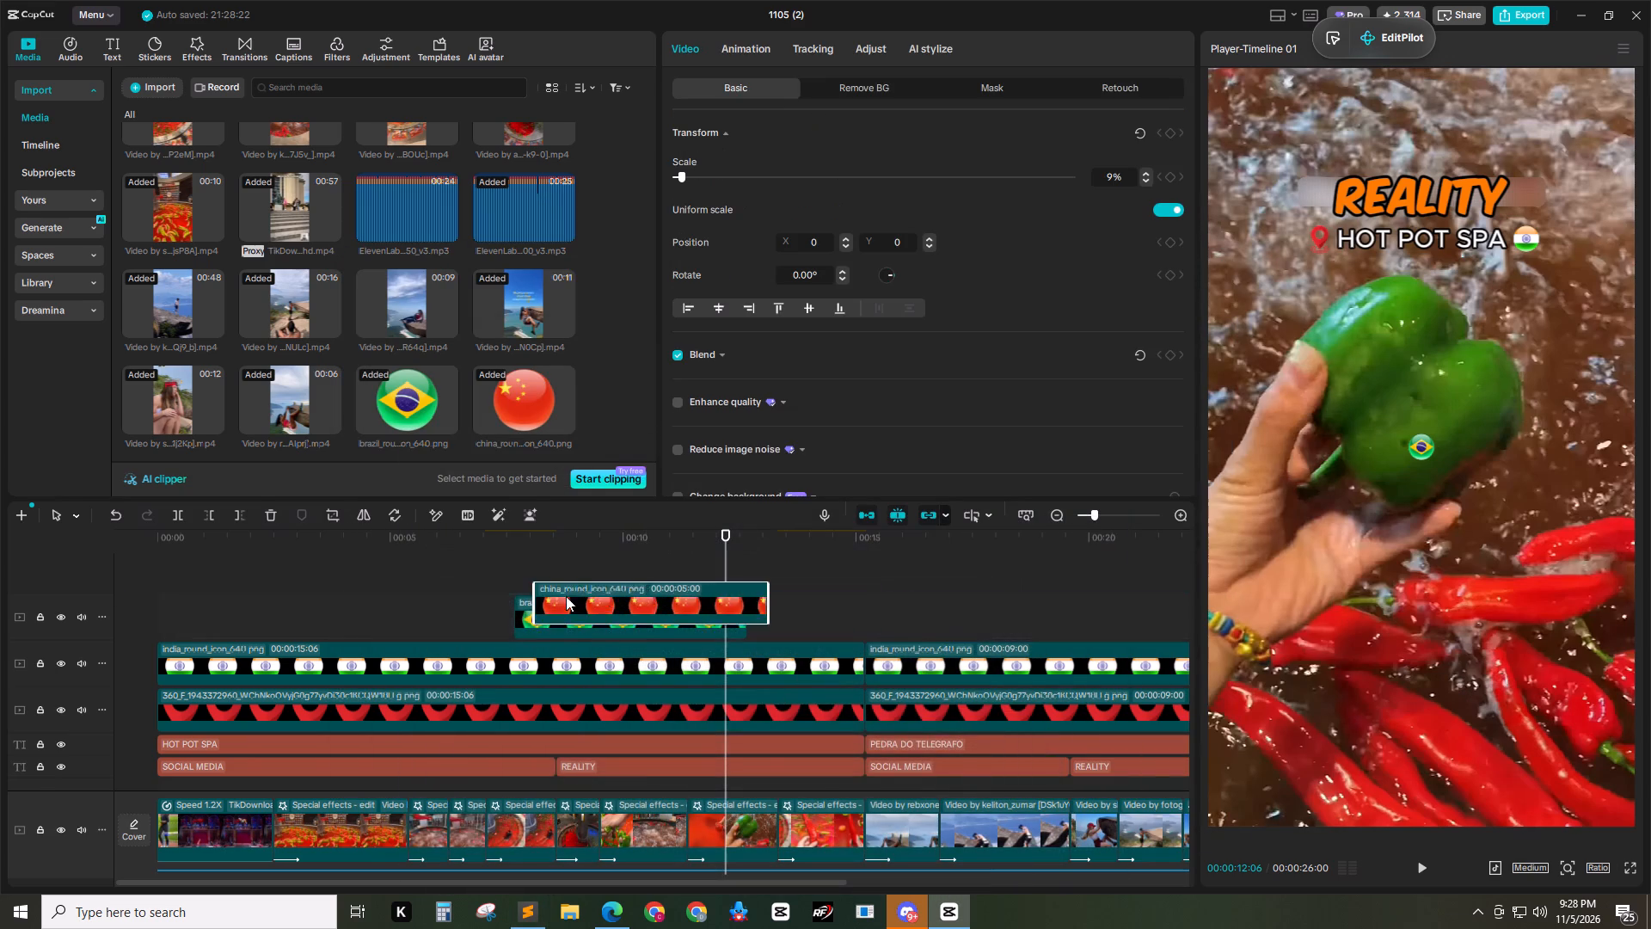
drag(566, 596, 375, 612)
click(385, 611)
drag(401, 617, 257, 661)
click(605, 628)
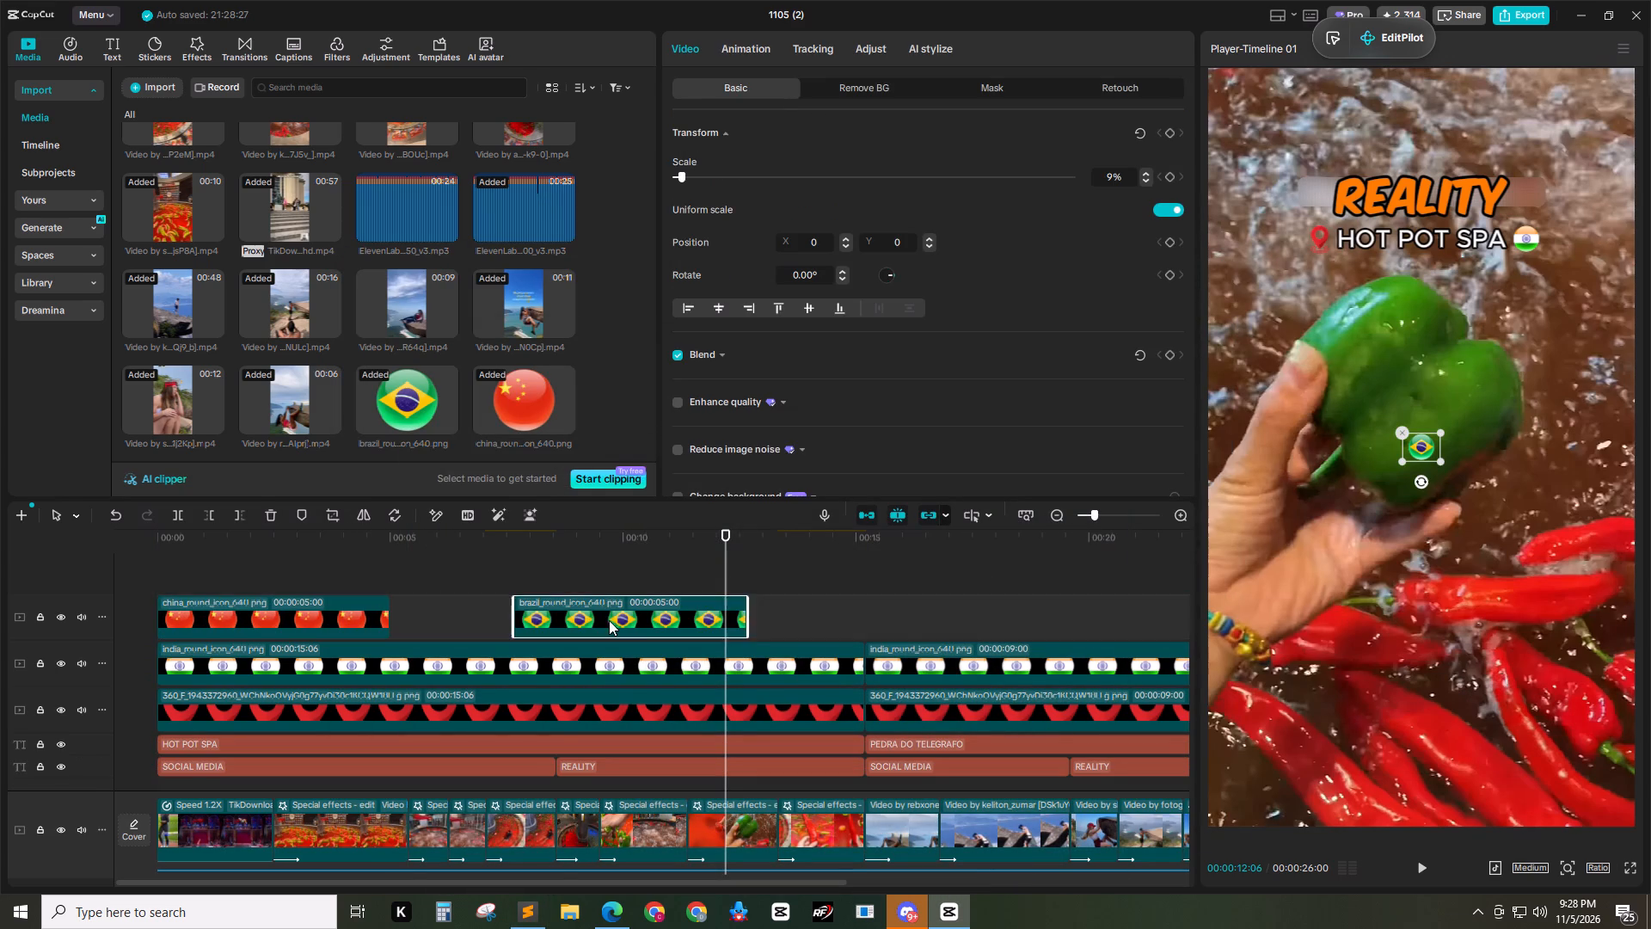
drag(607, 620, 957, 613)
Extend the China flag clip to 15:06 and the Brazil flag clip to 9:00, matching the India flag clips beneath them.
click(292, 627)
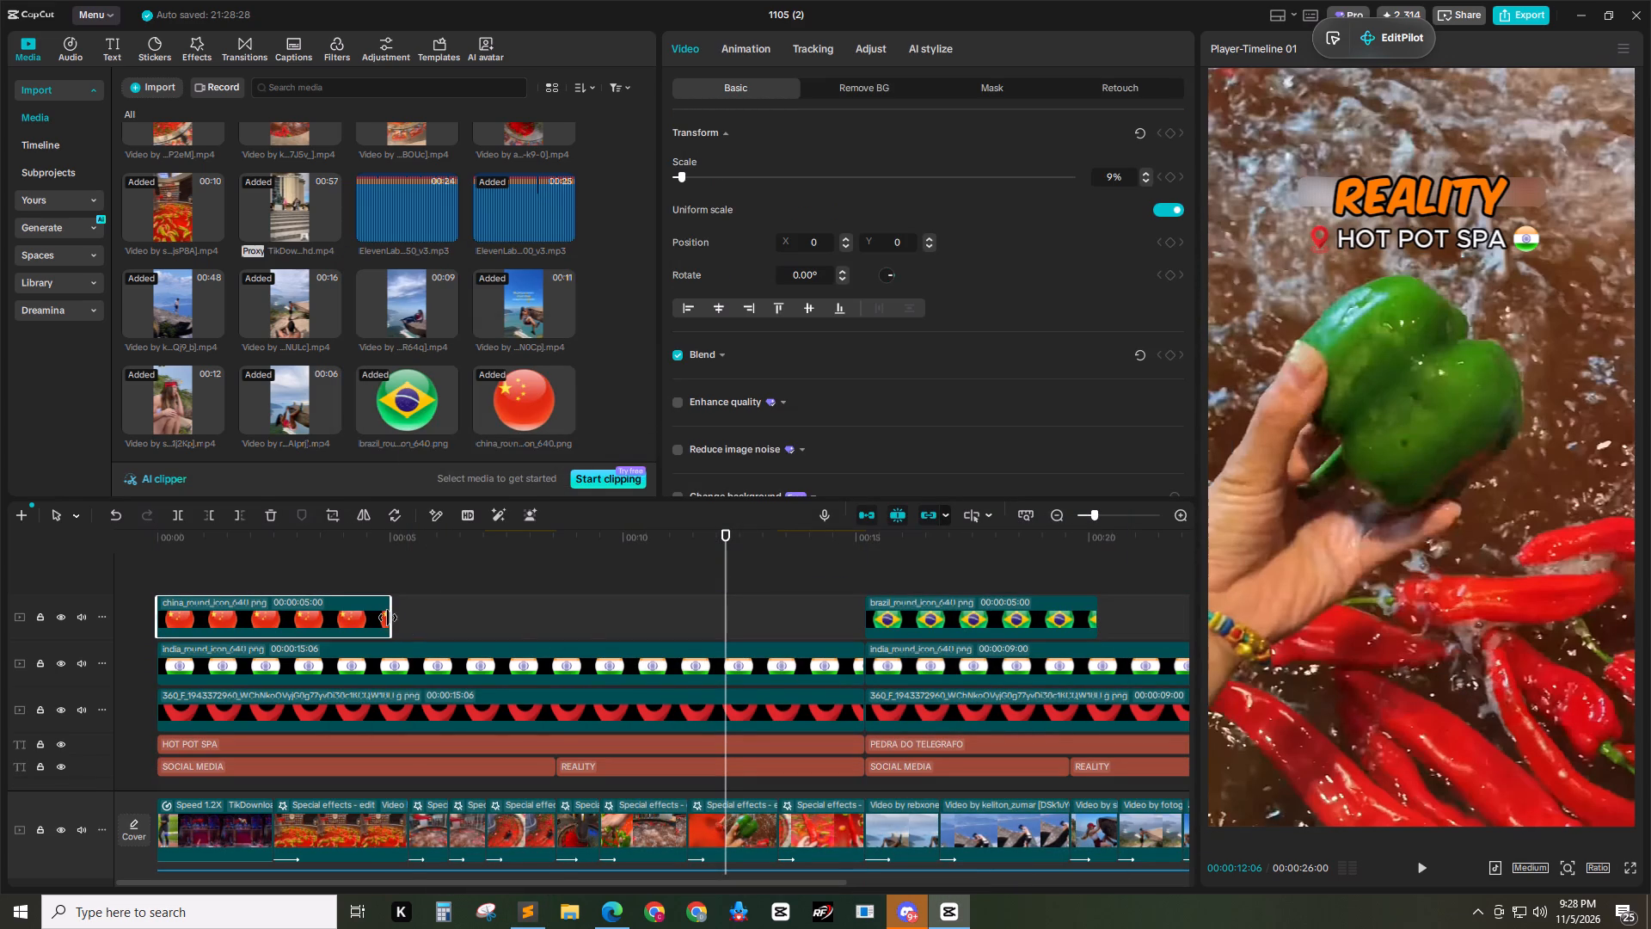
drag(388, 618, 902, 626)
click(938, 626)
click(1053, 508)
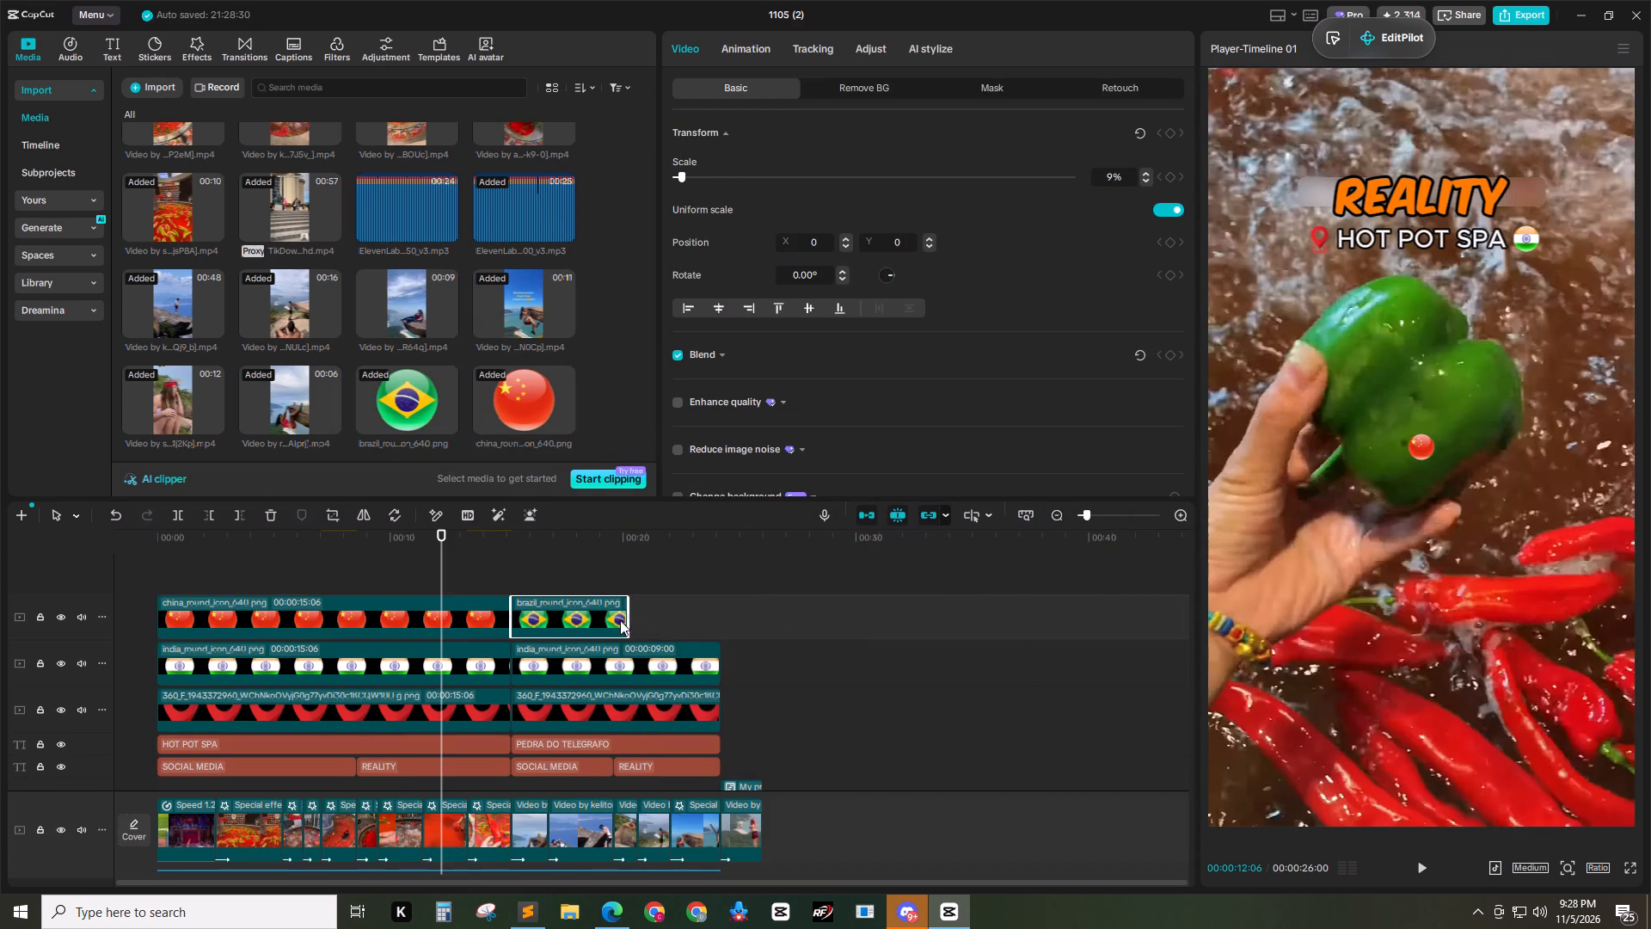
drag(626, 618, 715, 624)
ctrl+click(440, 616)
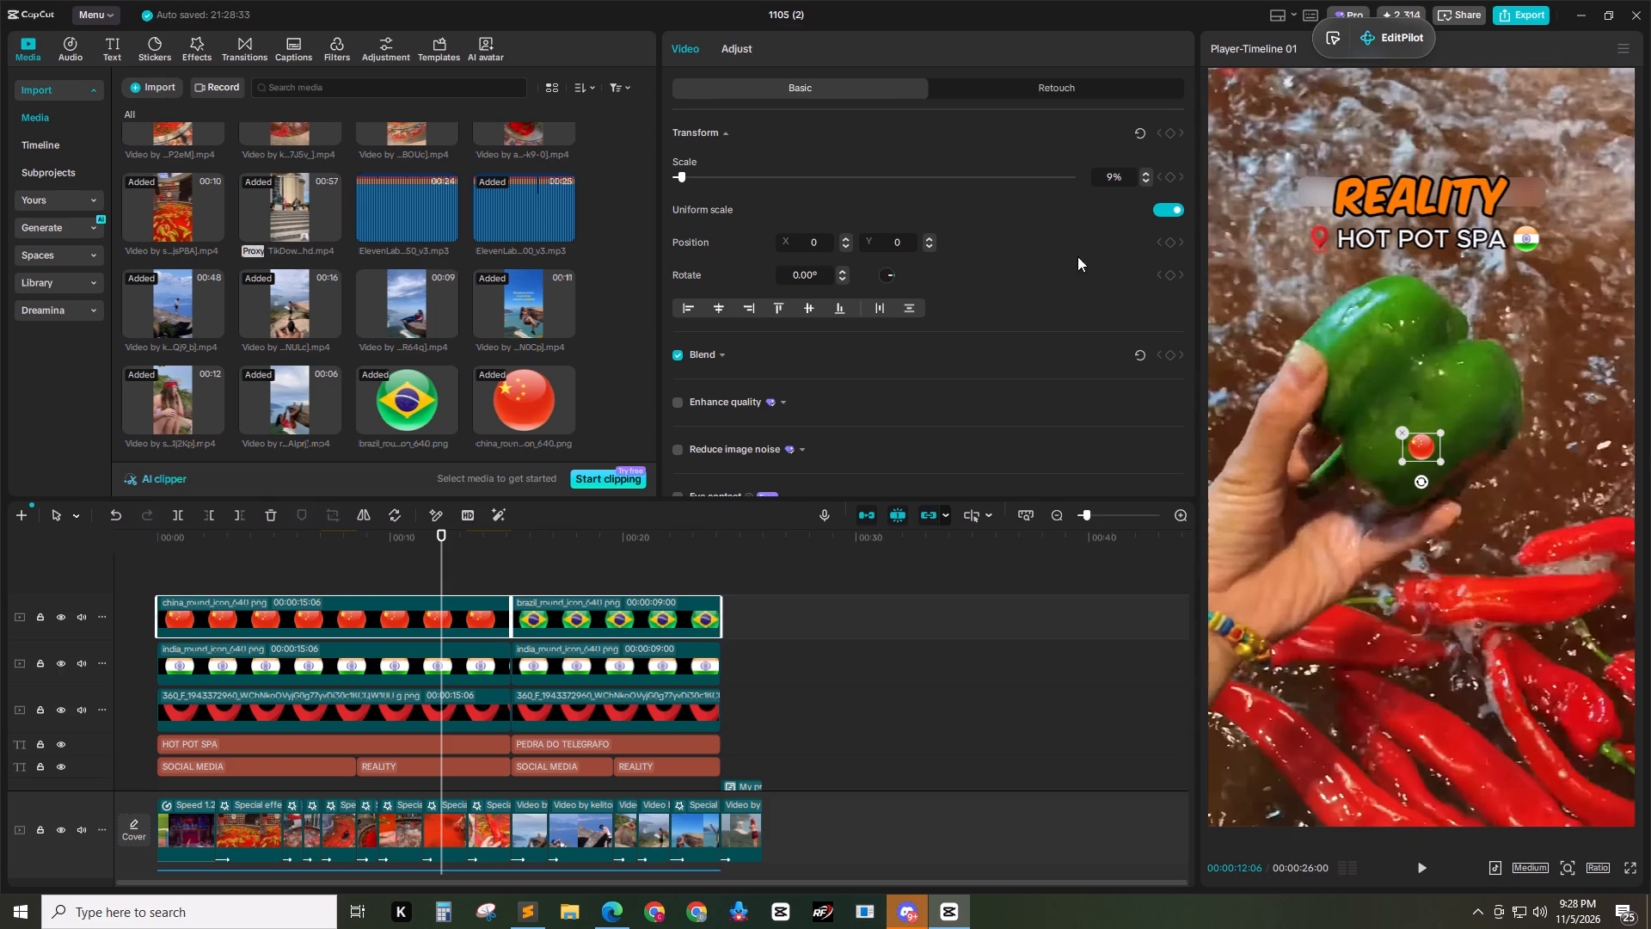
click(561, 669)
Copy the first India flag's position to the China flag, X 530 and Y 1054.
click(463, 664)
click(823, 247)
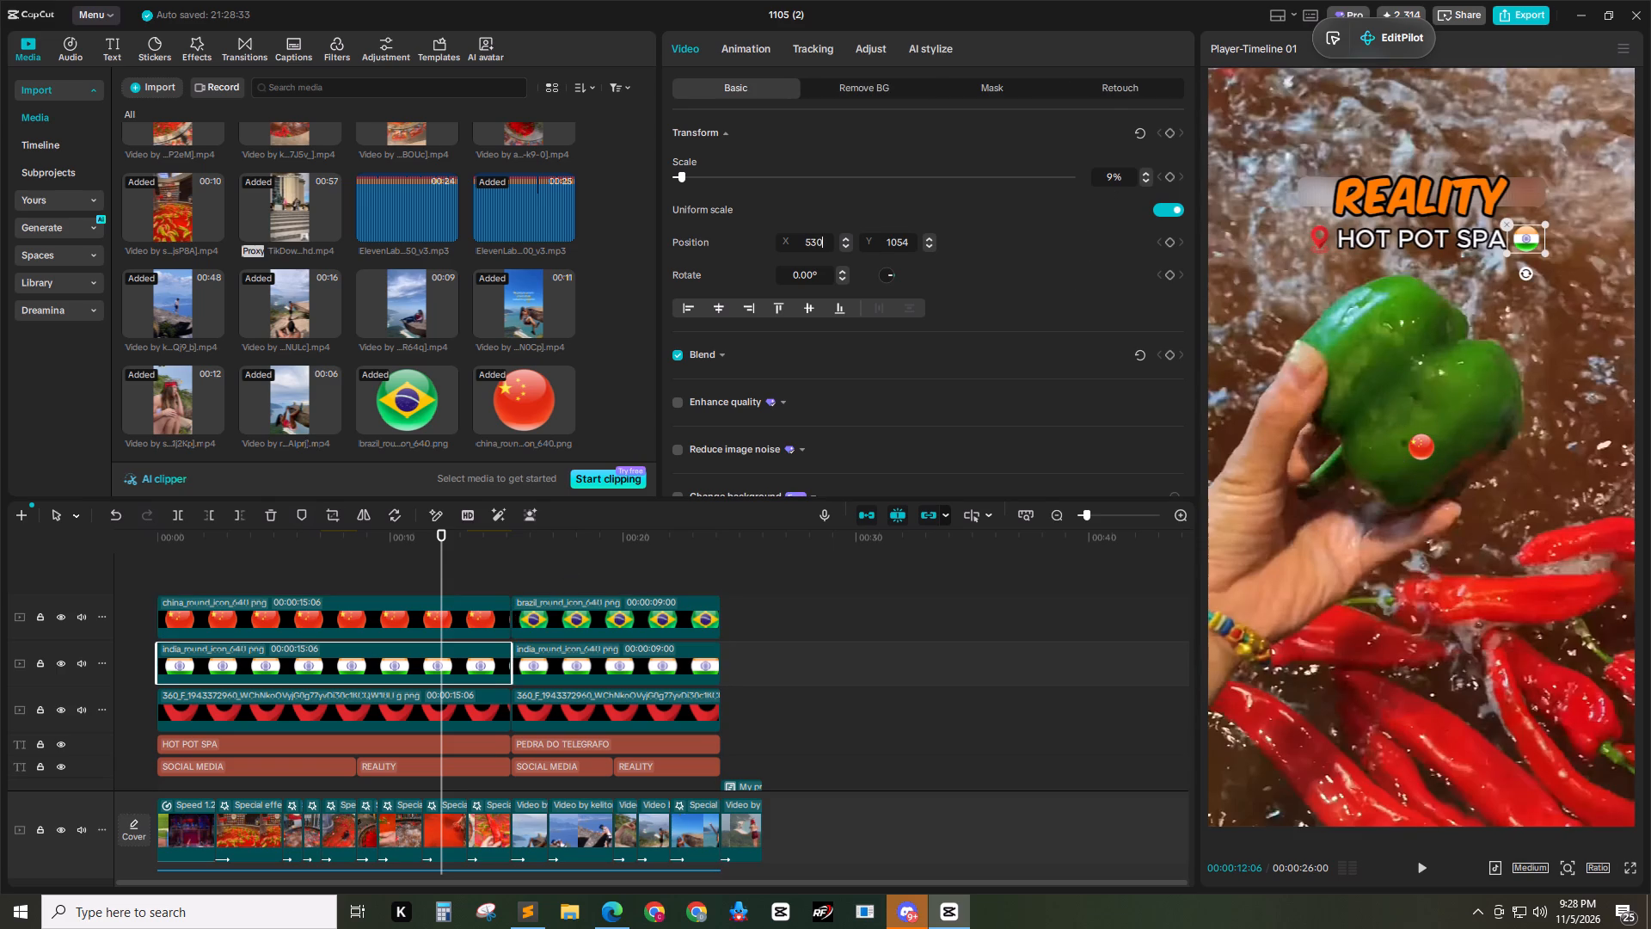
key(ctrl+a)
key(ctrl+c)
click(432, 614)
click(819, 243)
key(ctrl+a)
key(ctrl+v)
click(449, 668)
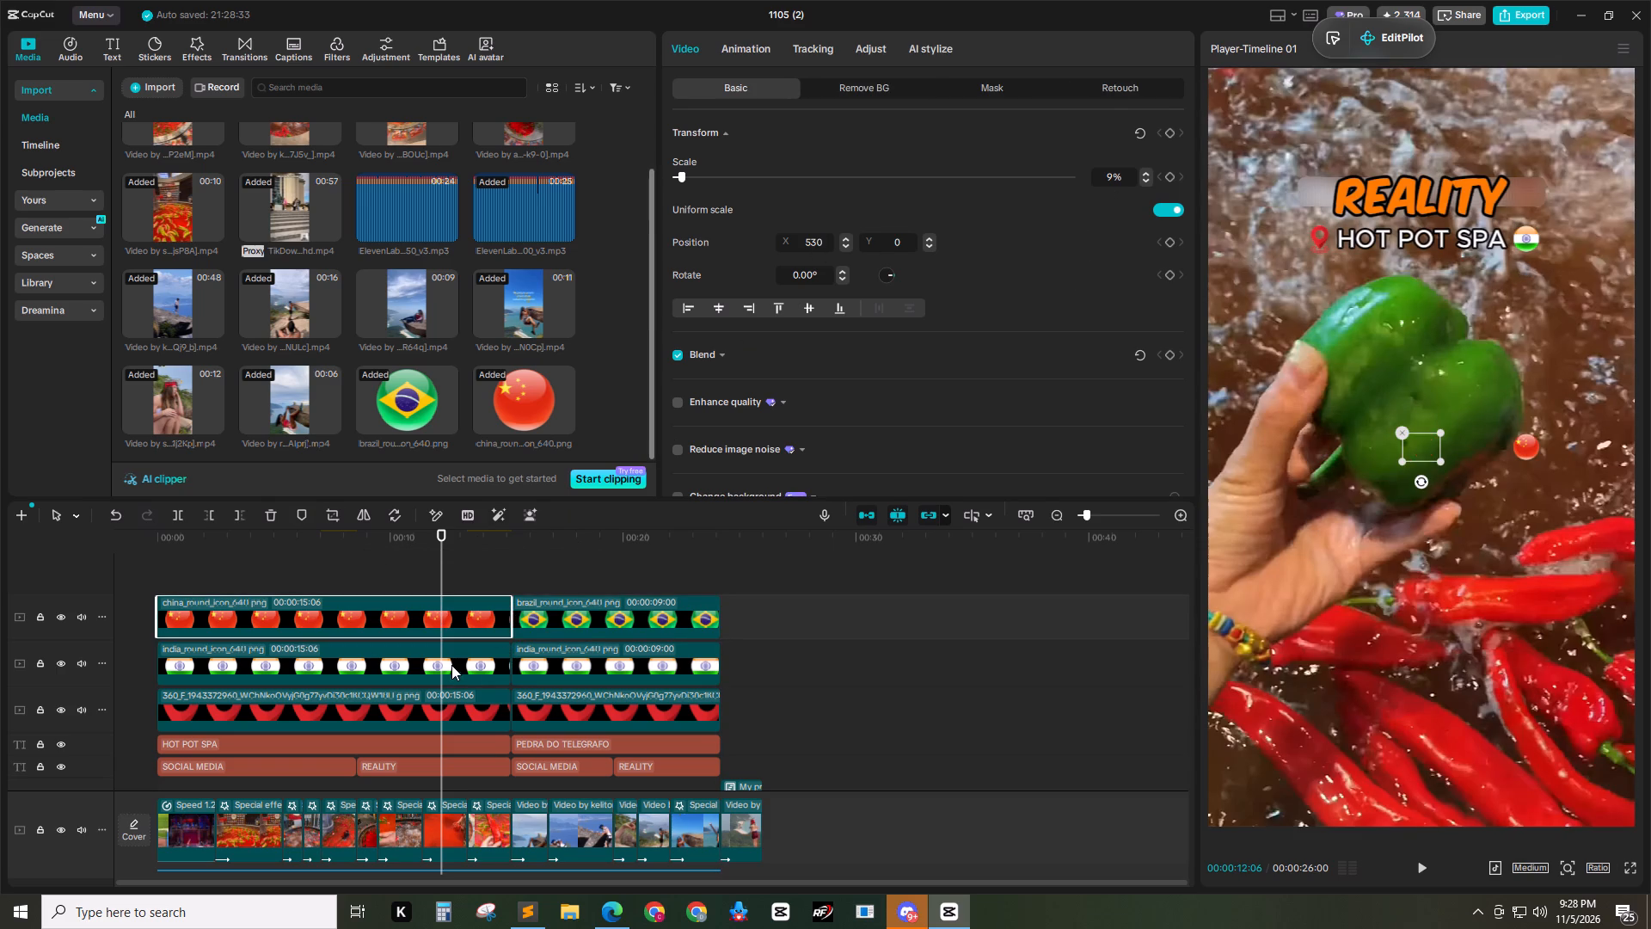
click(885, 243)
key(ctrl+a)
key(ctrl+c)
click(456, 611)
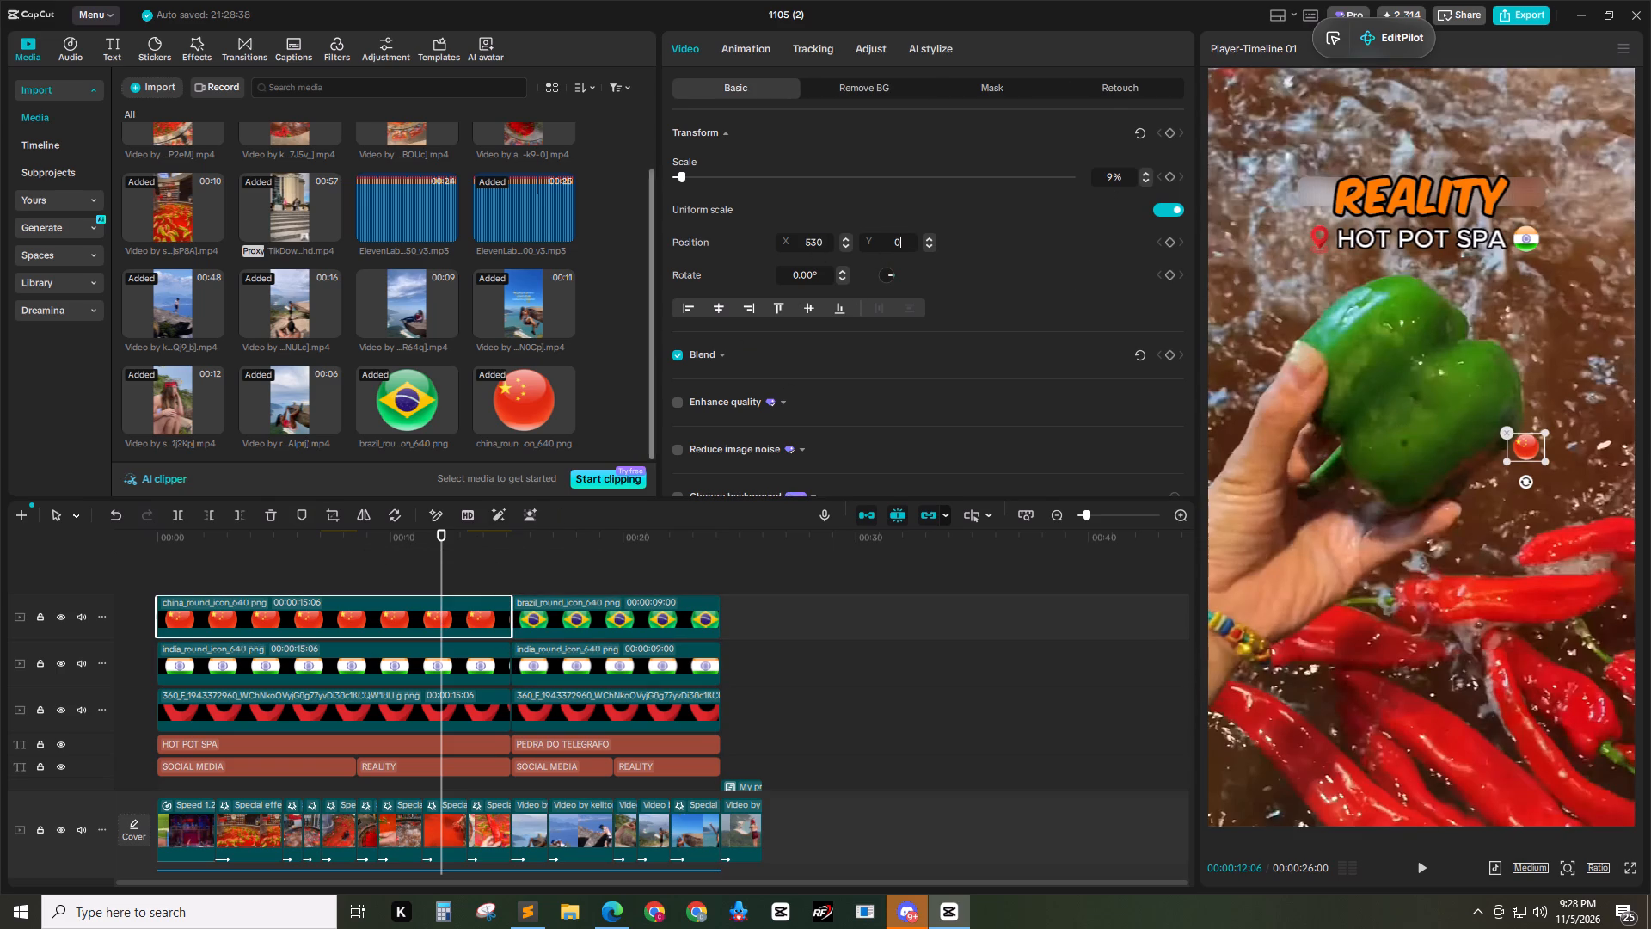
click(901, 237)
key(ctrl+a)
key(ctrl+v)
Copy the second India flag's position to the Brazil flag, X 830 and Y 1054.
click(641, 668)
click(817, 248)
key(ctrl+a)
key(ctrl+c)
click(645, 615)
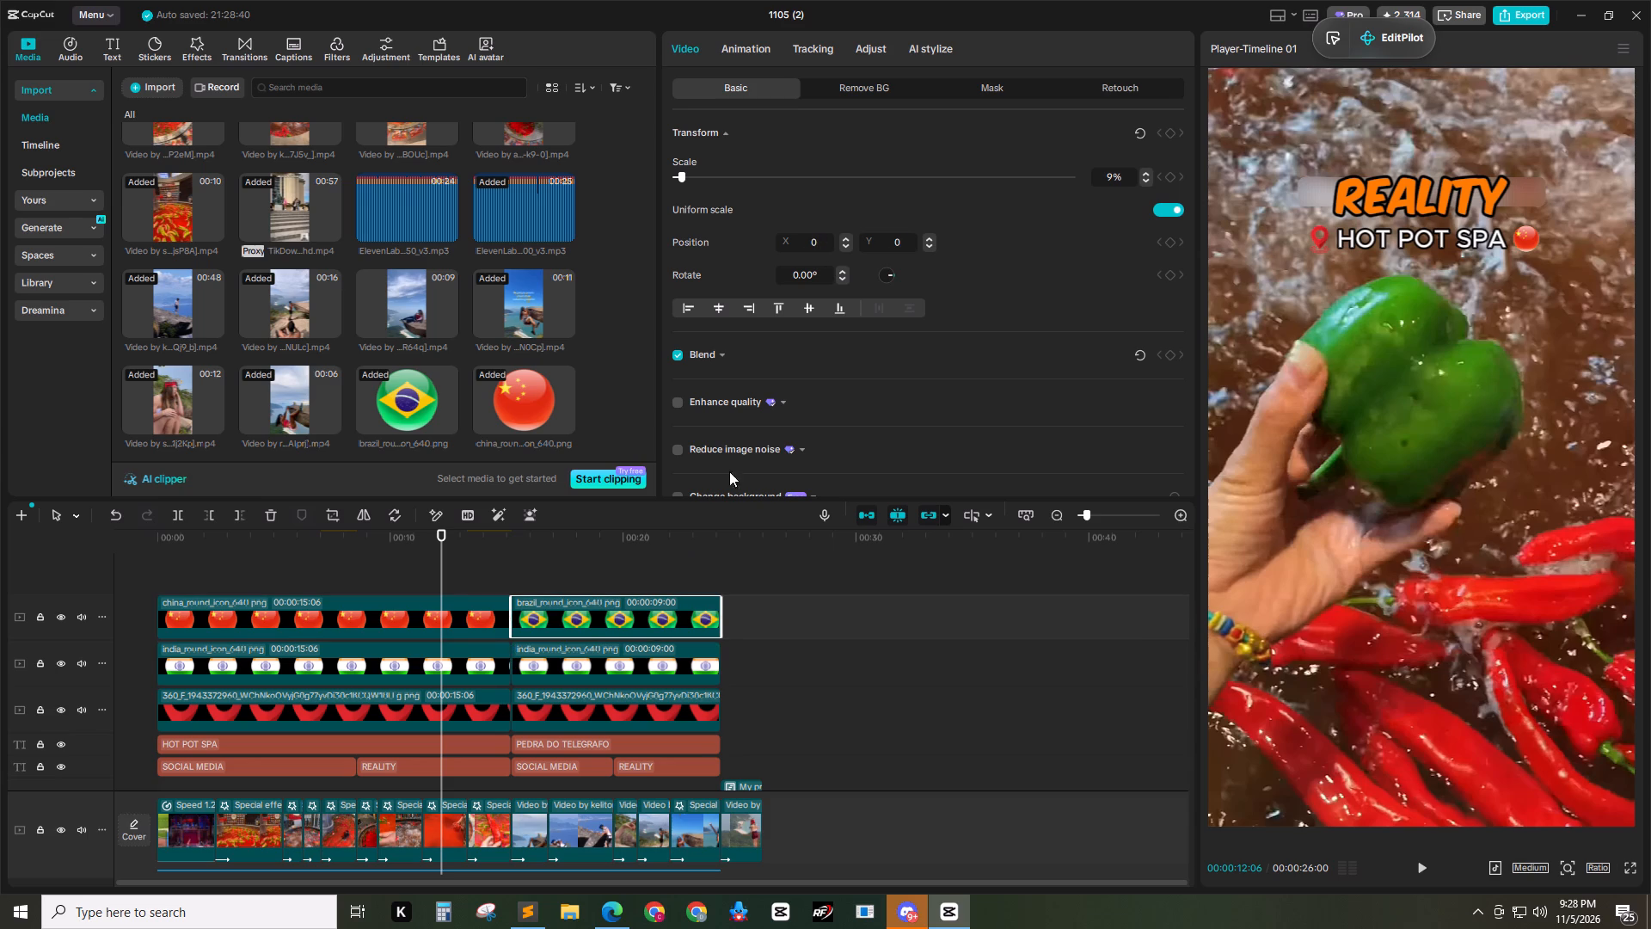
click(823, 244)
key(ctrl+a)
key(ctrl+v)
click(661, 655)
click(899, 243)
key(ctrl+a)
key(ctrl+c)
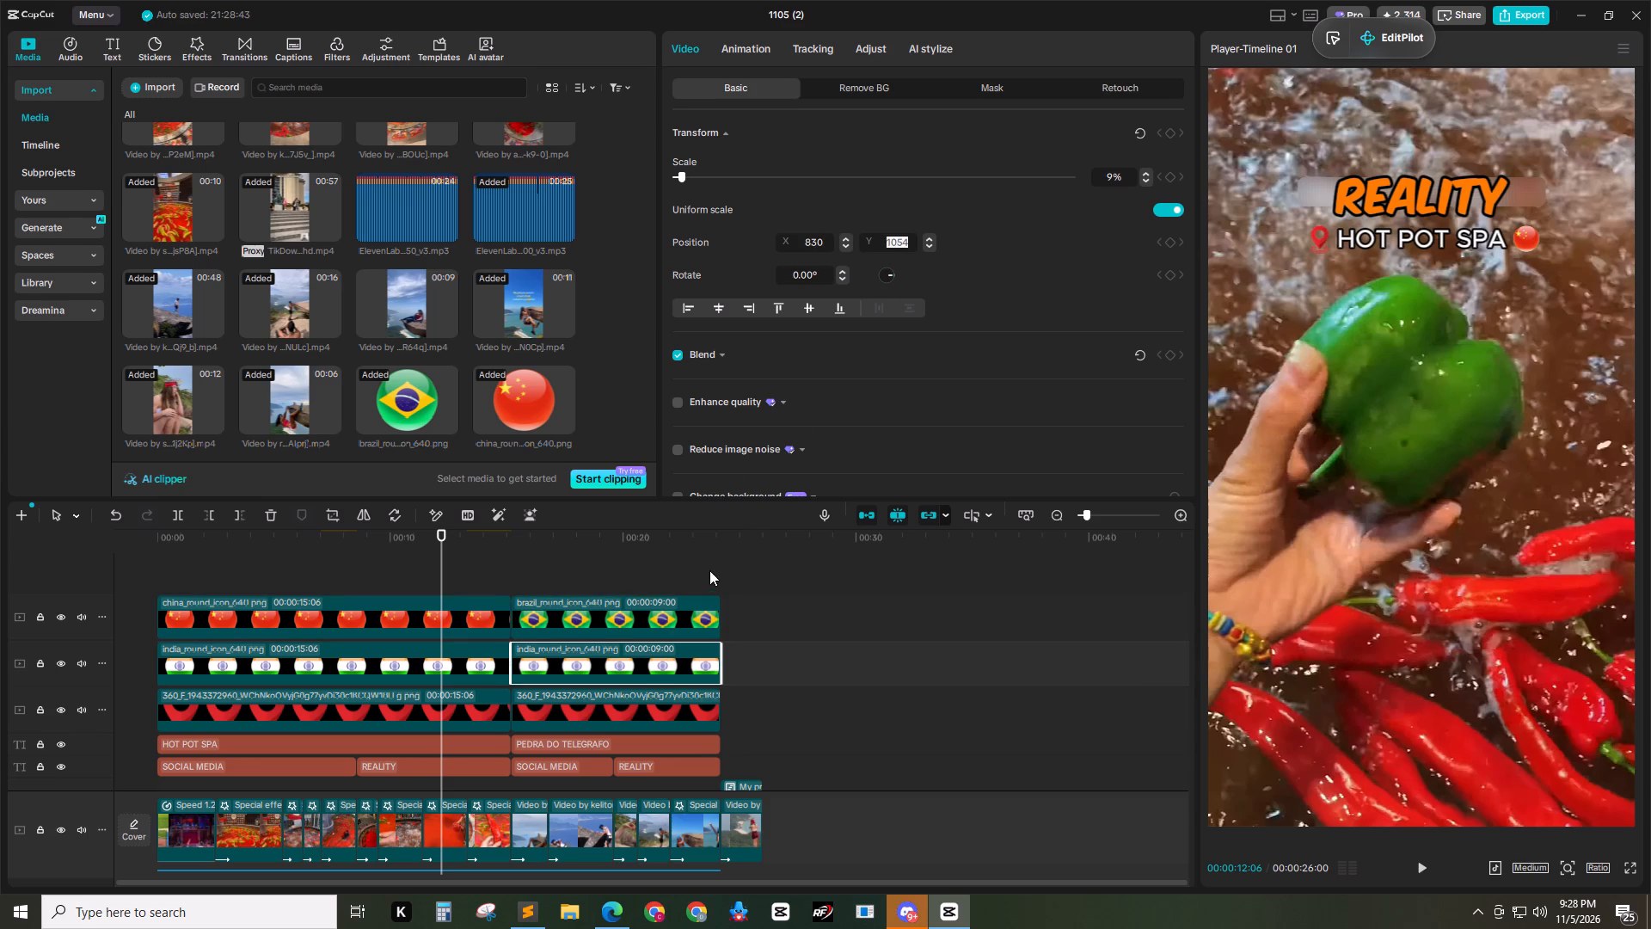
click(682, 613)
click(896, 243)
key(ctrl+a)
key(ctrl+v)
Delete both India flag clips from the timeline.
click(570, 662)
ctrl+click(475, 667)
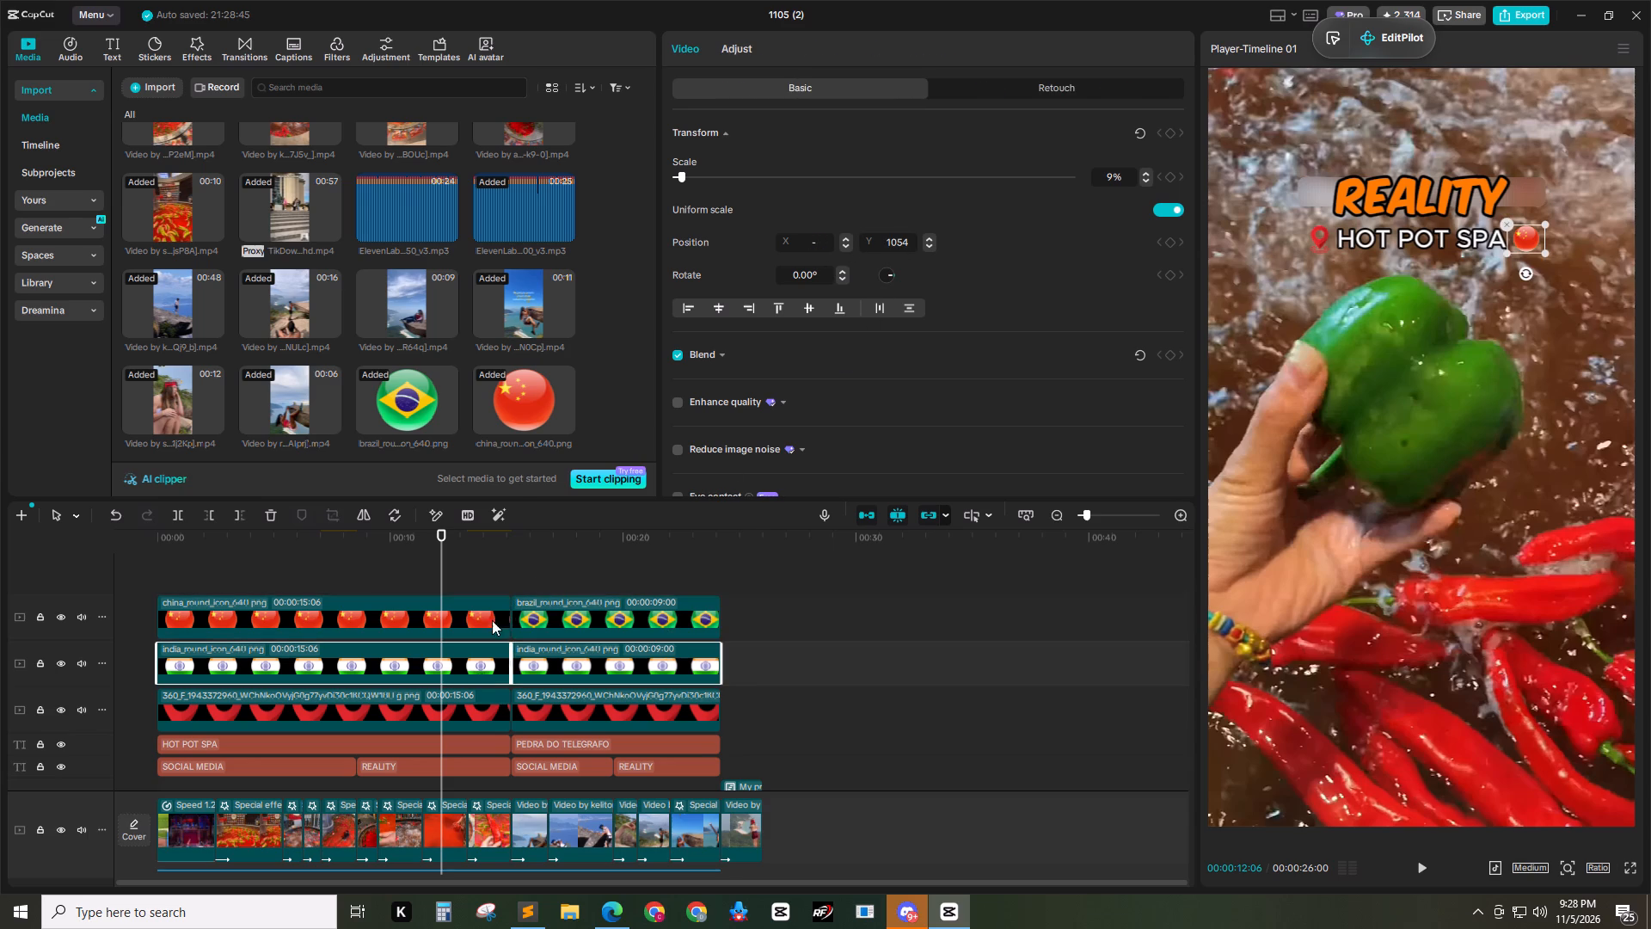
key(Delete)
click(365, 586)
Add the Intro SFX preset at the start of the timeline and ungroup it into separate sound clips.
drag(384, 541, 83, 565)
scroll(230, 674, down, 3)
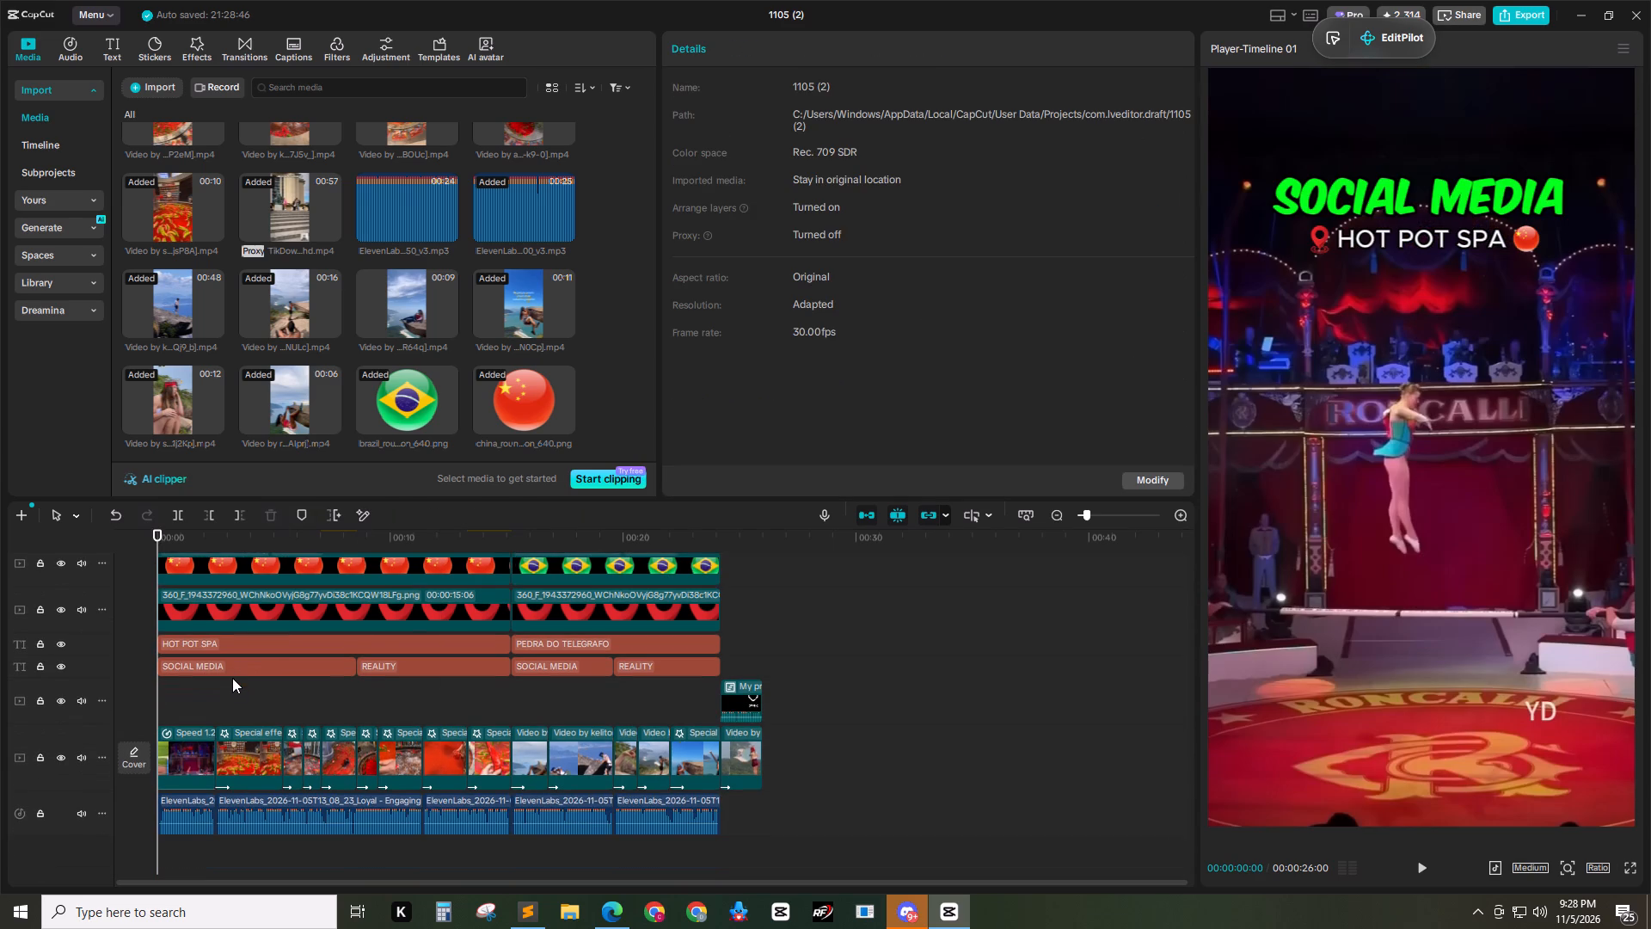
click(58, 202)
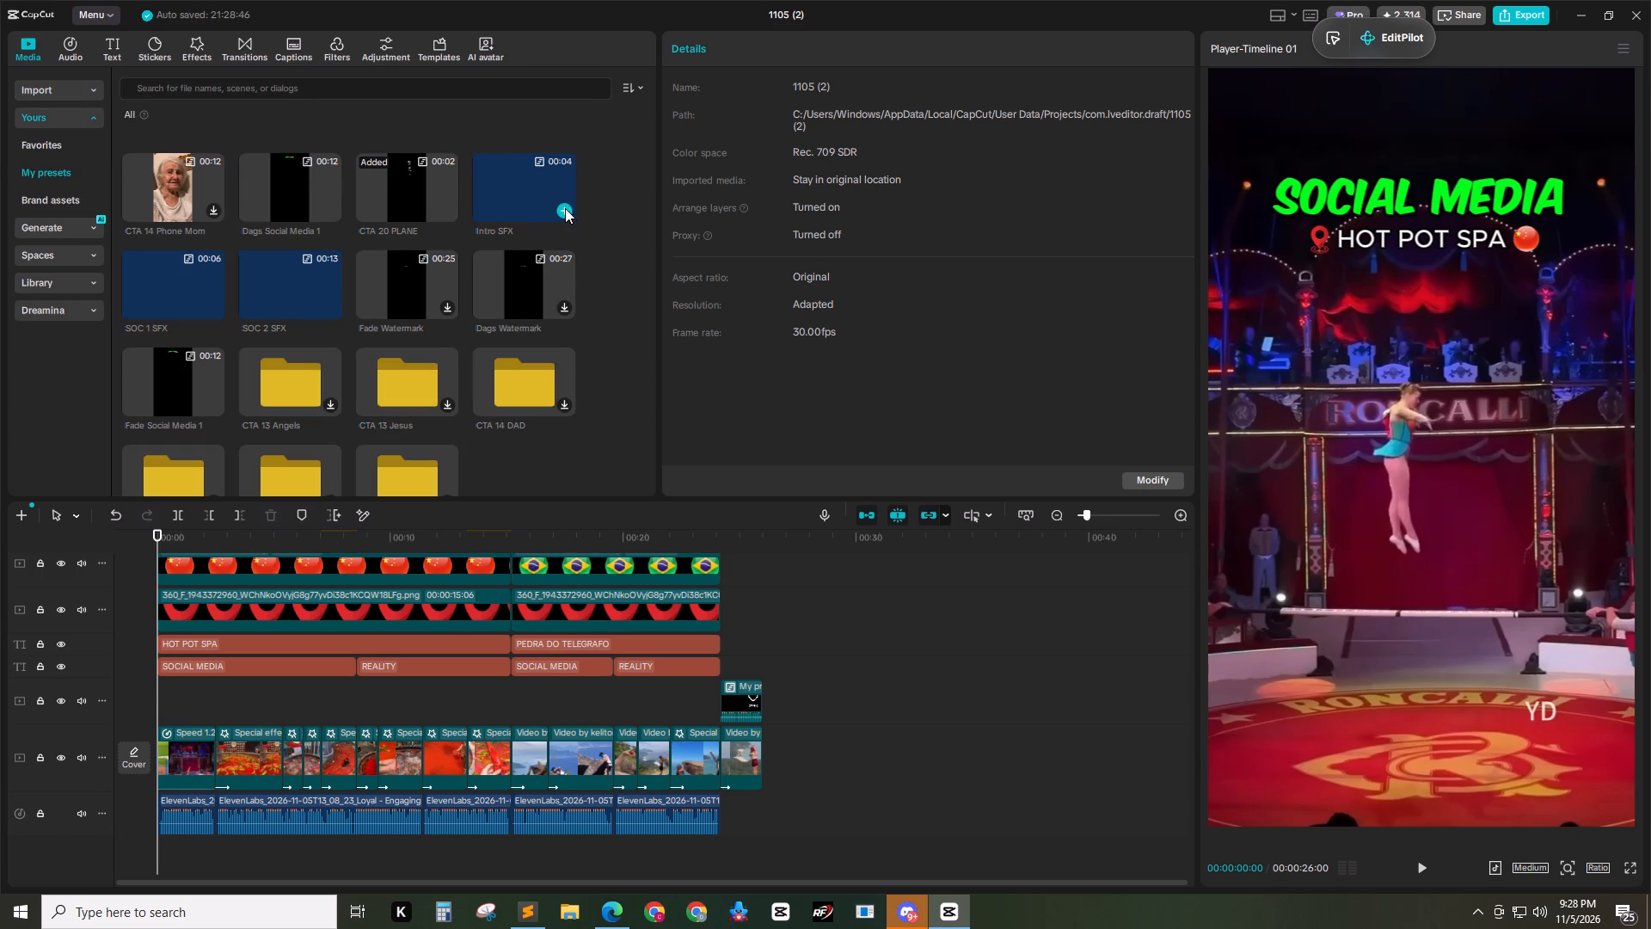
click(565, 208)
key(alt+shift+g)
Shift the riser and Camera flash sounds together so the flash starts at the 00:00:02:15 cut.
ctrl+scroll(310, 633, up, 7)
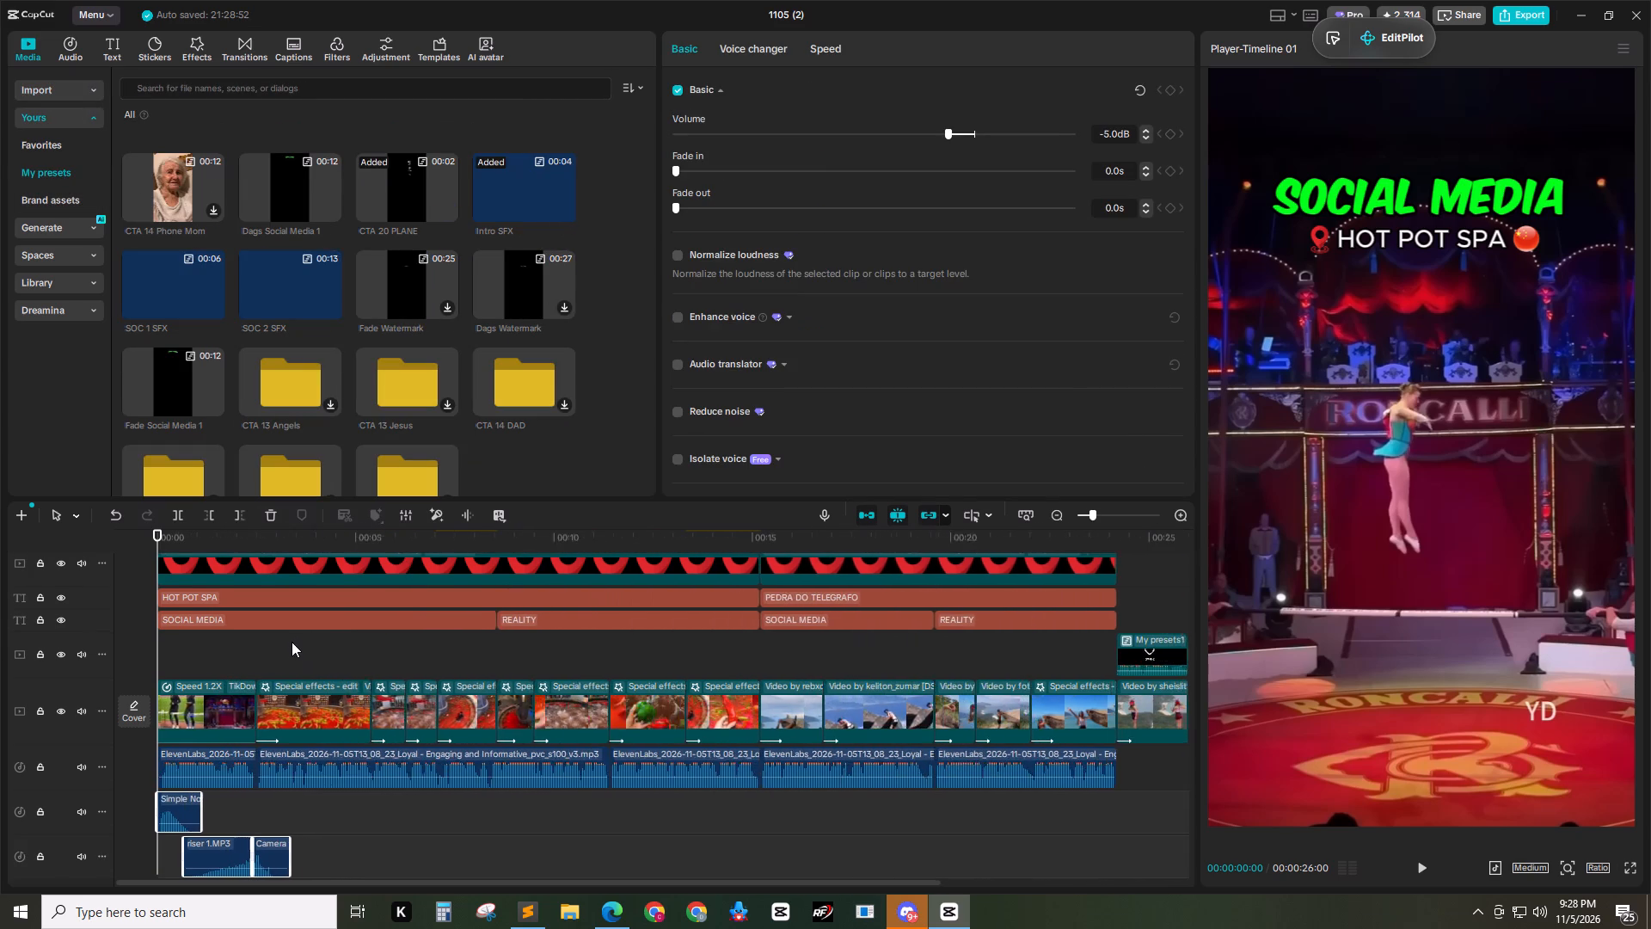
ctrl+scroll(292, 642, up, 1)
drag(274, 540, 260, 536)
drag(310, 823, 212, 858)
click(211, 851)
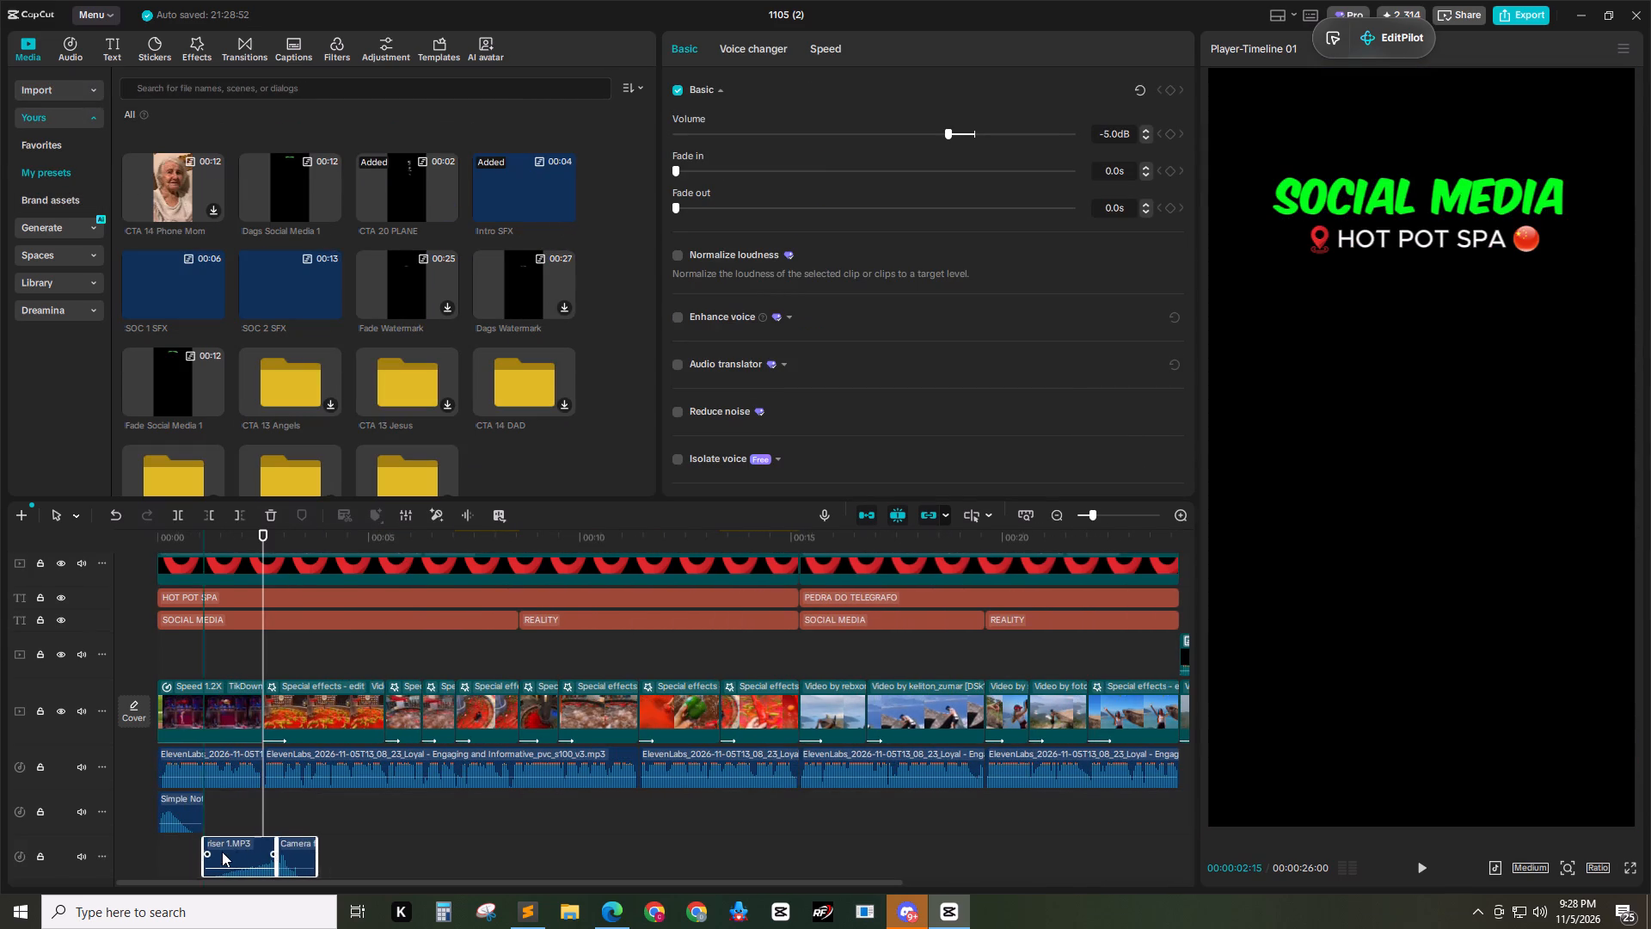
Add the SOC 1 SFX preset at the 00:00:05:12 cut and ungroup it into separate sound clips.
drag(405, 548, 381, 554)
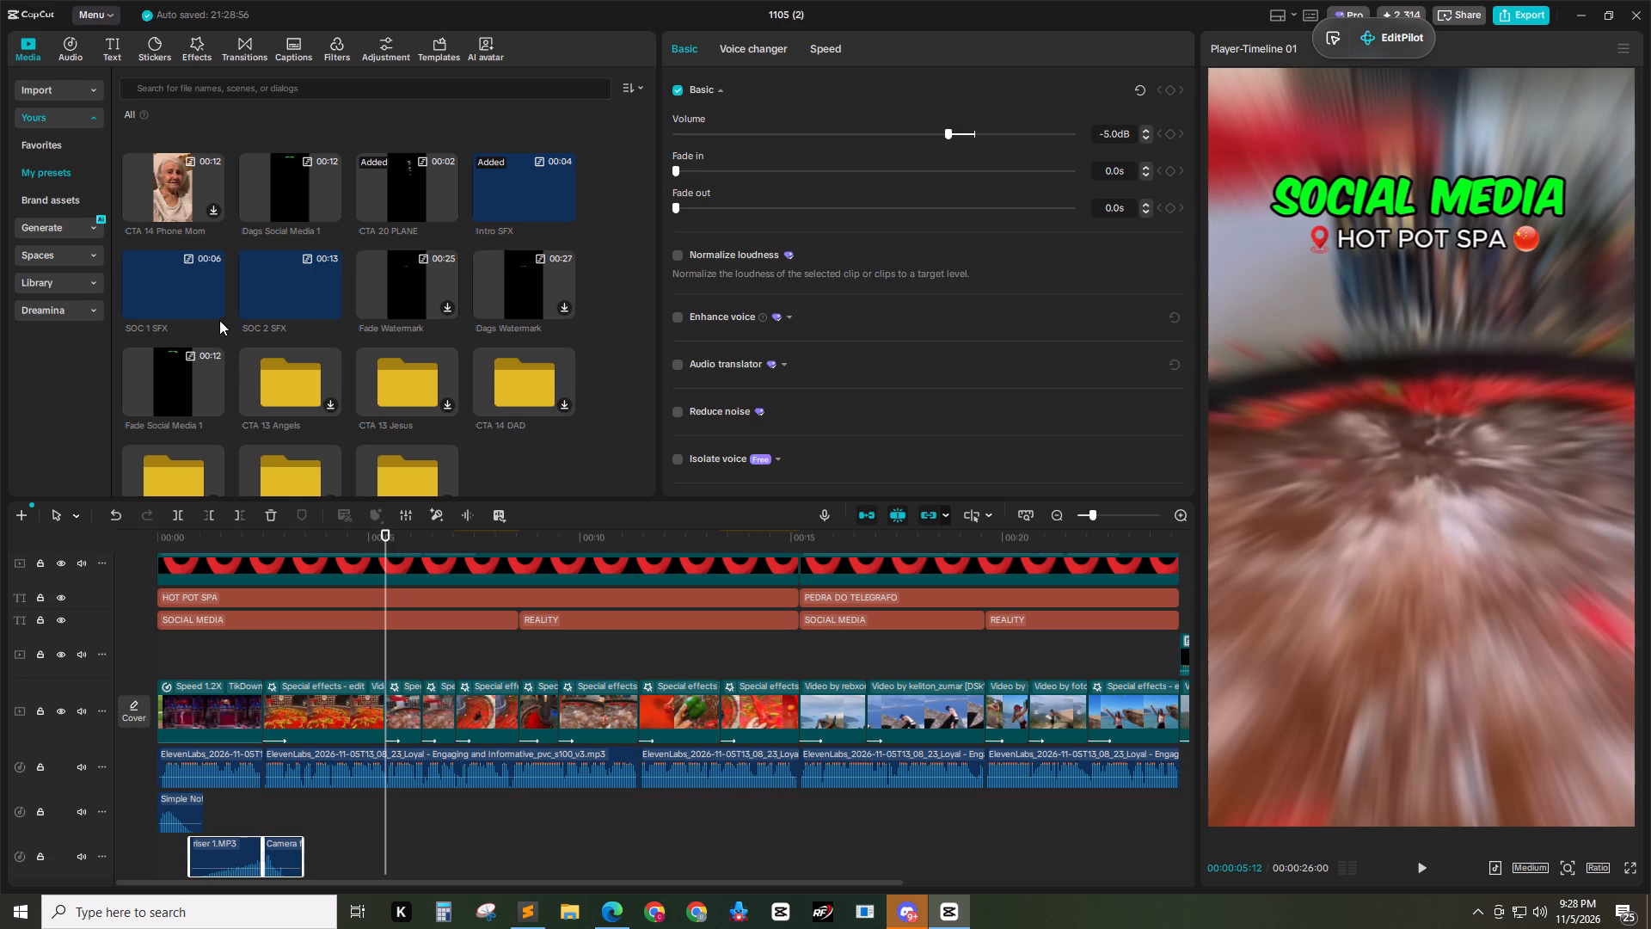
click(215, 311)
key(alt+shift+g)
ctrl+scroll(538, 767, up, 7)
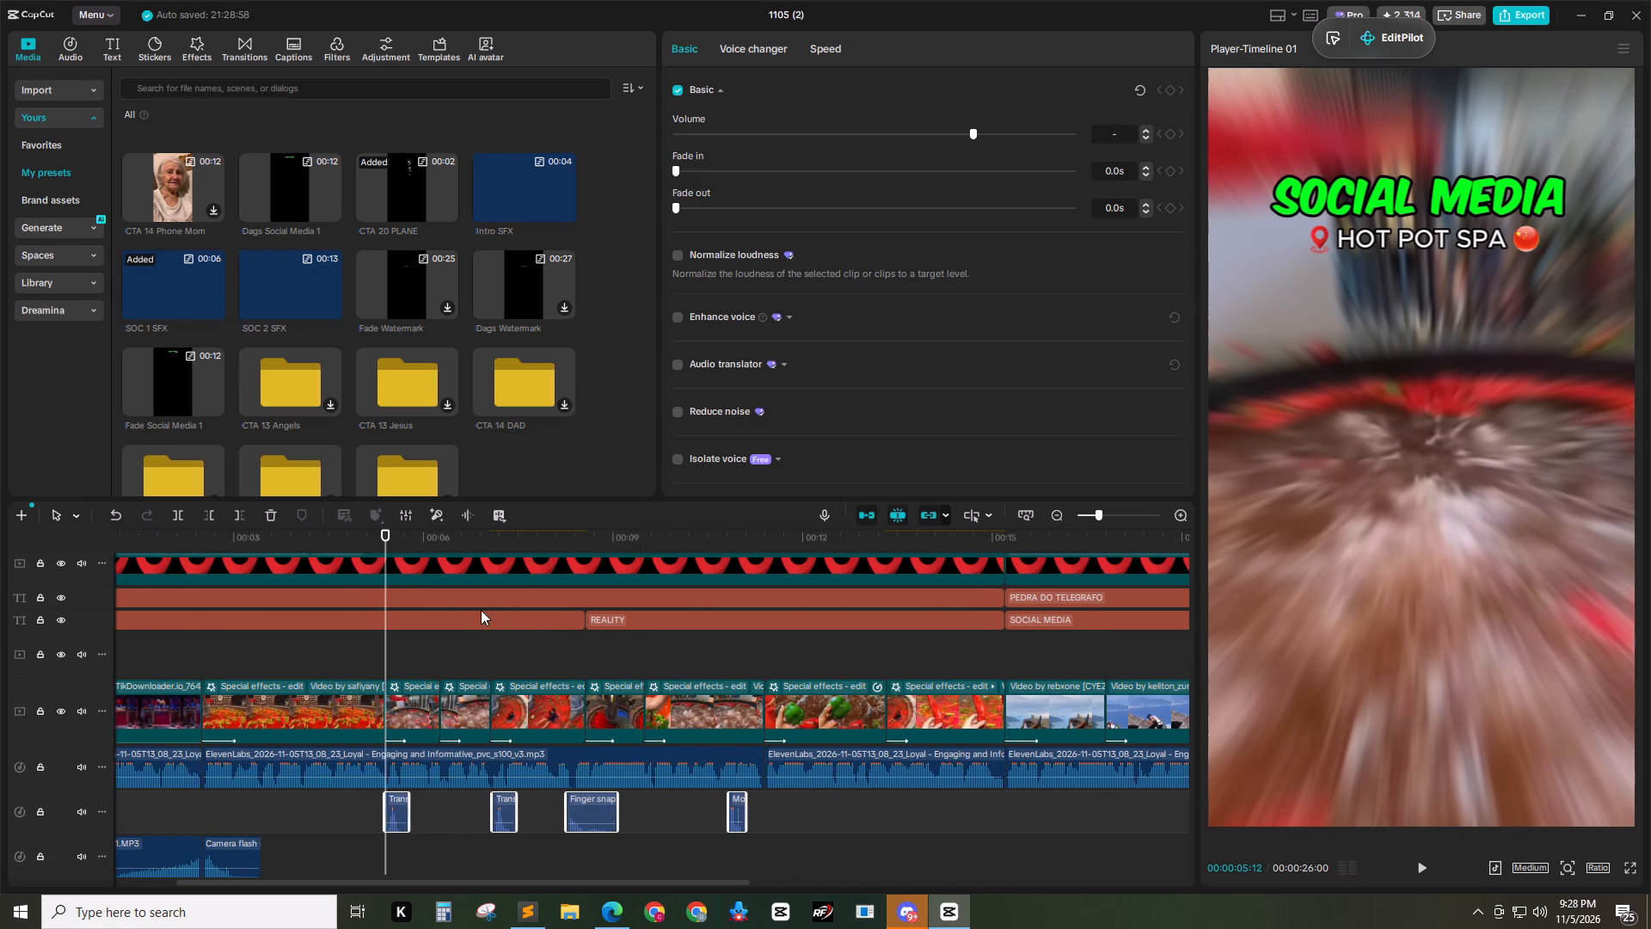
Move the second transition sound to the clip cut at 00:00:06:08.
drag(460, 541, 436, 541)
click(510, 806)
drag(502, 792, 500, 792)
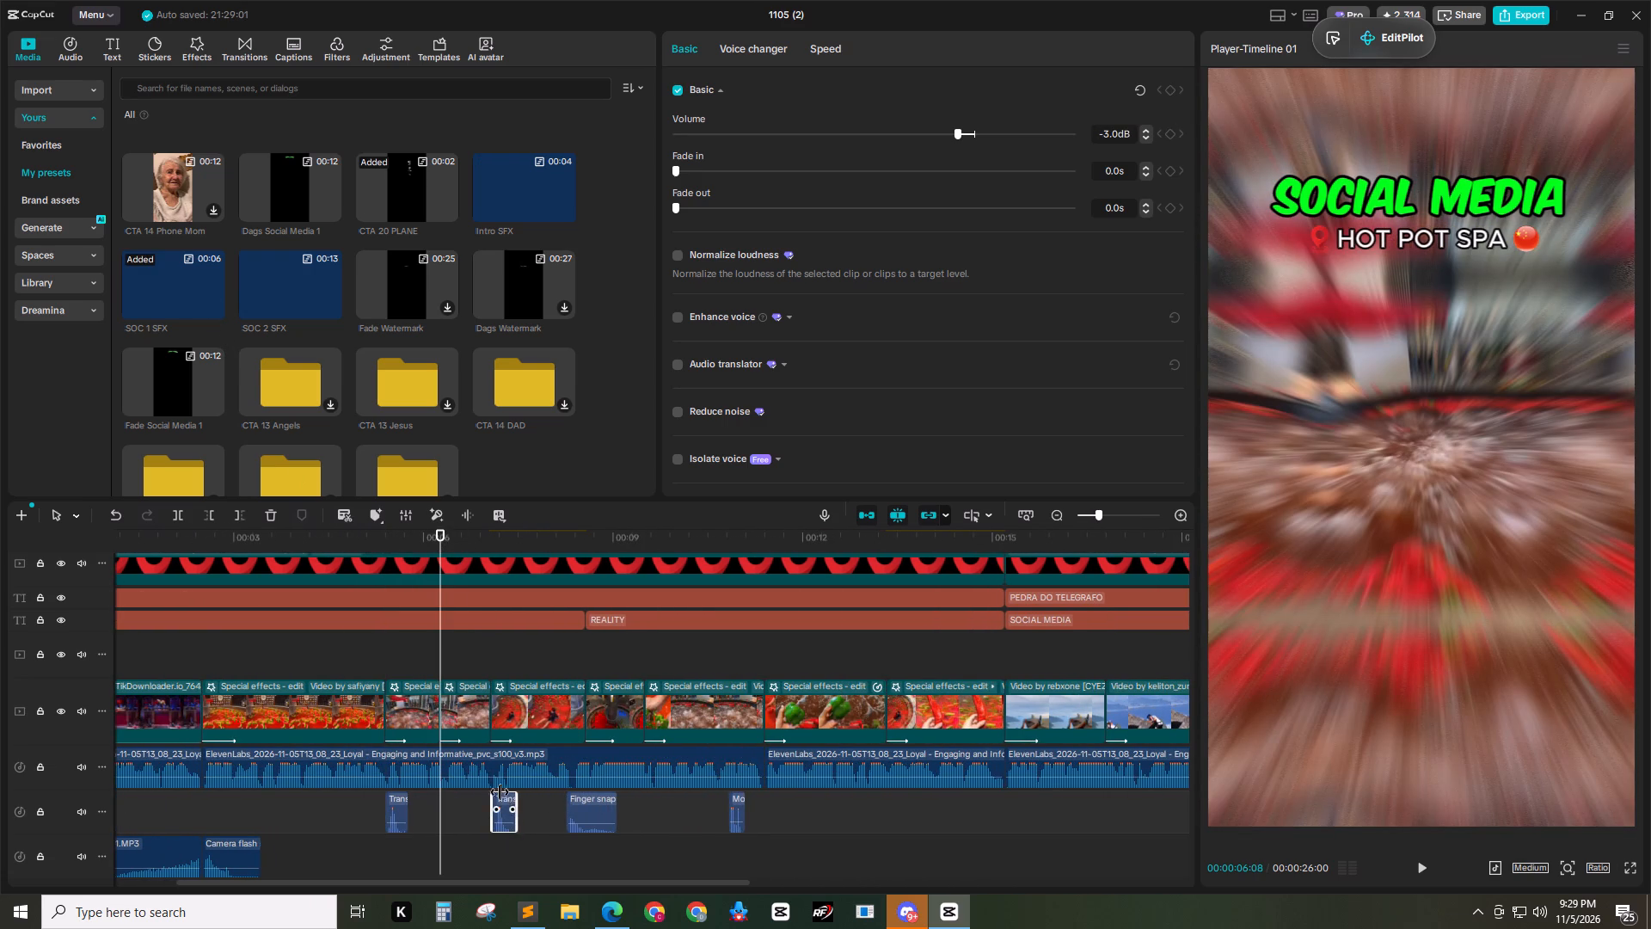
drag(500, 792, 453, 794)
Move the sound labelled Mo to the clip cut at 00:00:07:02.
drag(525, 550, 492, 548)
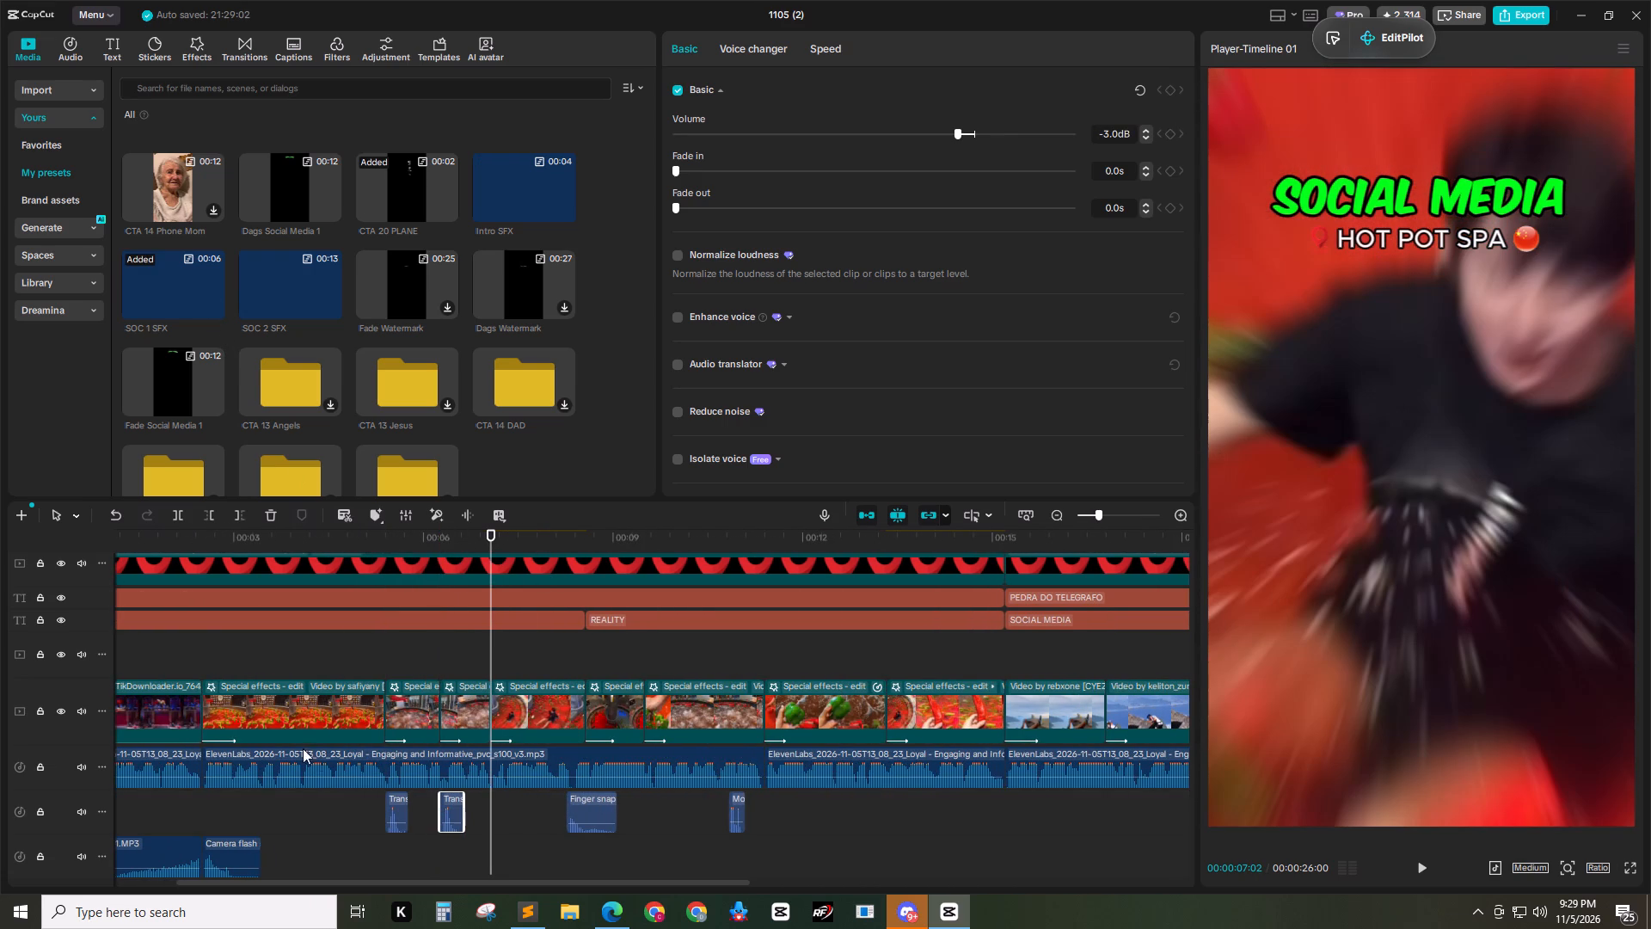
key(space)
key(space)
drag(517, 541, 503, 540)
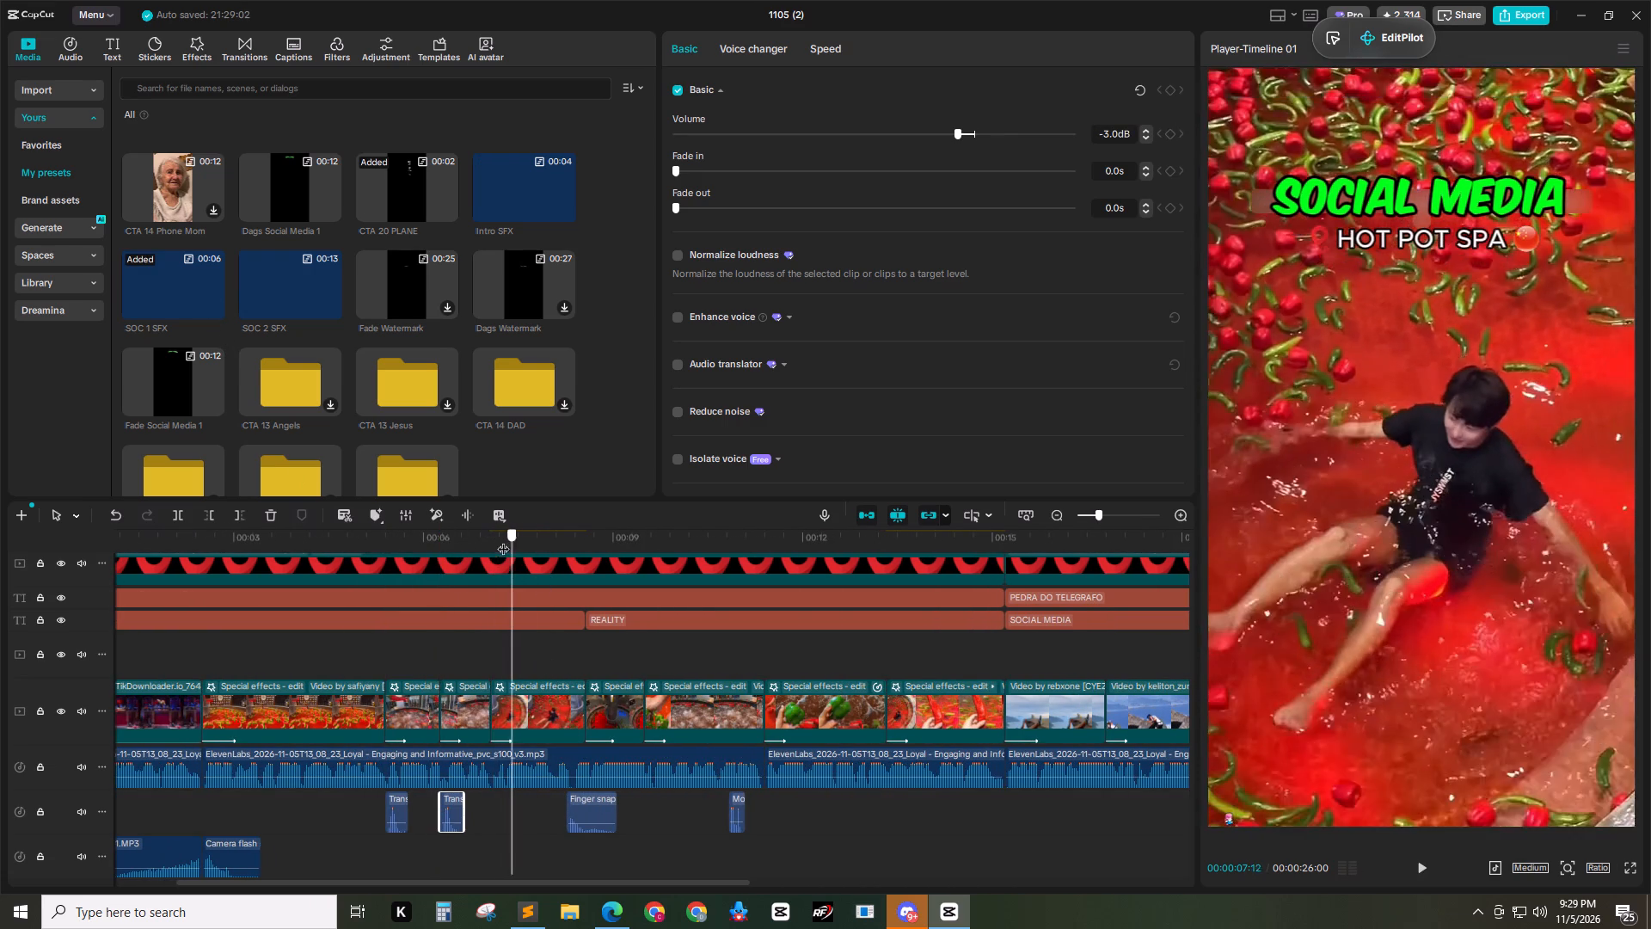
drag(503, 540, 489, 542)
click(738, 794)
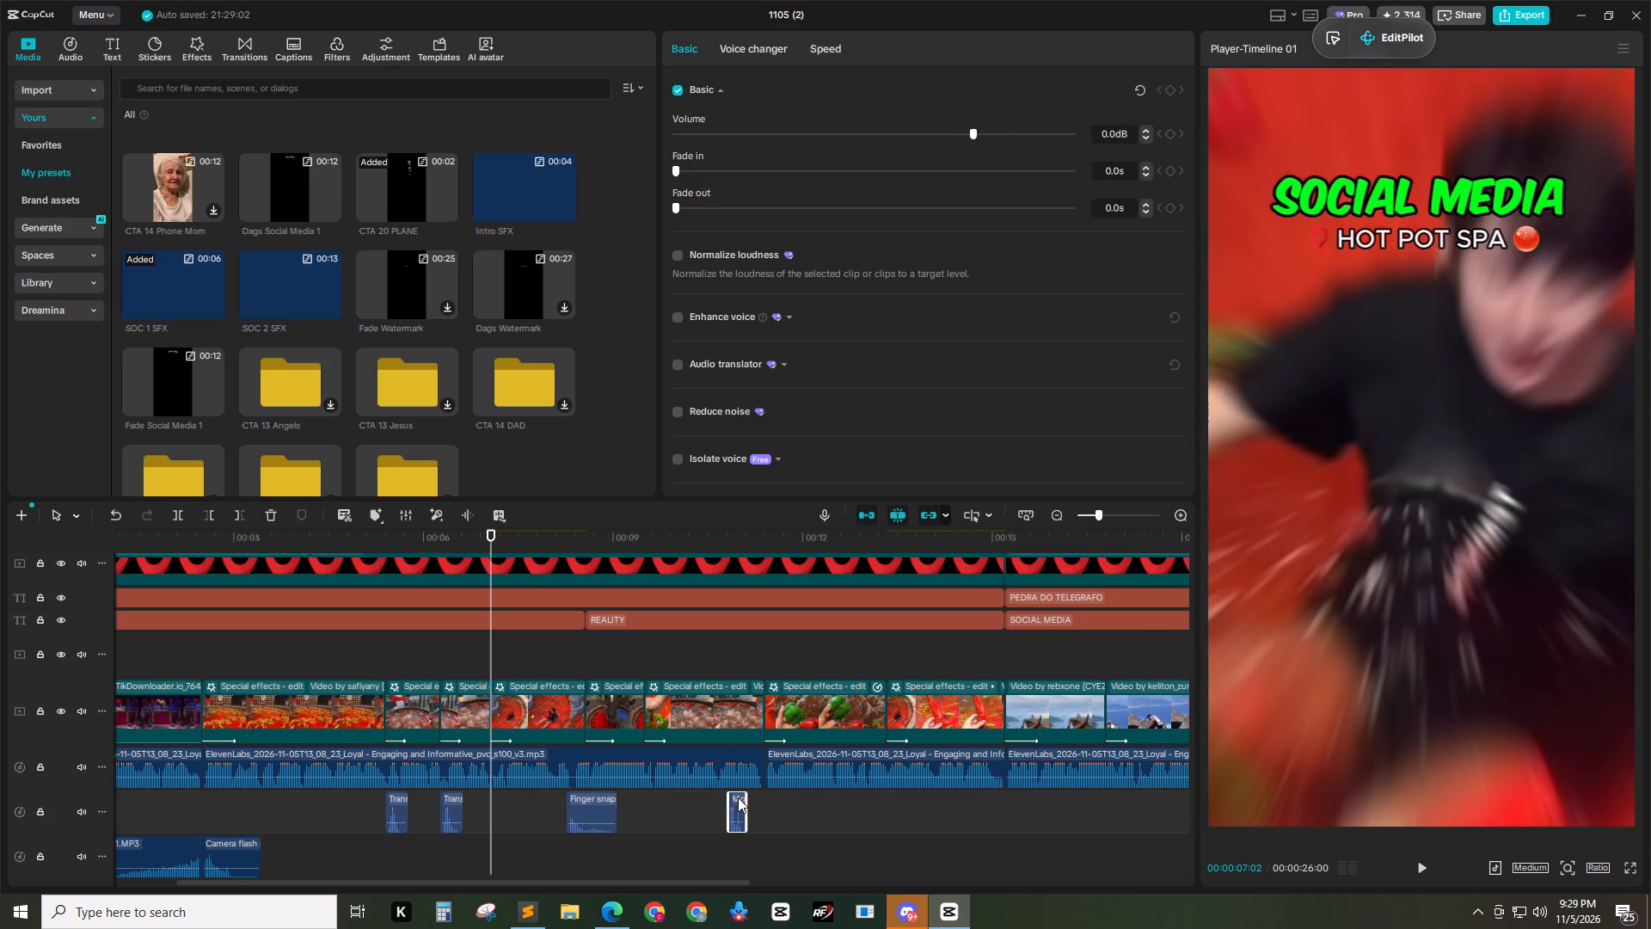
drag(738, 797, 503, 802)
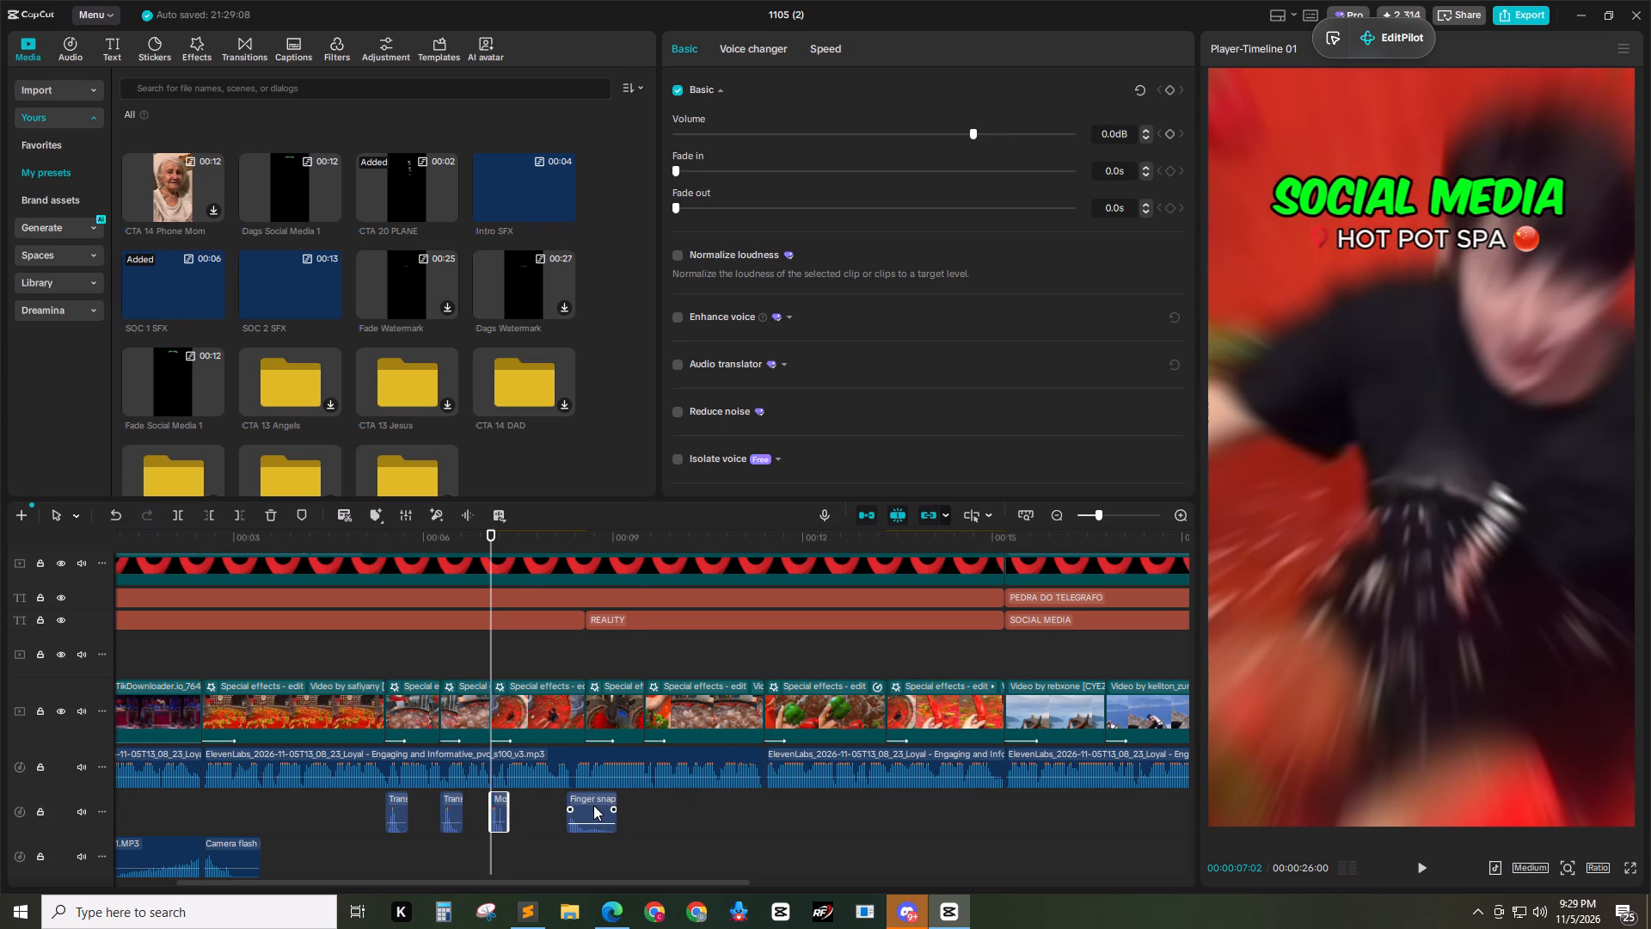
Replace the Finger snap sound with a copy of Camera flash at 00:00:08:17, where the HOT POT SPA REALITY heading starts.
click(593, 805)
key(Delete)
click(235, 861)
key(ctrl+c)
drag(594, 538, 582, 538)
key(ctrl+v)
click(400, 809)
drag(608, 859, 611, 814)
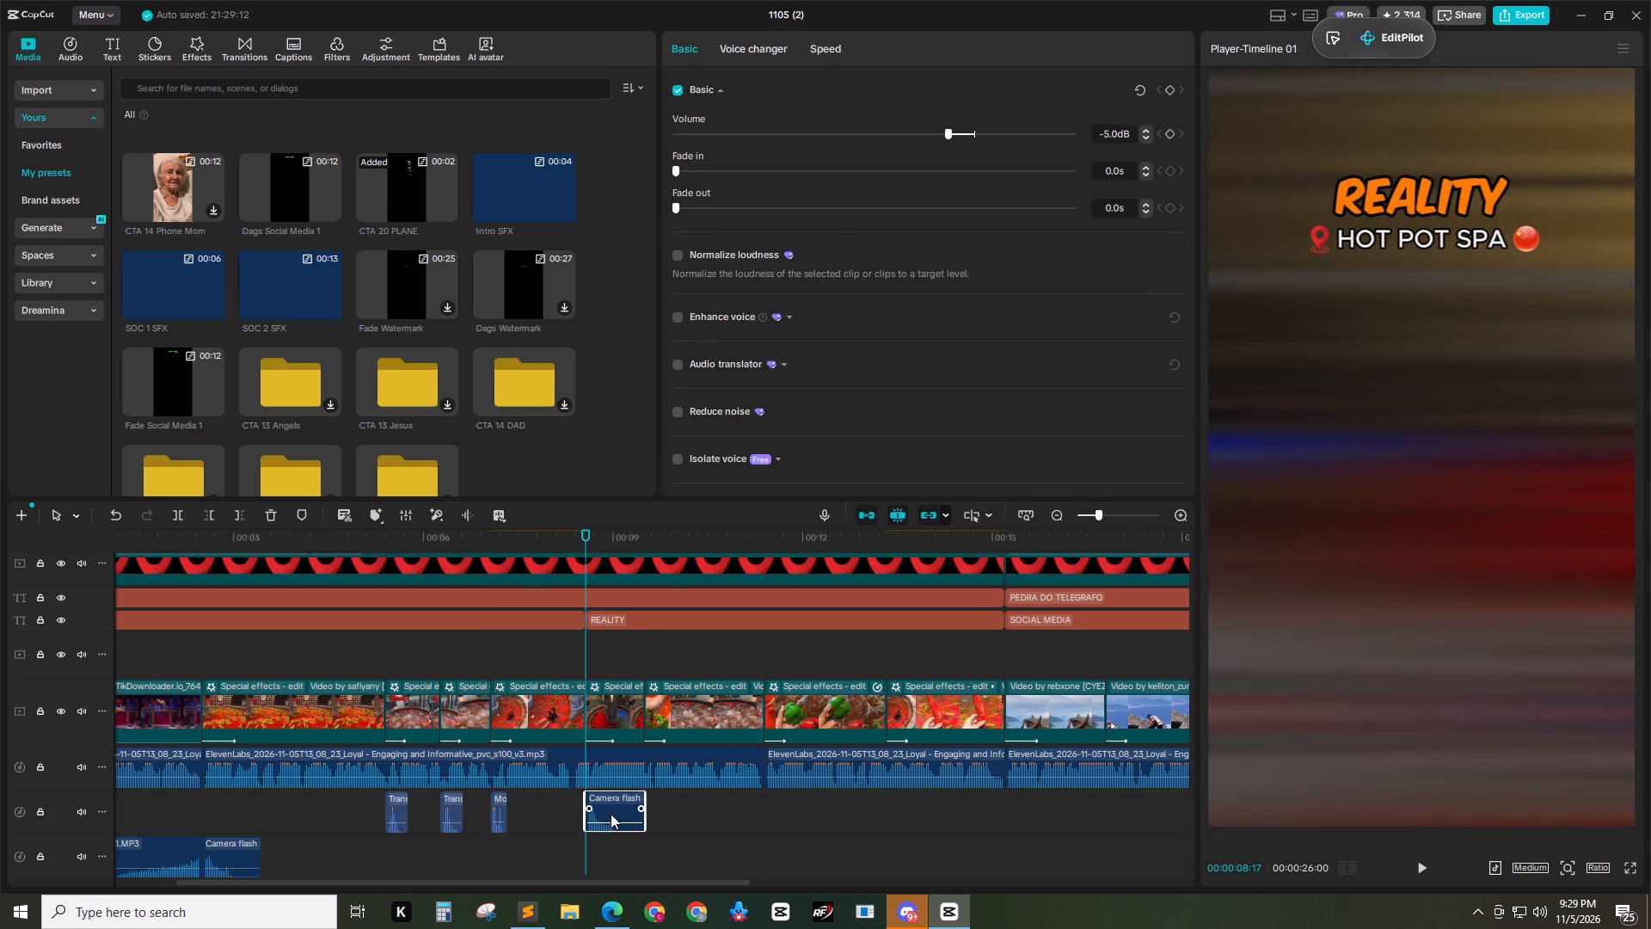
drag(611, 814, 610, 814)
Place copies of the transition sounds at the 00:00:09:15 and 00:00:11:12 clip cuts.
click(403, 808)
key(ctrl+c)
drag(670, 544, 644, 542)
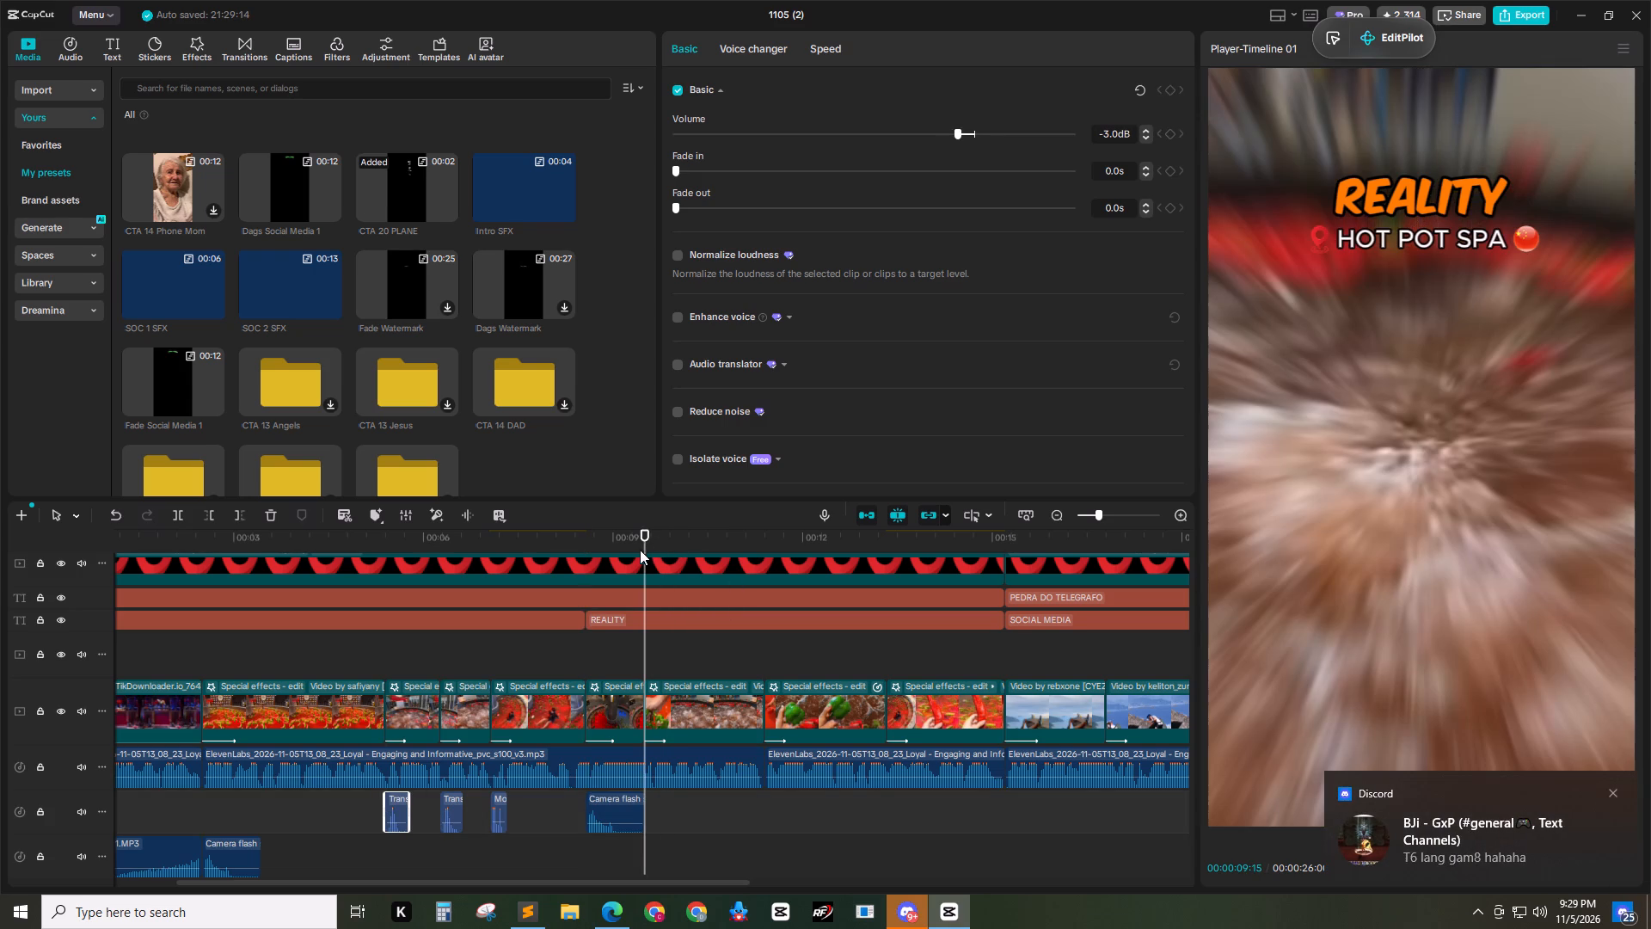
key(ctrl+v)
click(451, 806)
key(ctrl+c)
drag(779, 539, 765, 539)
key(ctrl+v)
Place a copy of the sound labelled Mo at the 00:00:13:10 clip cut.
click(399, 808)
key(ctrl+c)
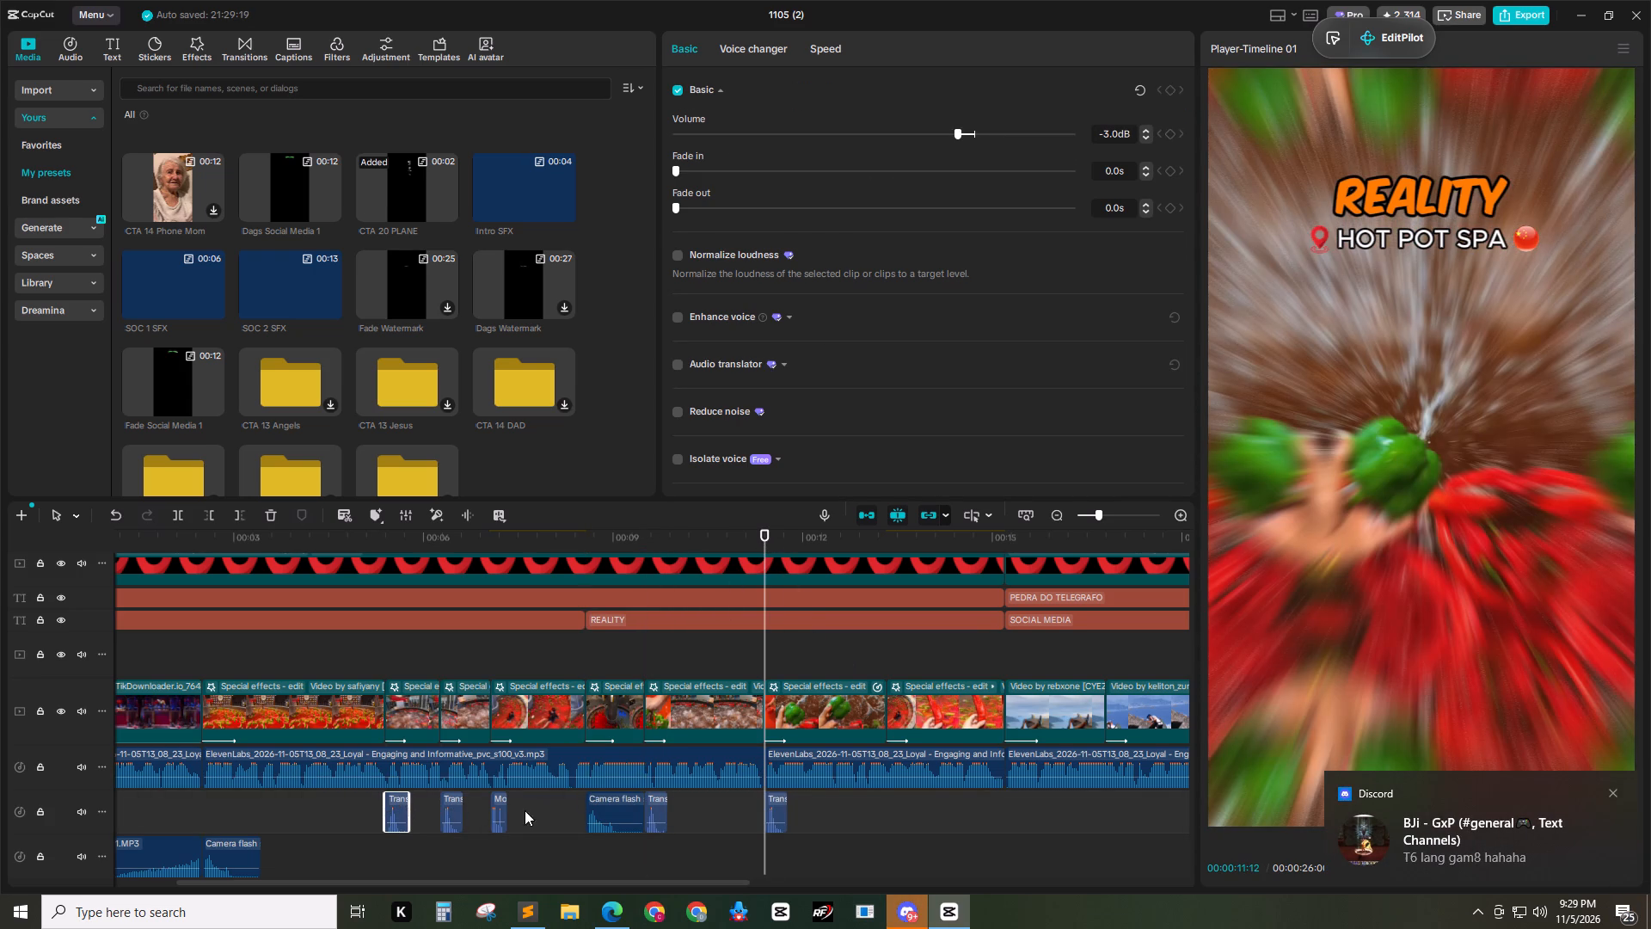
click(502, 808)
key(ctrl+c)
drag(906, 542, 887, 544)
key(ctrl+v)
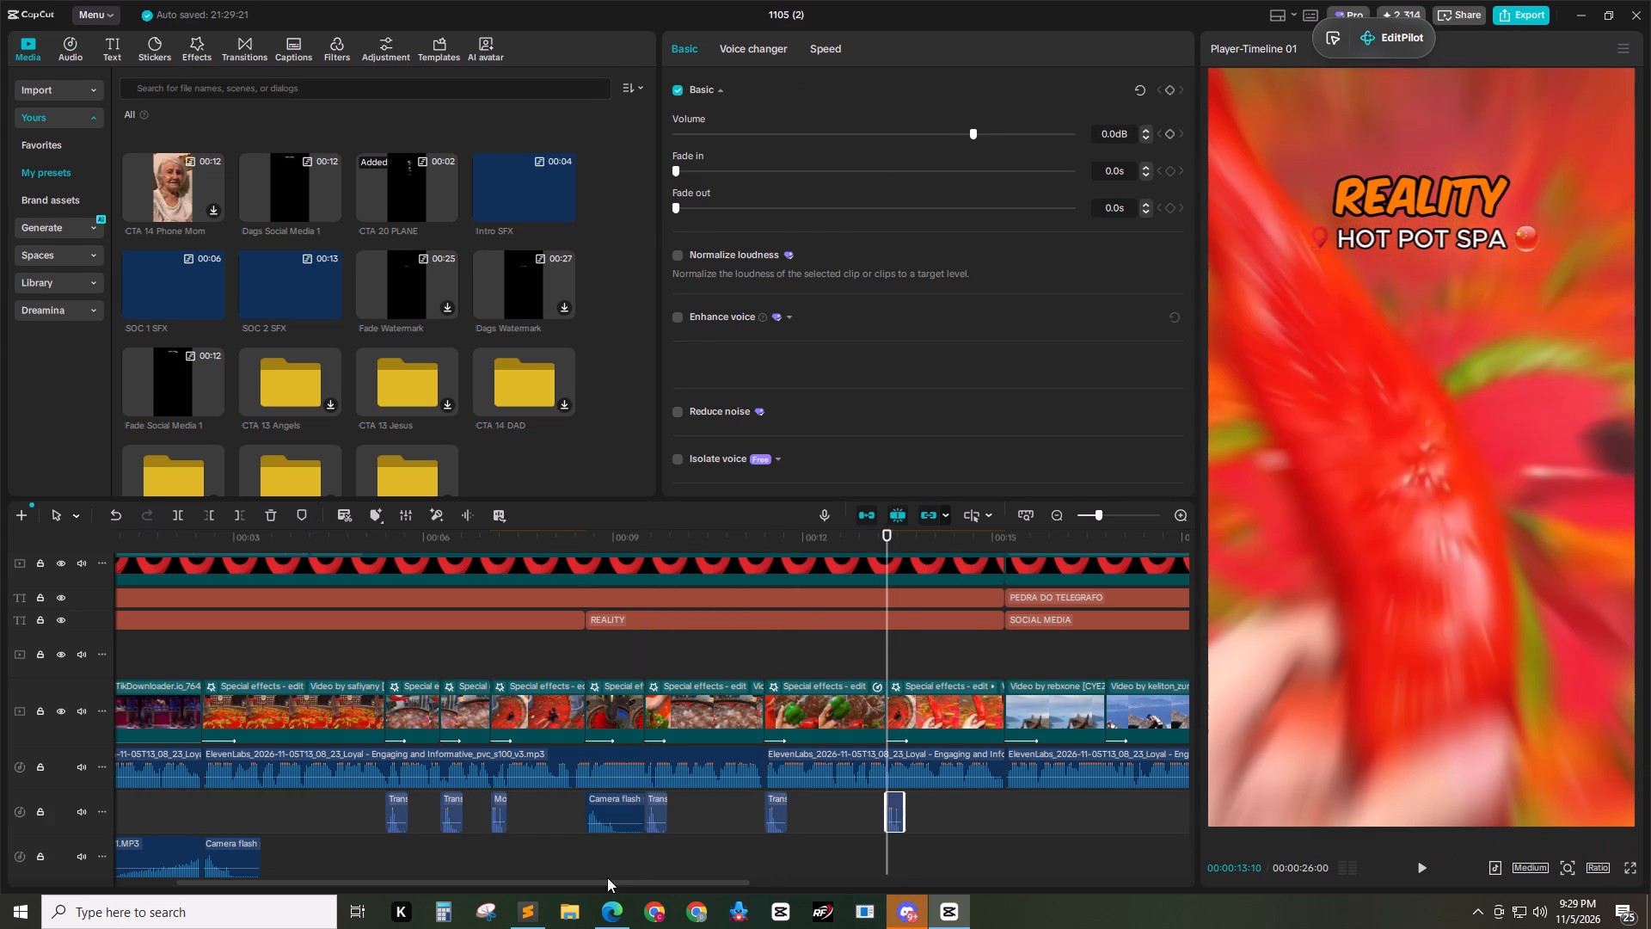
Add the SOC 2 SFX preset at 00:00:15:06, where PEDRA DO TELEGRAFO starts, and ungroup it into separate sound clips.
drag(602, 883, 742, 873)
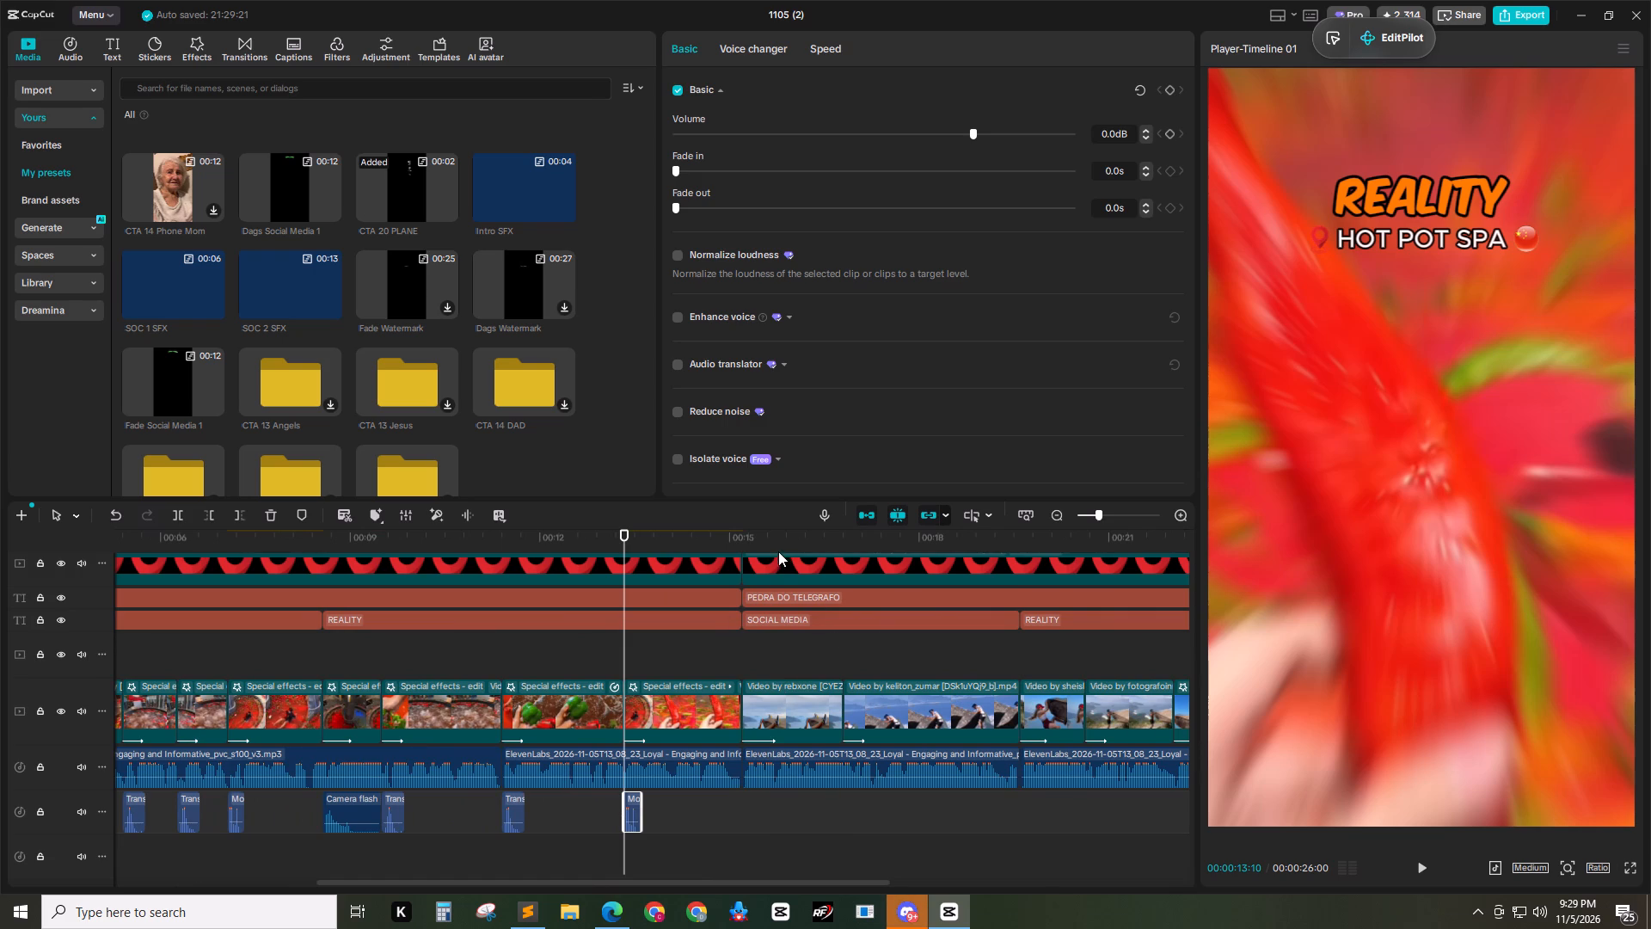
drag(774, 540, 742, 542)
click(329, 311)
key(alt+shift+g)
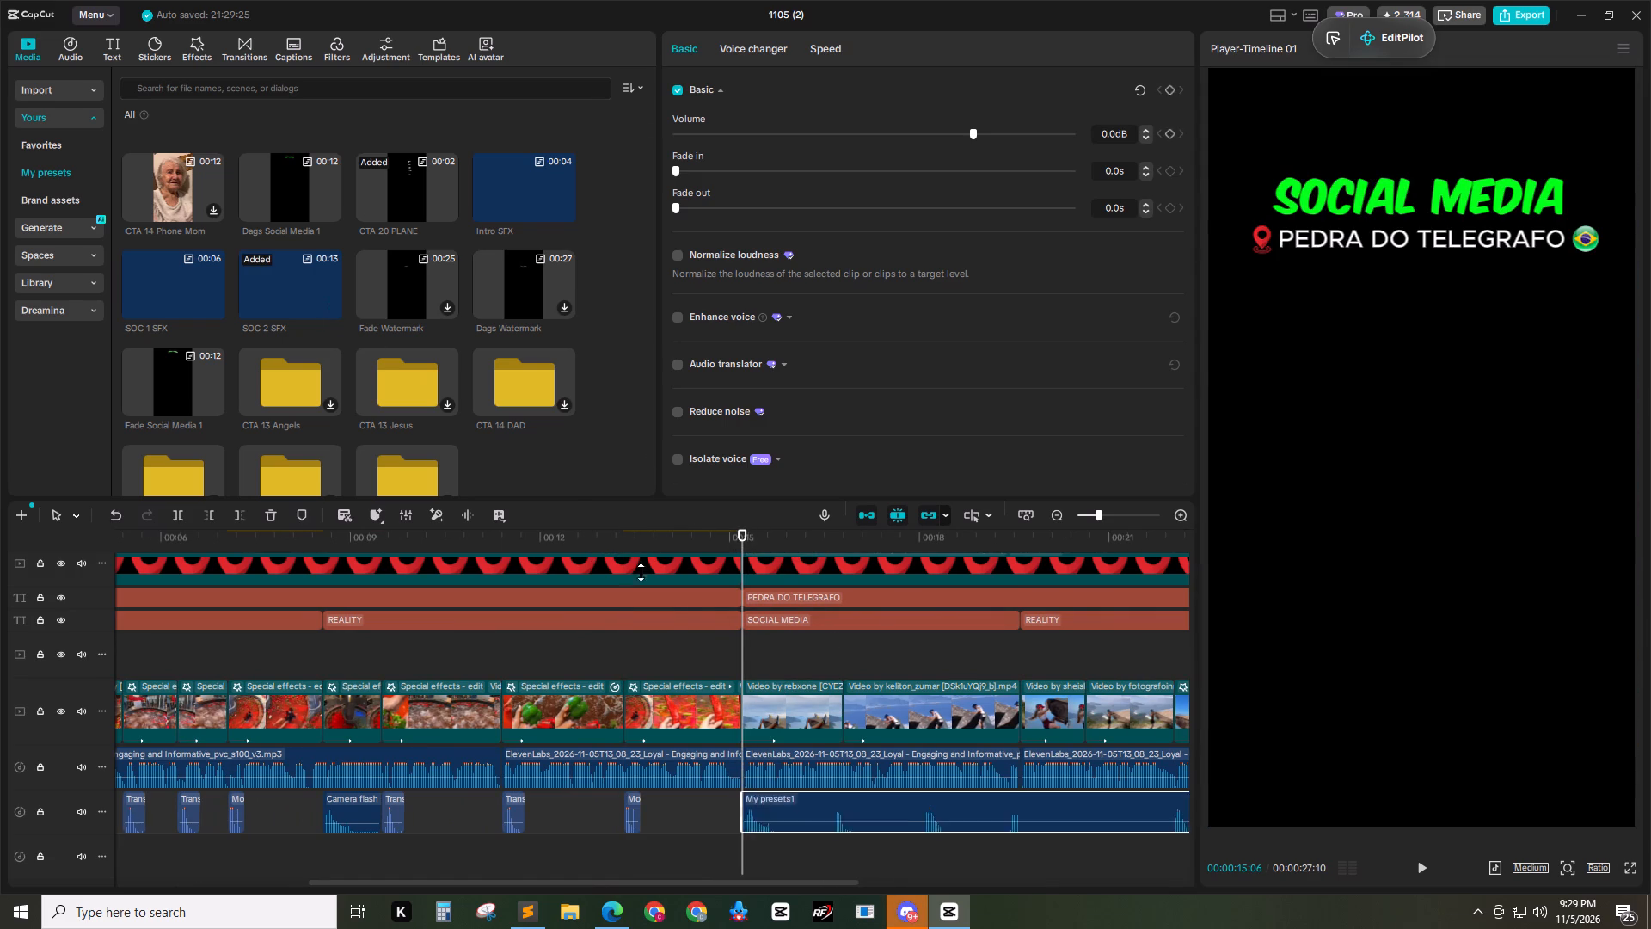
Move the first Woo sound to the start of the second PEDRA DO TELEGRAFO video clip.
drag(730, 883, 810, 883)
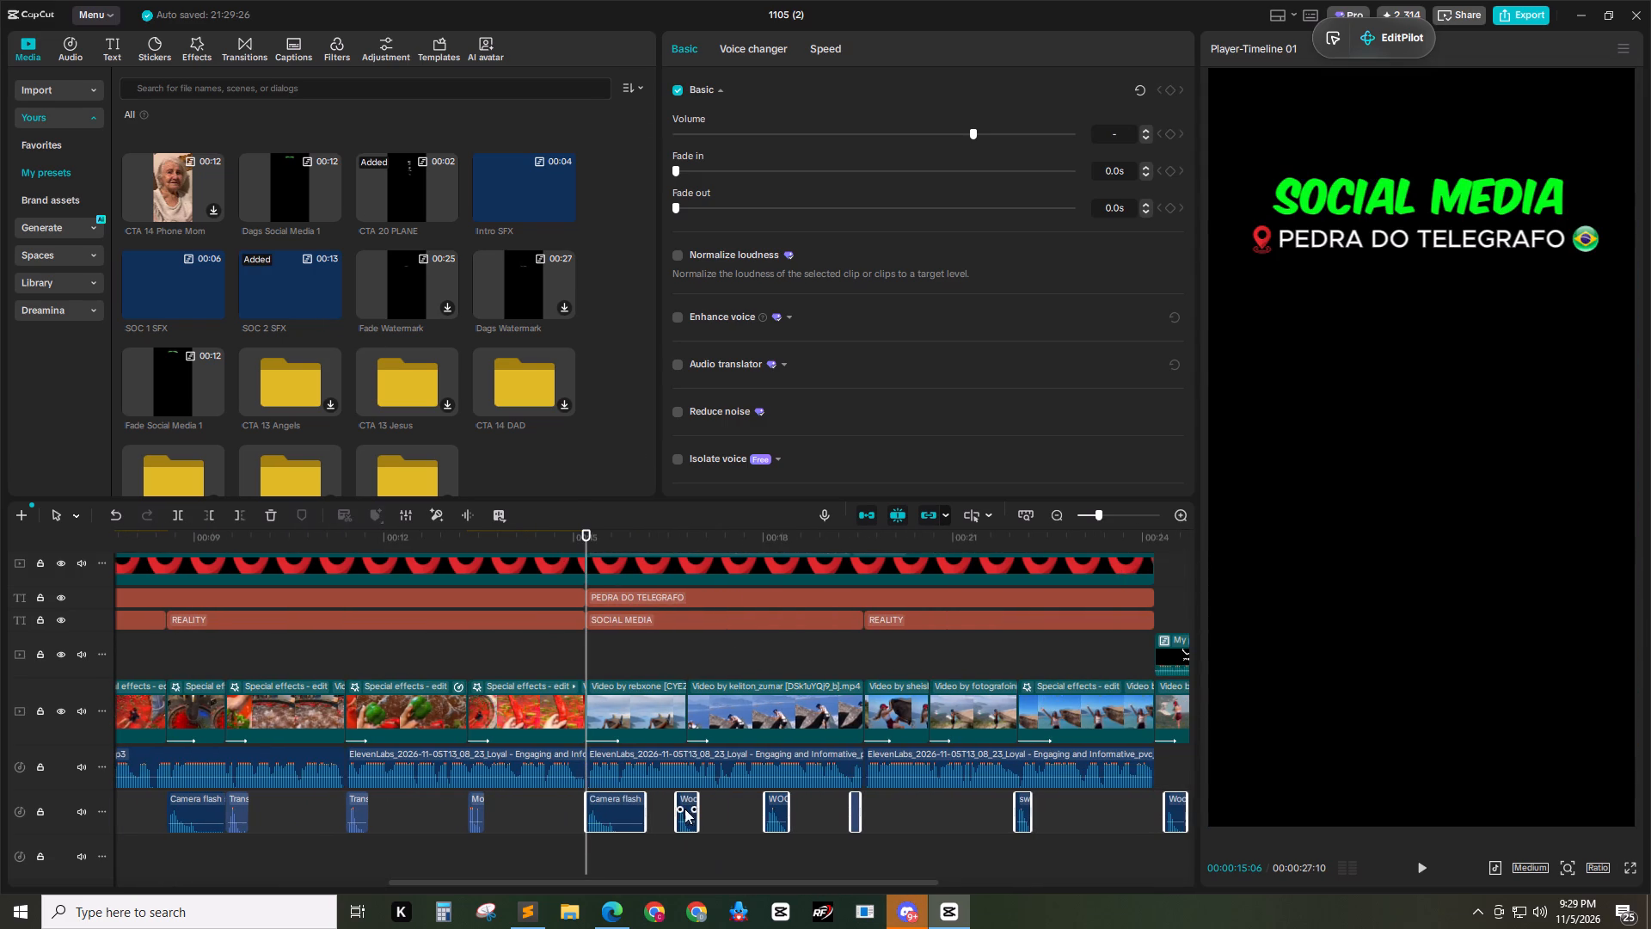
click(690, 806)
drag(686, 799, 701, 798)
Delete the short sound just before the second REALITY heading and paste a copy of Camera flash at 00:00:19:18.
drag(810, 882, 838, 882)
click(803, 804)
key(Delete)
click(570, 819)
key(ctrl+c)
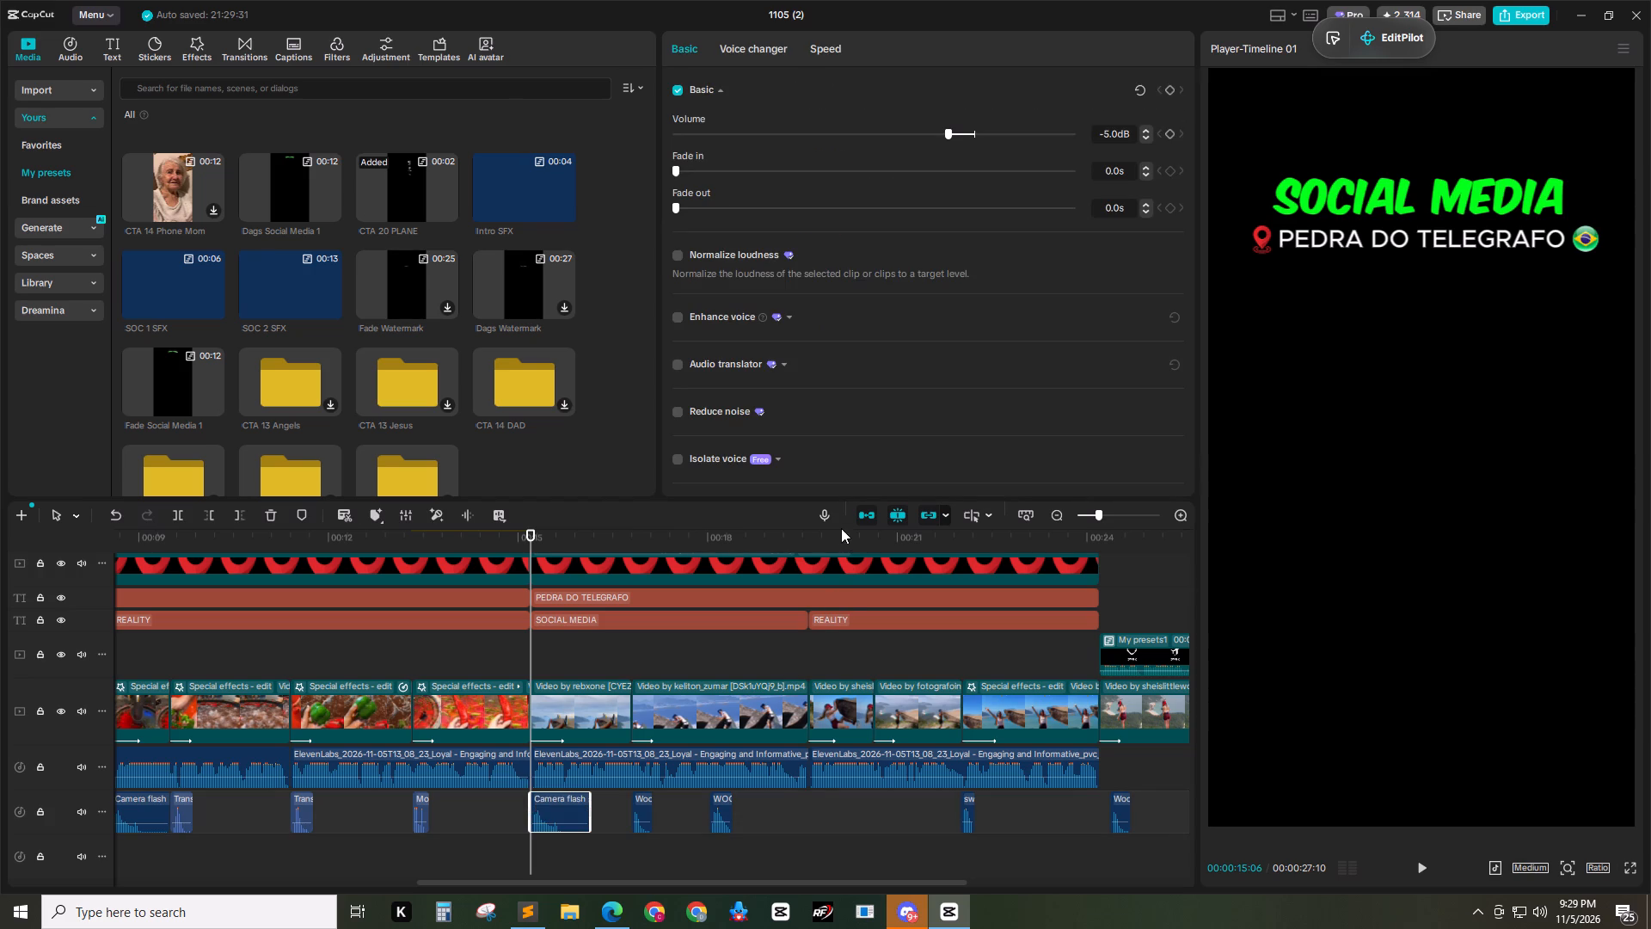
drag(836, 532, 808, 539)
key(ctrl+v)
Move the remaining WOO sound to the first clip cut inside the PEDRA DO TELEGRAFO REALITY section.
click(727, 808)
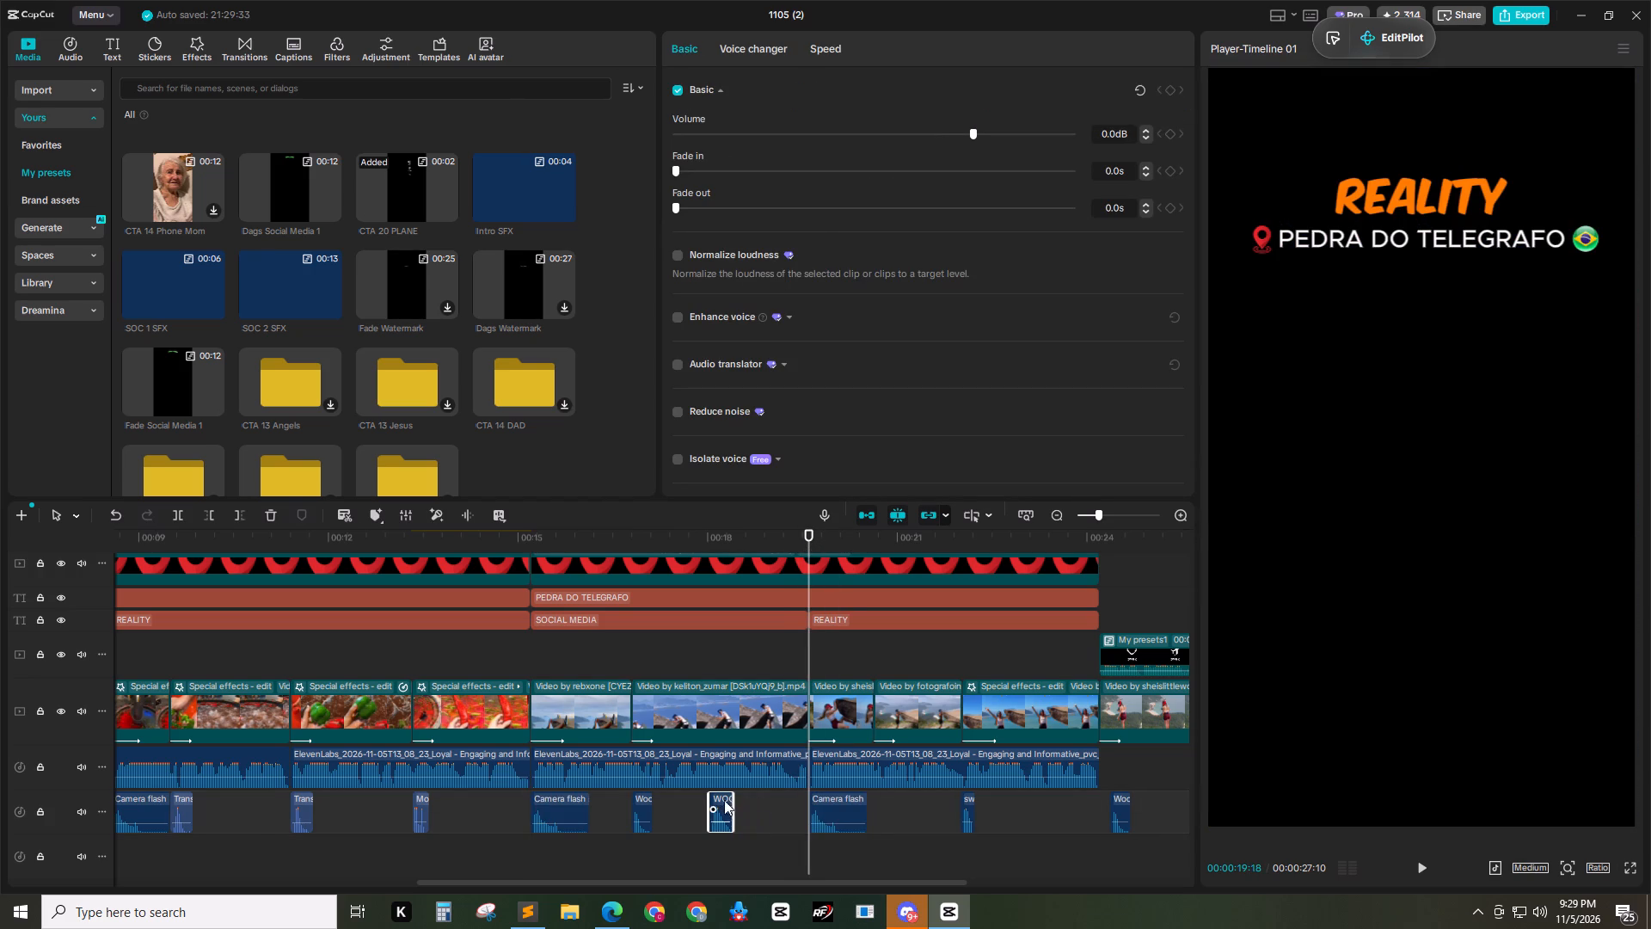
drag(719, 799, 886, 803)
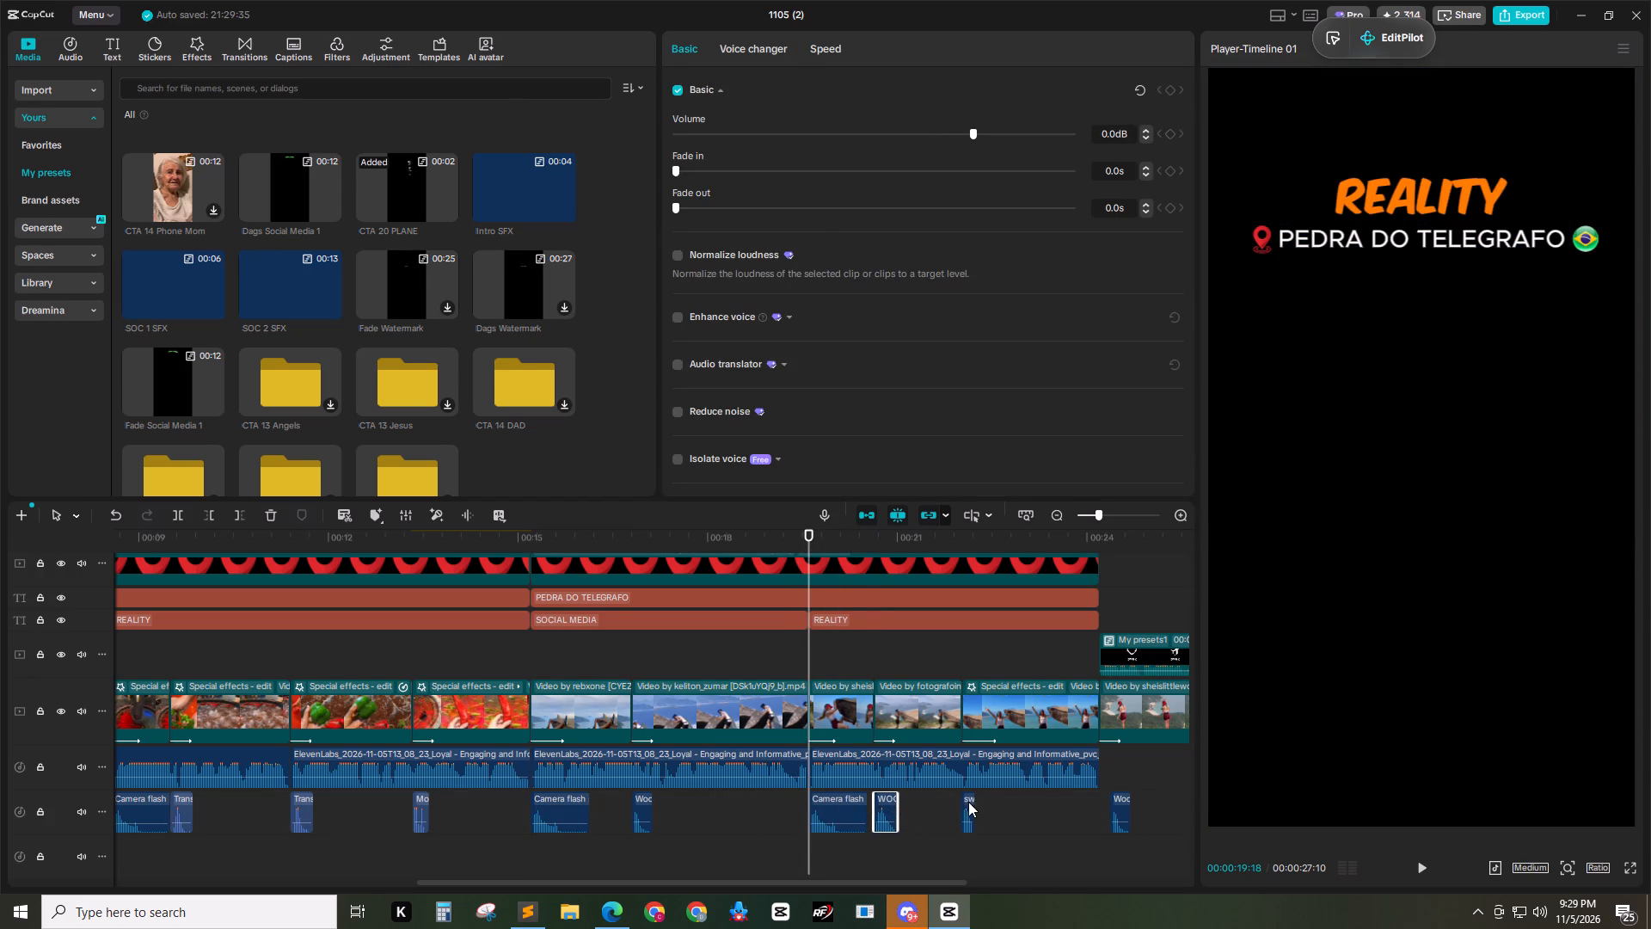
Delete the leftover sw and last Woo sounds after the moved WOO sound.
click(968, 802)
key(Delete)
click(1122, 799)
key(Delete)
Move the stray MO sound from beyond the timeline's end to the start of the closing CTA clip.
drag(957, 879, 968, 879)
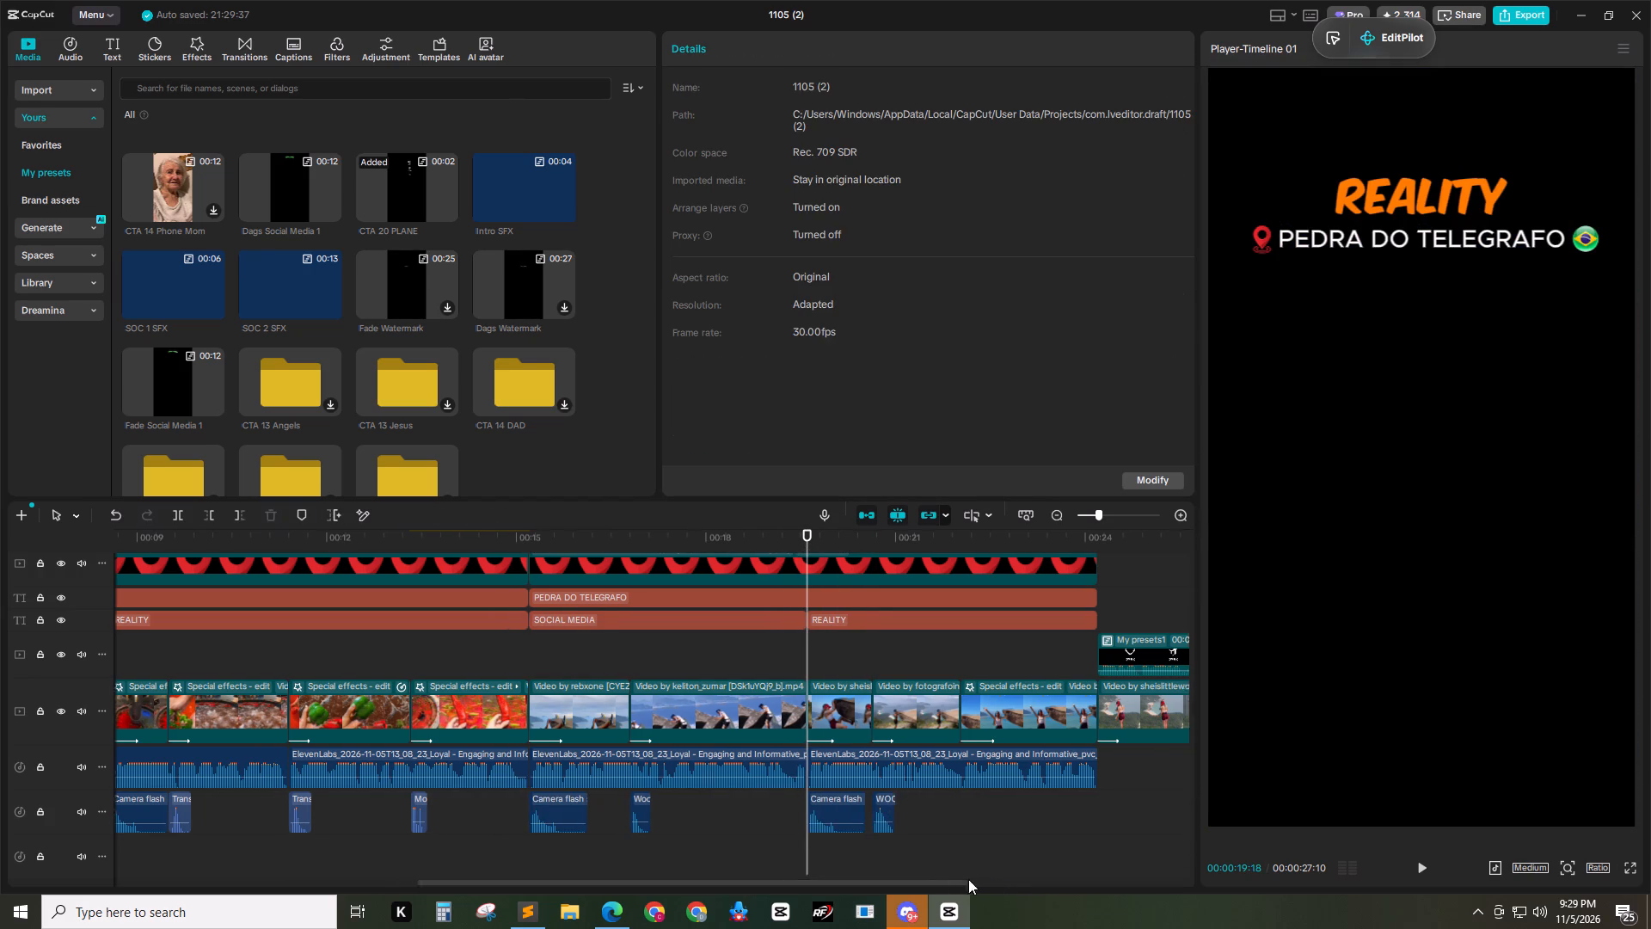
drag(968, 879, 1002, 881)
drag(942, 880, 1009, 883)
click(1065, 822)
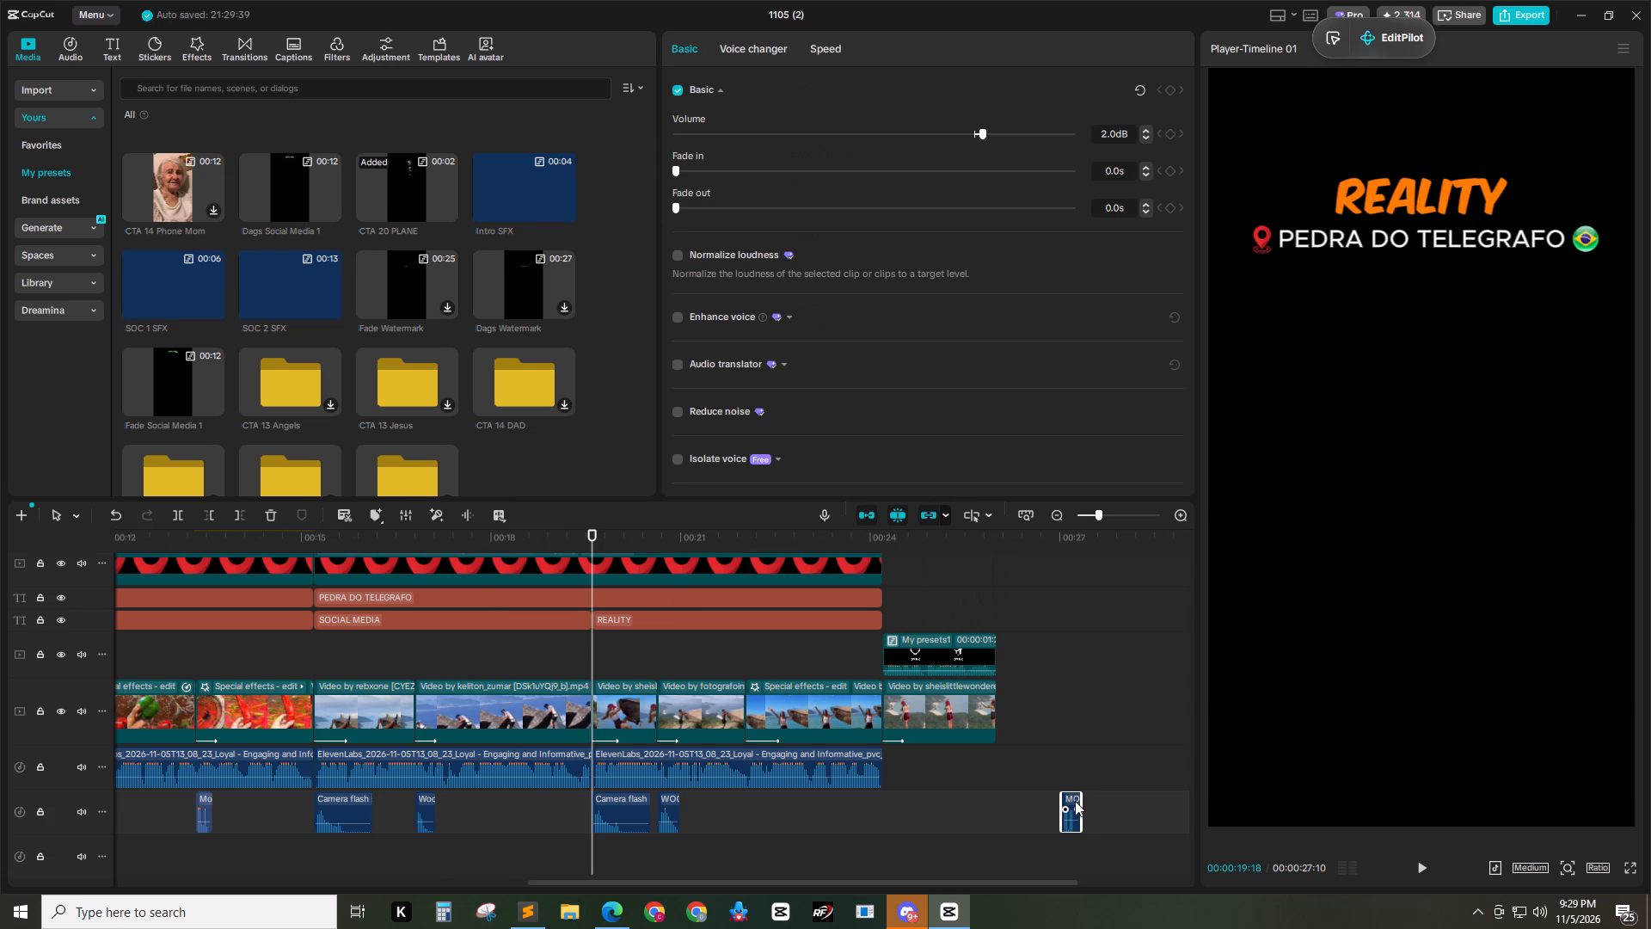
drag(1075, 800, 899, 805)
Place the favourited Glitch sound effect at the 00:00:22:01 clip cut and set its volume to -5 dB.
drag(776, 532, 773, 532)
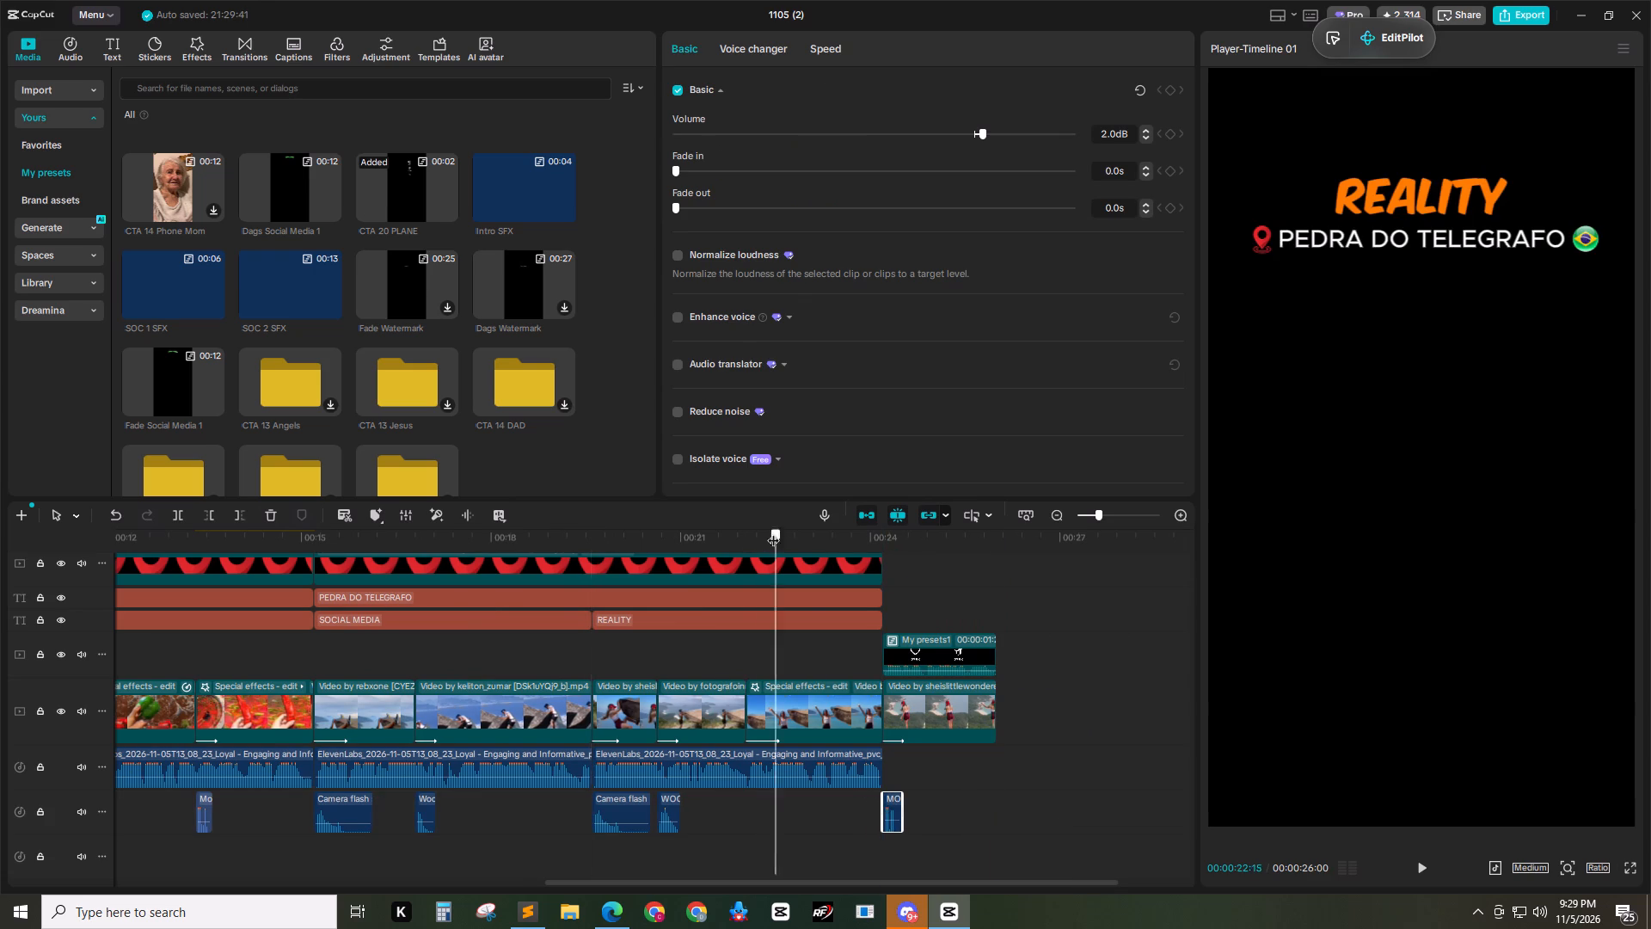
drag(773, 532, 746, 534)
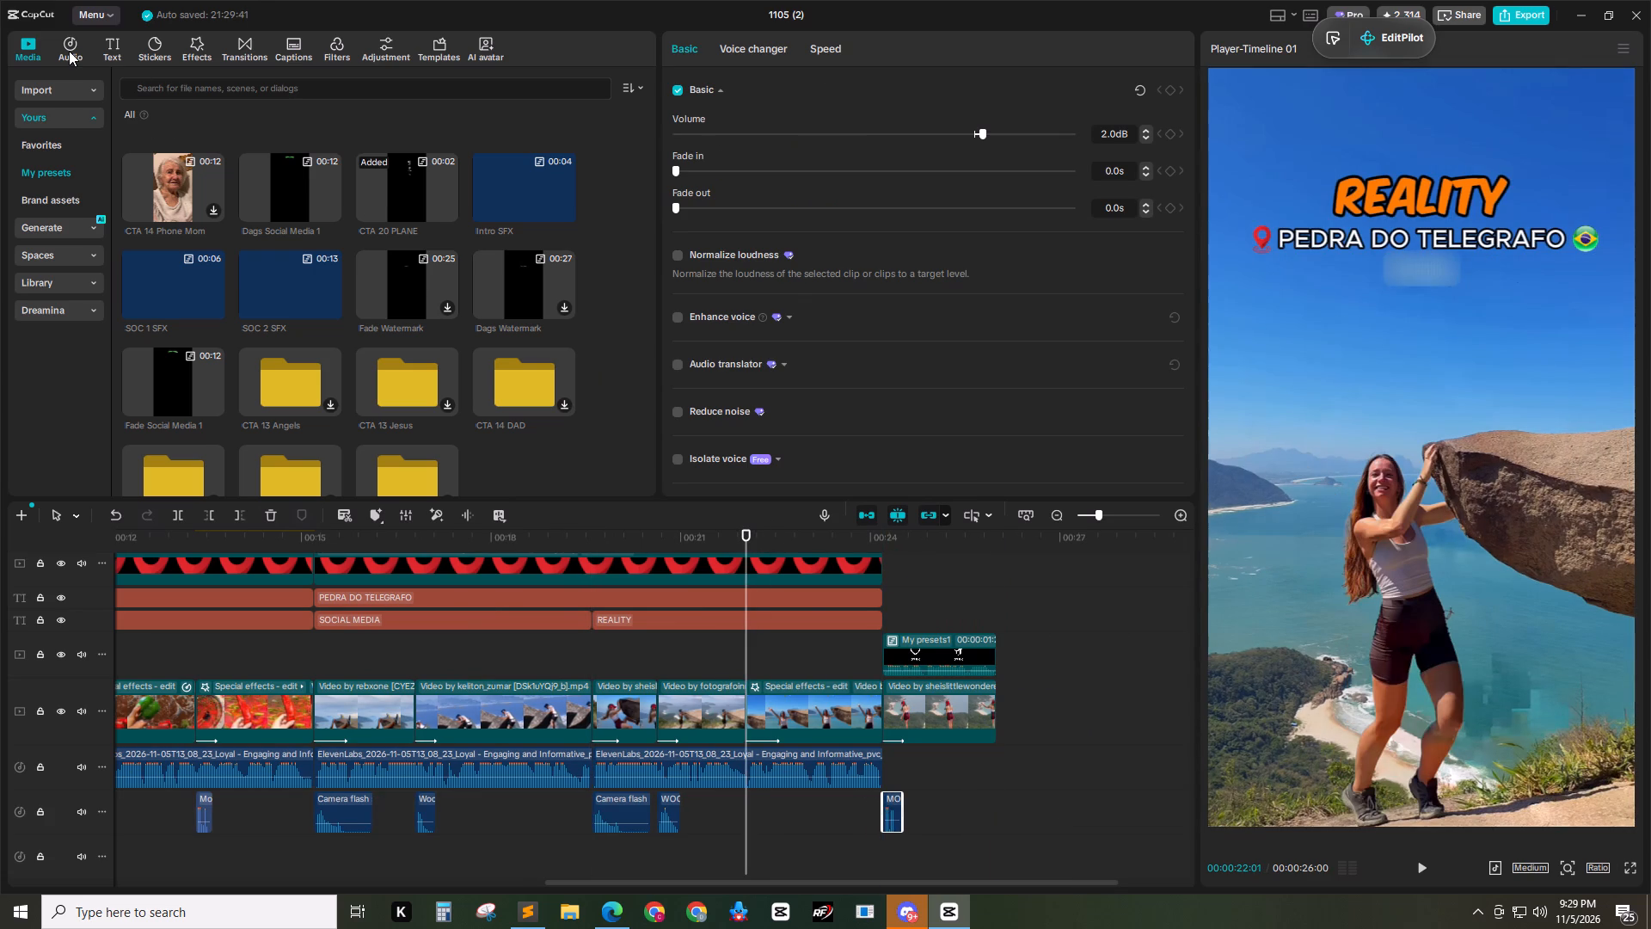
click(69, 51)
click(77, 123)
triple_click(234, 90)
click(232, 89)
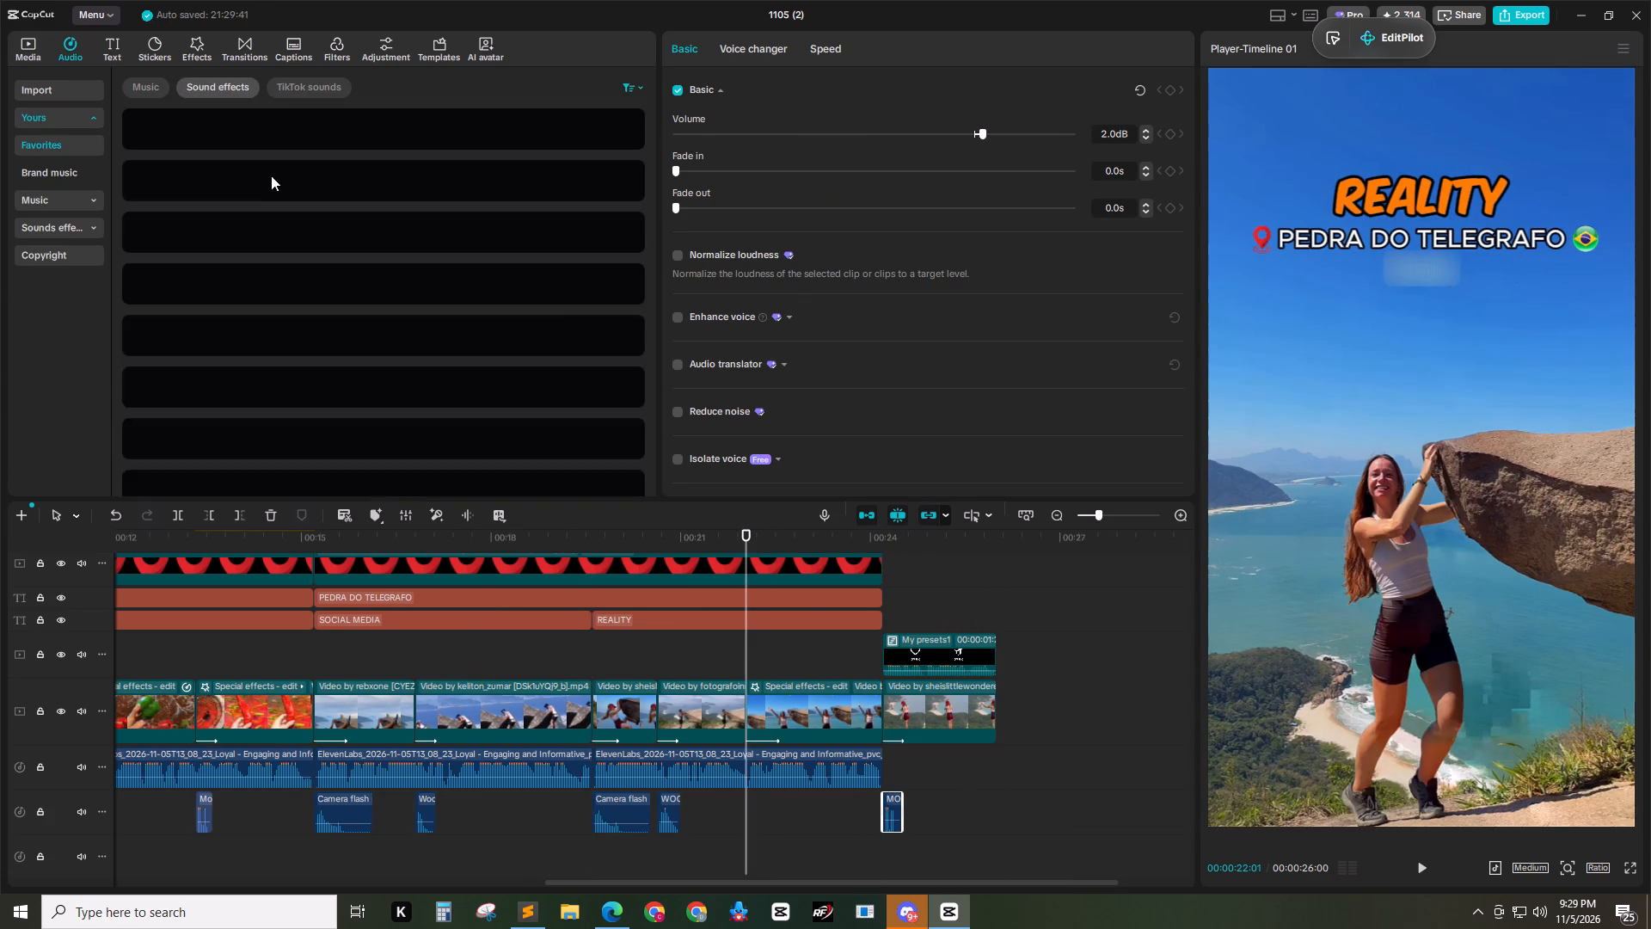
drag(187, 131, 746, 800)
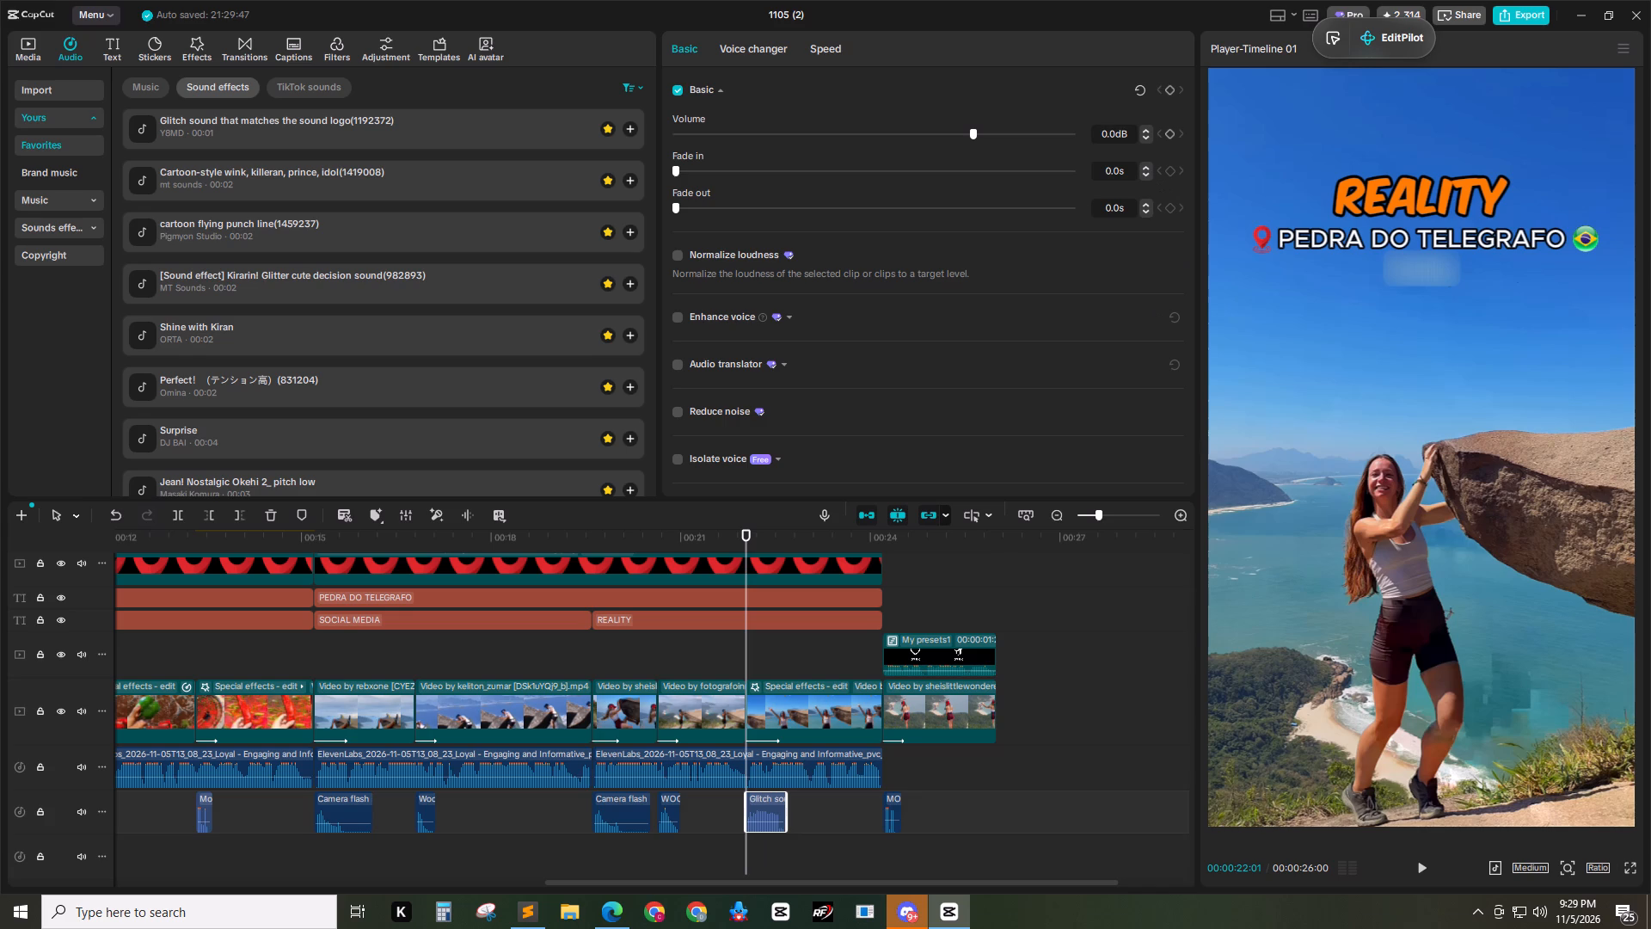
click(1112, 136)
key(ctrl+a)
text(-5)
key(Return)
Import Empire of the Sun.MP3 and place it on a new bottom audio track from the start of the timeline.
drag(381, 544, 0, 571)
scroll(463, 729, down, 6)
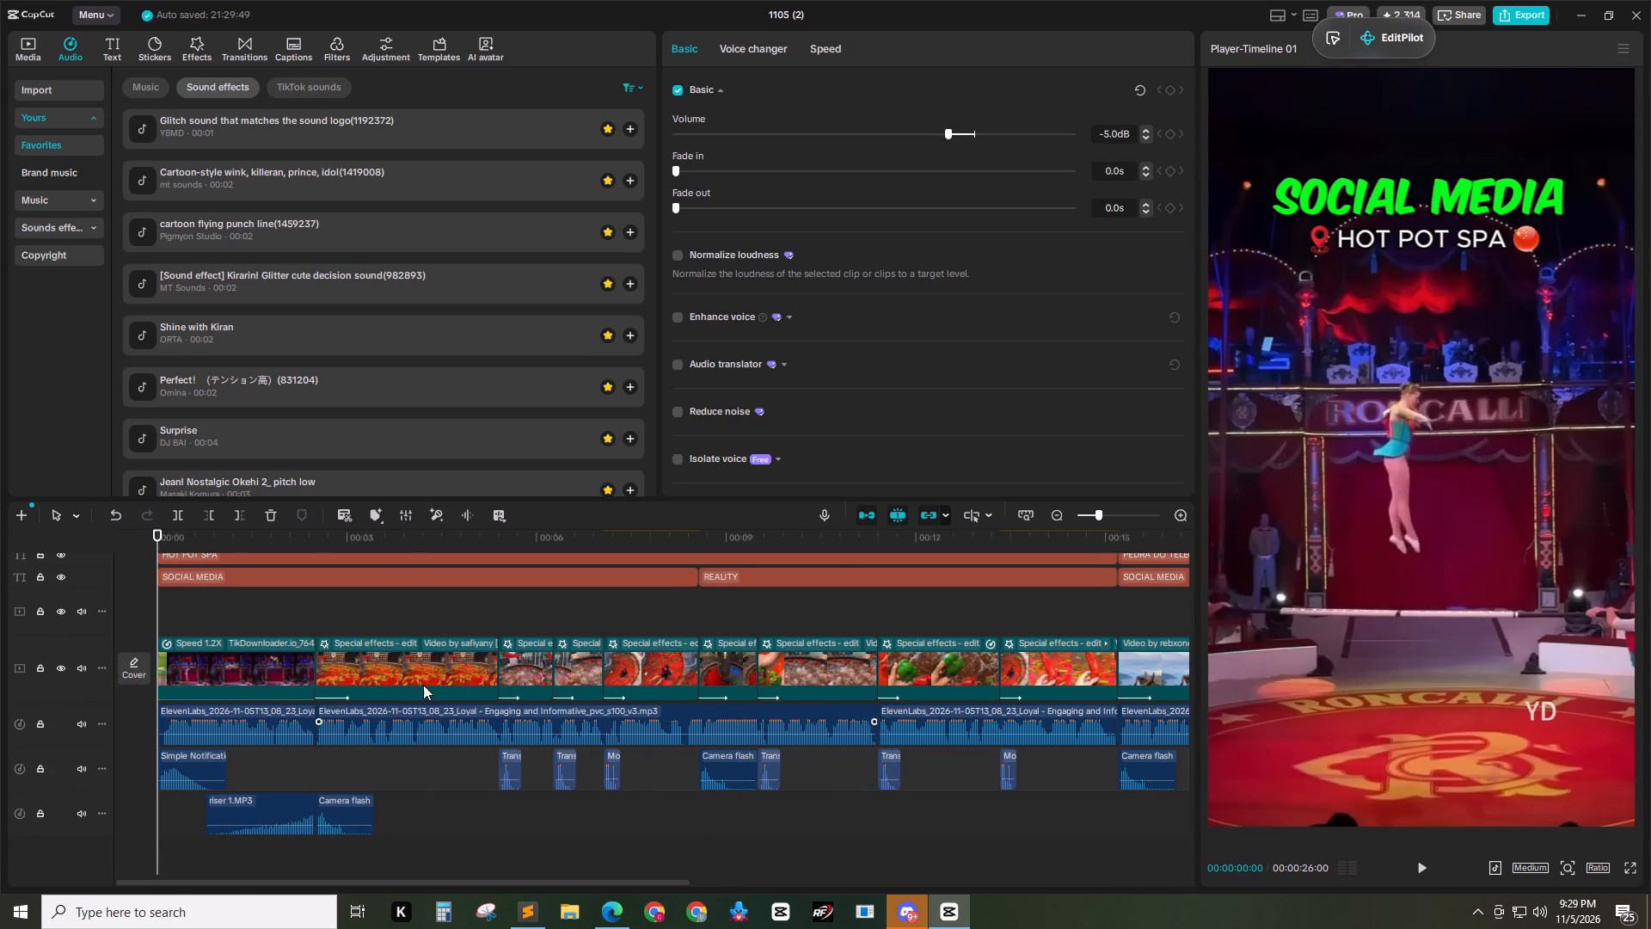
key(ctrl+i)
scroll(69, 313, up, 3)
click(75, 114)
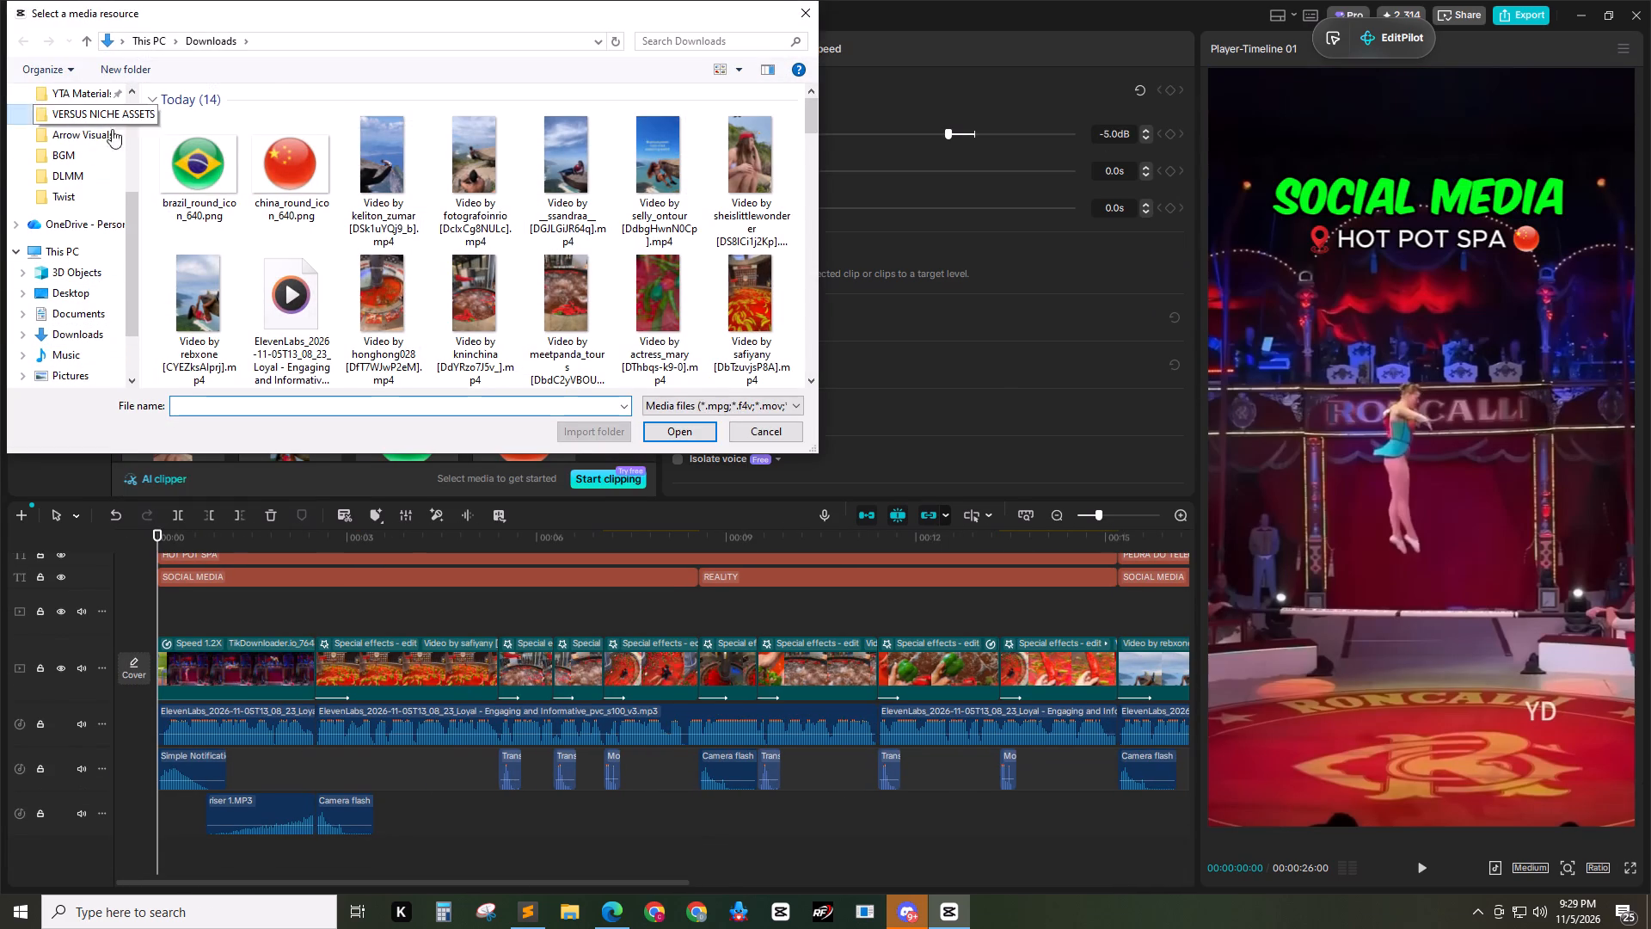
click(328, 208)
key(Return)
drag(186, 399, 372, 774)
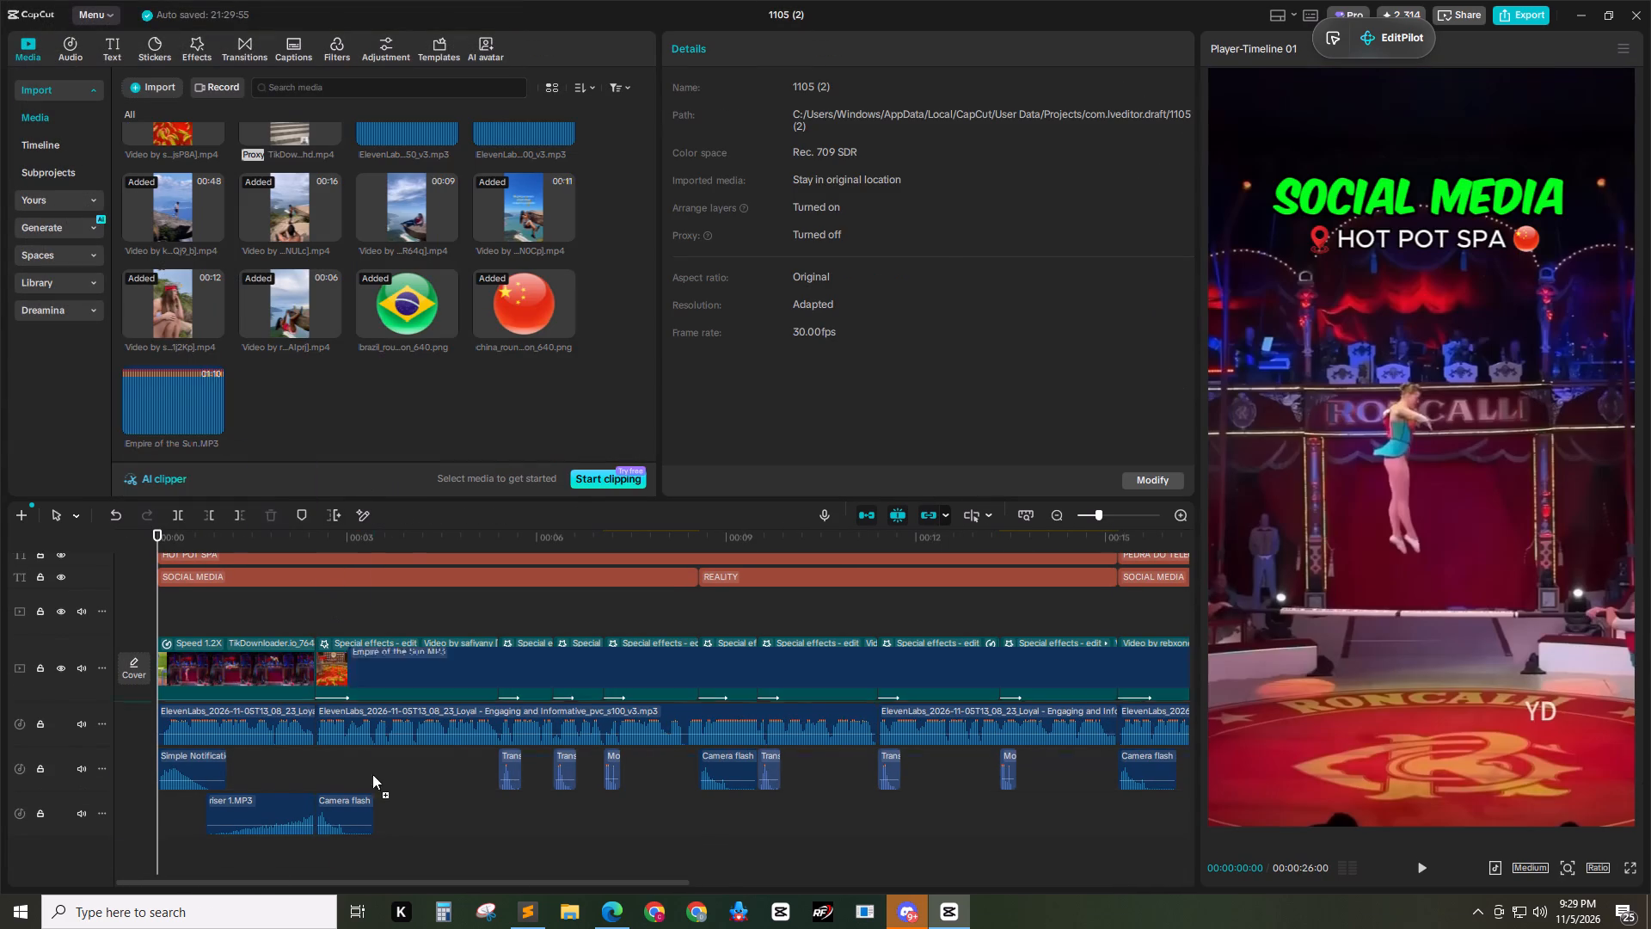
drag(372, 774, 137, 867)
Trim off the Empire of the Sun music beyond the end of the video at 00:00:26:00.
double_click(1055, 522)
click(930, 597)
drag(642, 536, 582, 536)
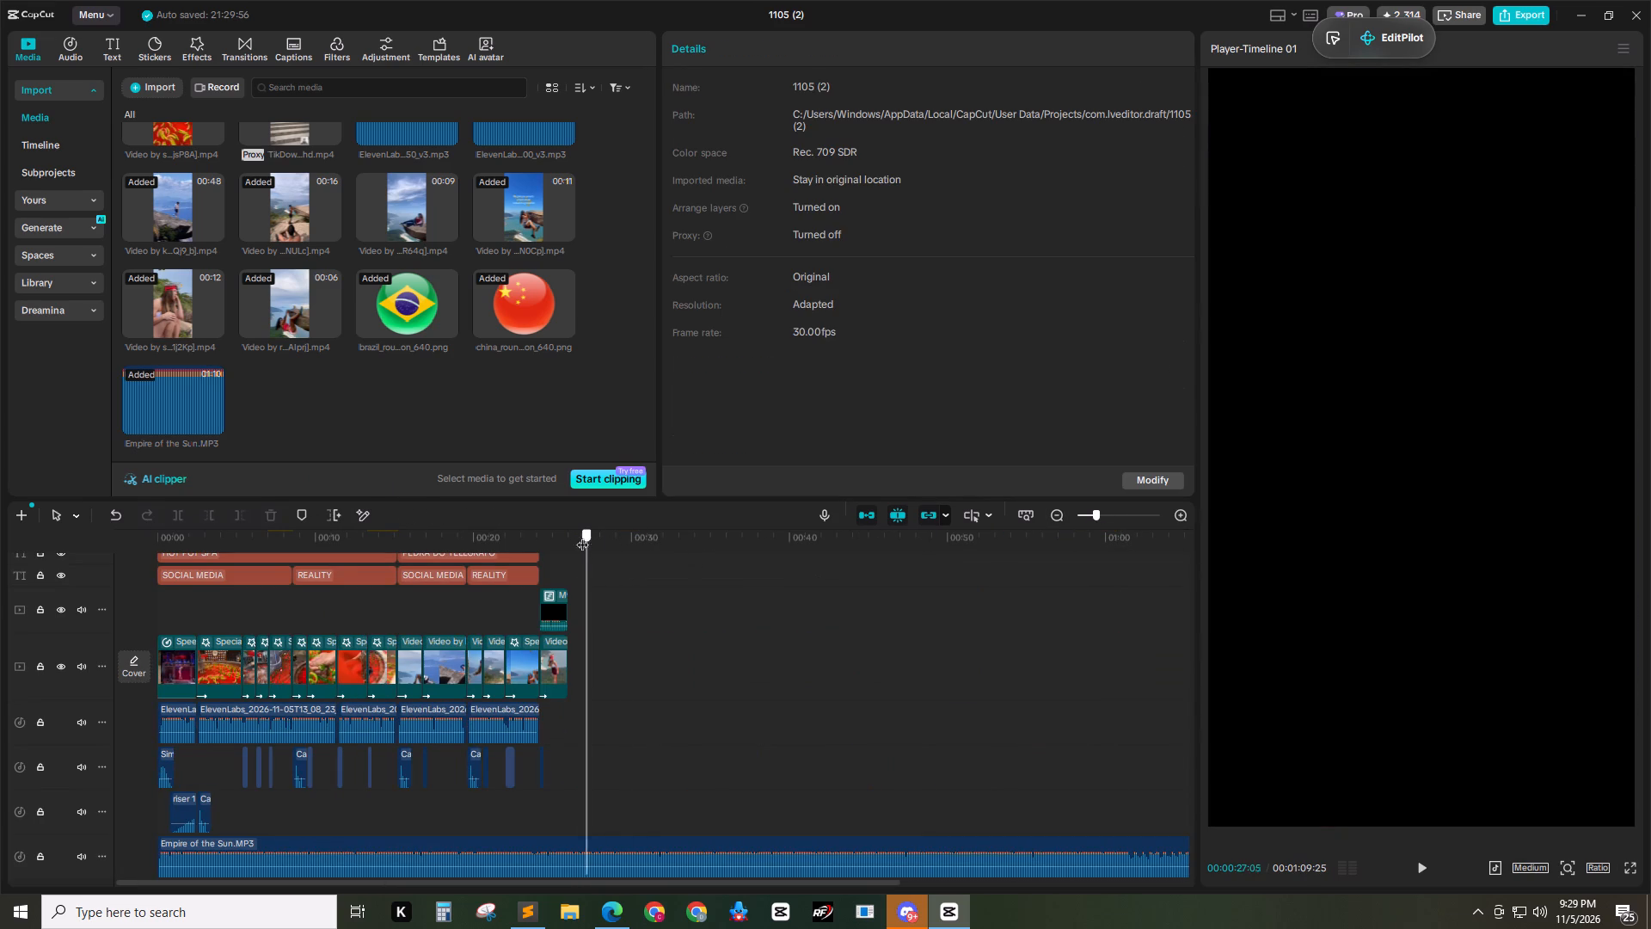
drag(582, 536, 571, 538)
click(551, 854)
key(w)
Set the Empire of the Sun music volume to -18 dB.
click(525, 855)
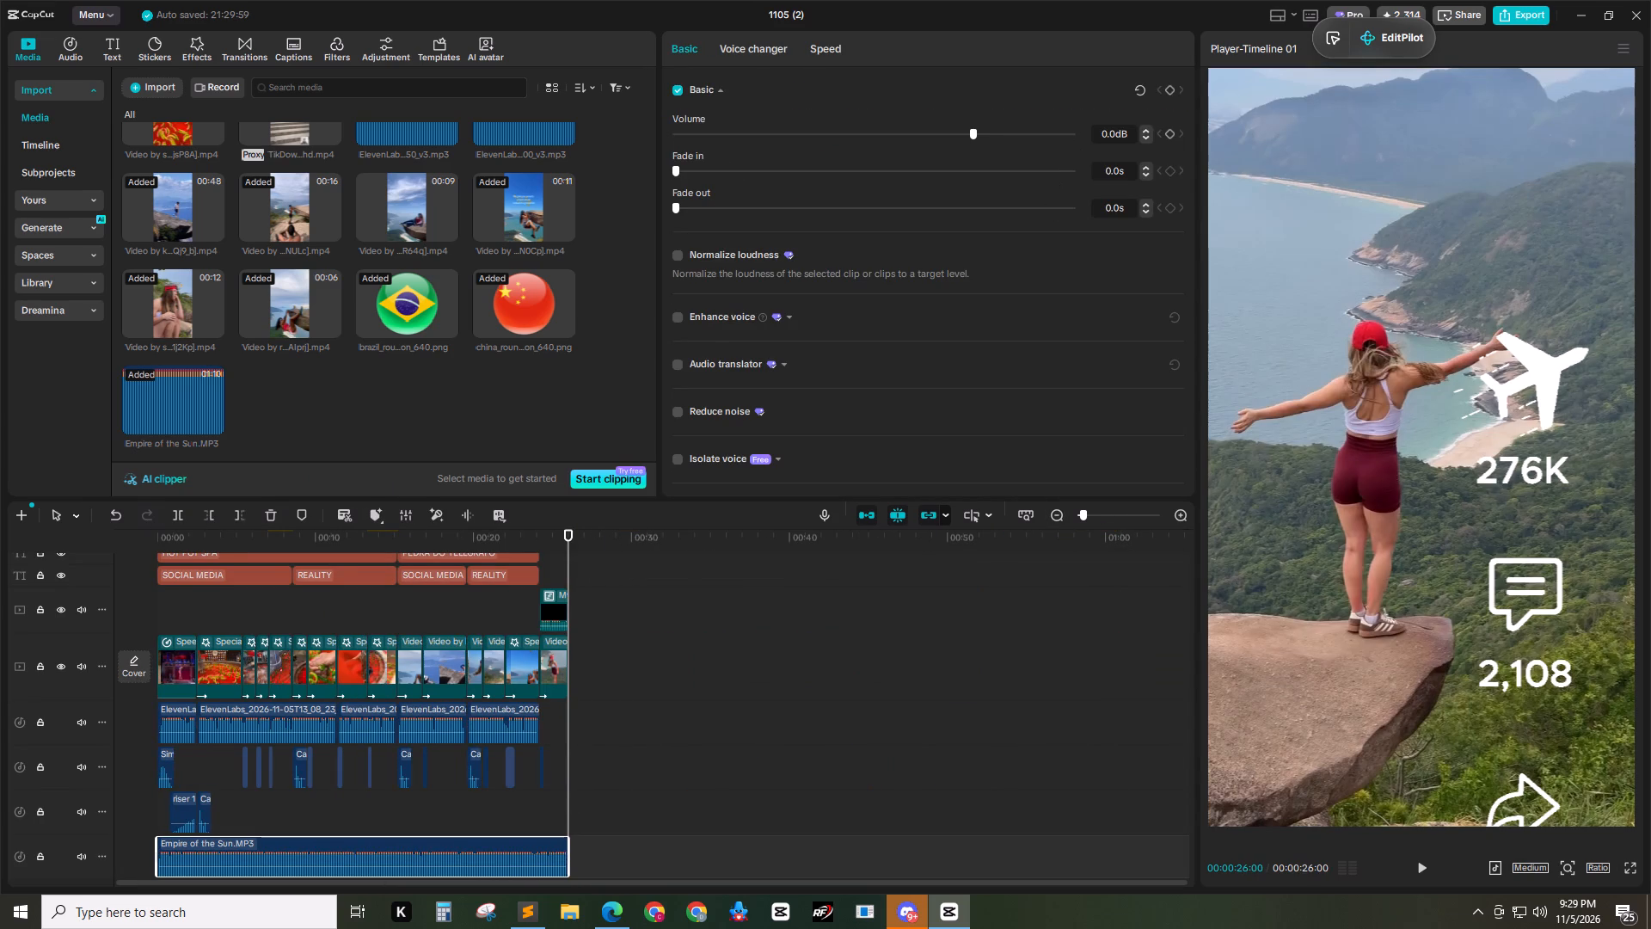
click(1106, 135)
key(ctrl+a)
text(-18)
key(Return)
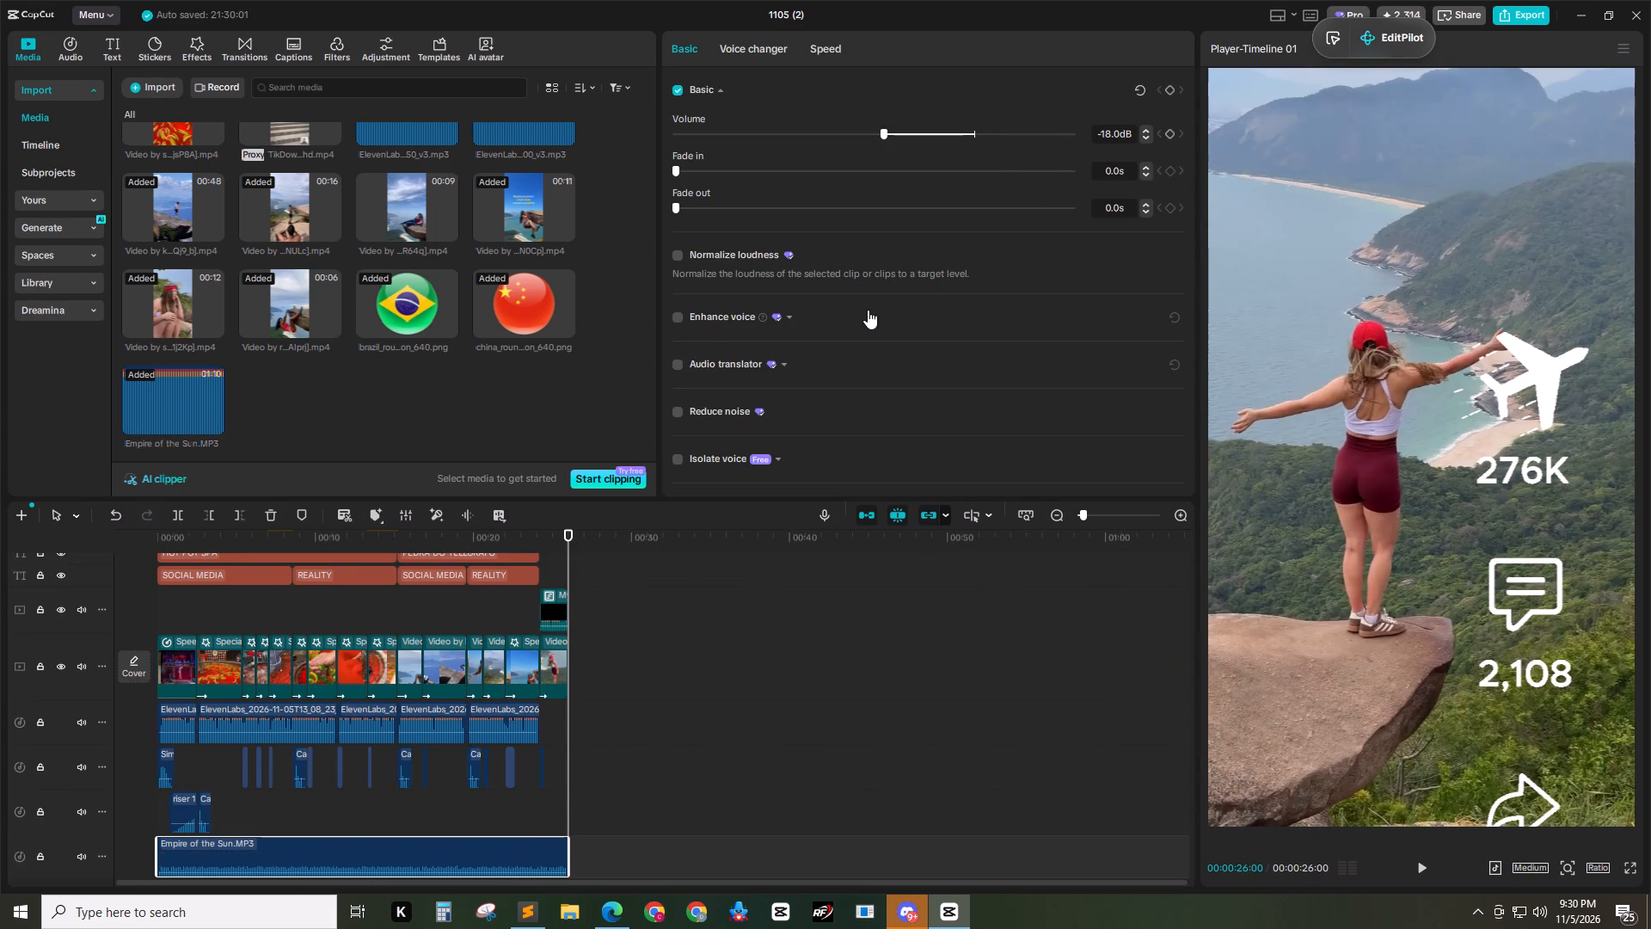
Mute the background music track and both sound effect tracks, leaving the voiceover track audible.
click(86, 854)
click(79, 817)
click(80, 763)
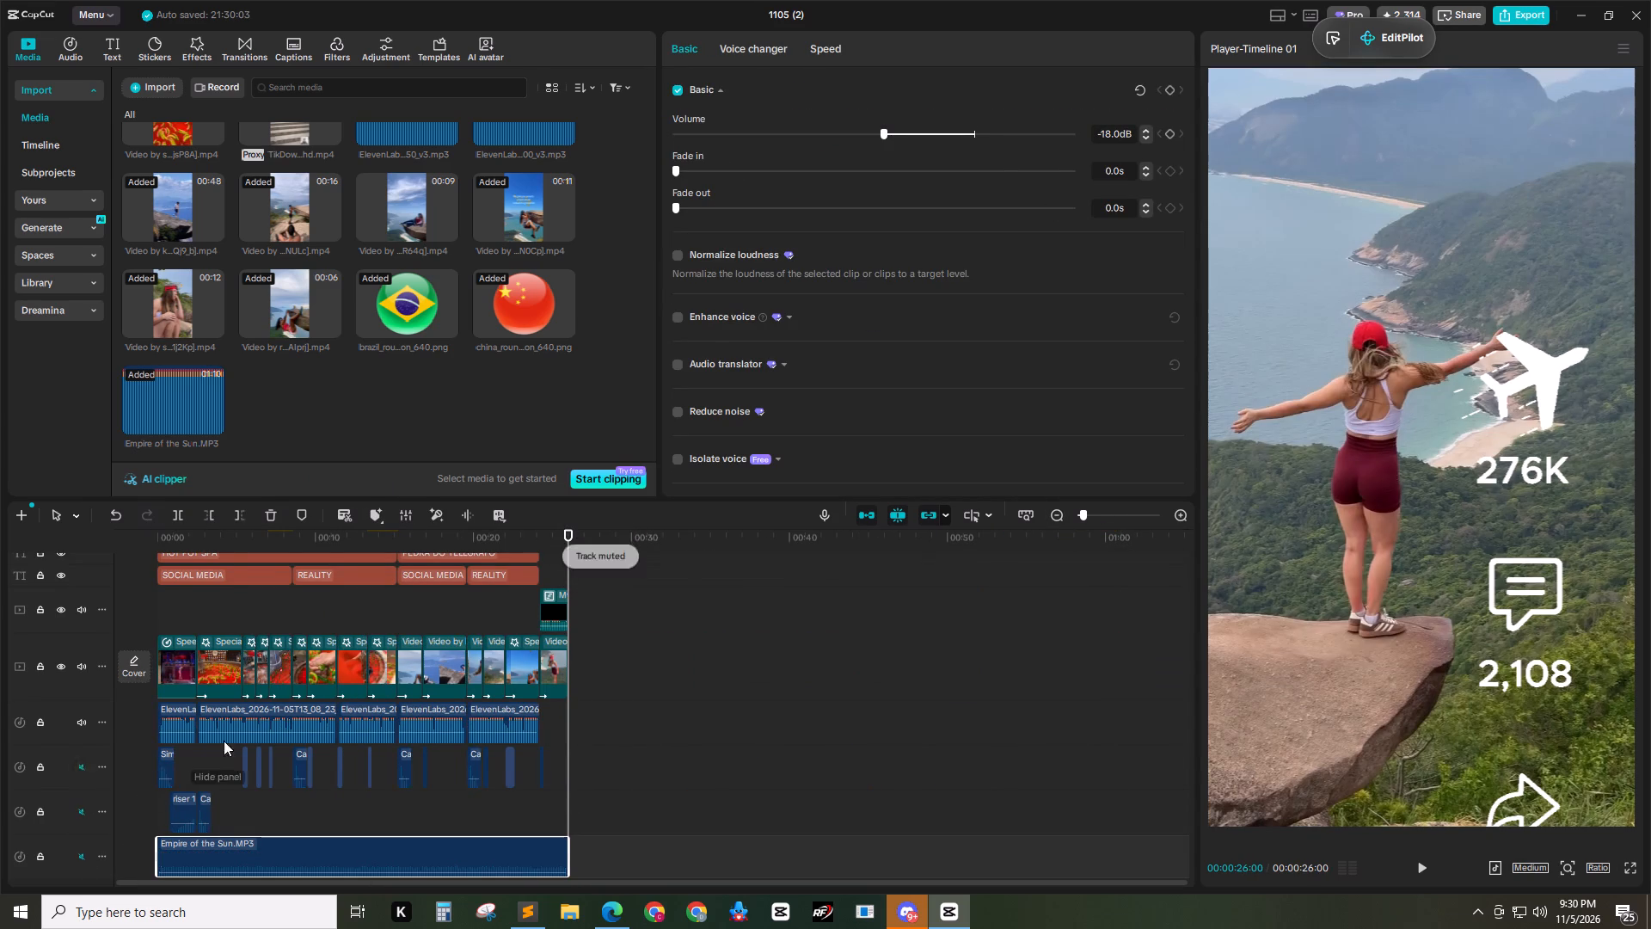
Add the favourited 4K filter above all tracks and stretch it from the start to the video's end at 00:00:26:00.
scroll(225, 740, up, 9)
click(341, 46)
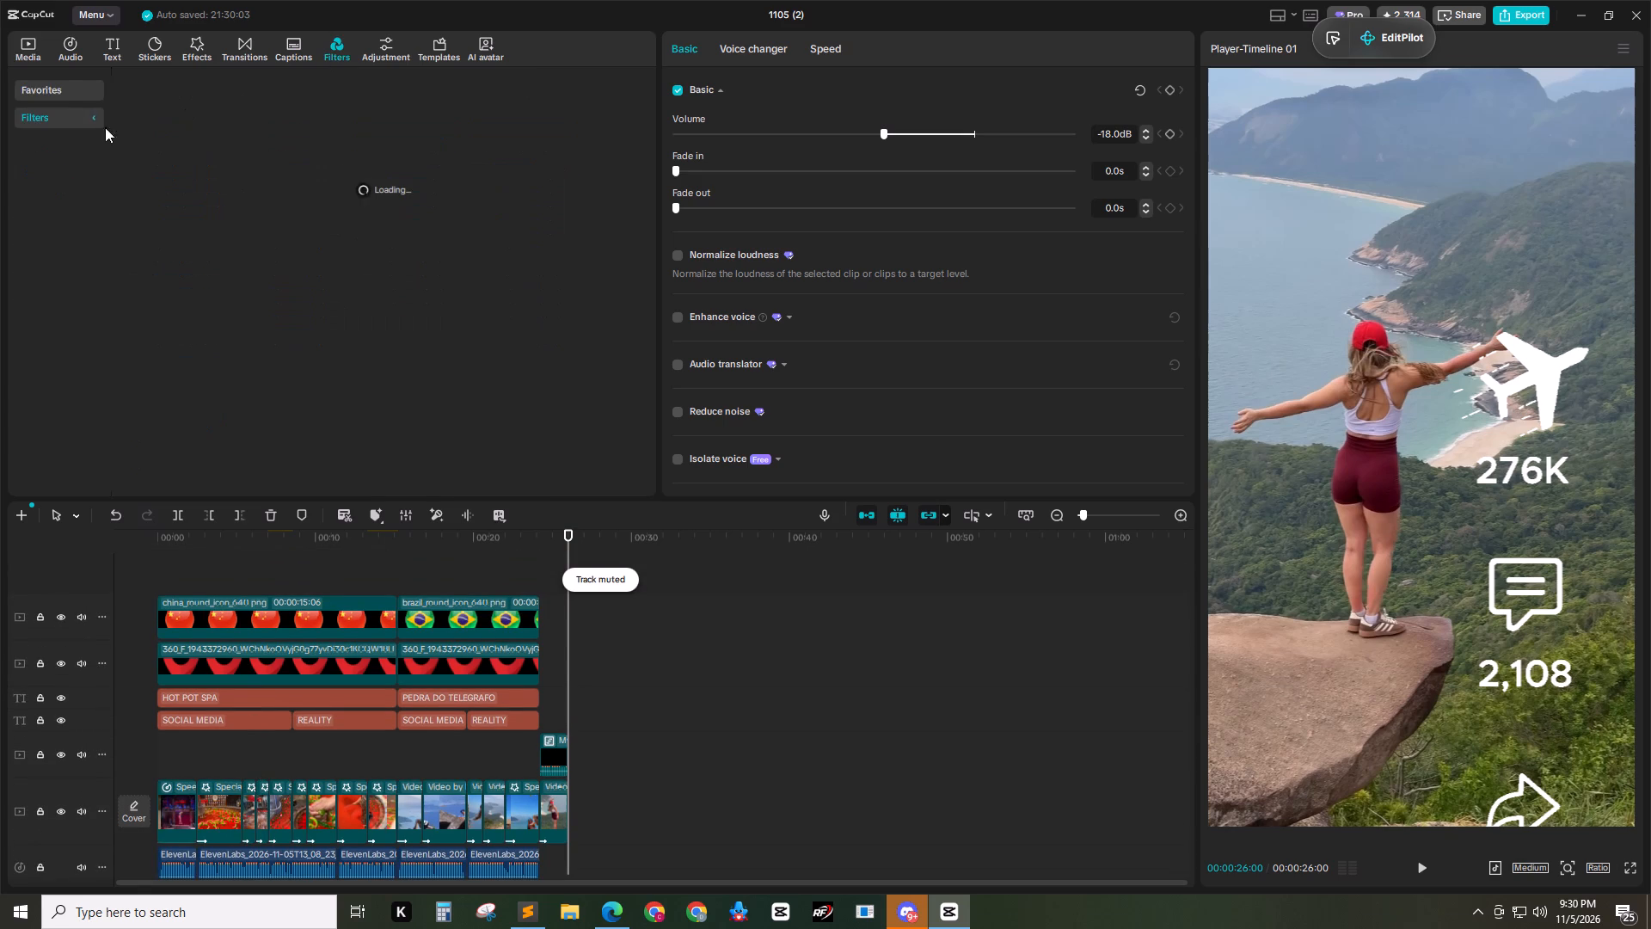
triple_click(73, 92)
double_click(73, 92)
drag(164, 139, 128, 583)
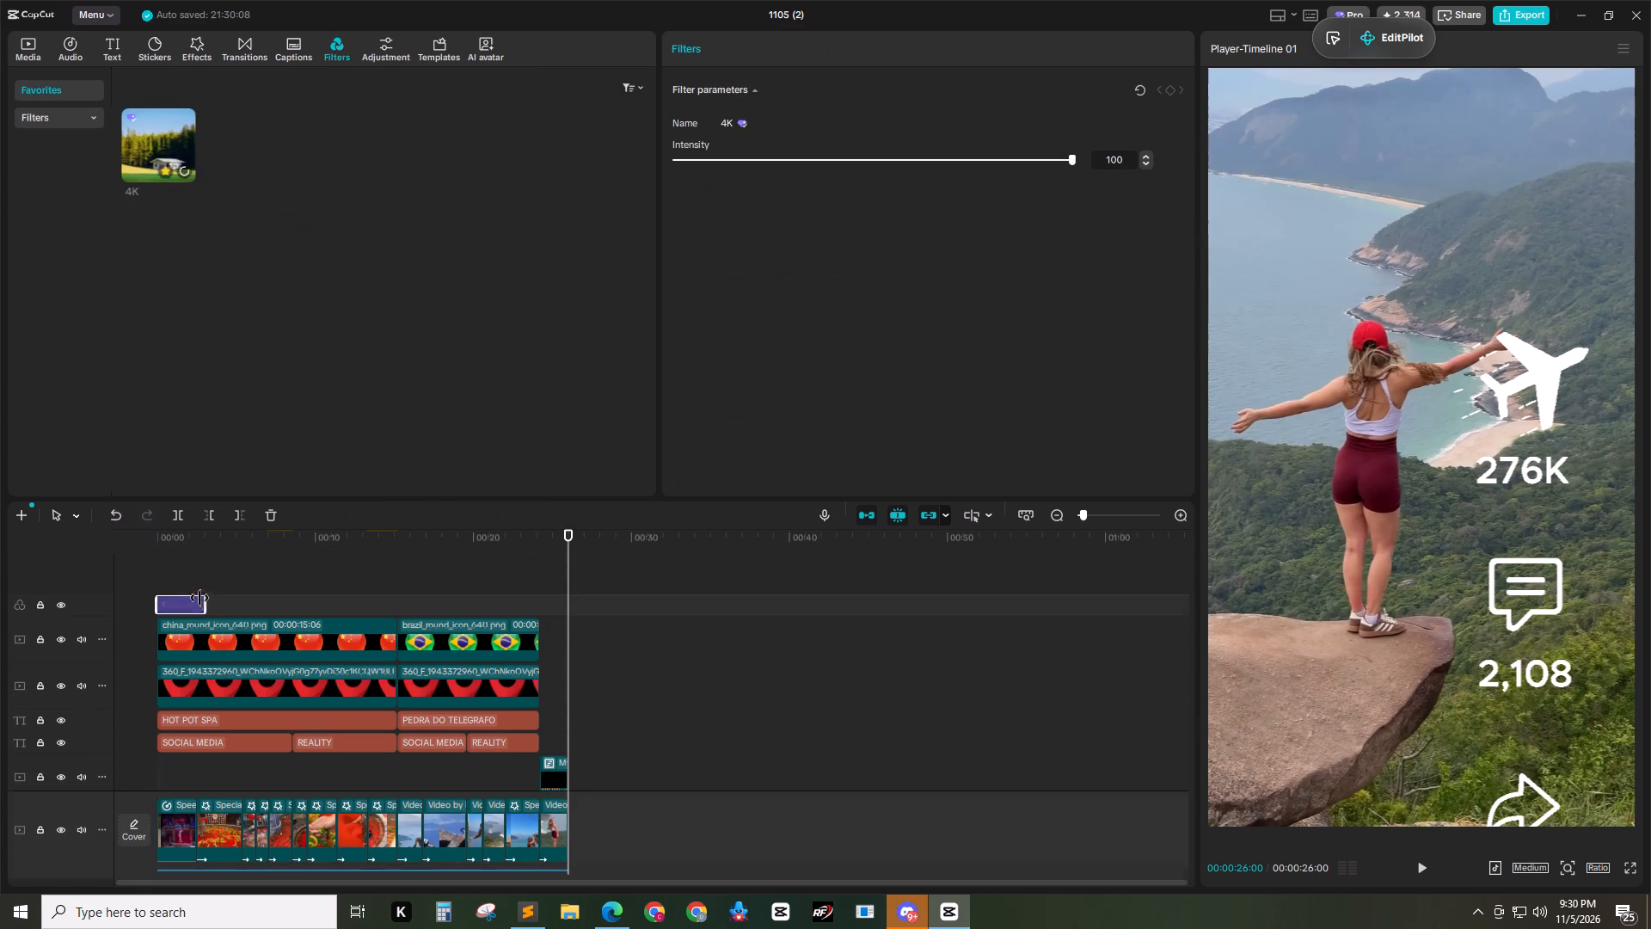
drag(203, 608, 565, 622)
scroll(632, 634, down, 4)
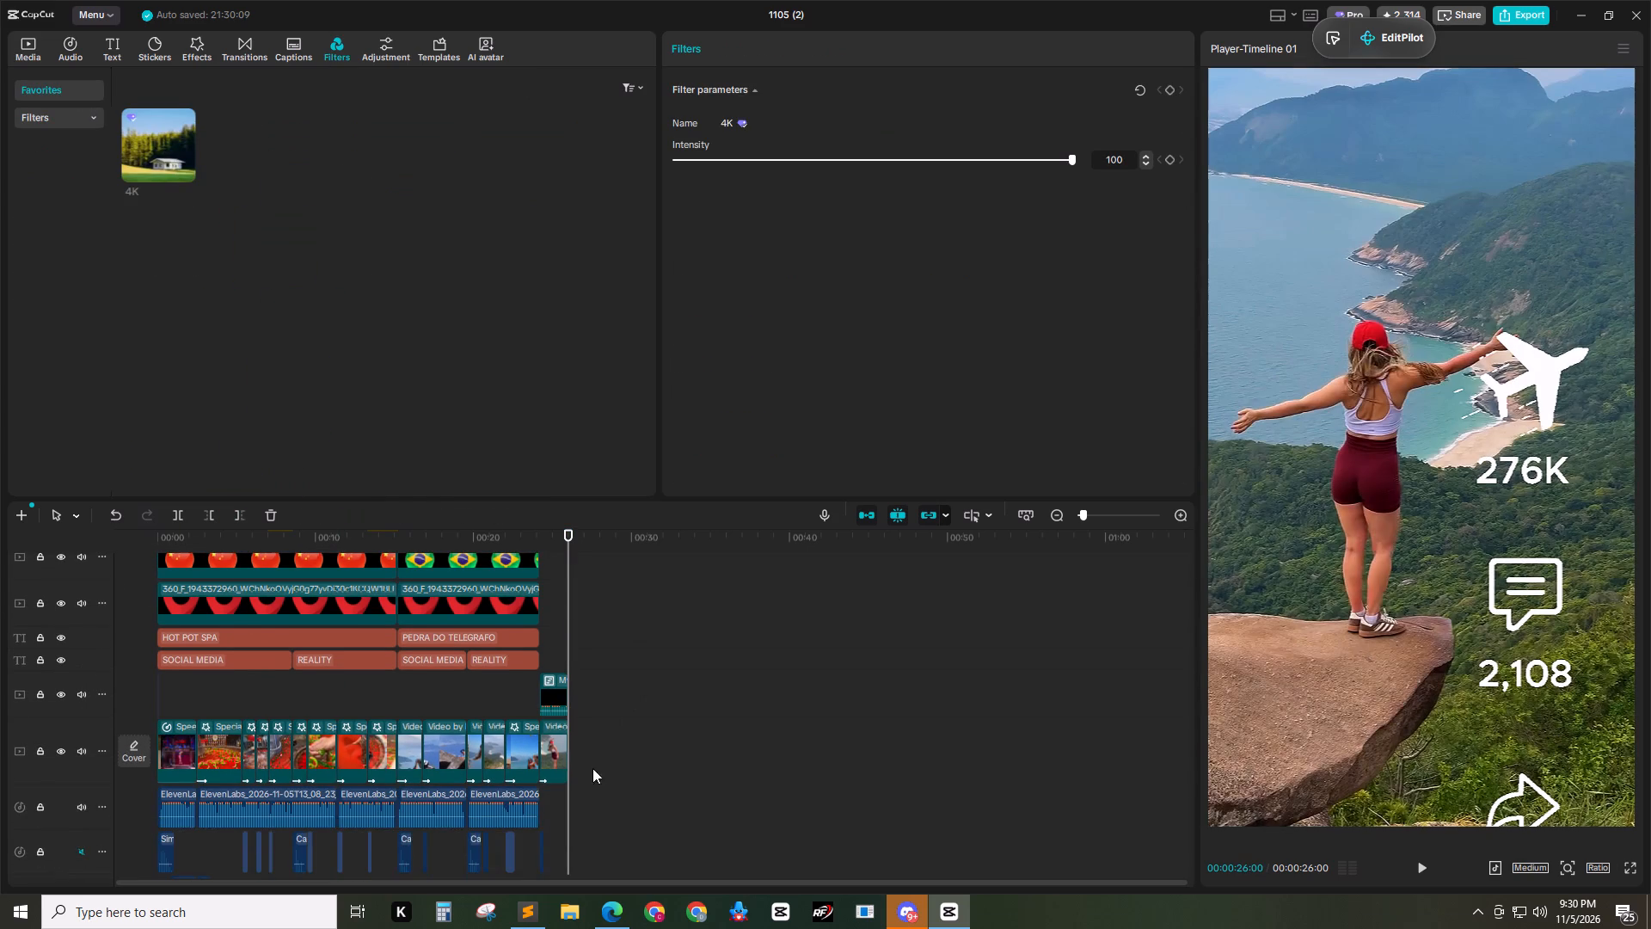
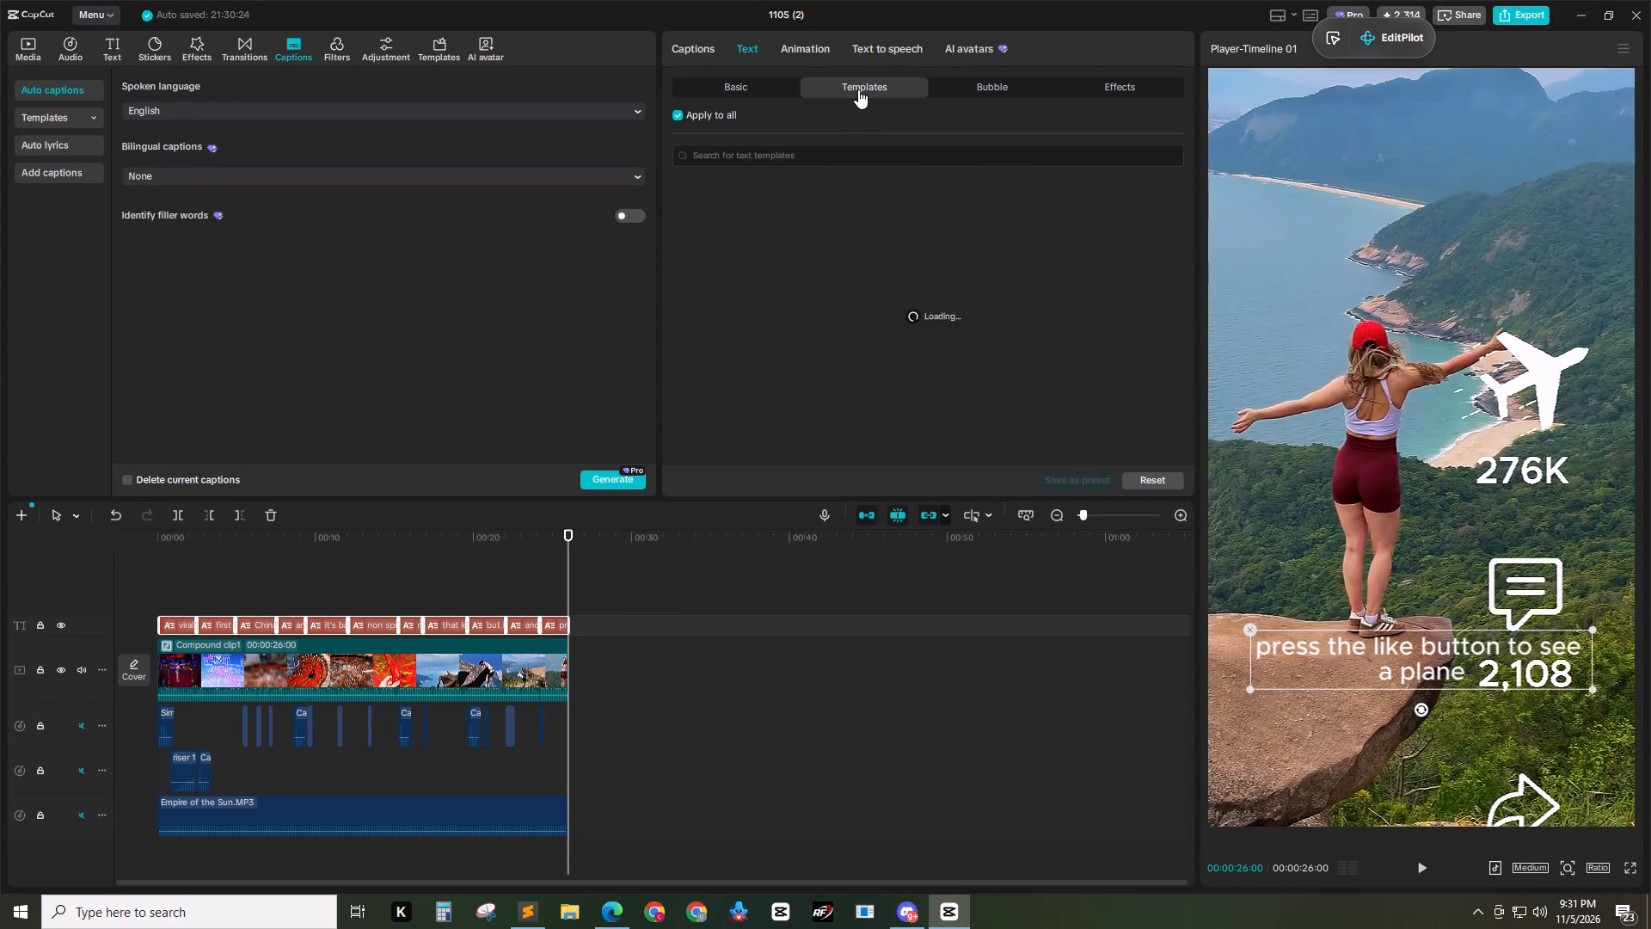
click(688, 253)
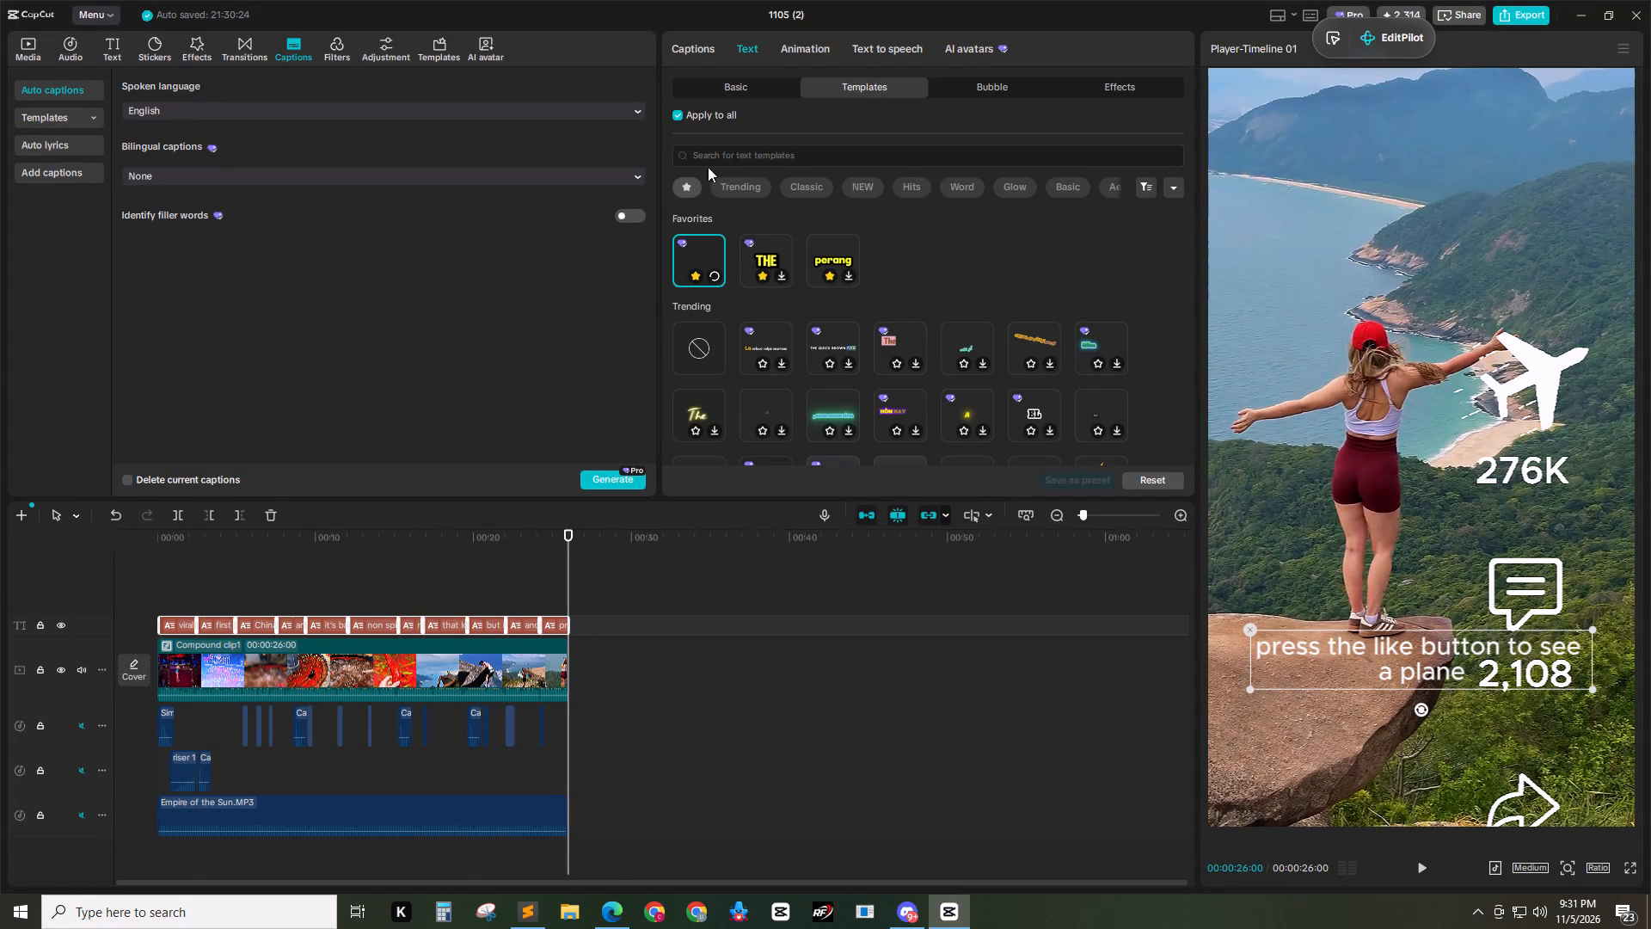
Set all captions to the Komika Title - Axis font at size 13 with the first white, black-outlined preset style.
click(740, 83)
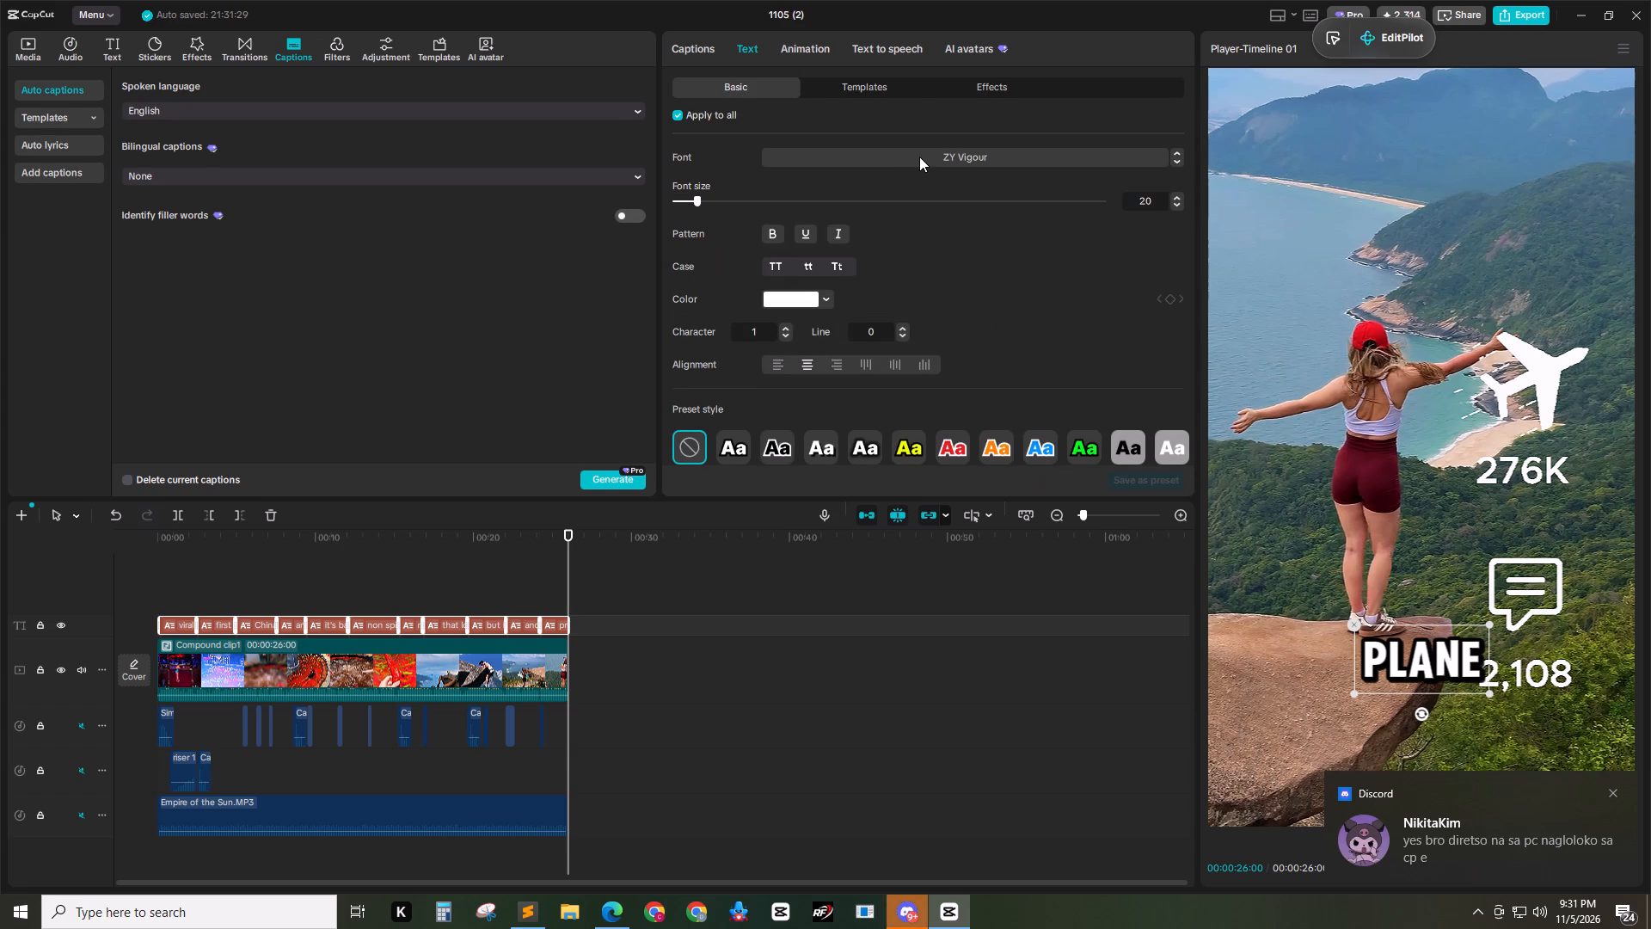
click(919, 157)
click(887, 187)
text(ko)
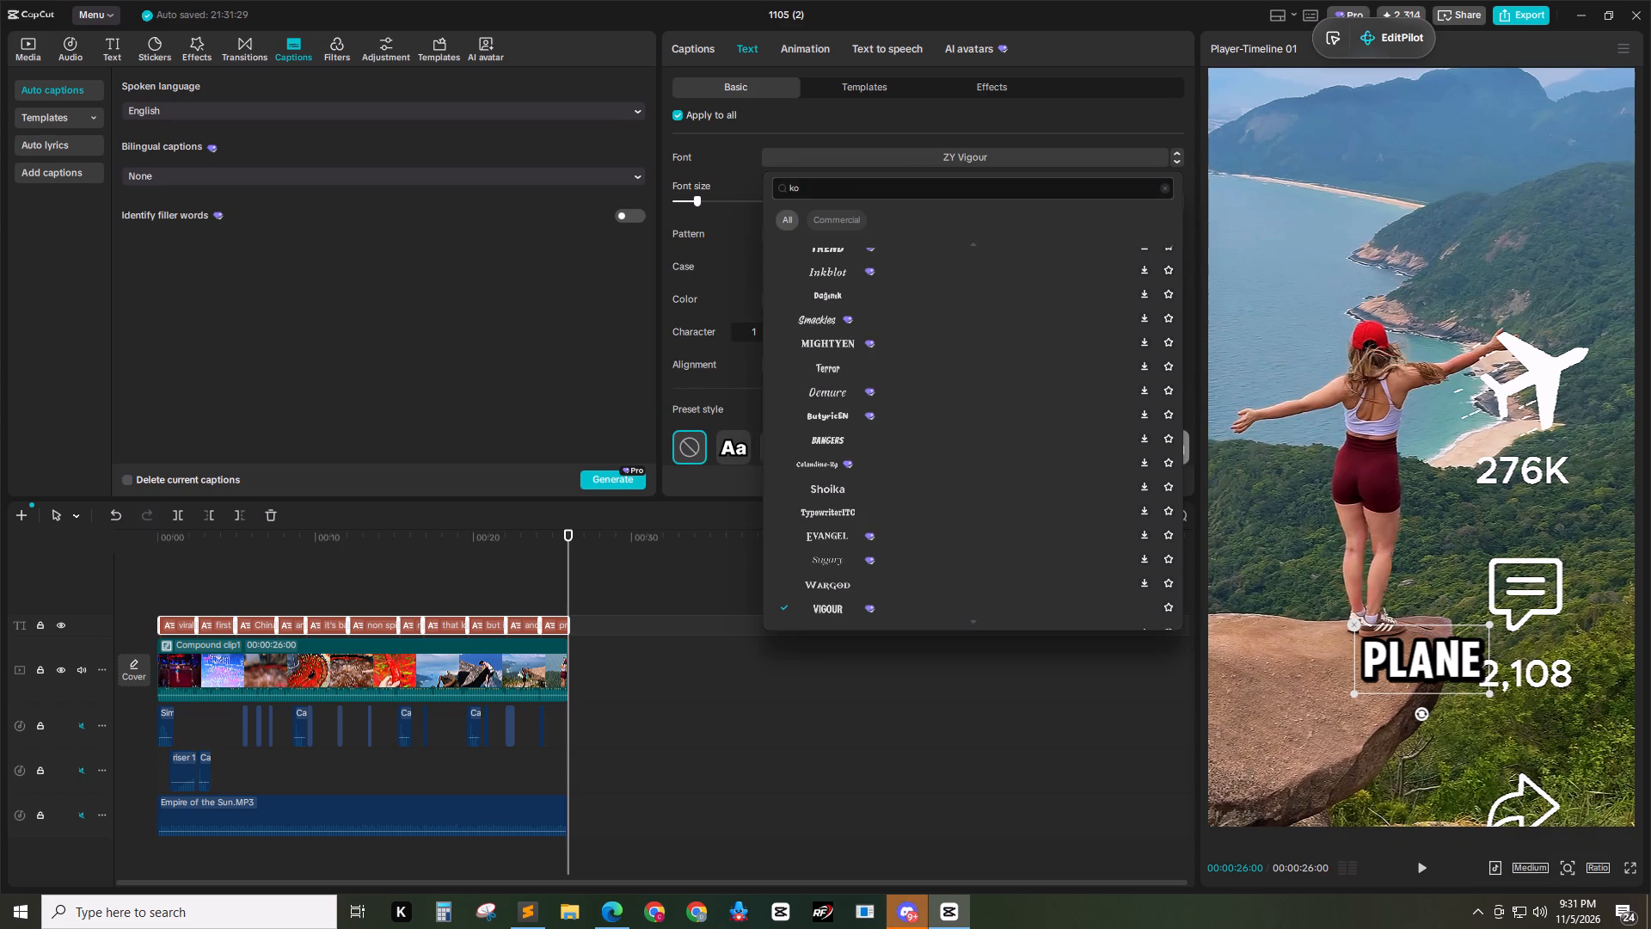
key(Return)
click(887, 278)
drag(1151, 201, 1090, 202)
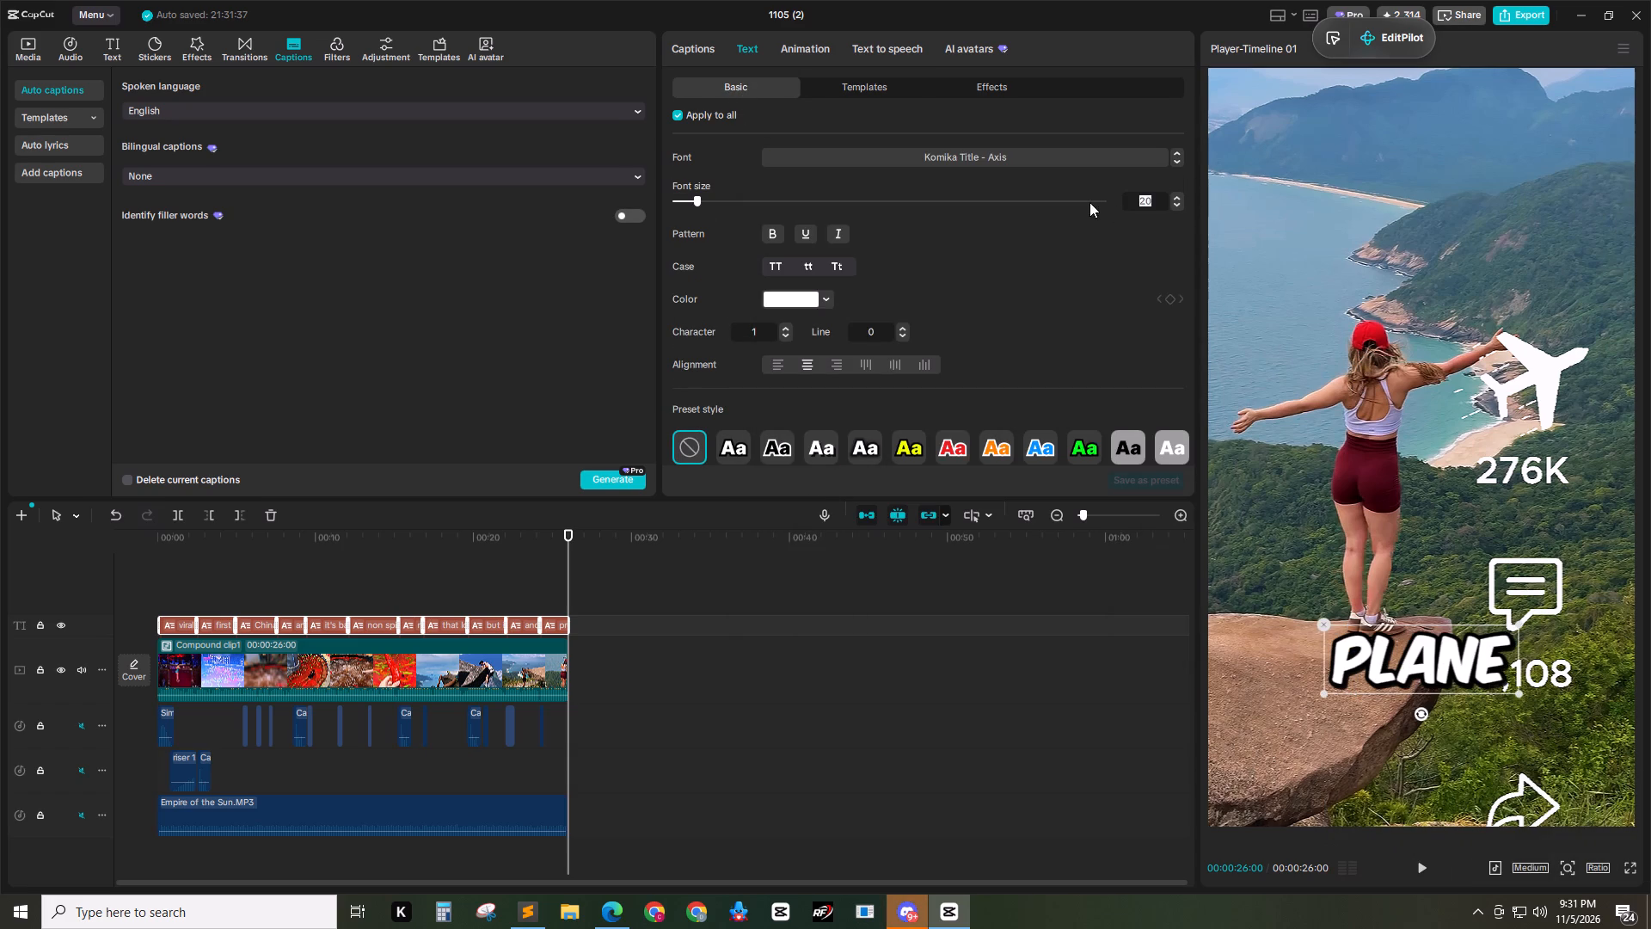
key(1)
key(3)
key(Return)
click(732, 439)
Set the vertical position of all captions to -460.
scroll(969, 322, down, 3)
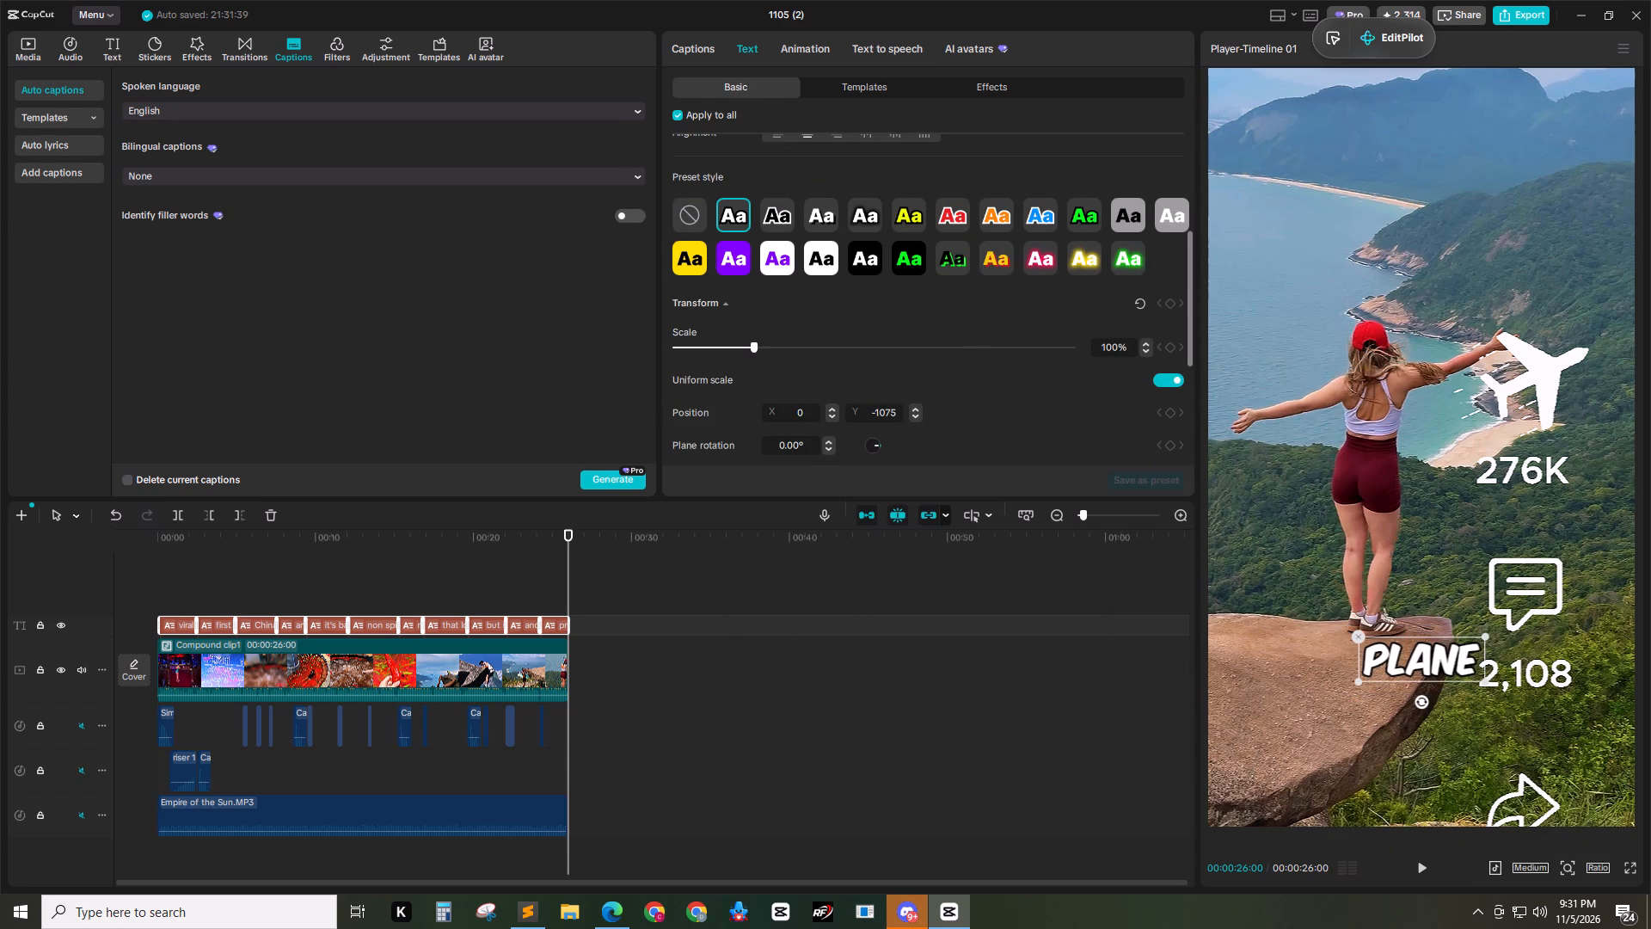
click(897, 414)
key(BackSpace)
key(BackSpace)
key(BackSpace)
key(BackSpace)
text(460)
key(Return)
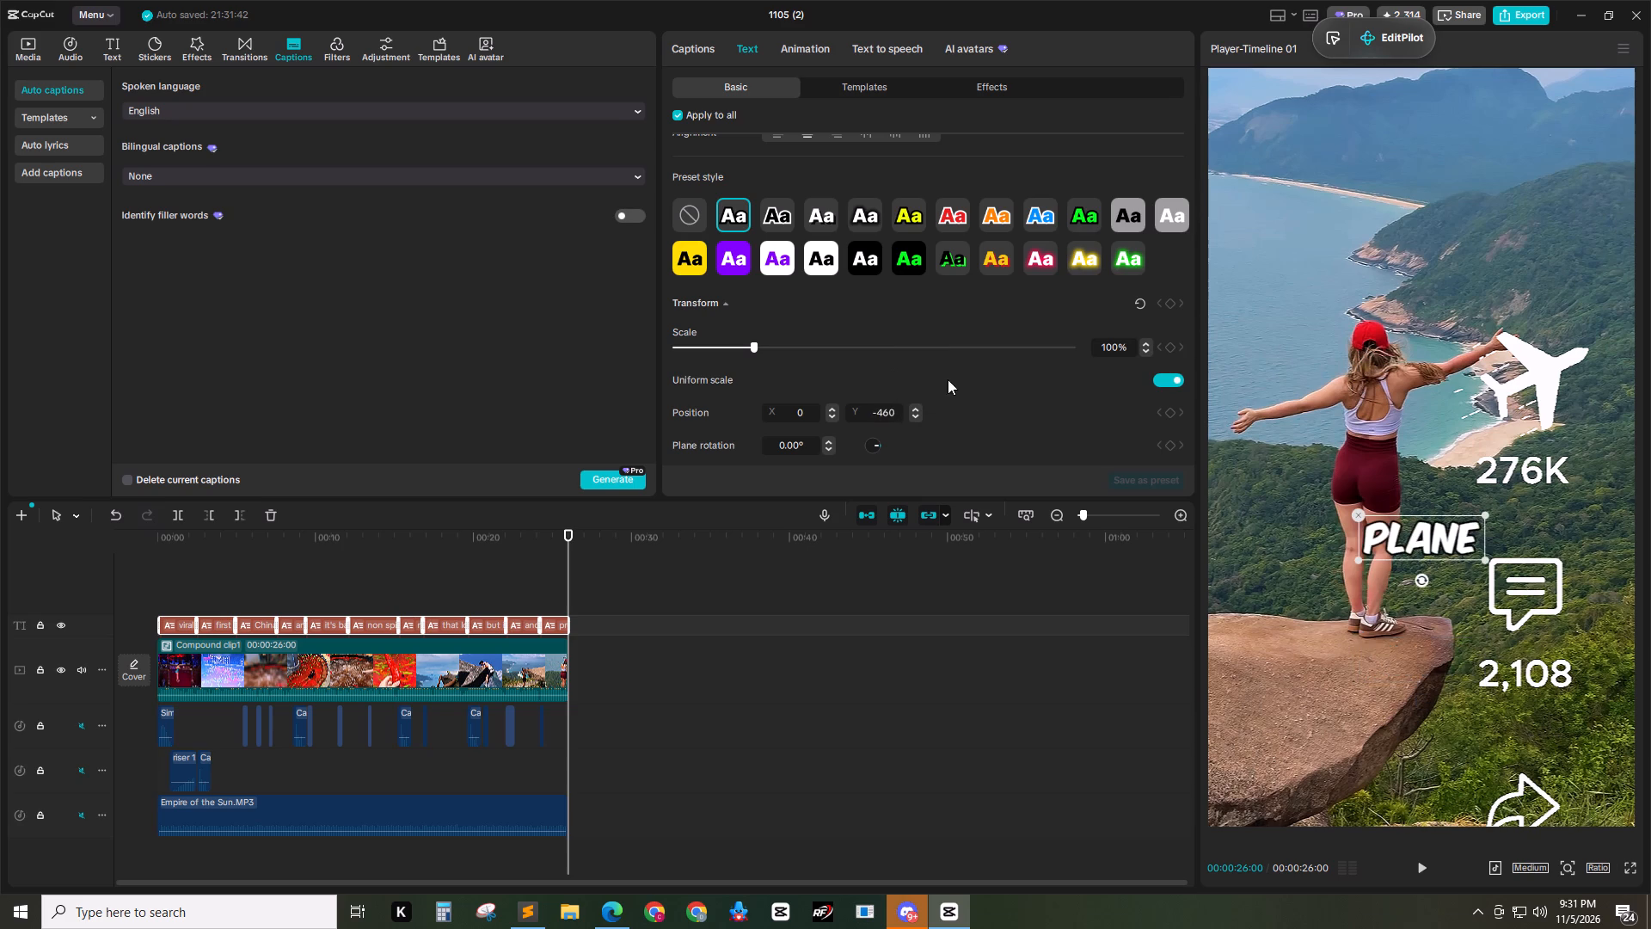
Set the black stroke thickness of the captions to 50.
scroll(948, 379, down, 4)
drag(1114, 393, 1035, 398)
key(5)
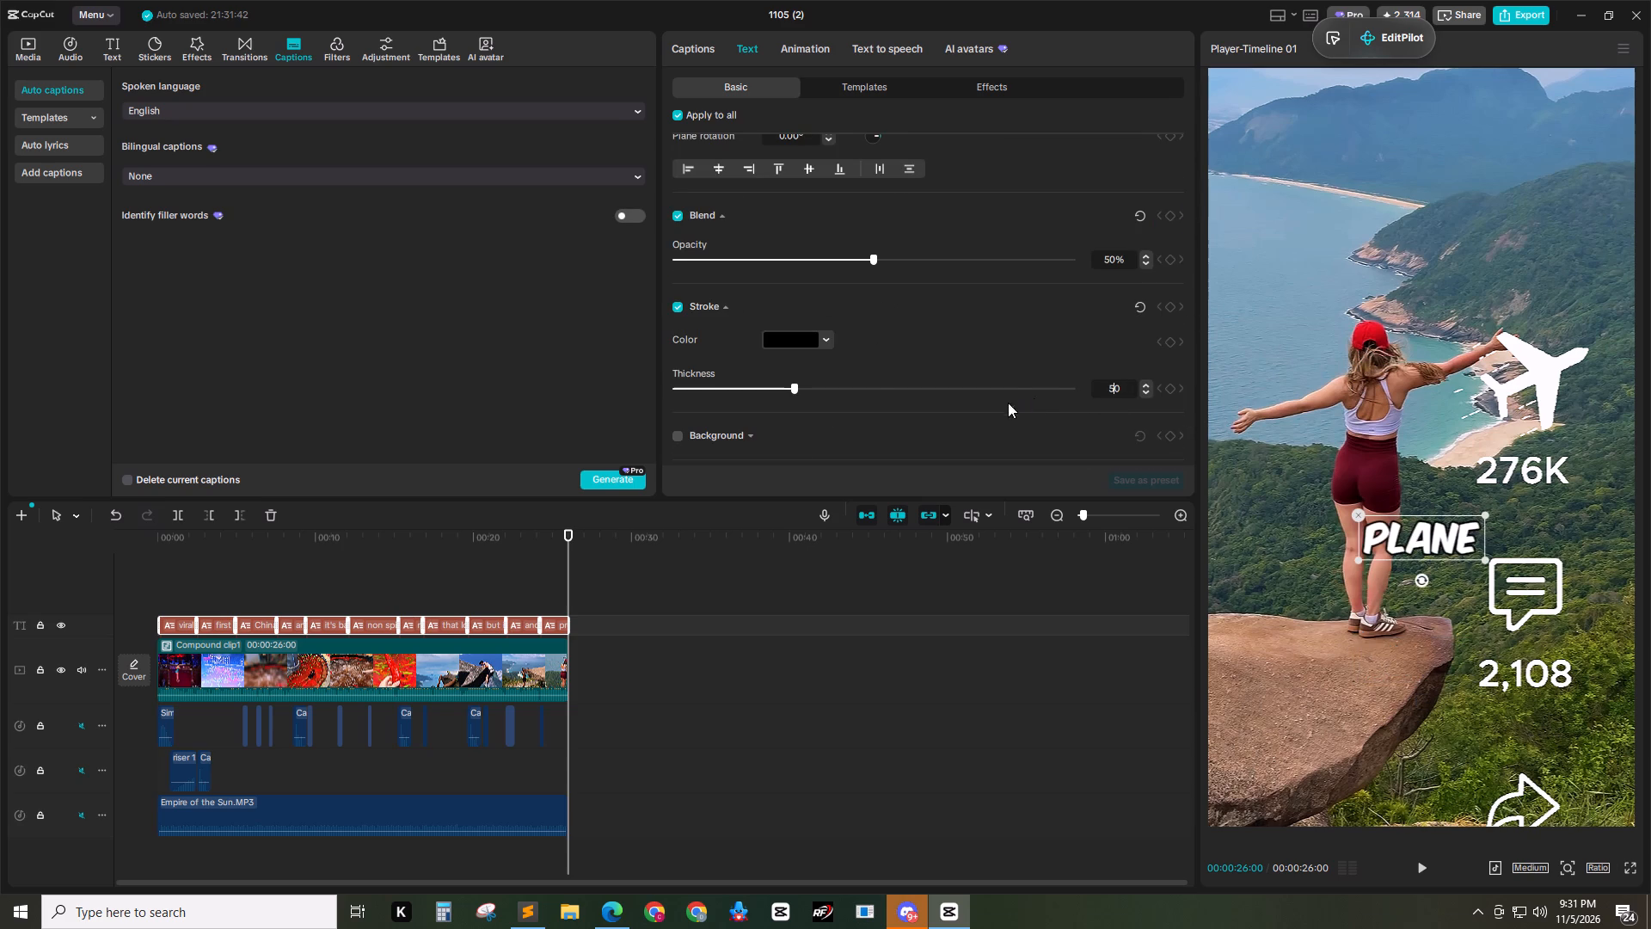
key(Return)
Unmute the background music track and both sound effect tracks.
click(87, 811)
click(82, 775)
click(80, 729)
Play the captioned video from the start to check captions, sound effects and music together.
click(185, 582)
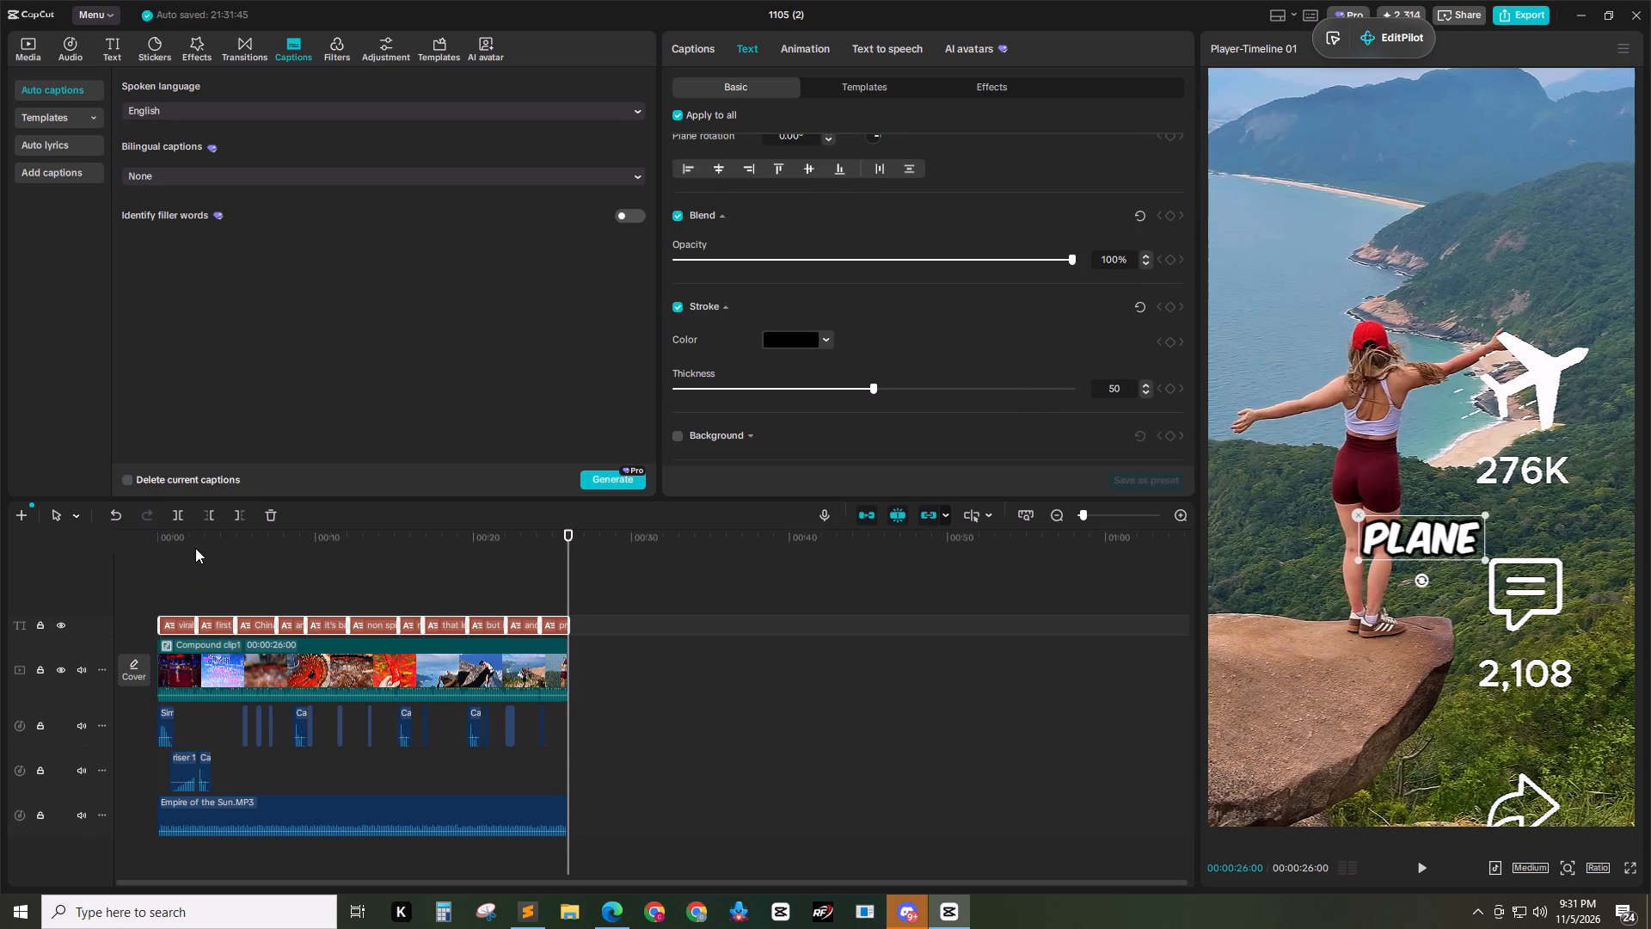
click(195, 538)
double_click(196, 574)
drag(194, 539, 89, 544)
key(space)
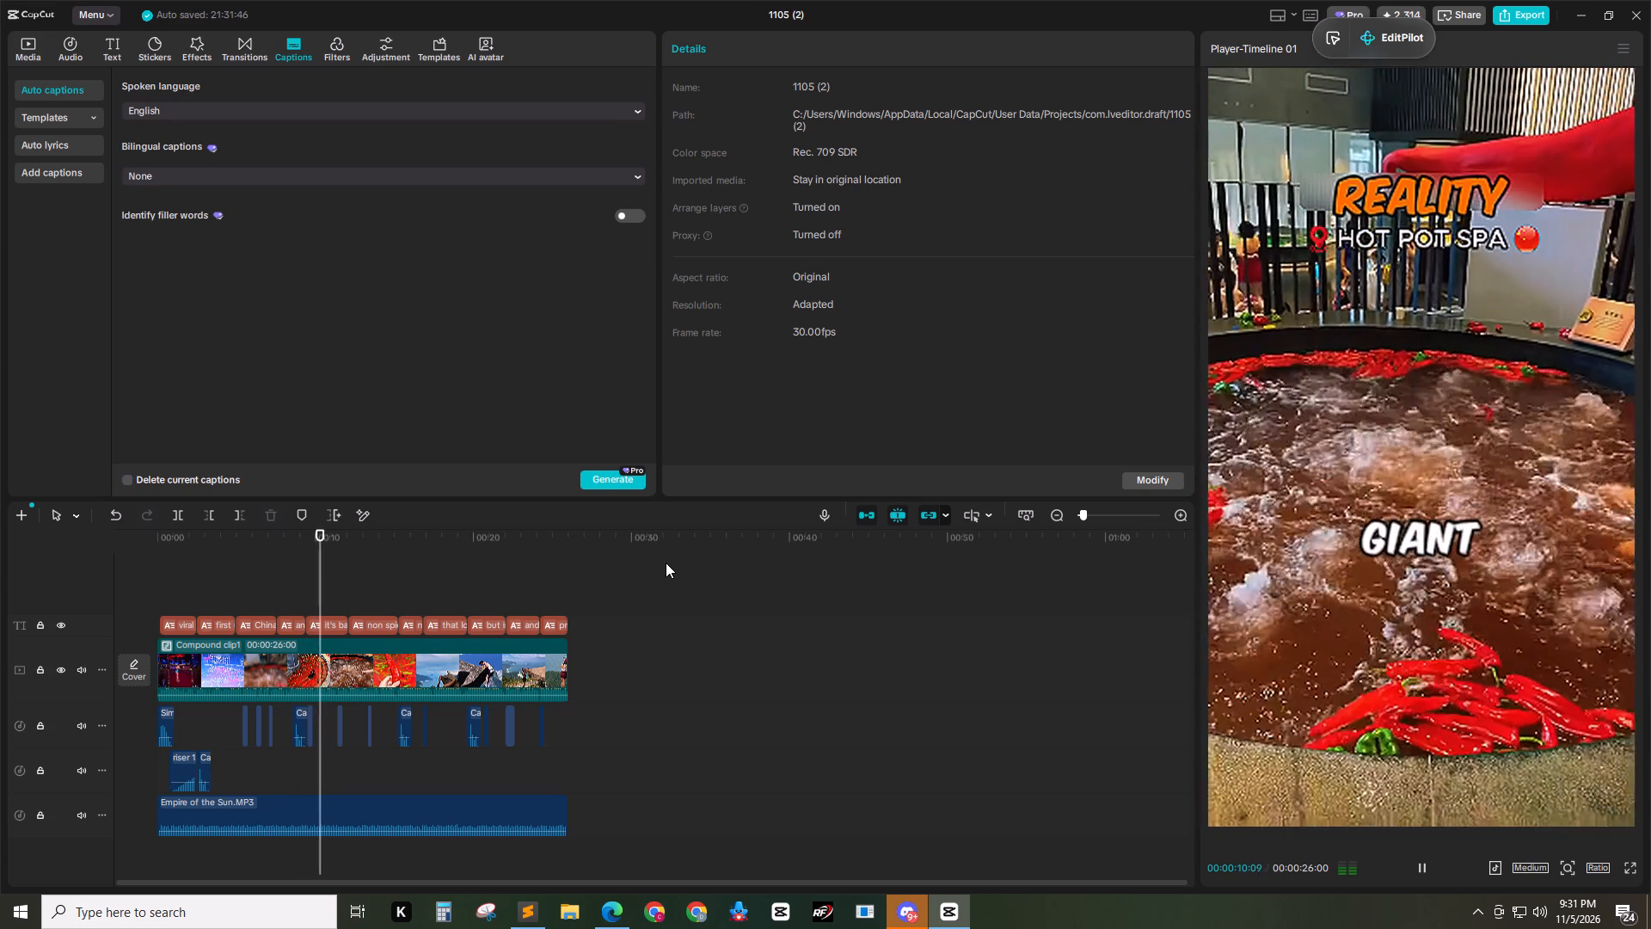
key(space)
Replay and examine frame by frame the switch from the SOCIAL MEDIA to the REALITY heading around eight seconds.
drag(306, 537, 291, 536)
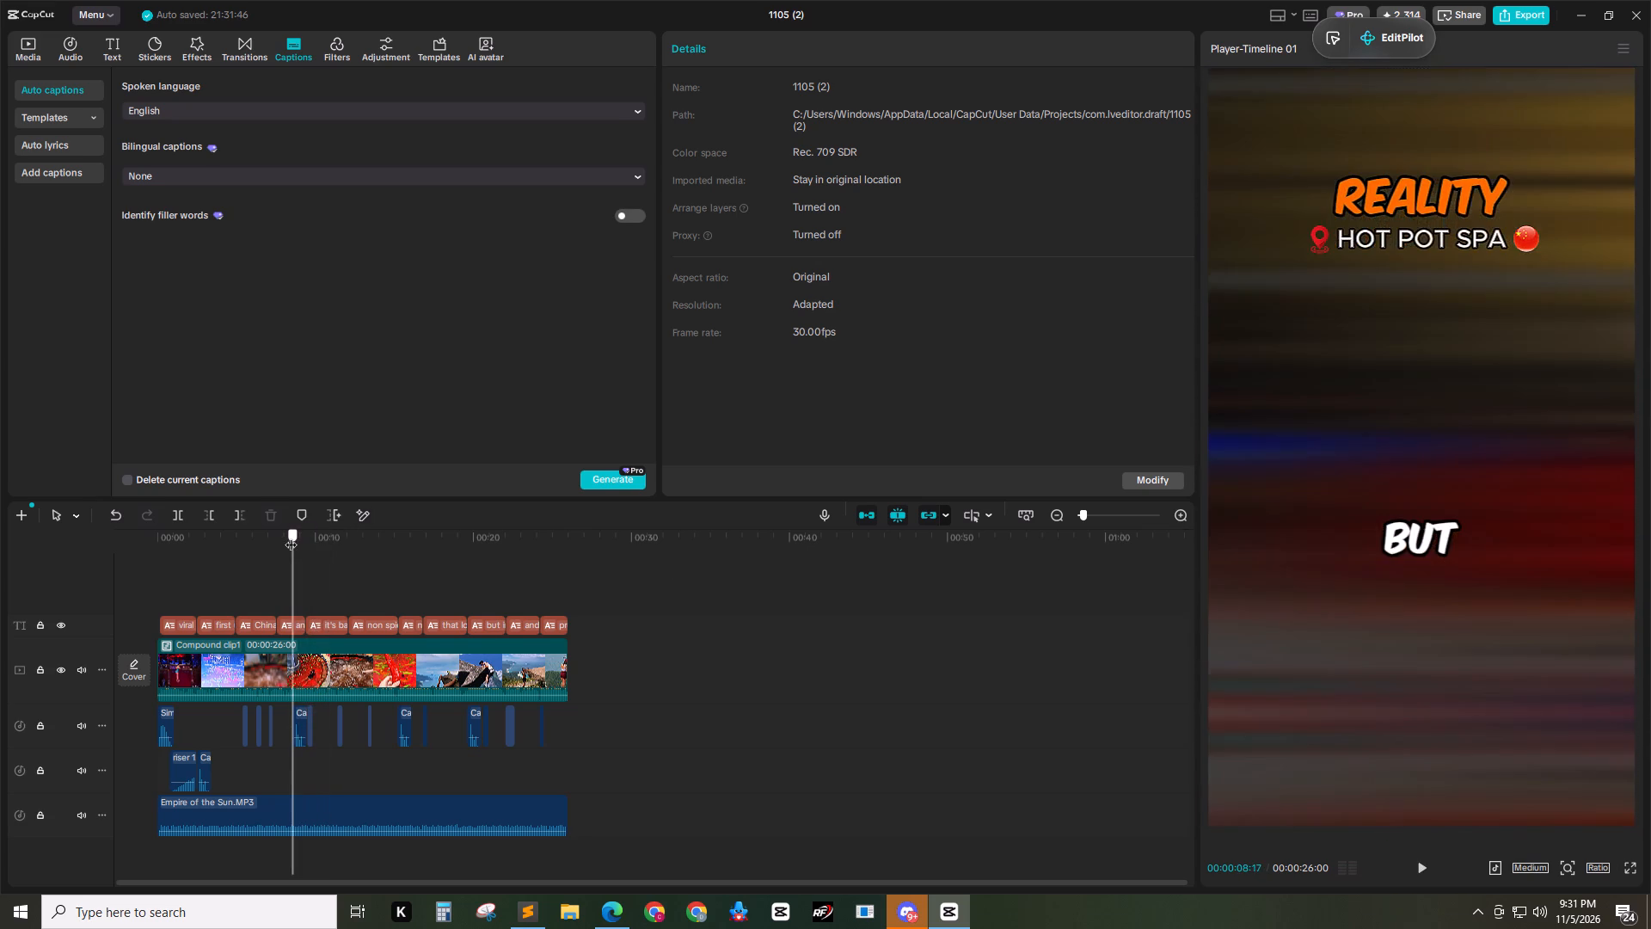
drag(291, 536, 284, 536)
key(space)
key(space)
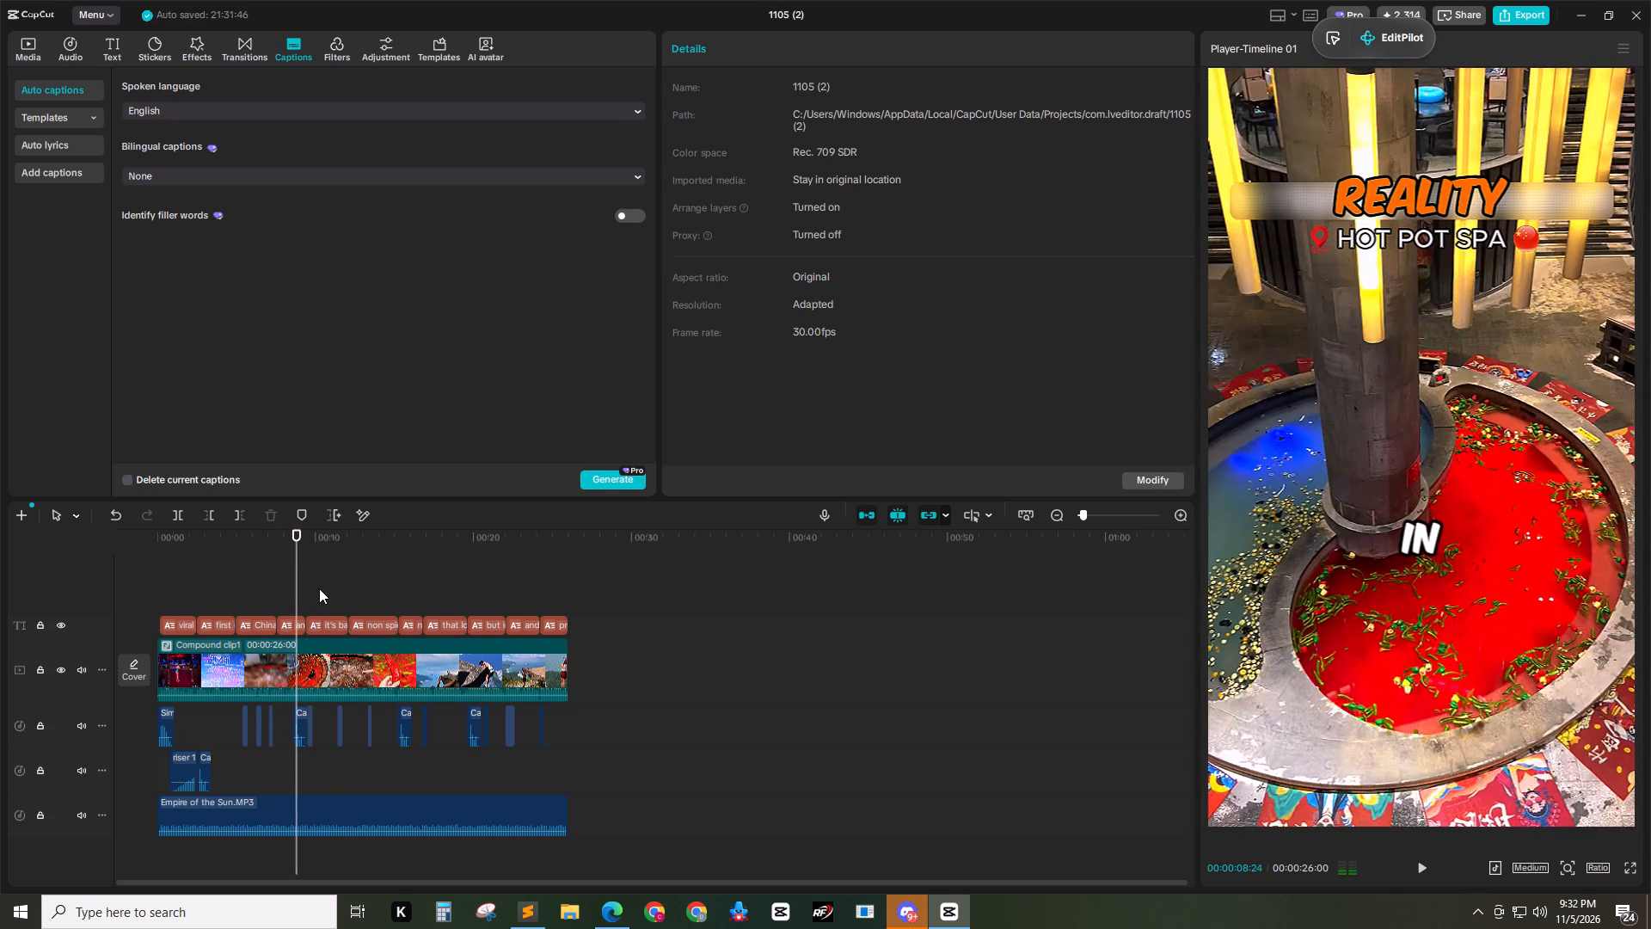
triple_click(1188, 517)
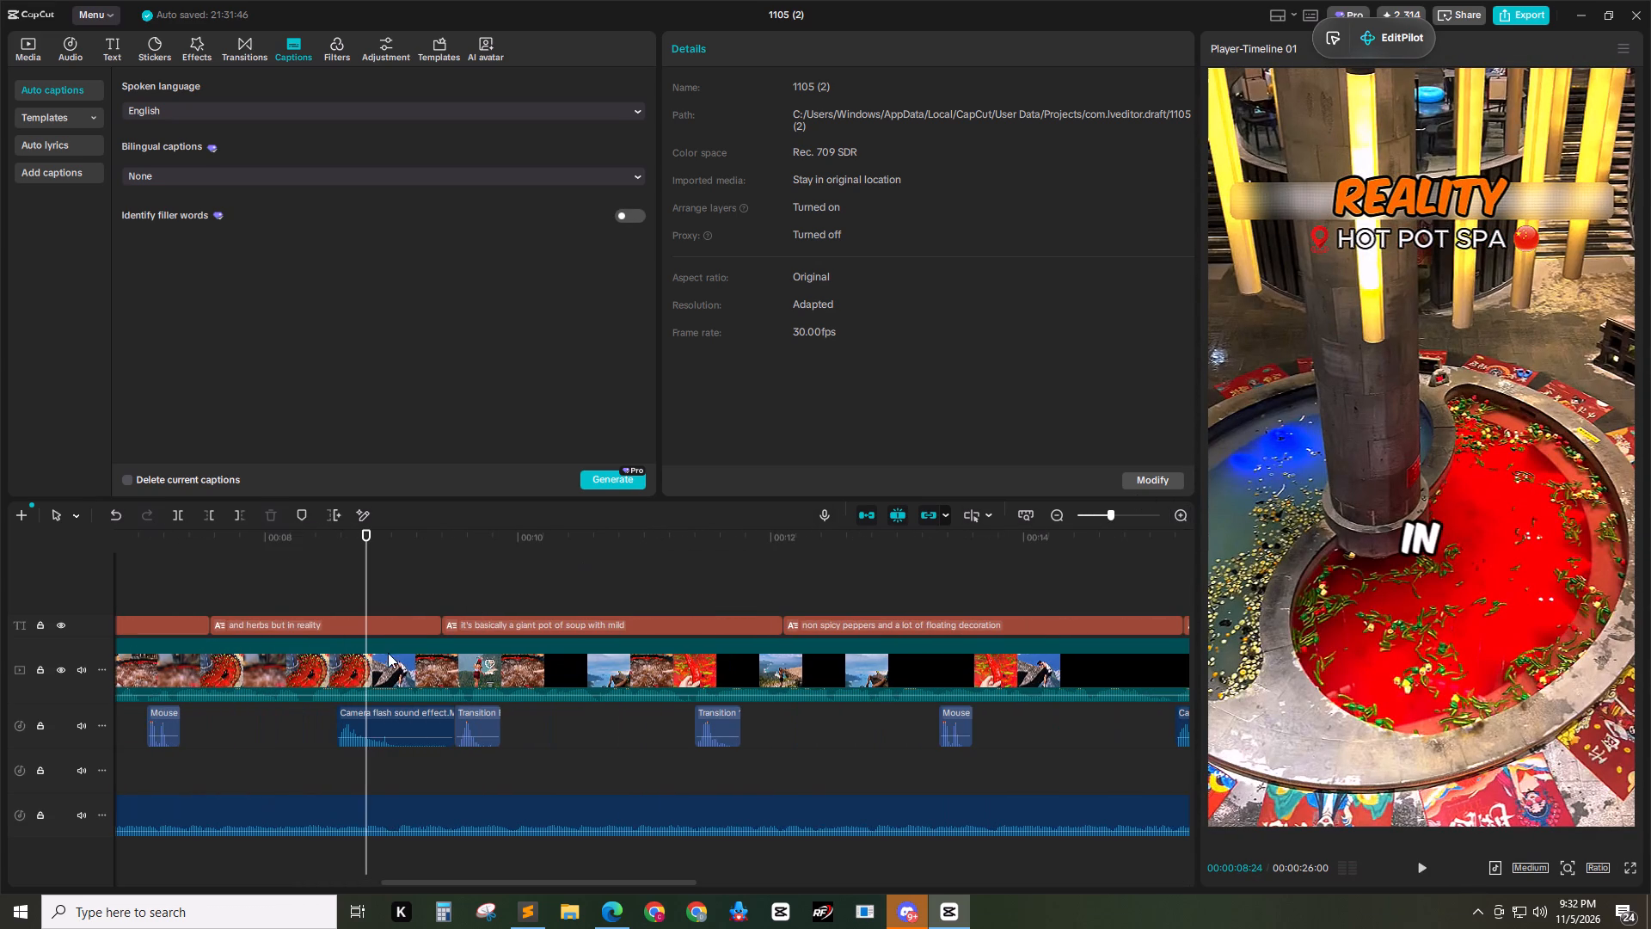
drag(362, 542, 245, 540)
key(space)
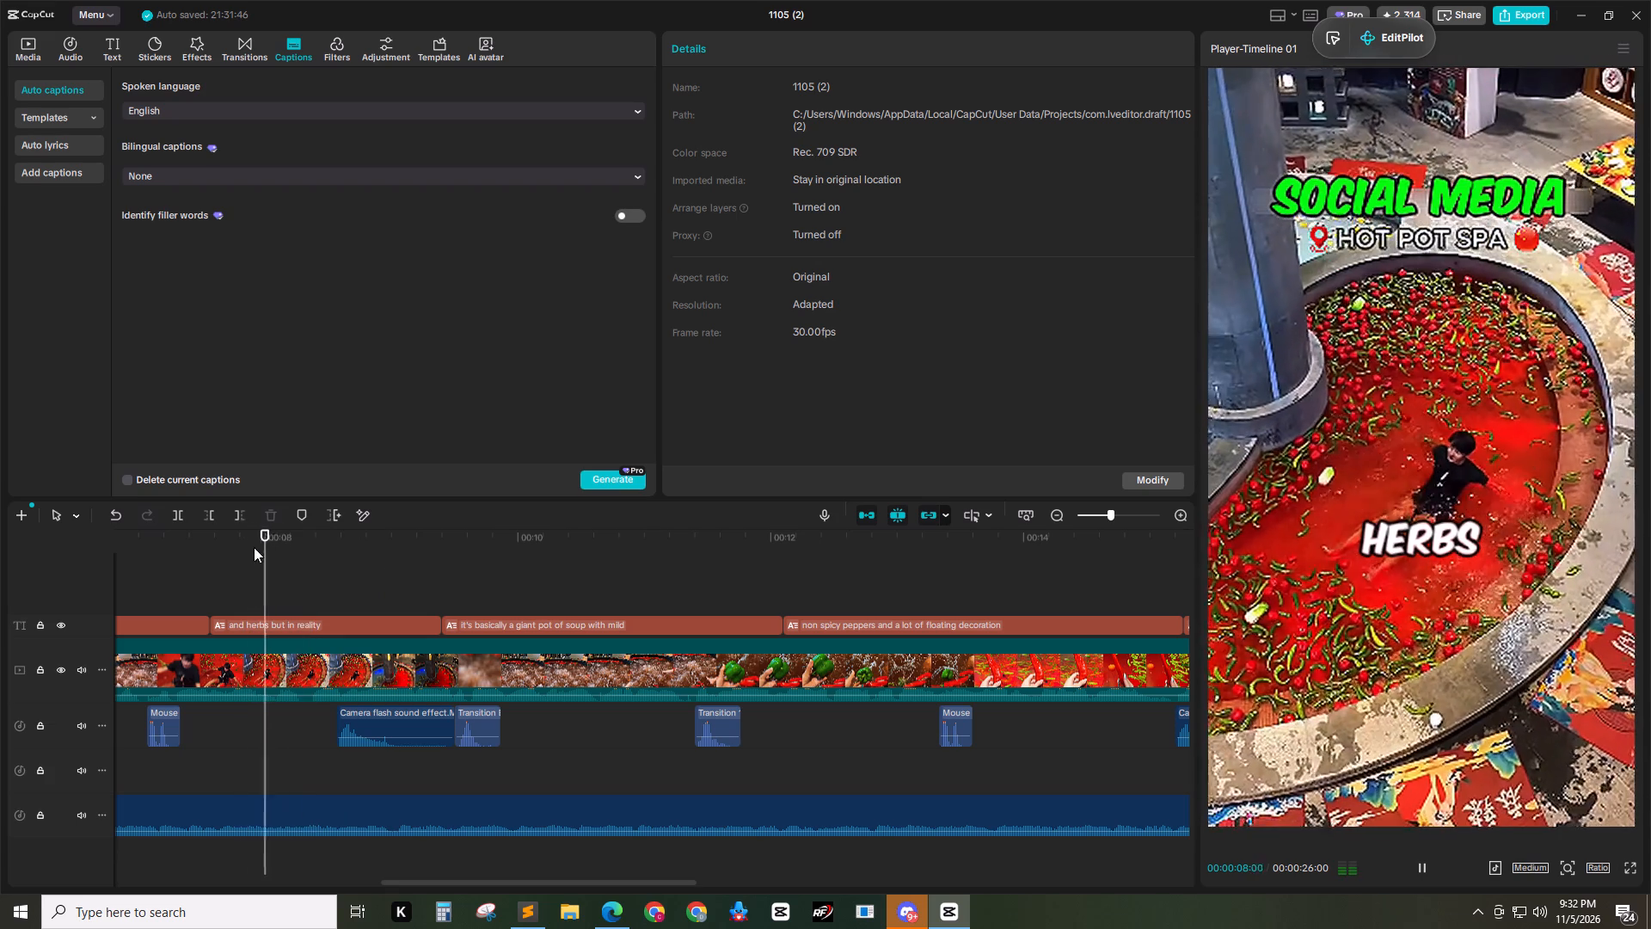
key(space)
key(Right)
key(Right)
key(Right)
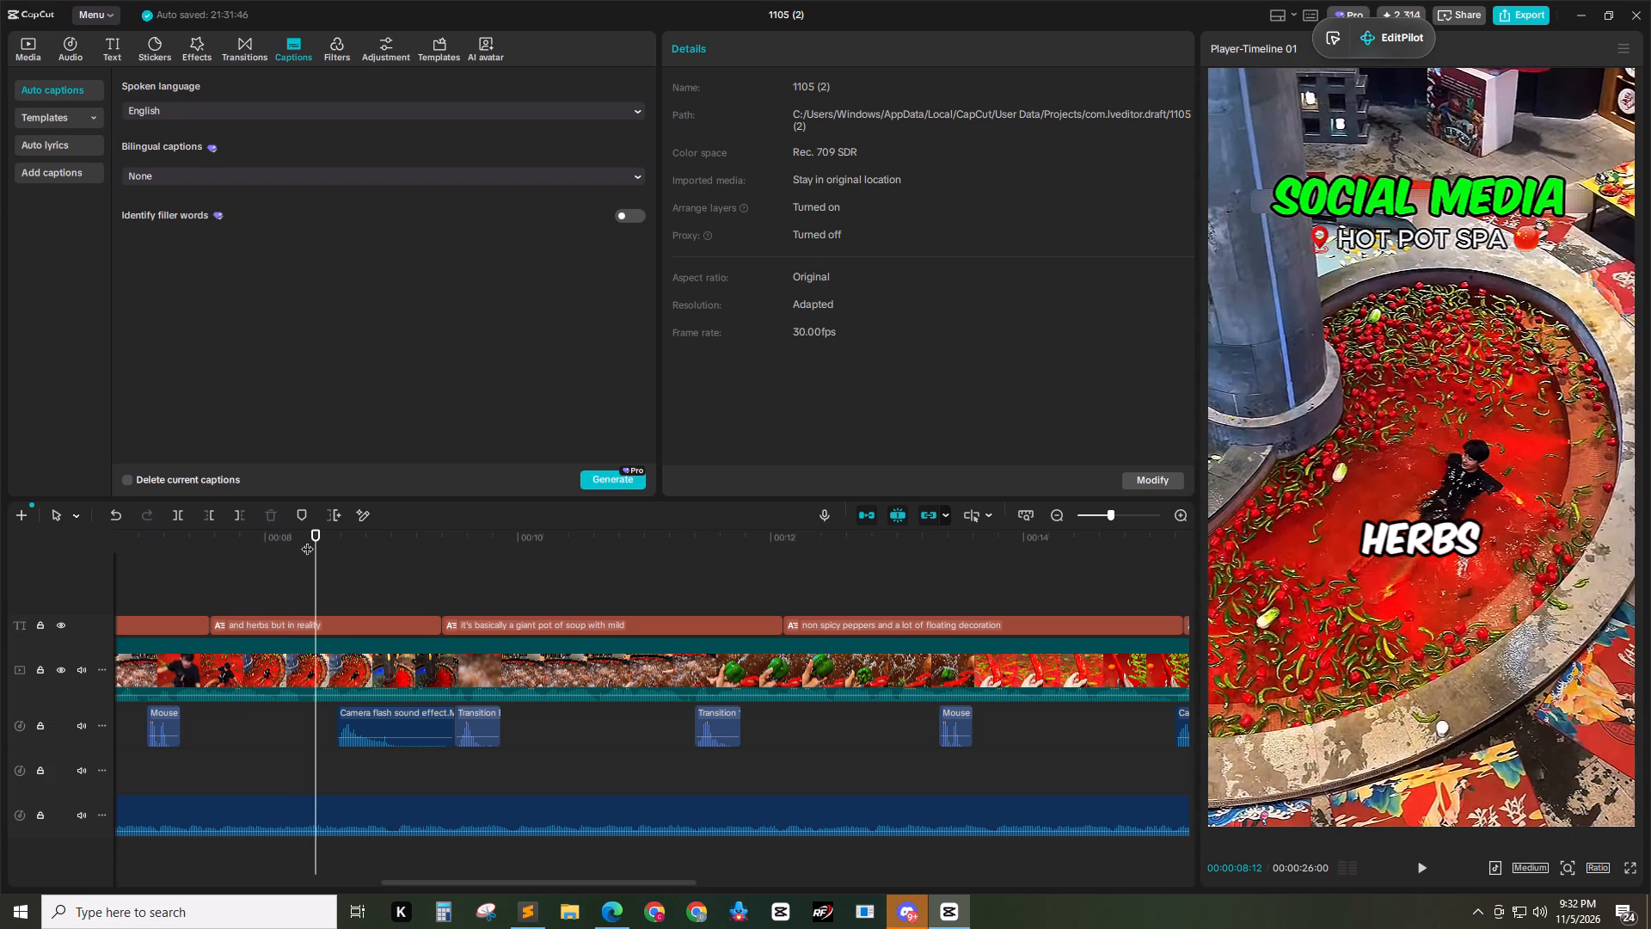
key(Right)
key(Right)
key(Right)
key(Left)
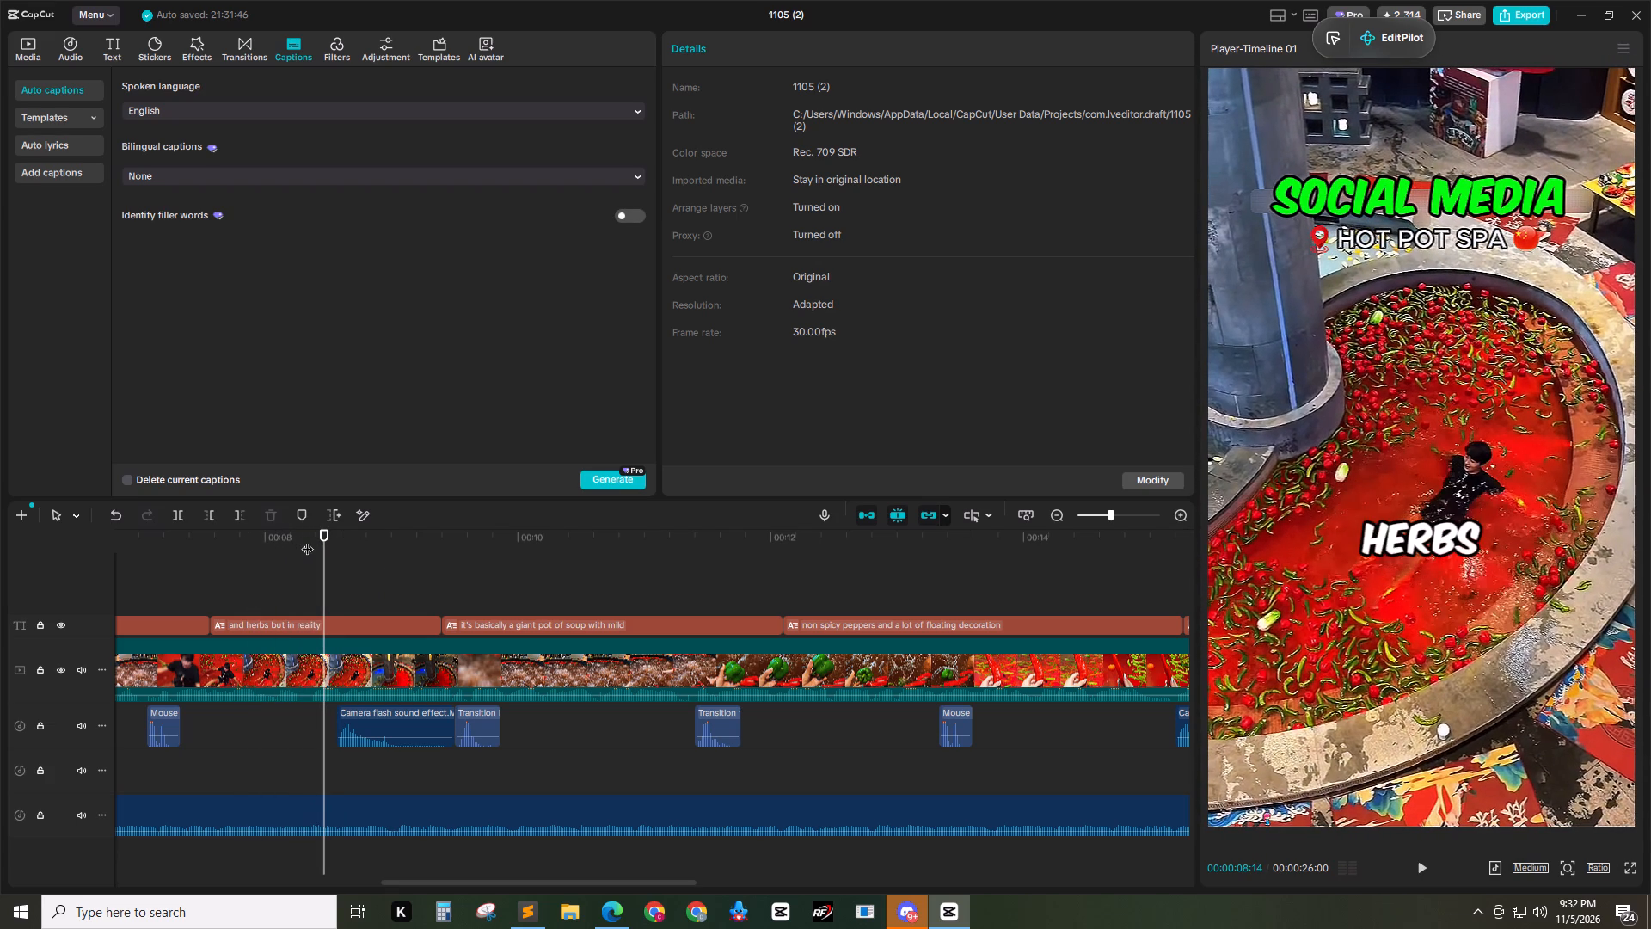
key(Right)
key(Left)
key(Left)
key(Left)
key(Left)
key(Left)
key(Left)
key(Left)
key(Left)
key(Left)
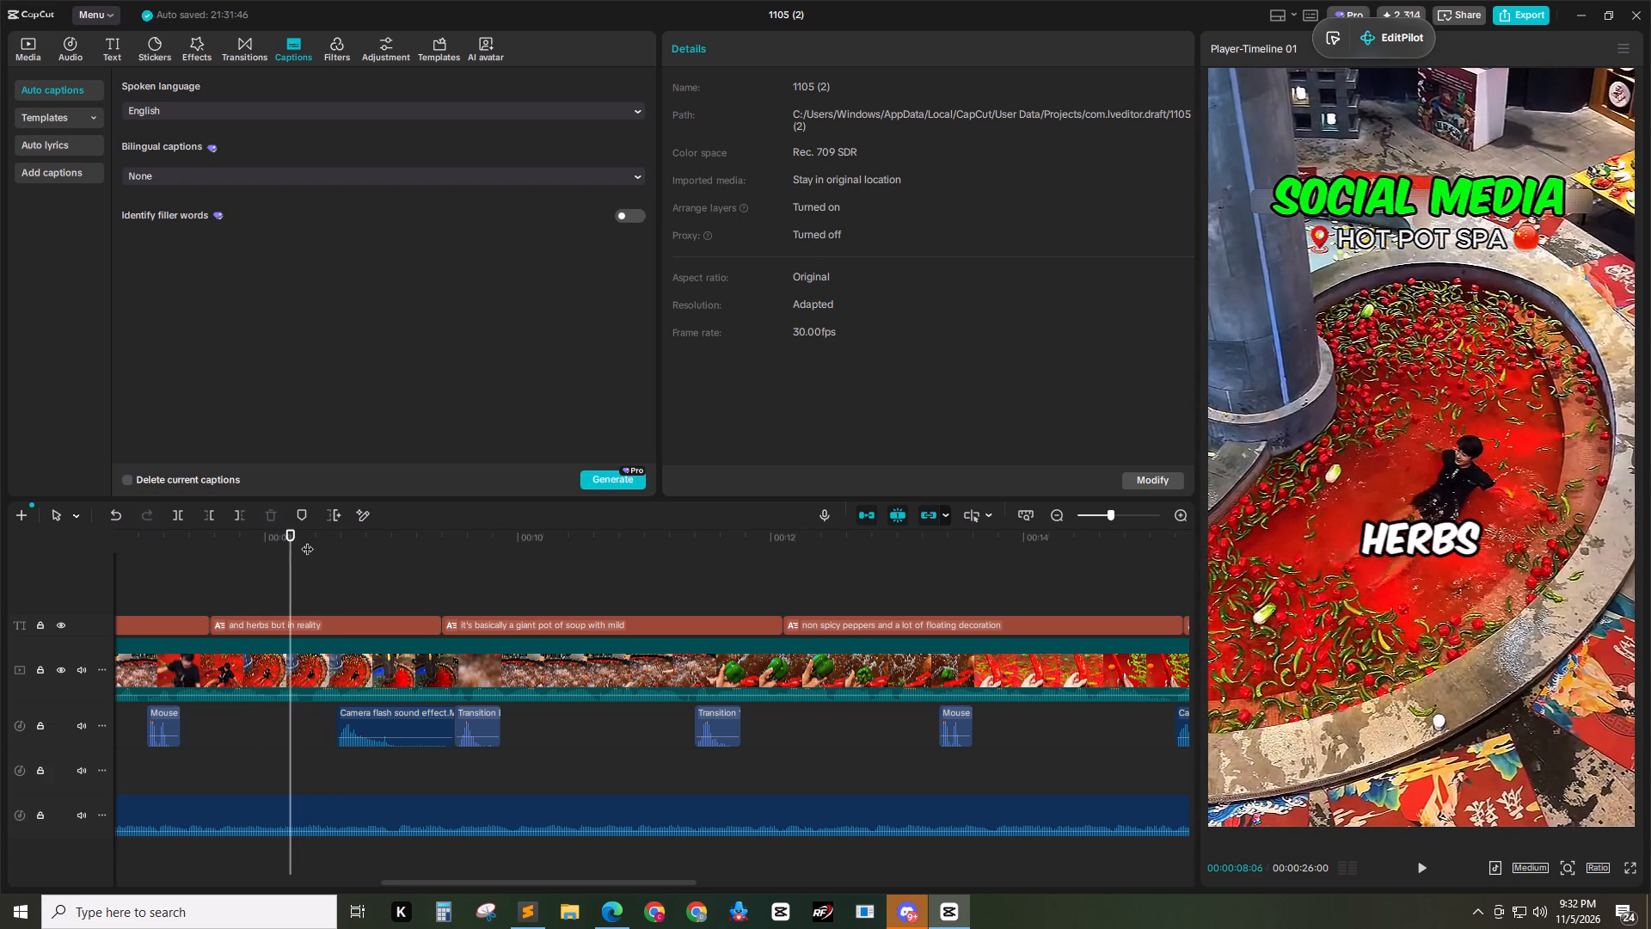
key(Left)
key(Left)
key(Left)
key(Left)
key(Left)
key(Left)
key(Left)
key(Left)
key(Left)
key(Left)
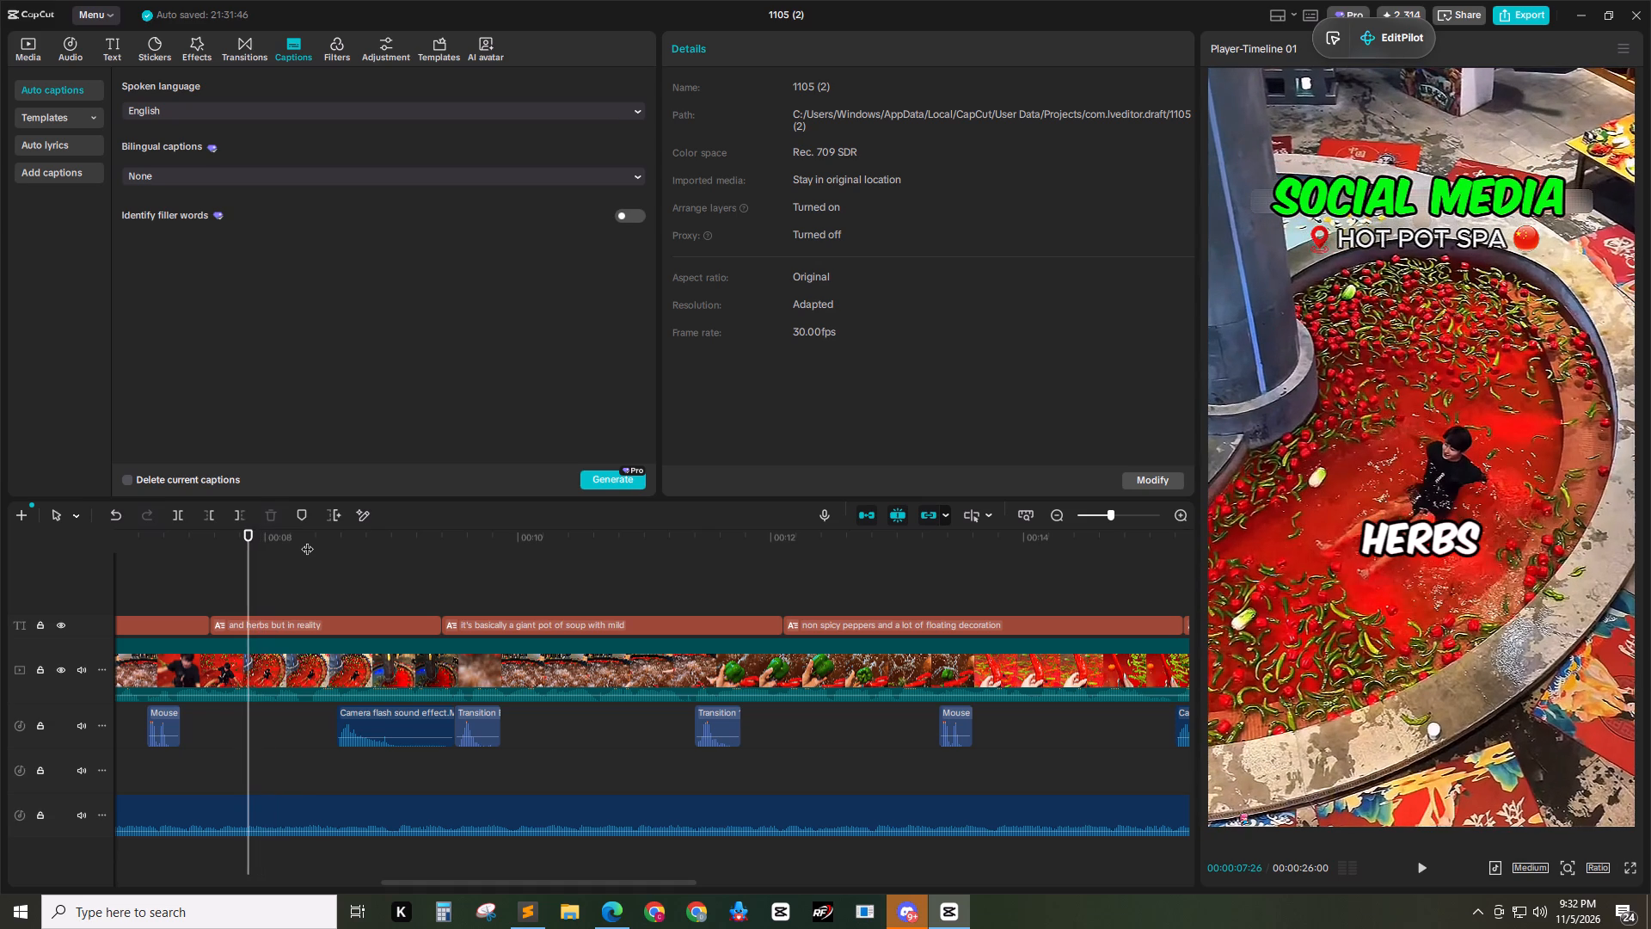
Open the compound clip and review the hot pot spa section around the switch to the REALITY heading.
double_click(314, 673)
ctrl+scroll(298, 635, up, 4)
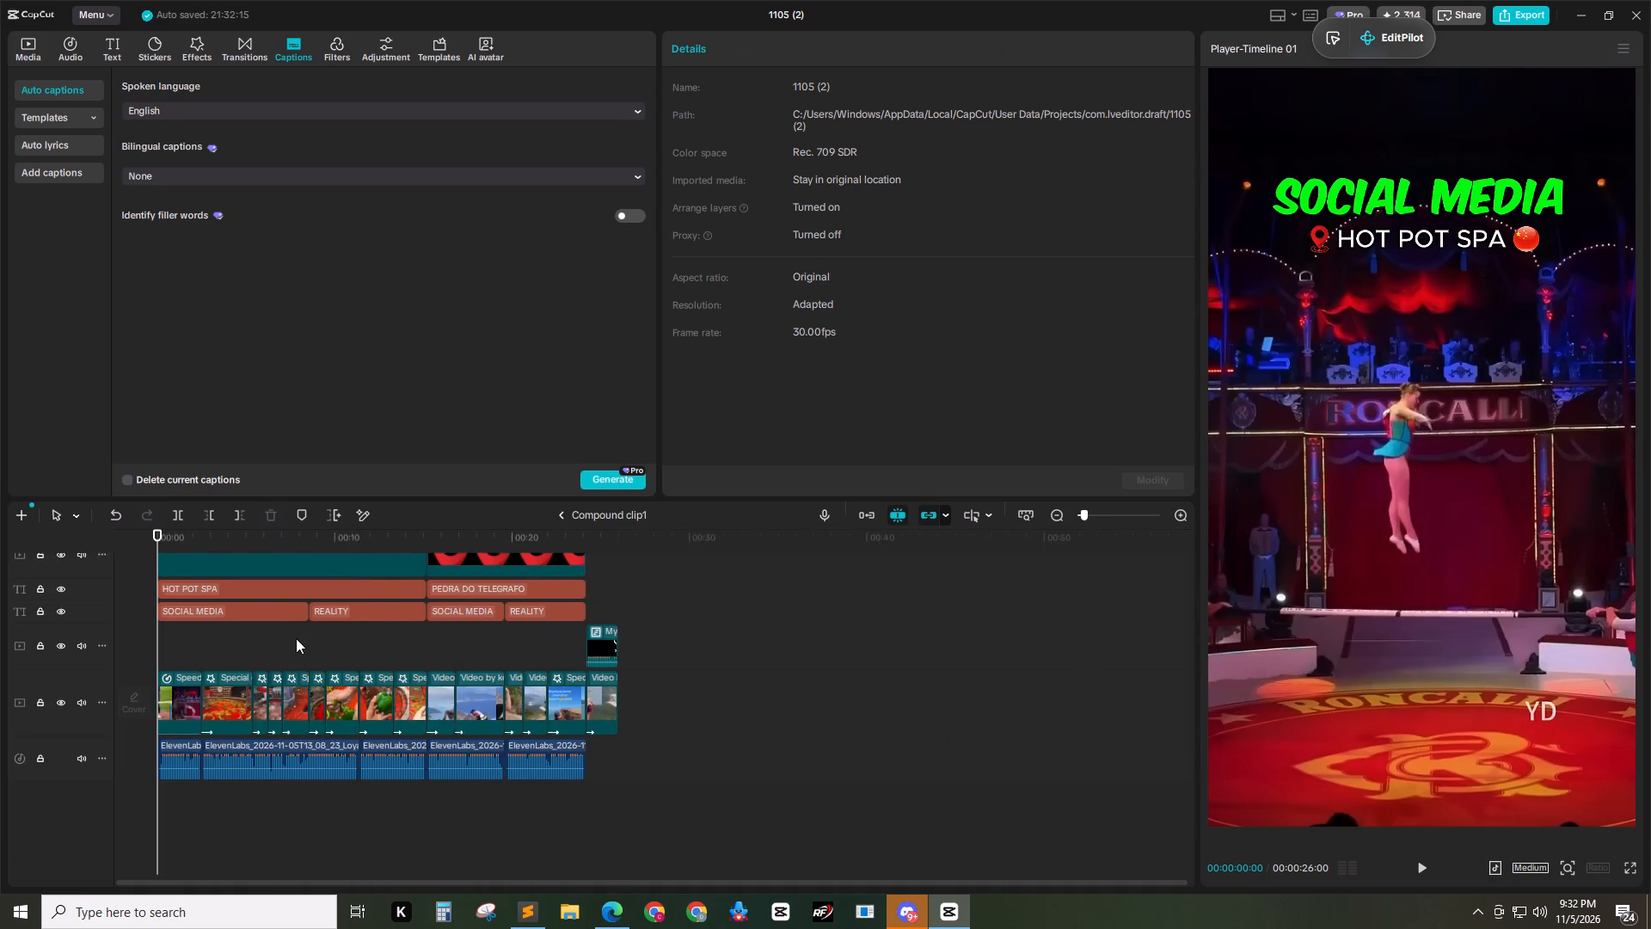
ctrl+scroll(296, 638, up, 10)
drag(521, 532, 519, 532)
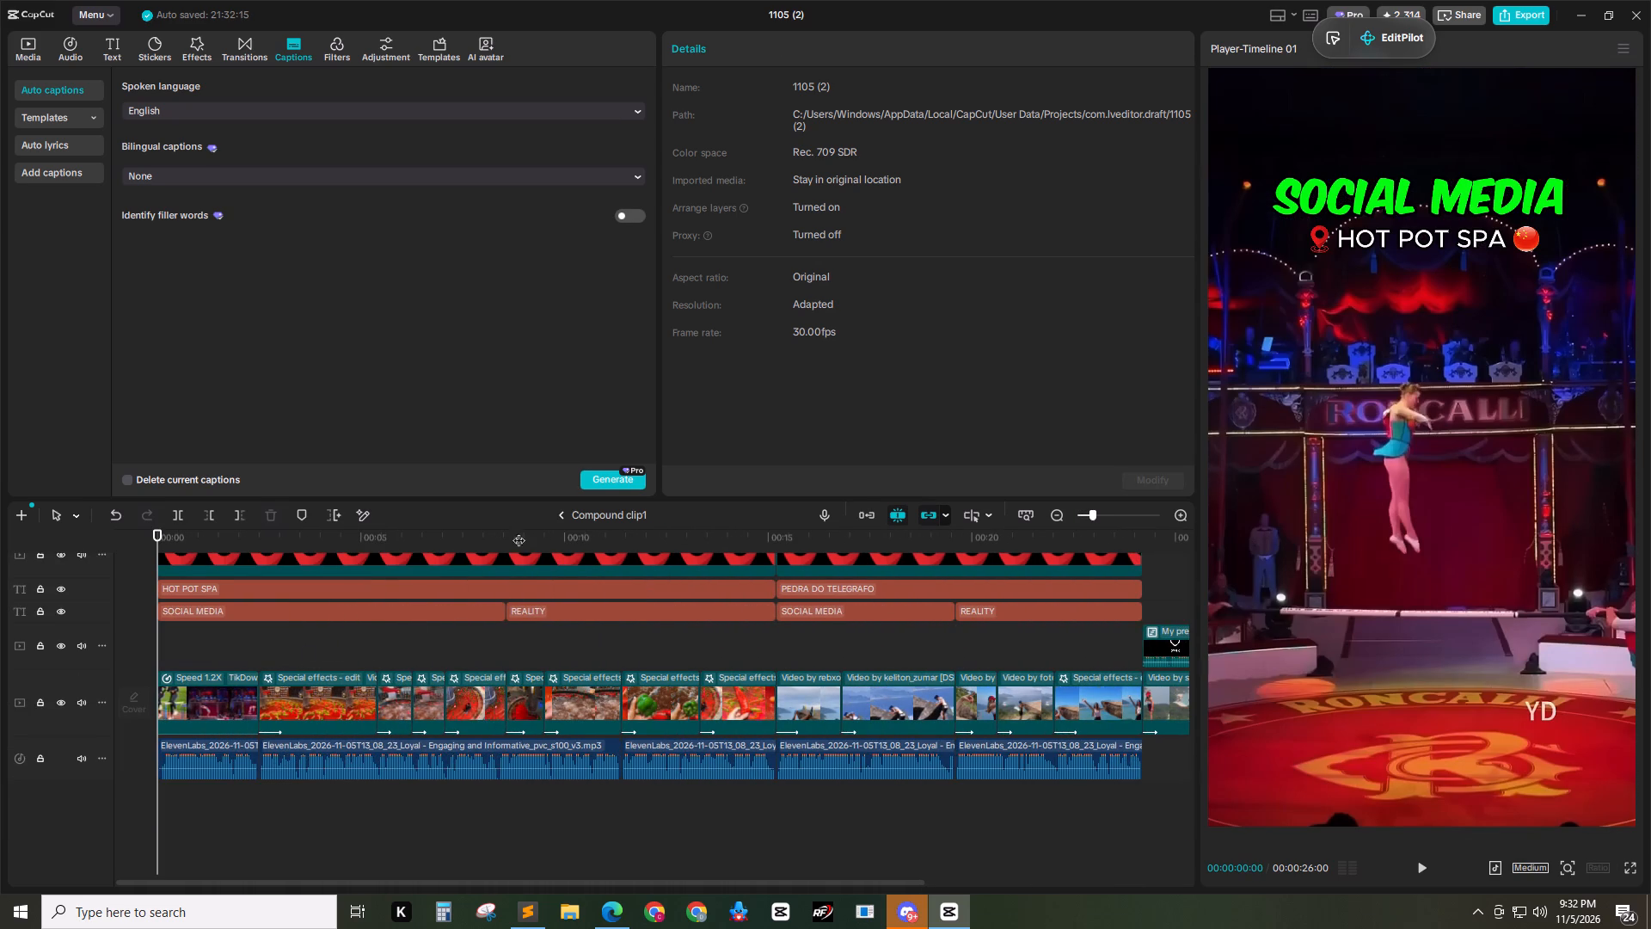
drag(519, 532, 506, 532)
key(space)
drag(533, 532, 463, 541)
key(space)
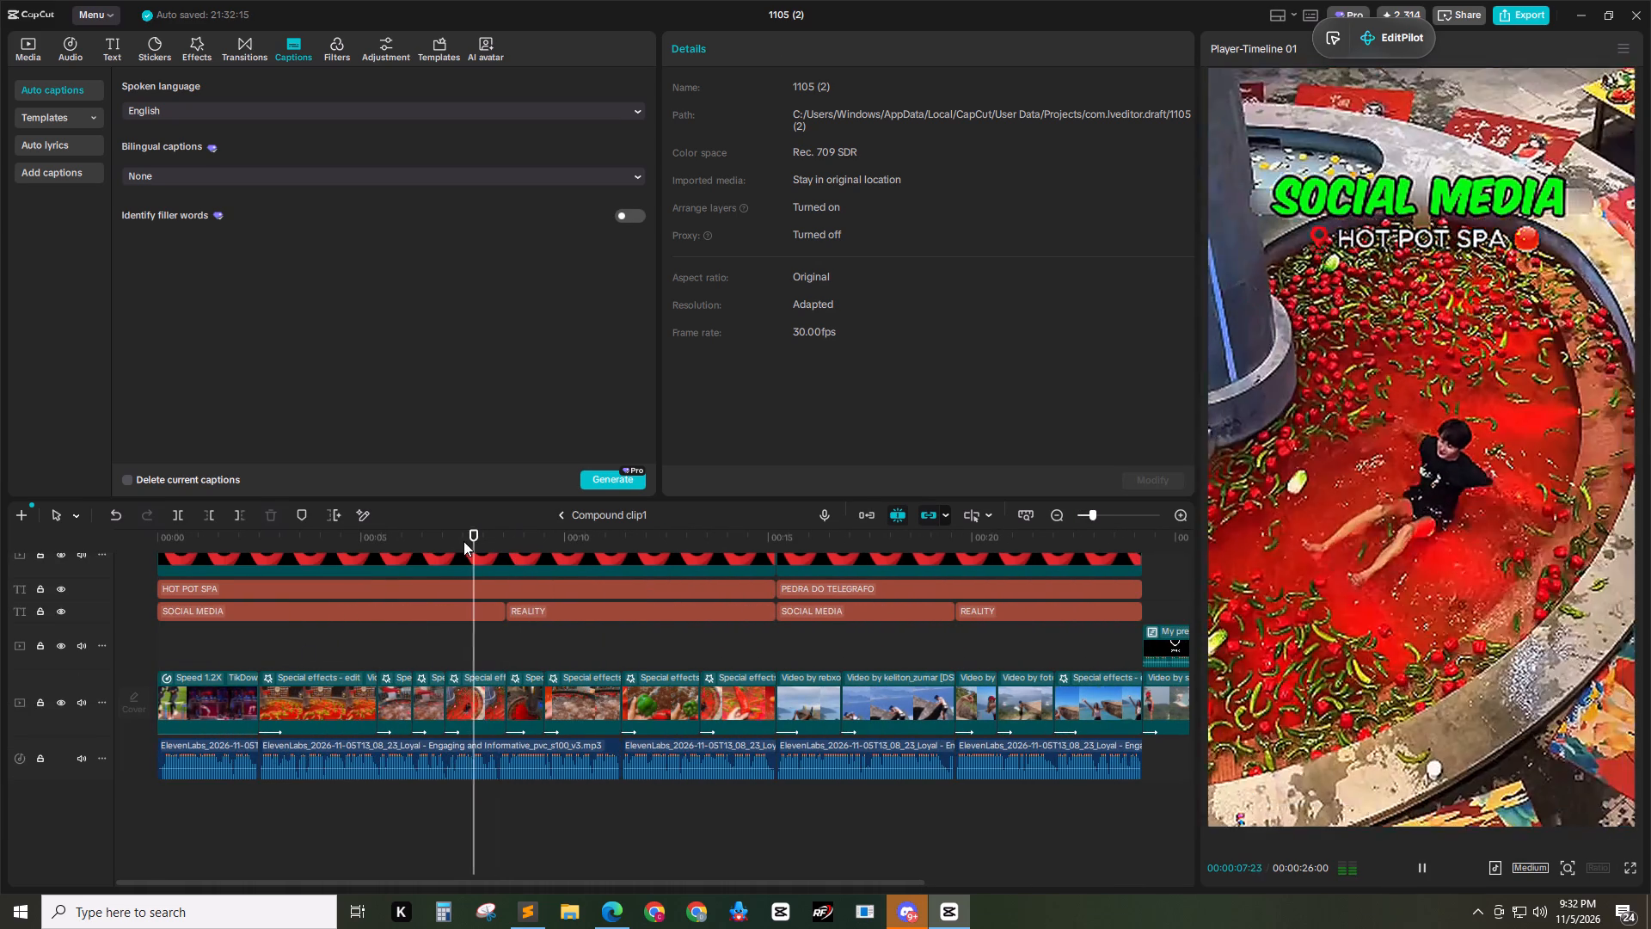
key(space)
click(1186, 514)
click(1180, 514)
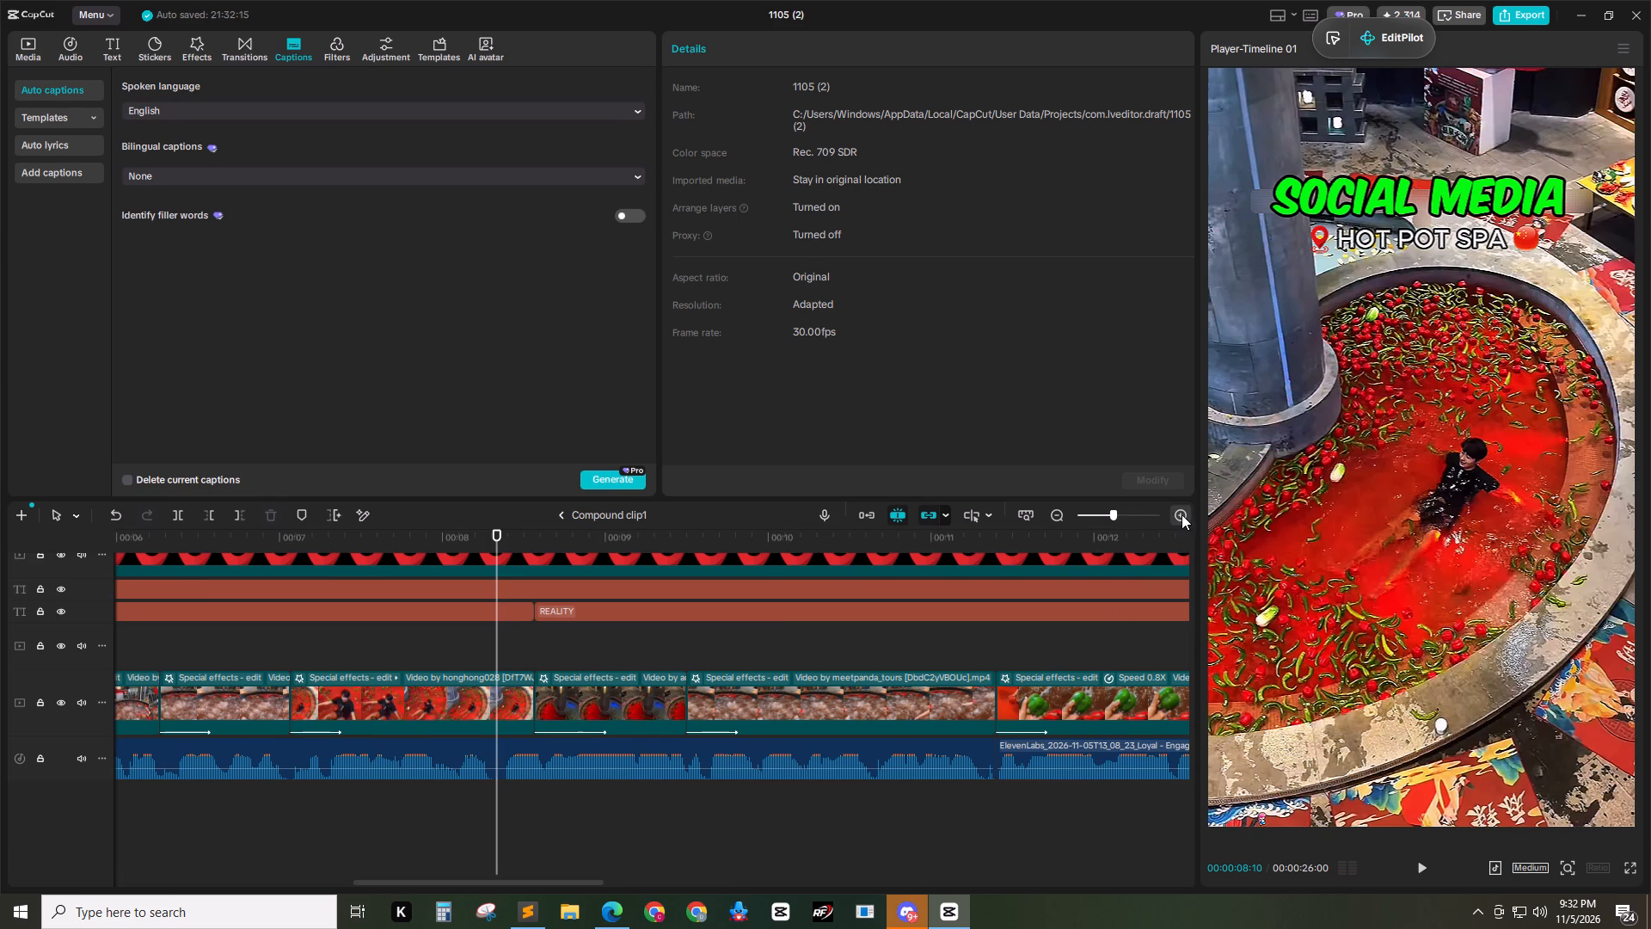
drag(490, 544, 500, 549)
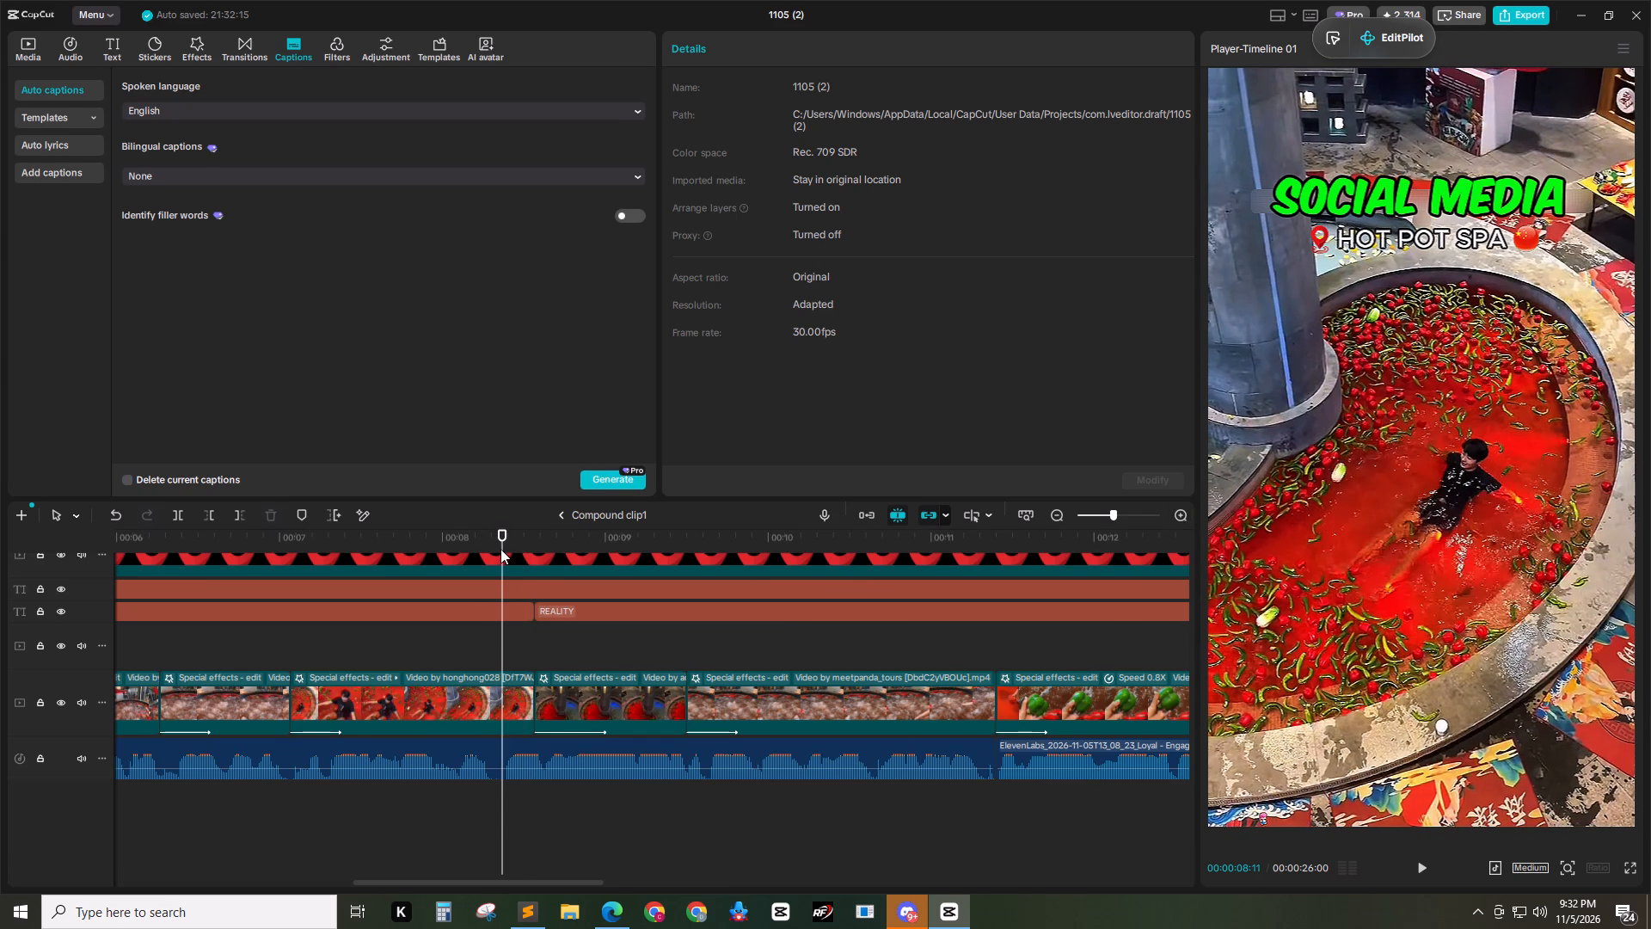
Trim the end of the last video clip under the first SOCIAL MEDIA heading back to 00:00:08:11.
click(525, 693)
key(space)
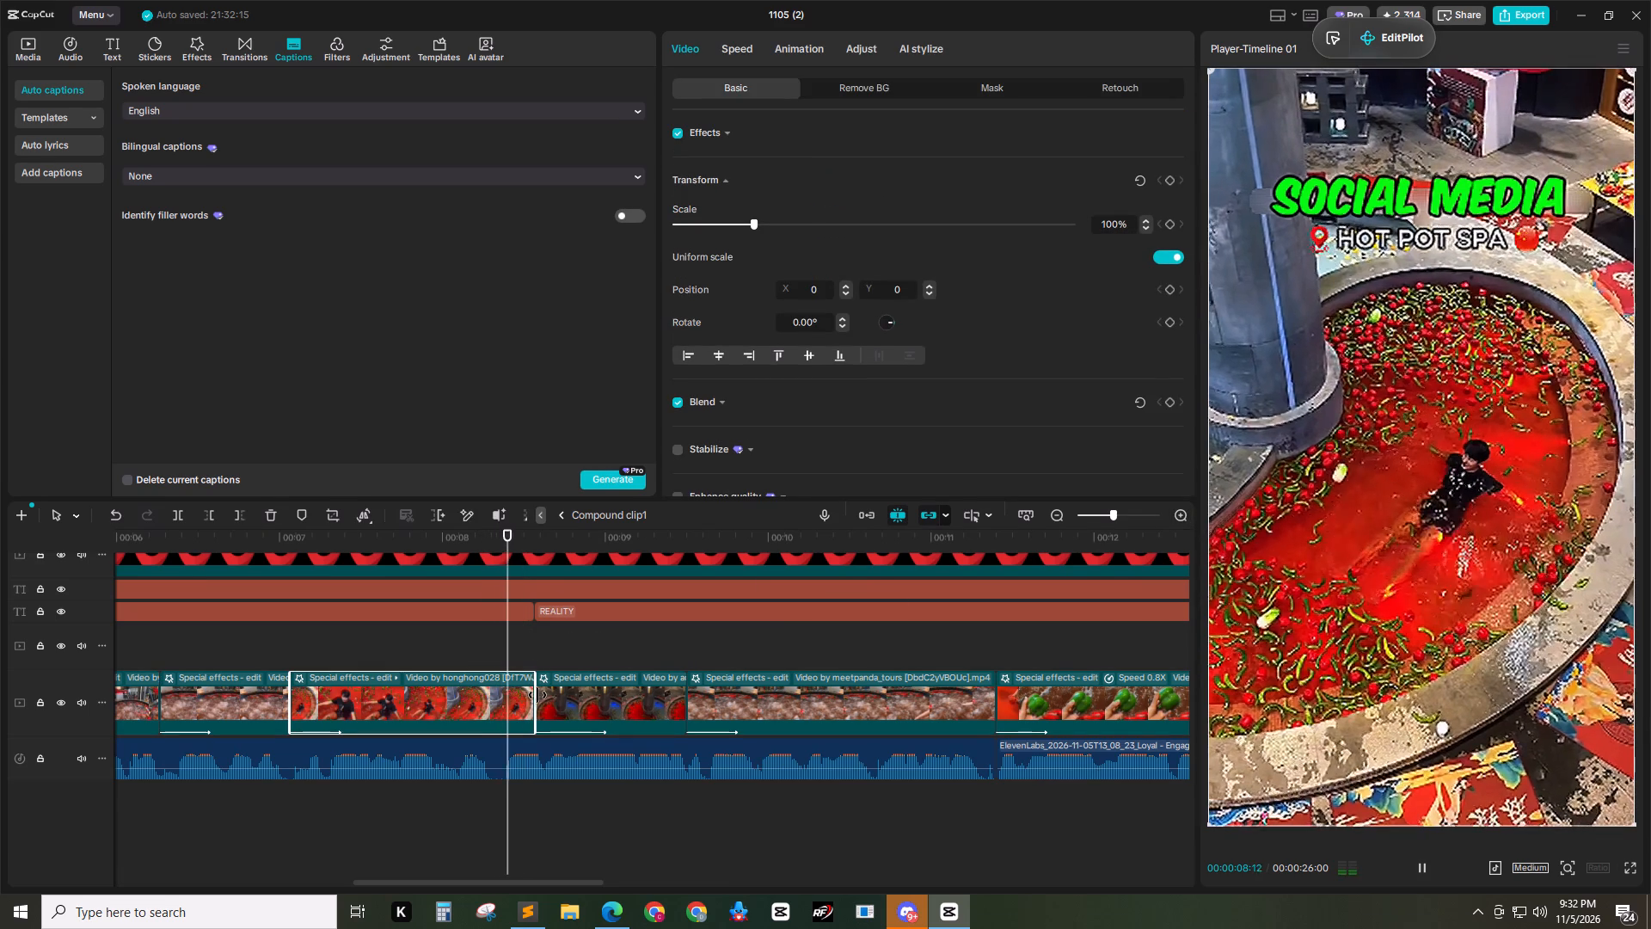
key(space)
click(562, 692)
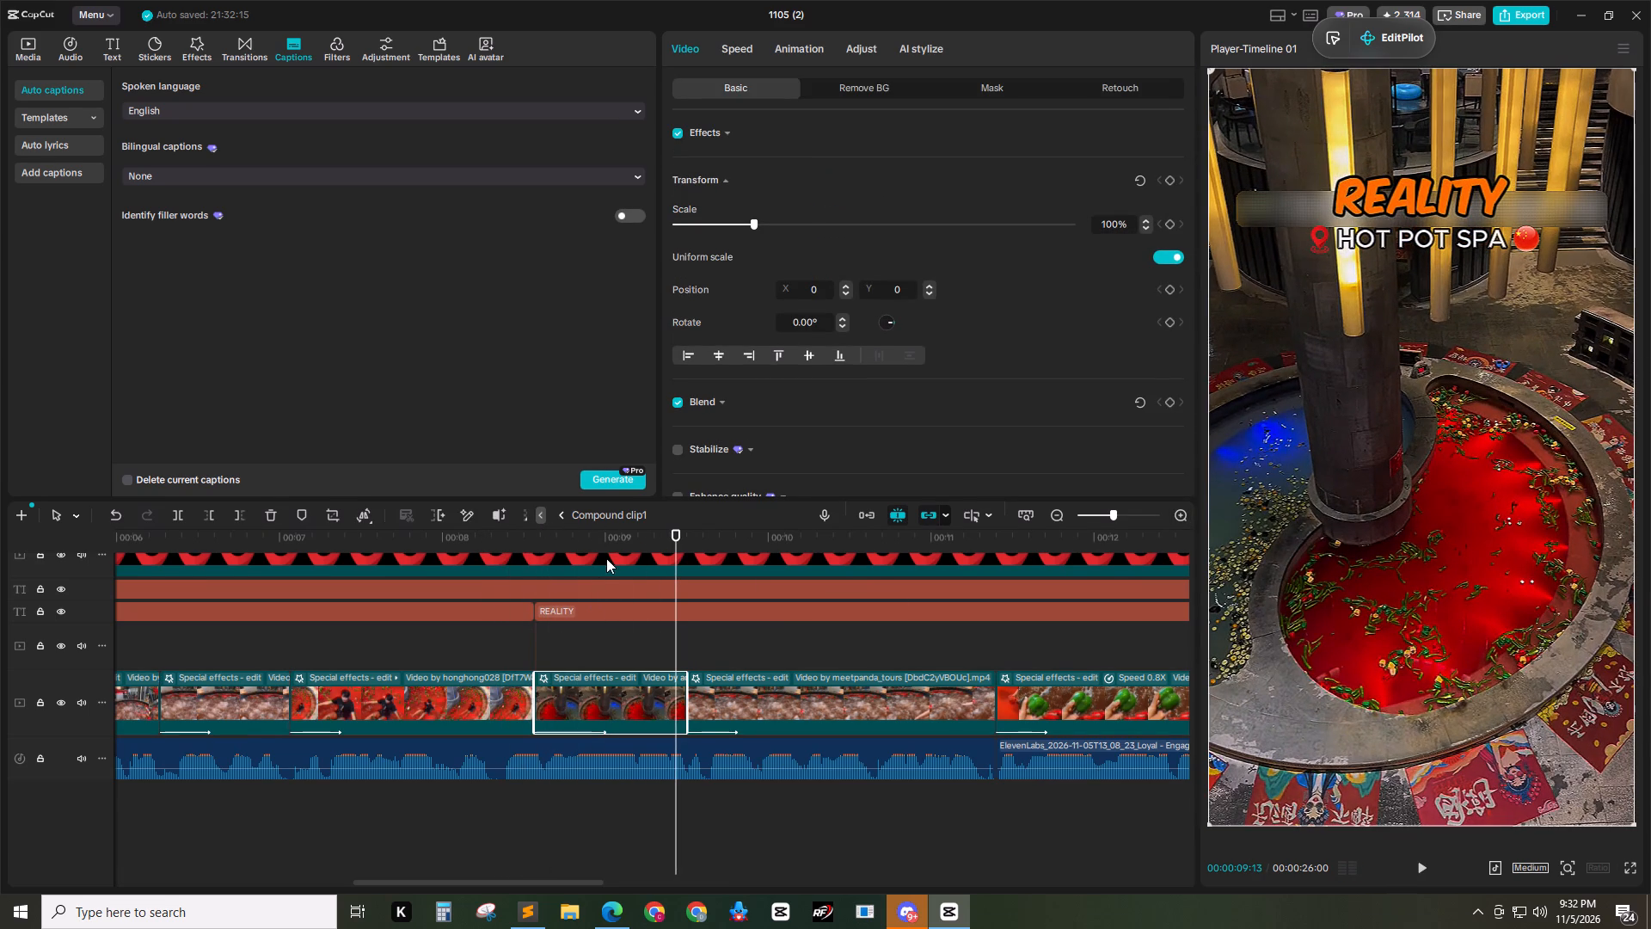
drag(608, 541, 442, 553)
key(space)
key(space)
drag(551, 538, 534, 540)
click(534, 540)
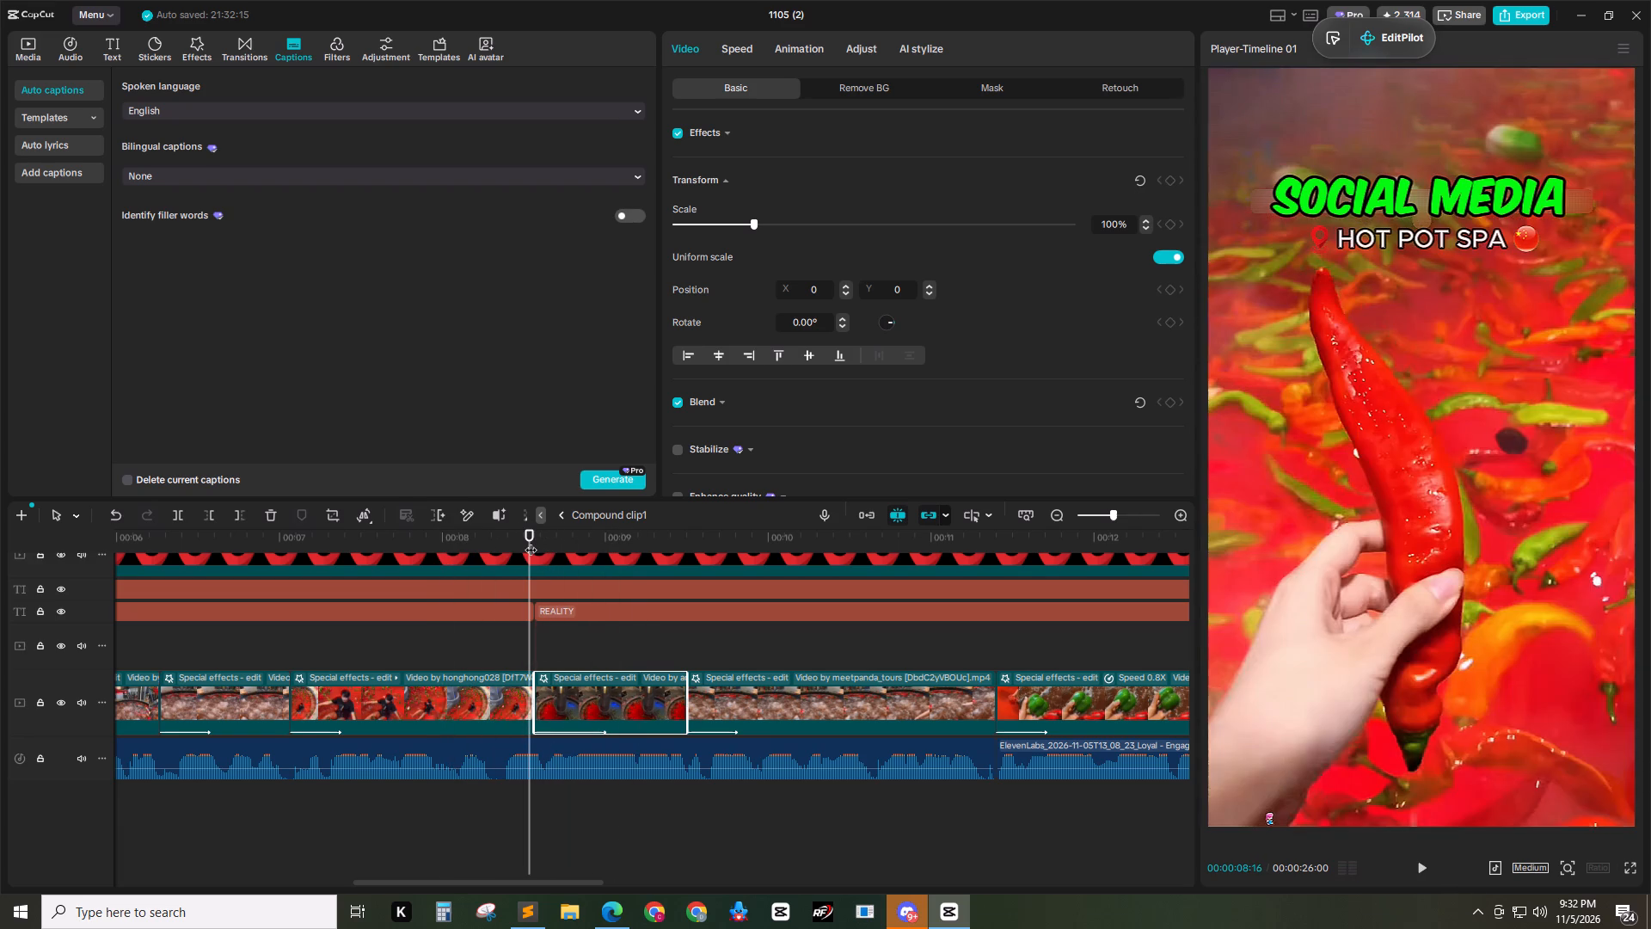
key(Right)
key(Left)
key(Left)
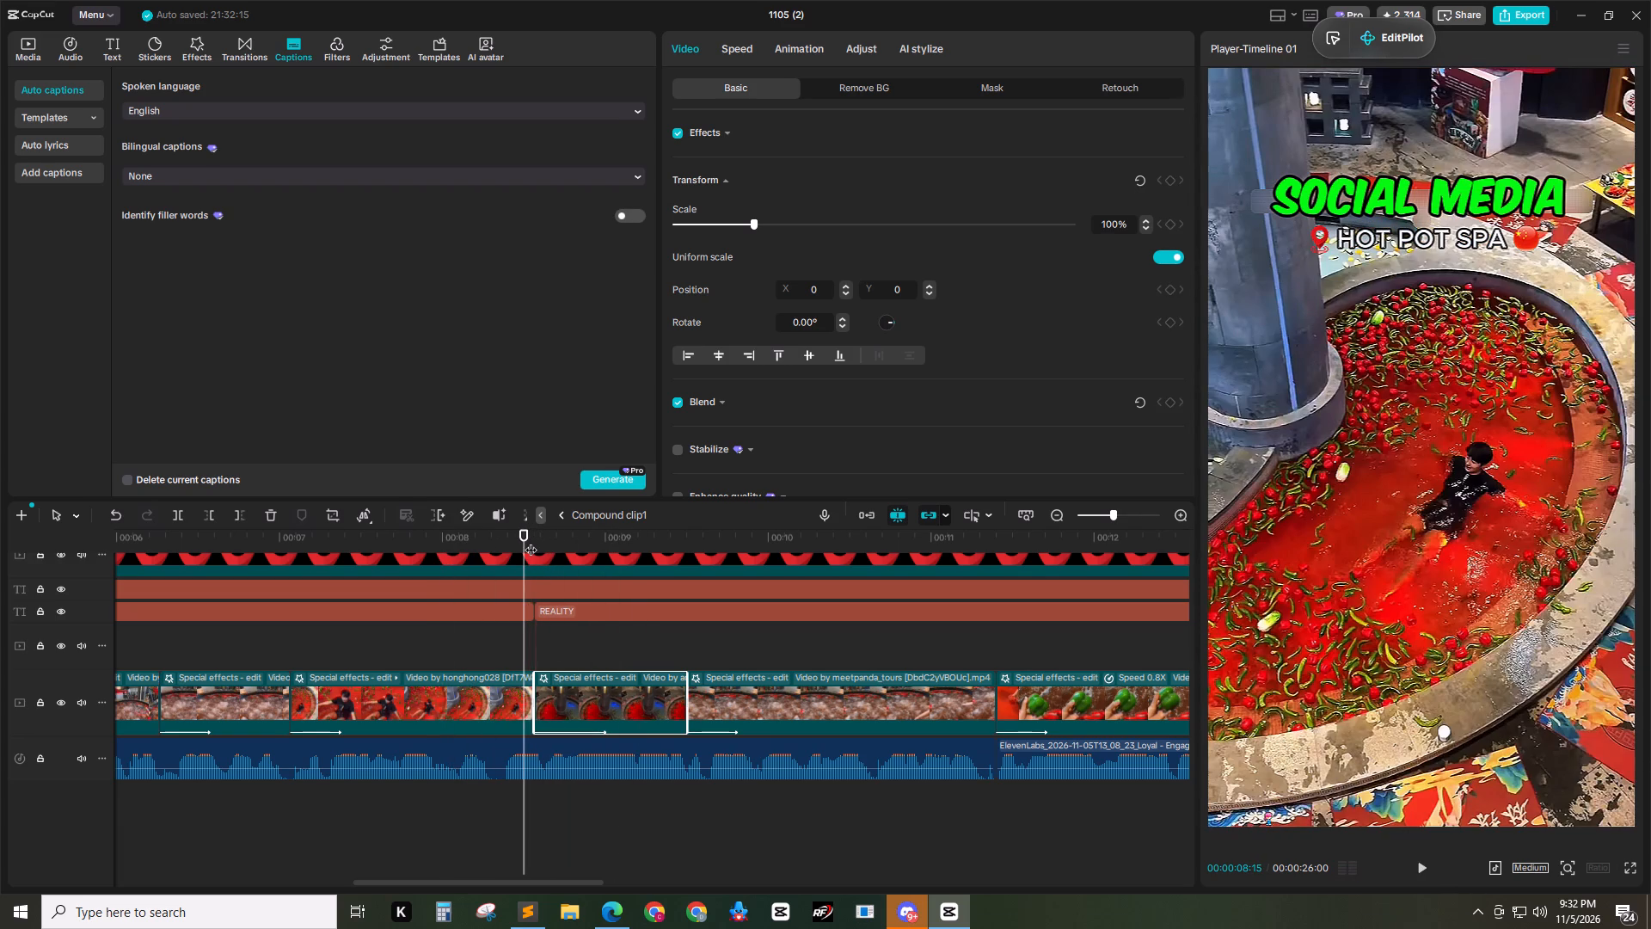
key(Left)
key(Left)
key(Left)
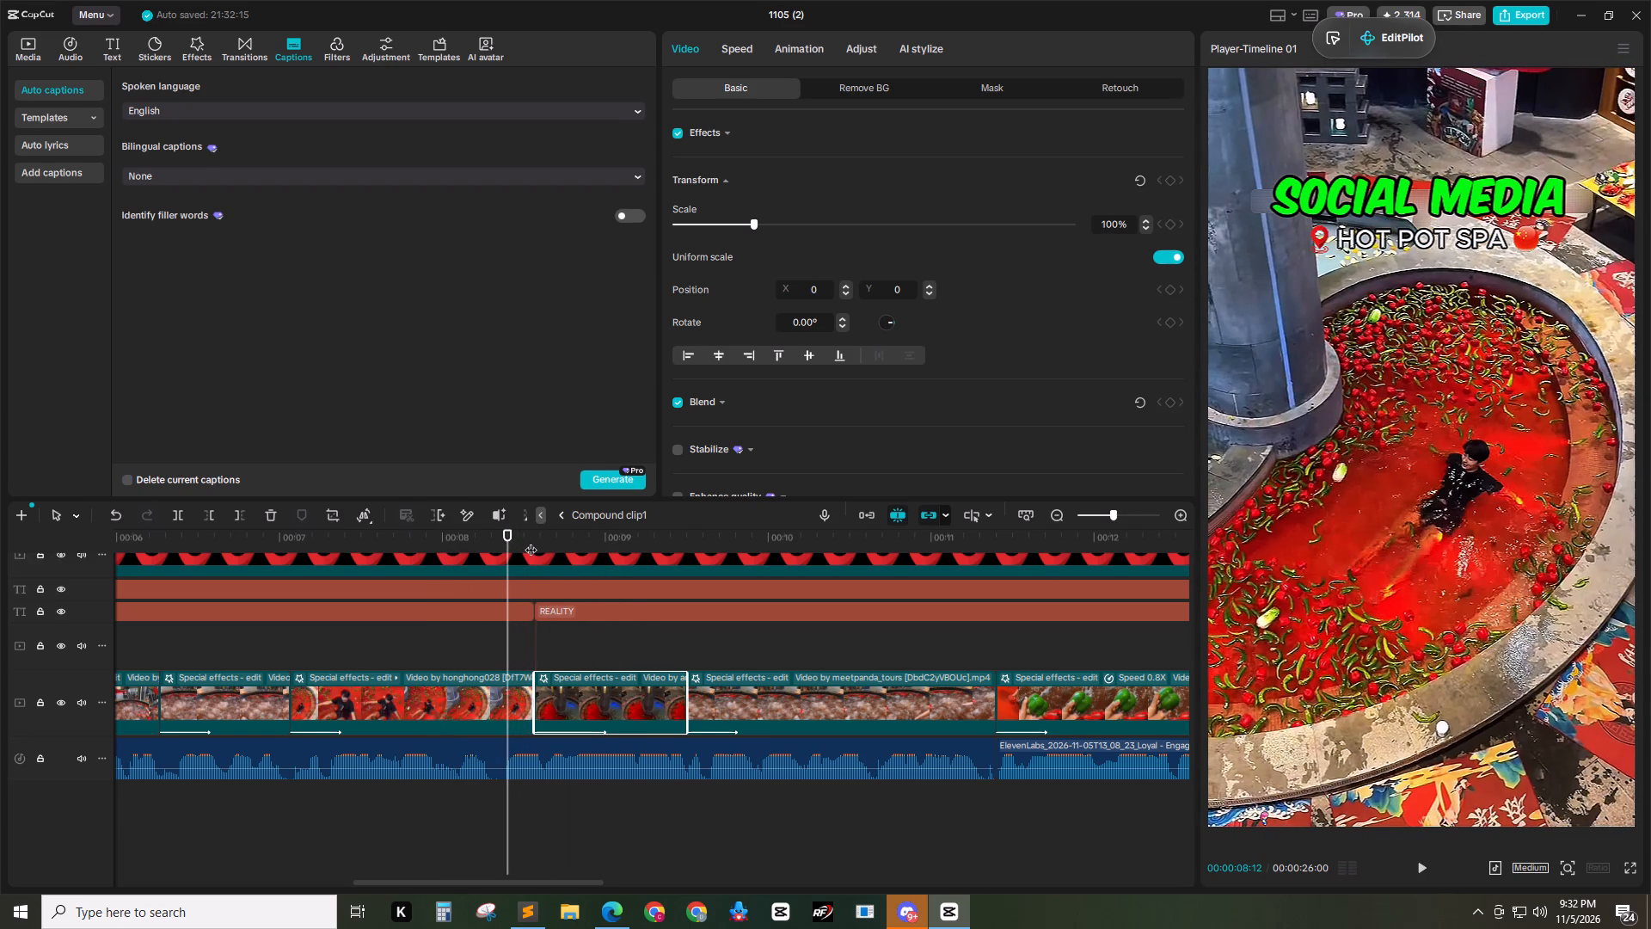
key(Left)
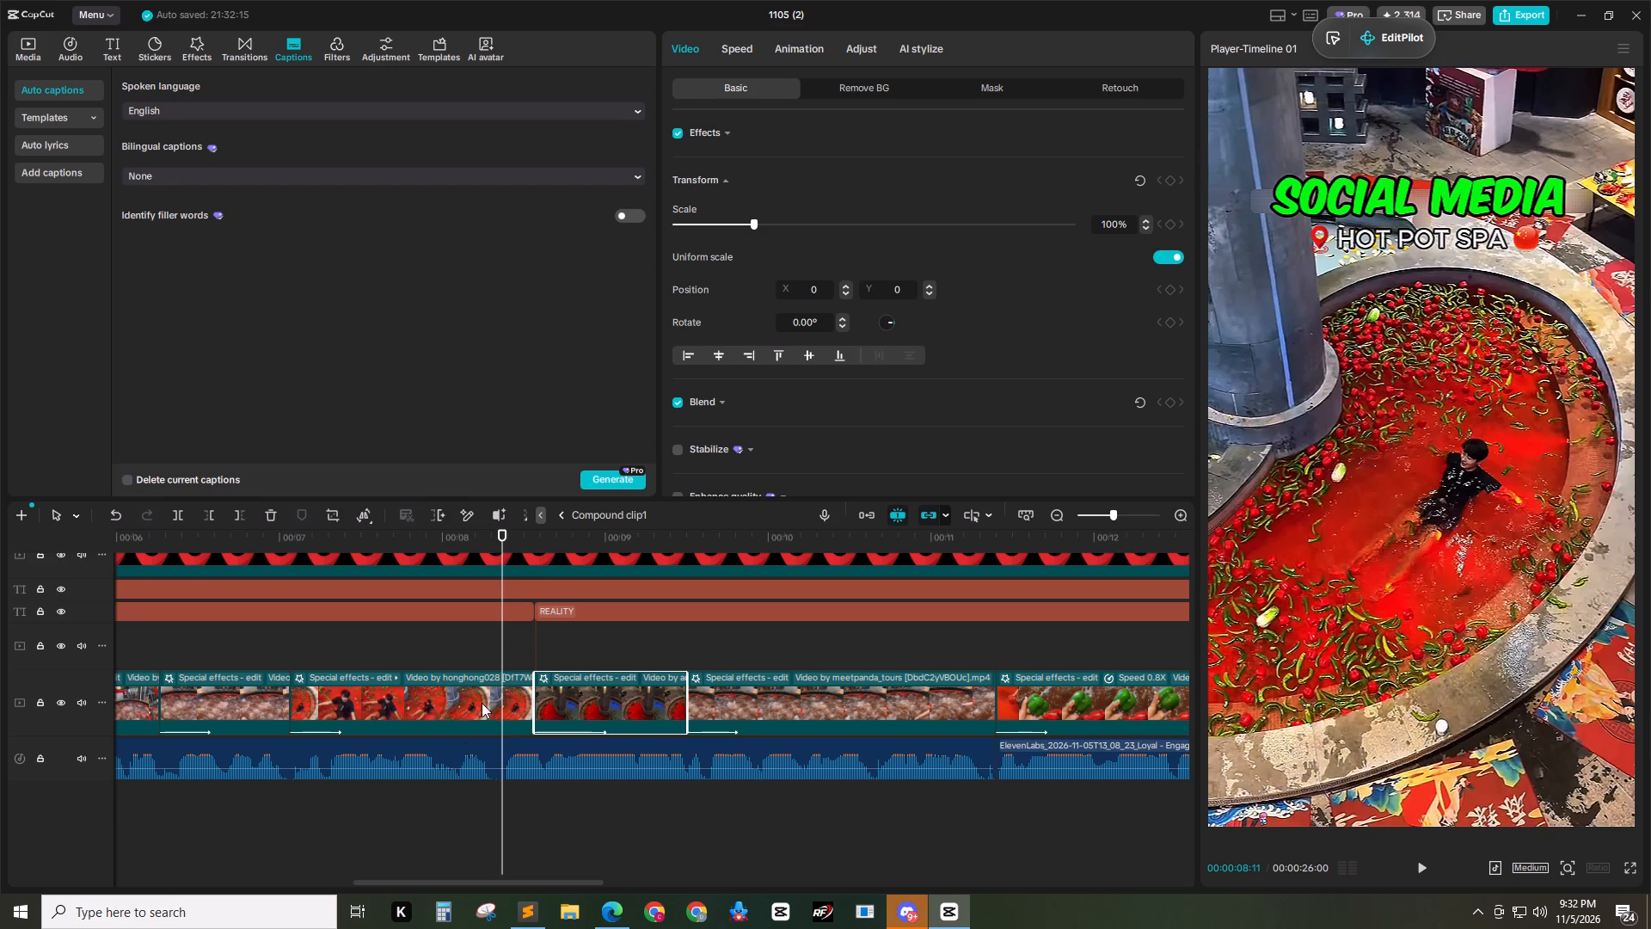
click(474, 709)
key(w)
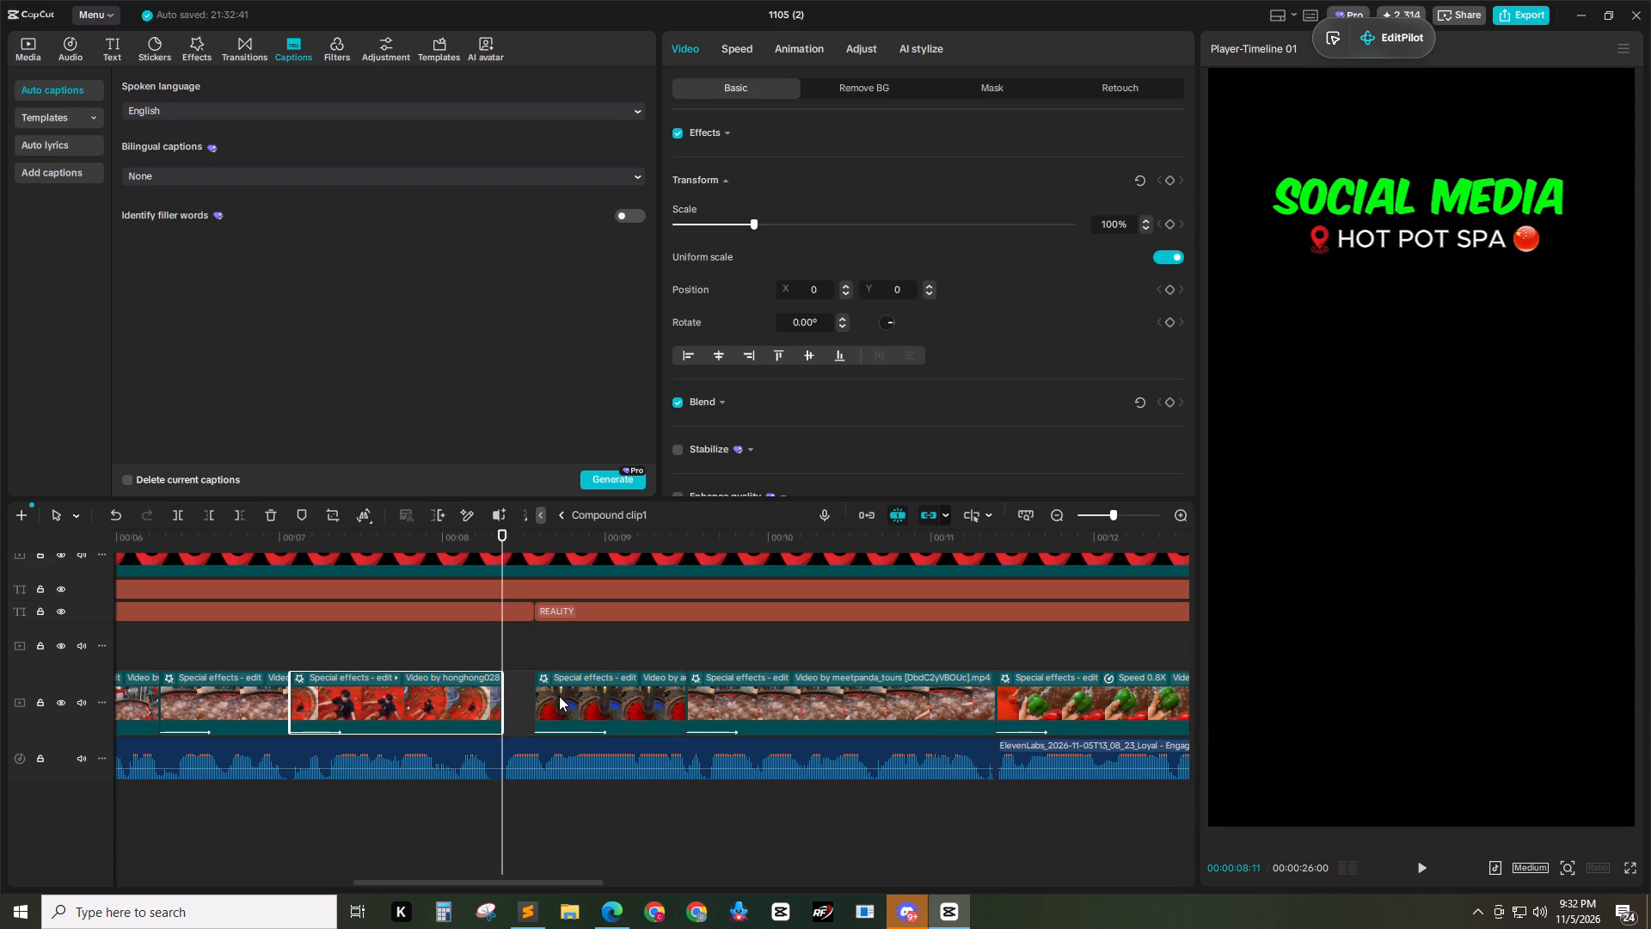
Move the following video clip back against the trimmed clip and extend its end to meet the next clip.
click(559, 696)
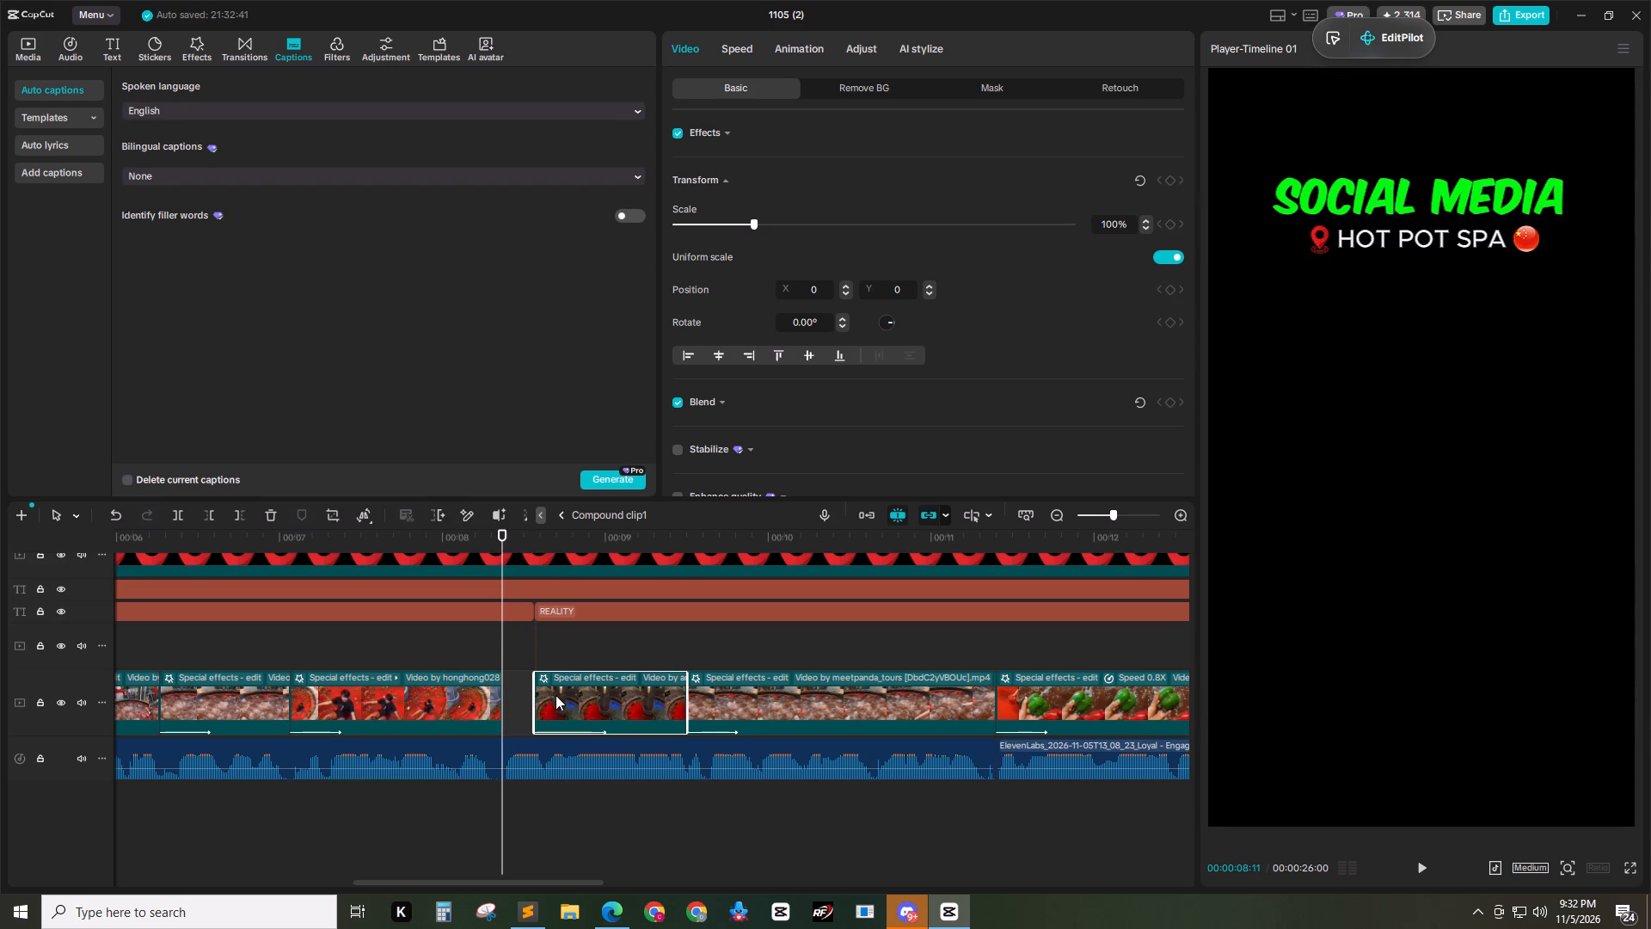
drag(535, 697, 514, 696)
drag(569, 696, 536, 698)
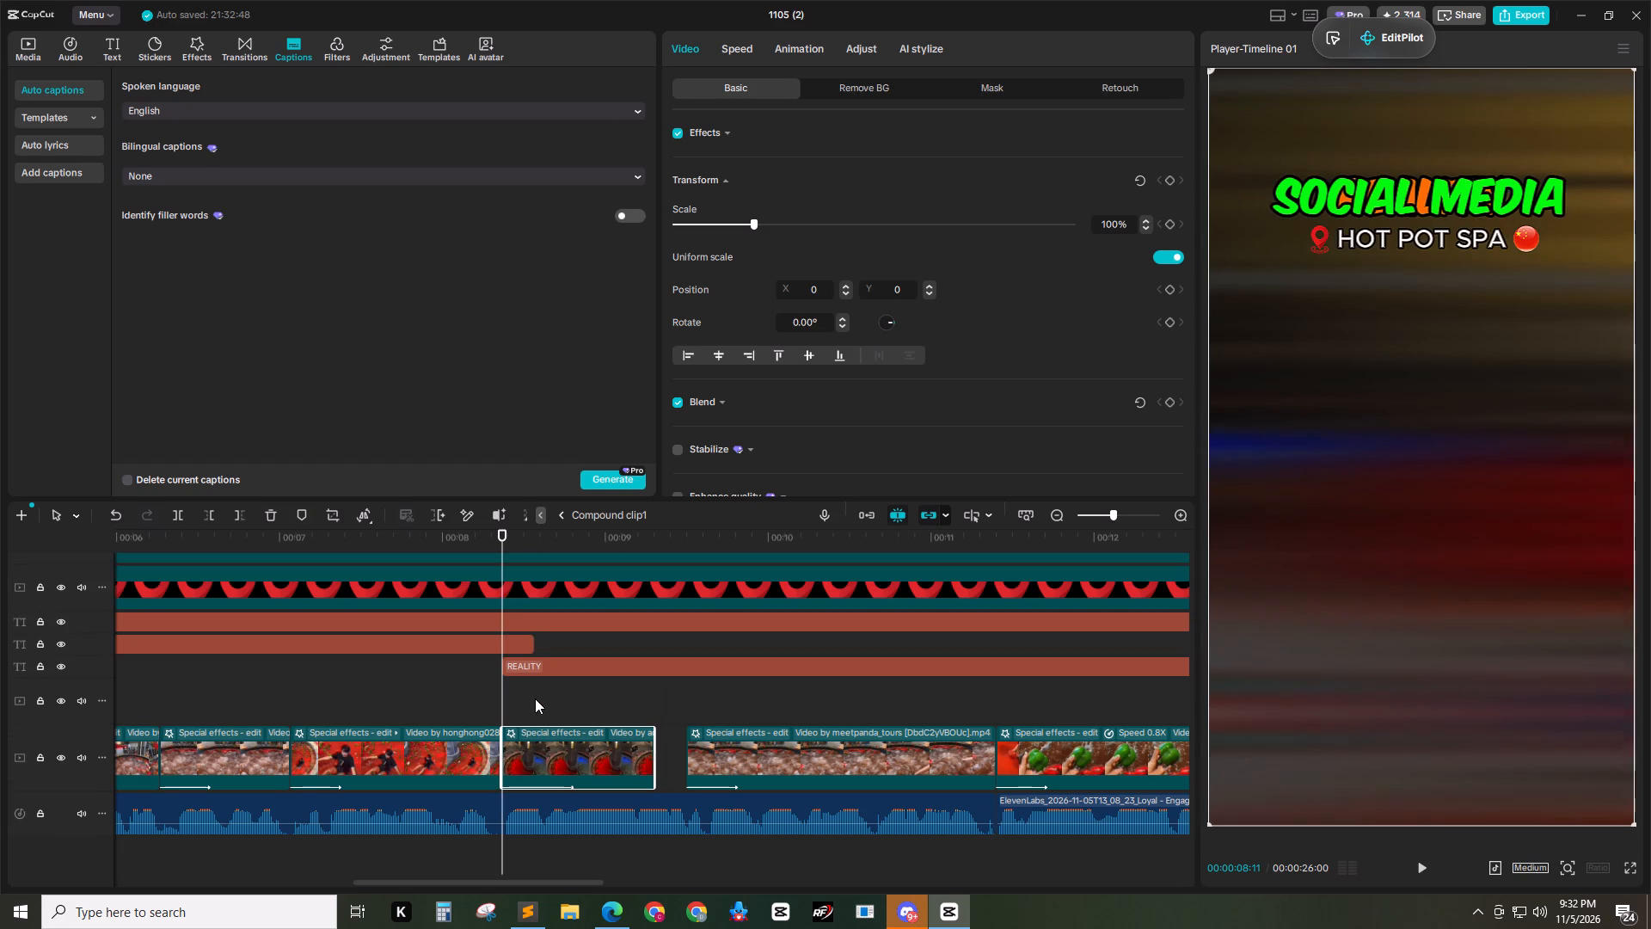
drag(656, 749, 698, 748)
Move the first REALITY heading back onto the SOCIAL MEDIA heading's track, starting directly where that heading ends.
drag(588, 666, 628, 659)
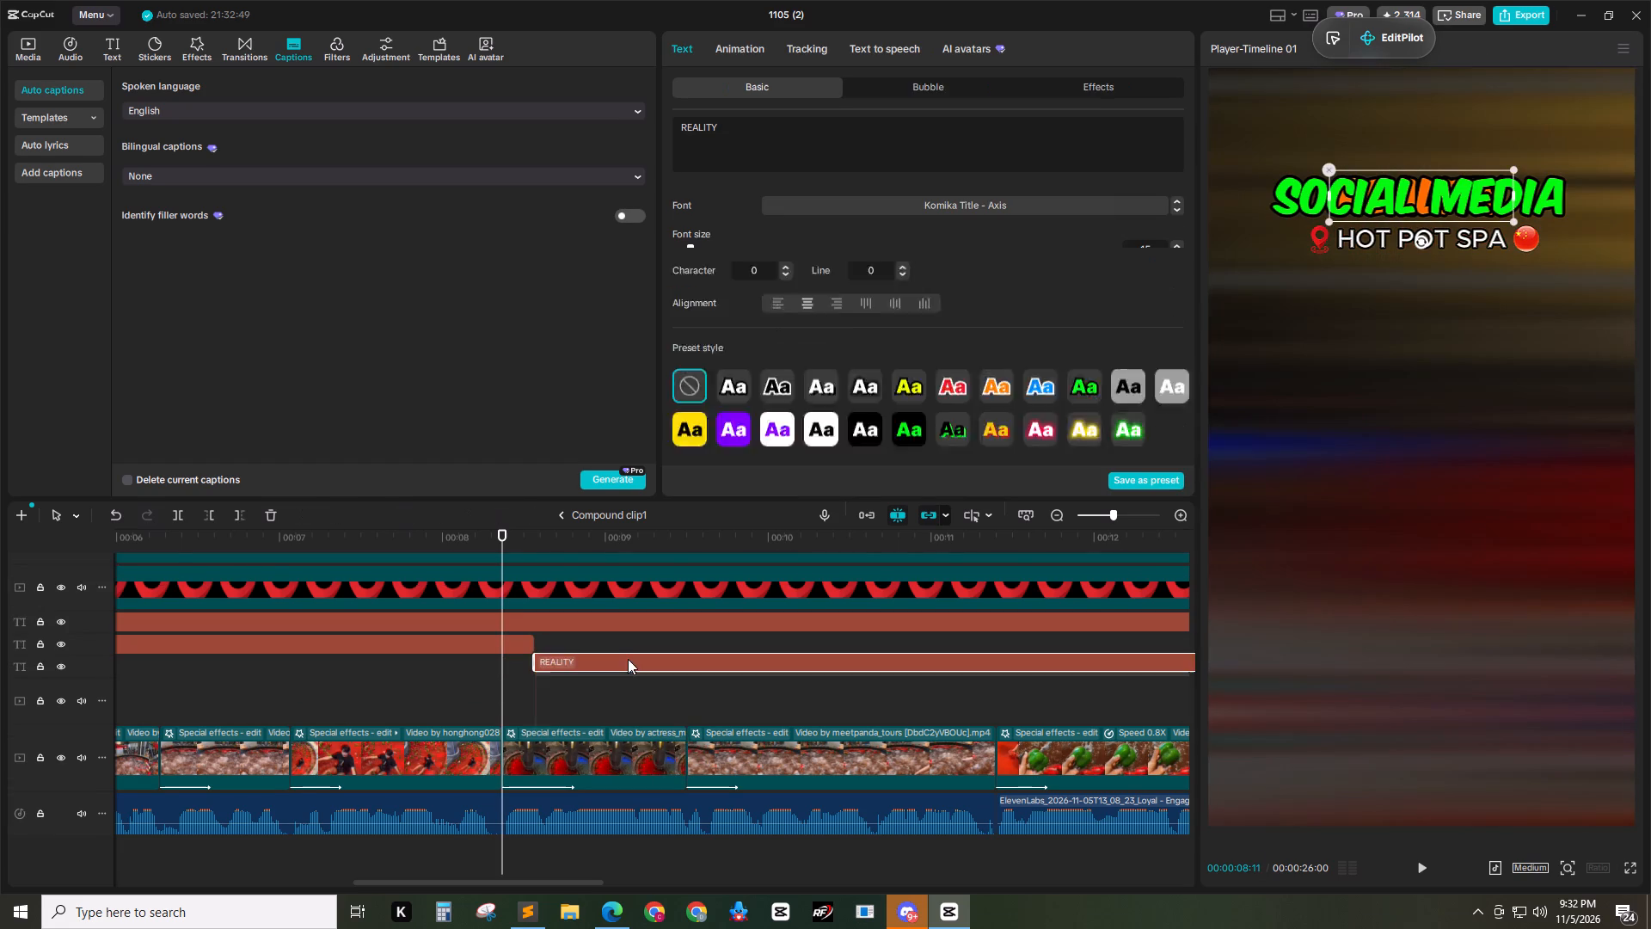
drag(628, 659, 618, 647)
double_click(1057, 512)
click(1057, 512)
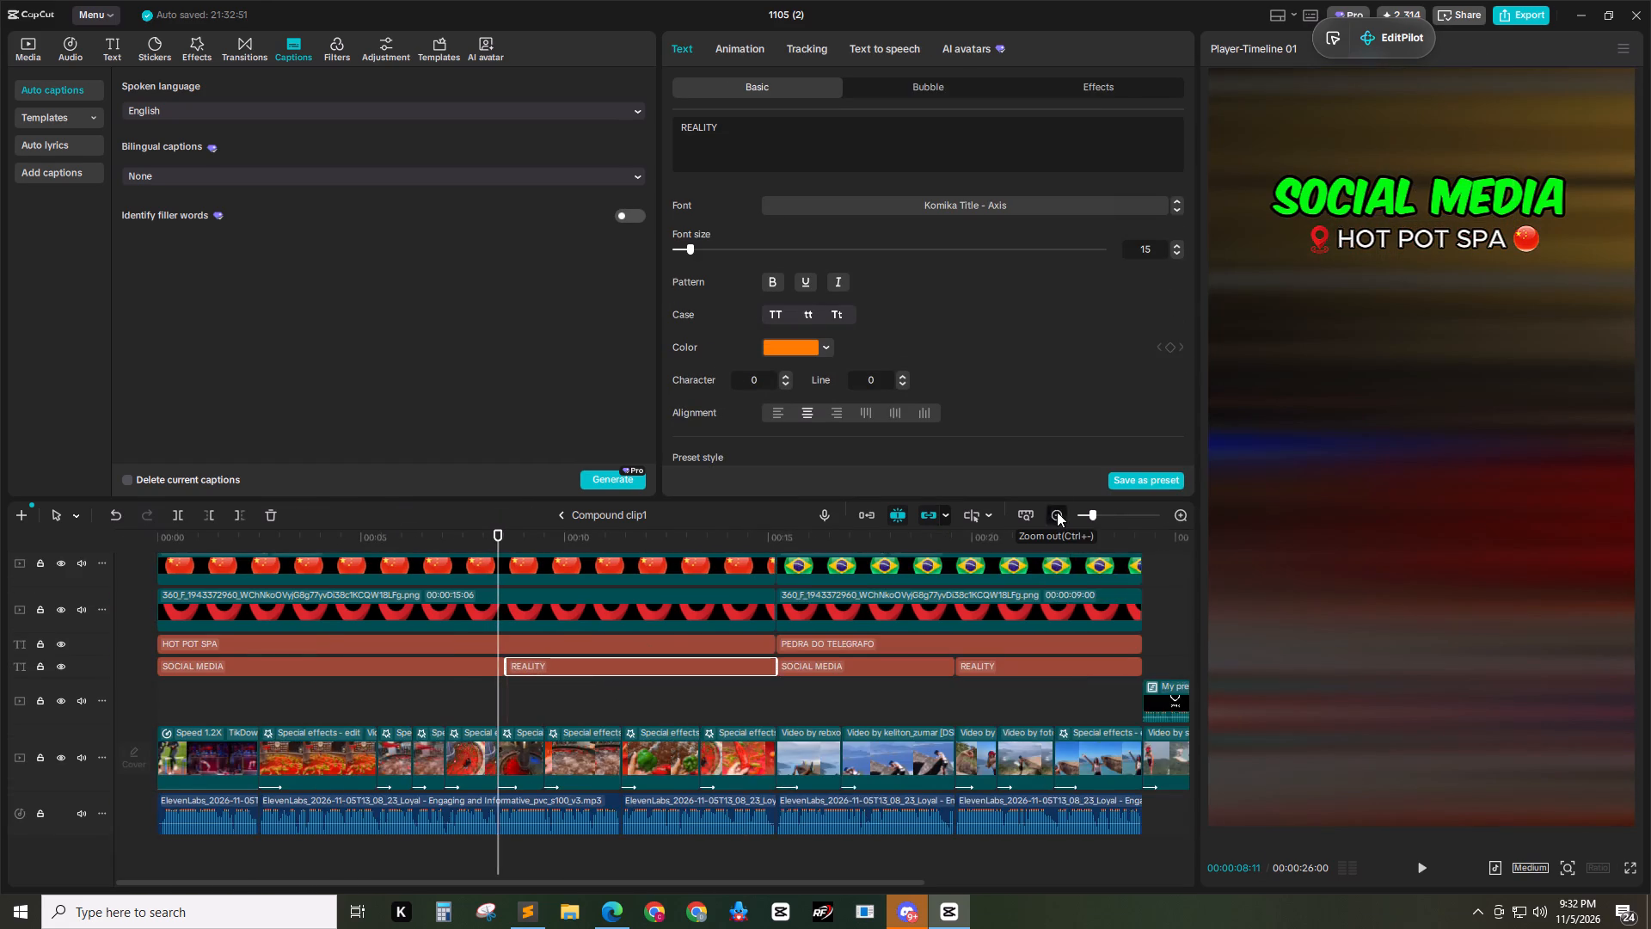
Play back the hot pot spa section inside the compound clip, checking the switch from the SOCIAL MEDIA heading to REALITY.
click(728, 658)
click(560, 645)
click(603, 668)
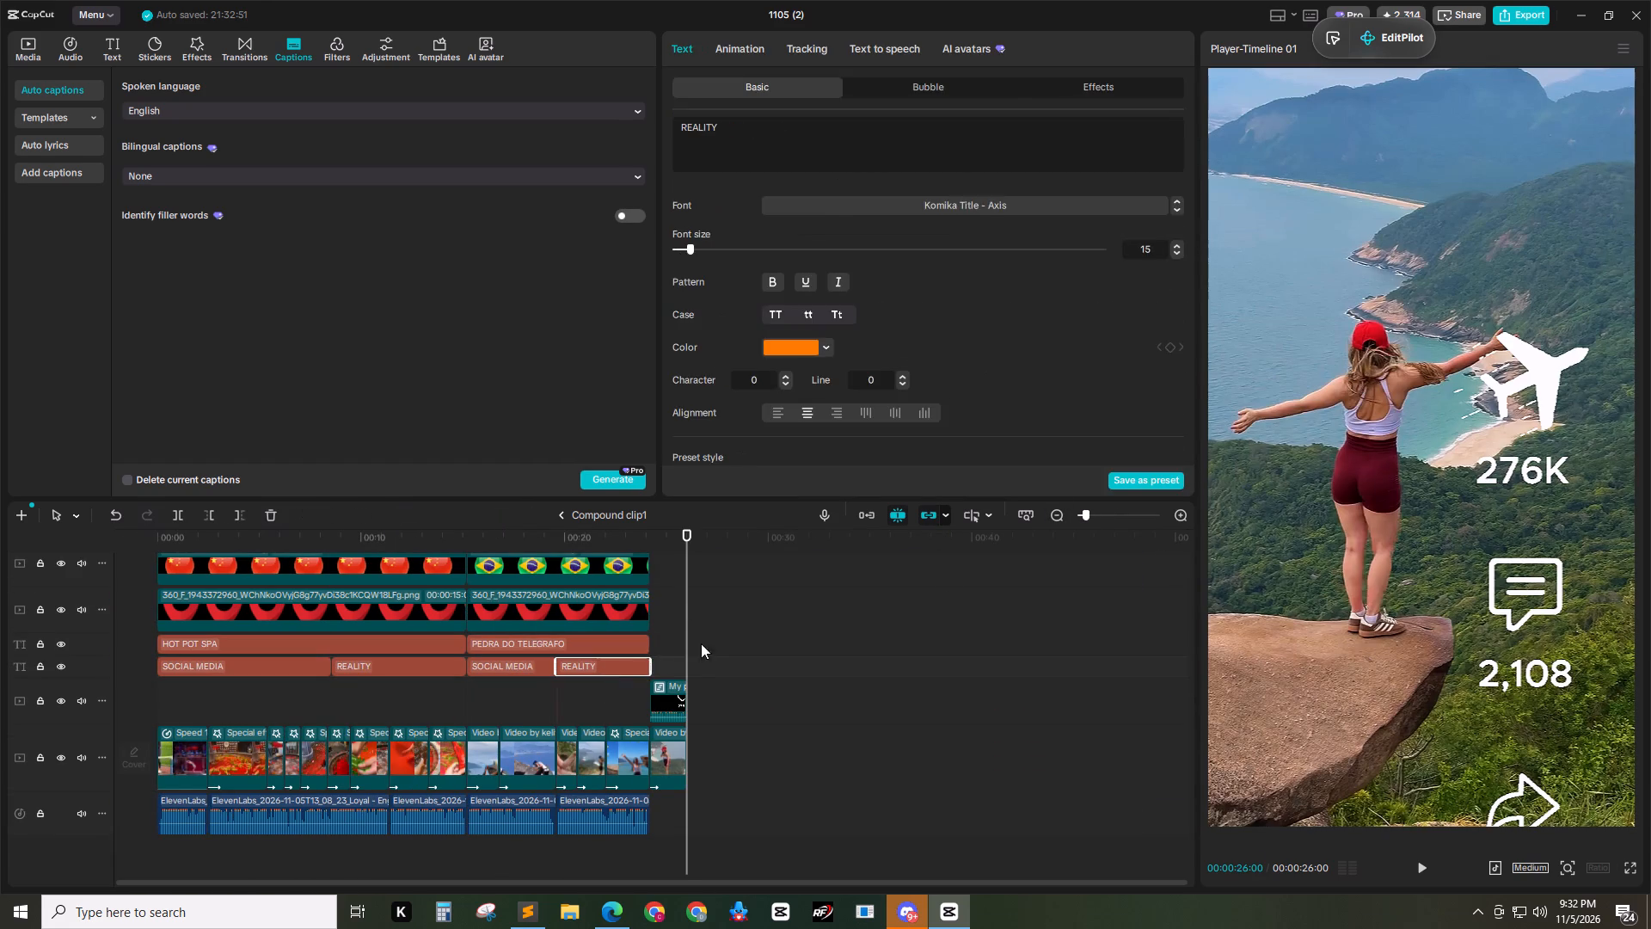
click(722, 636)
drag(431, 536, 343, 543)
key(space)
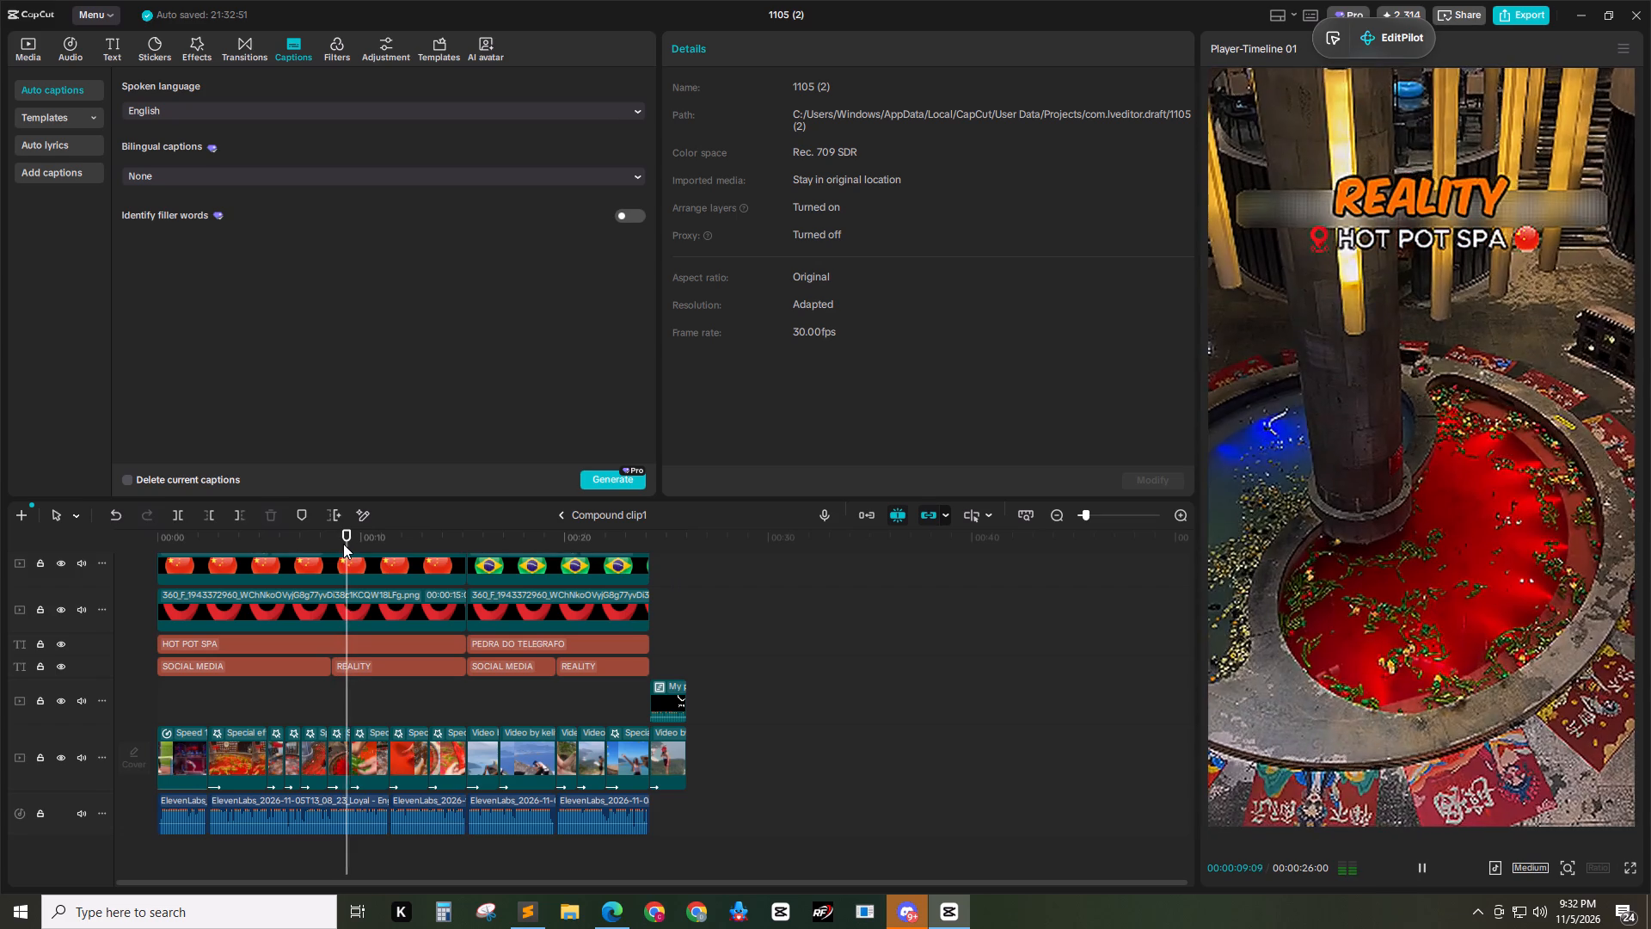
key(space)
drag(343, 544, 318, 544)
key(space)
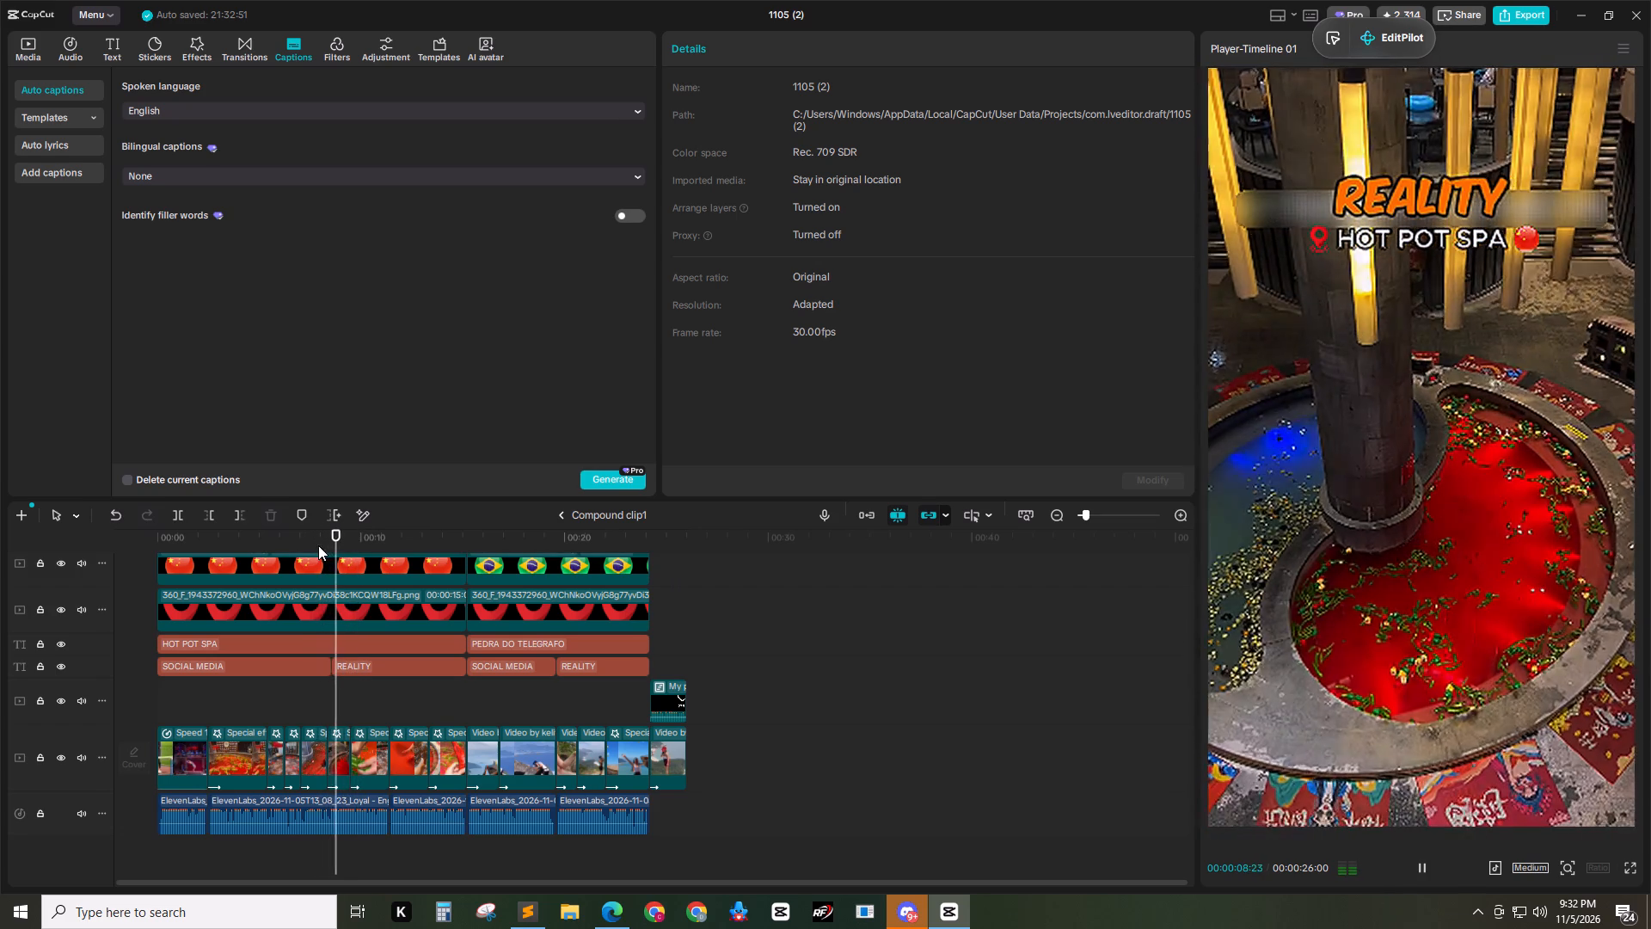
key(space)
click(562, 512)
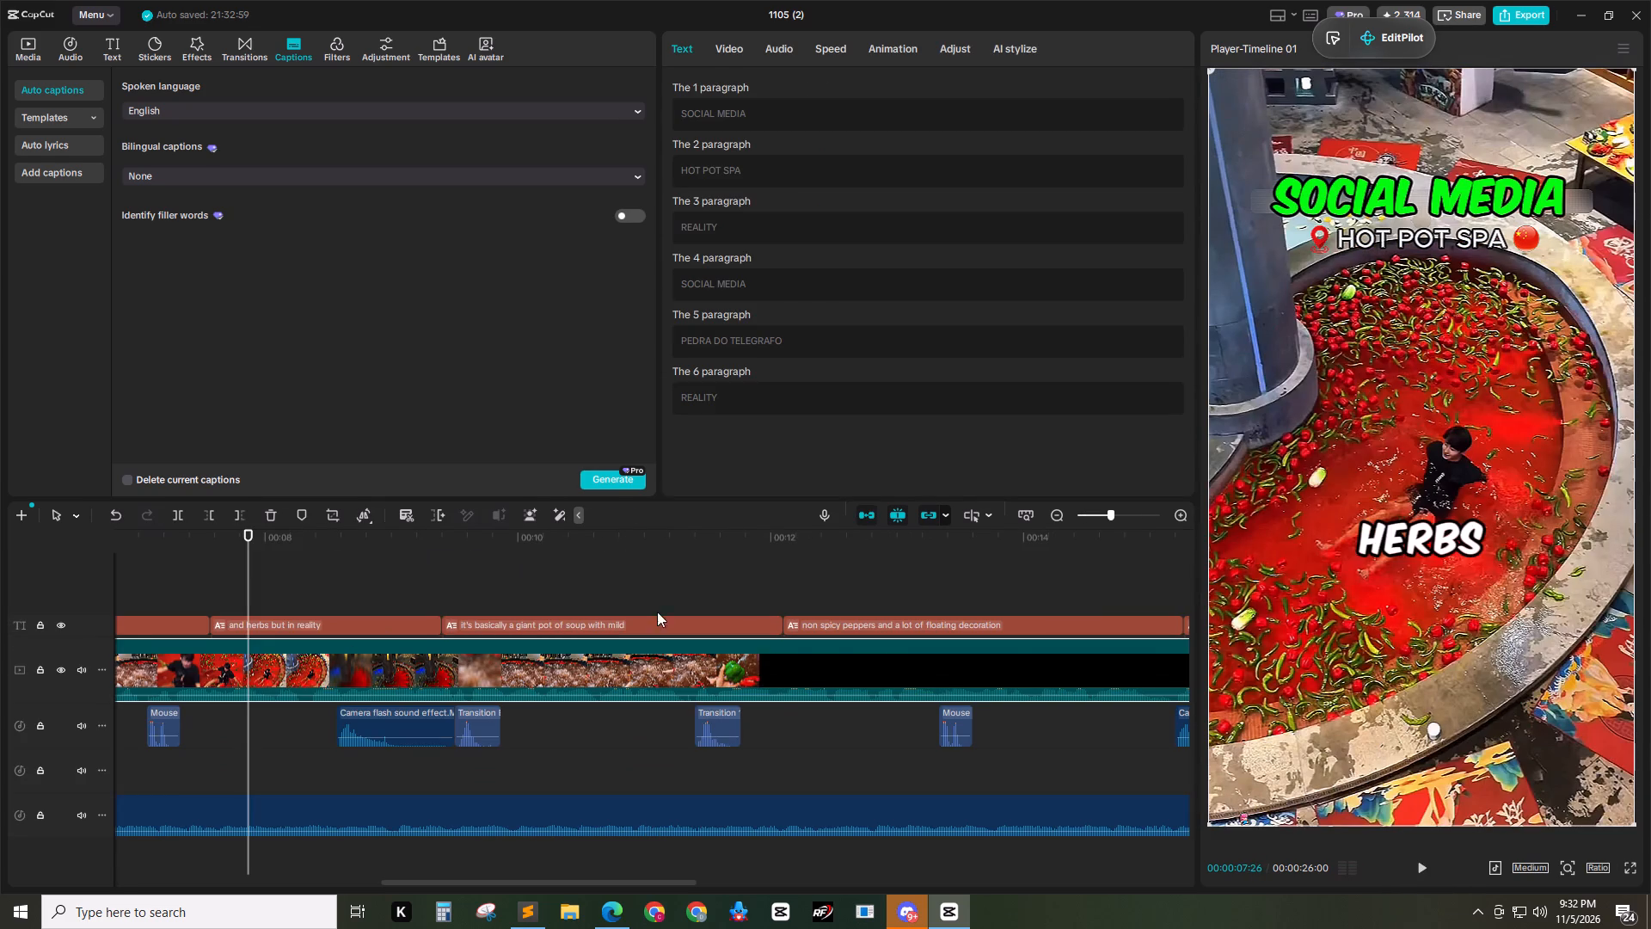
double_click(326, 676)
ctrl+scroll(408, 637, up, 2)
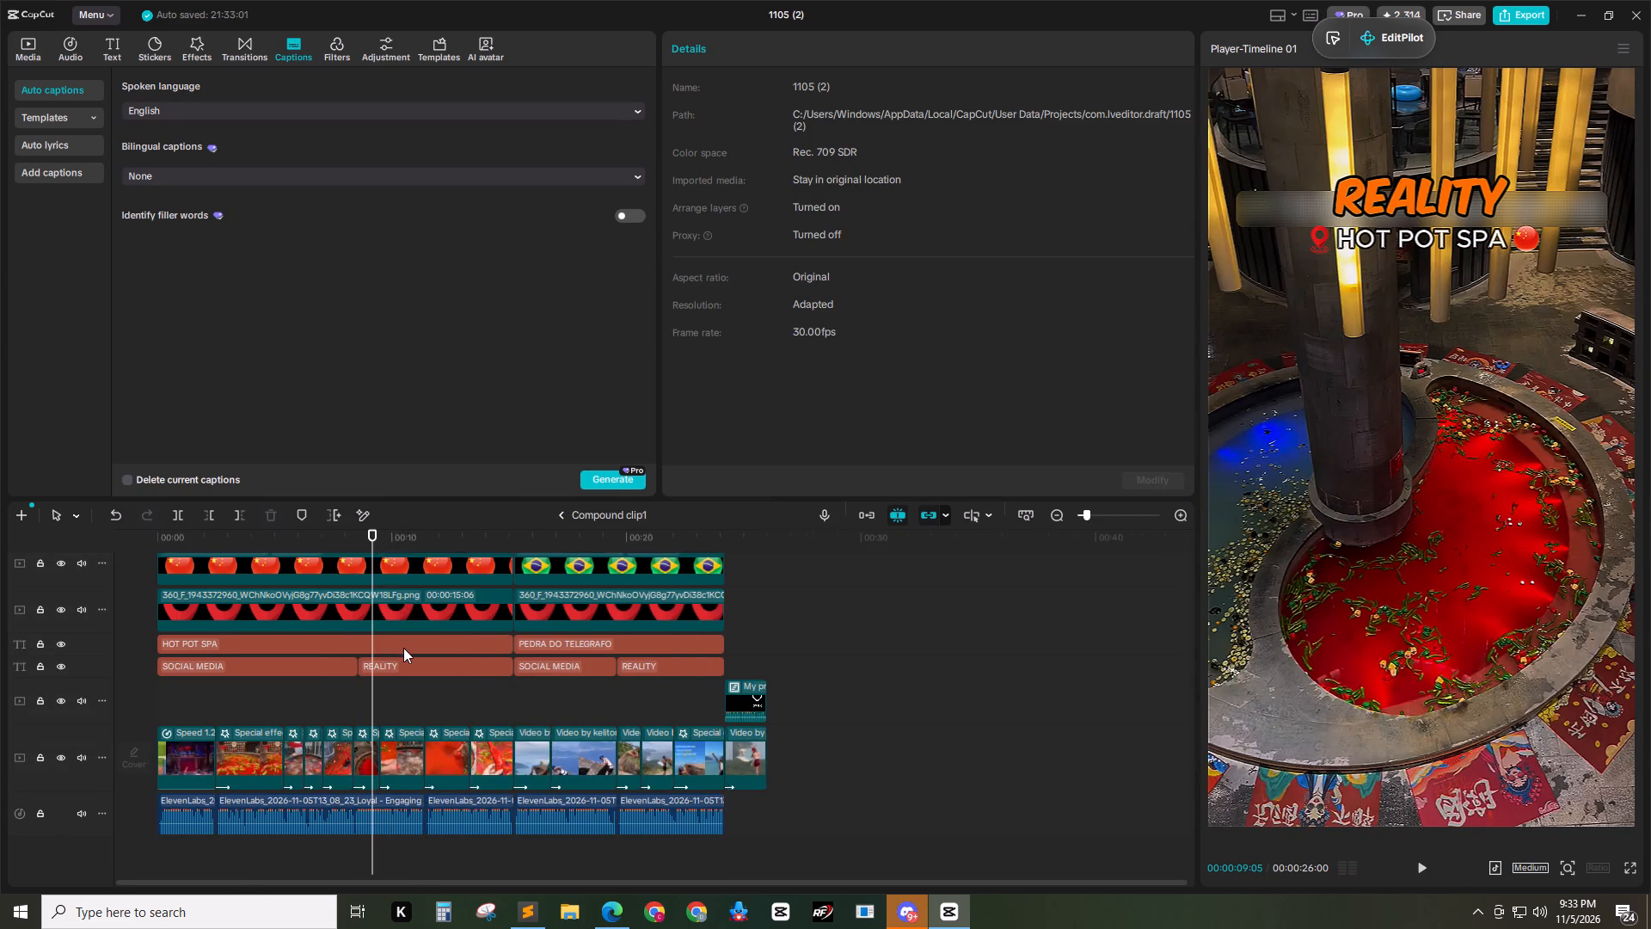
ctrl+scroll(403, 648, up, 5)
ctrl+scroll(427, 612, down, 1)
ctrl+scroll(427, 612, up, 1)
click(423, 538)
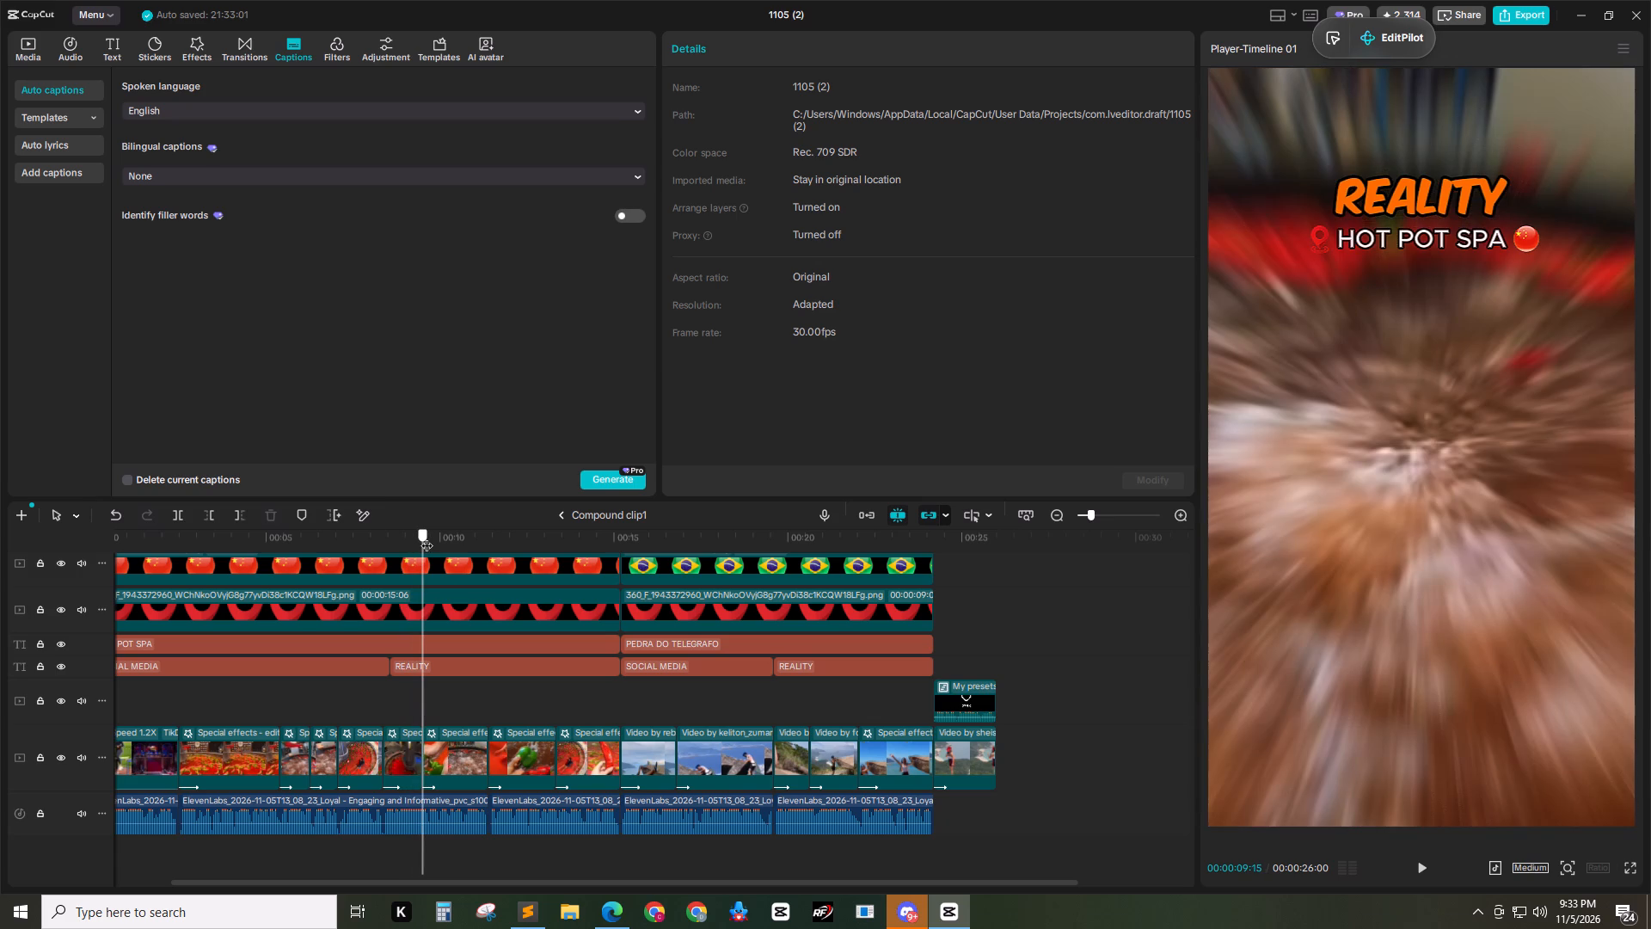
On the main timeline, move the camera flash sound effect near the hot pot REALITY switch back to start at 00:00:08:11.
click(560, 514)
double_click(1181, 513)
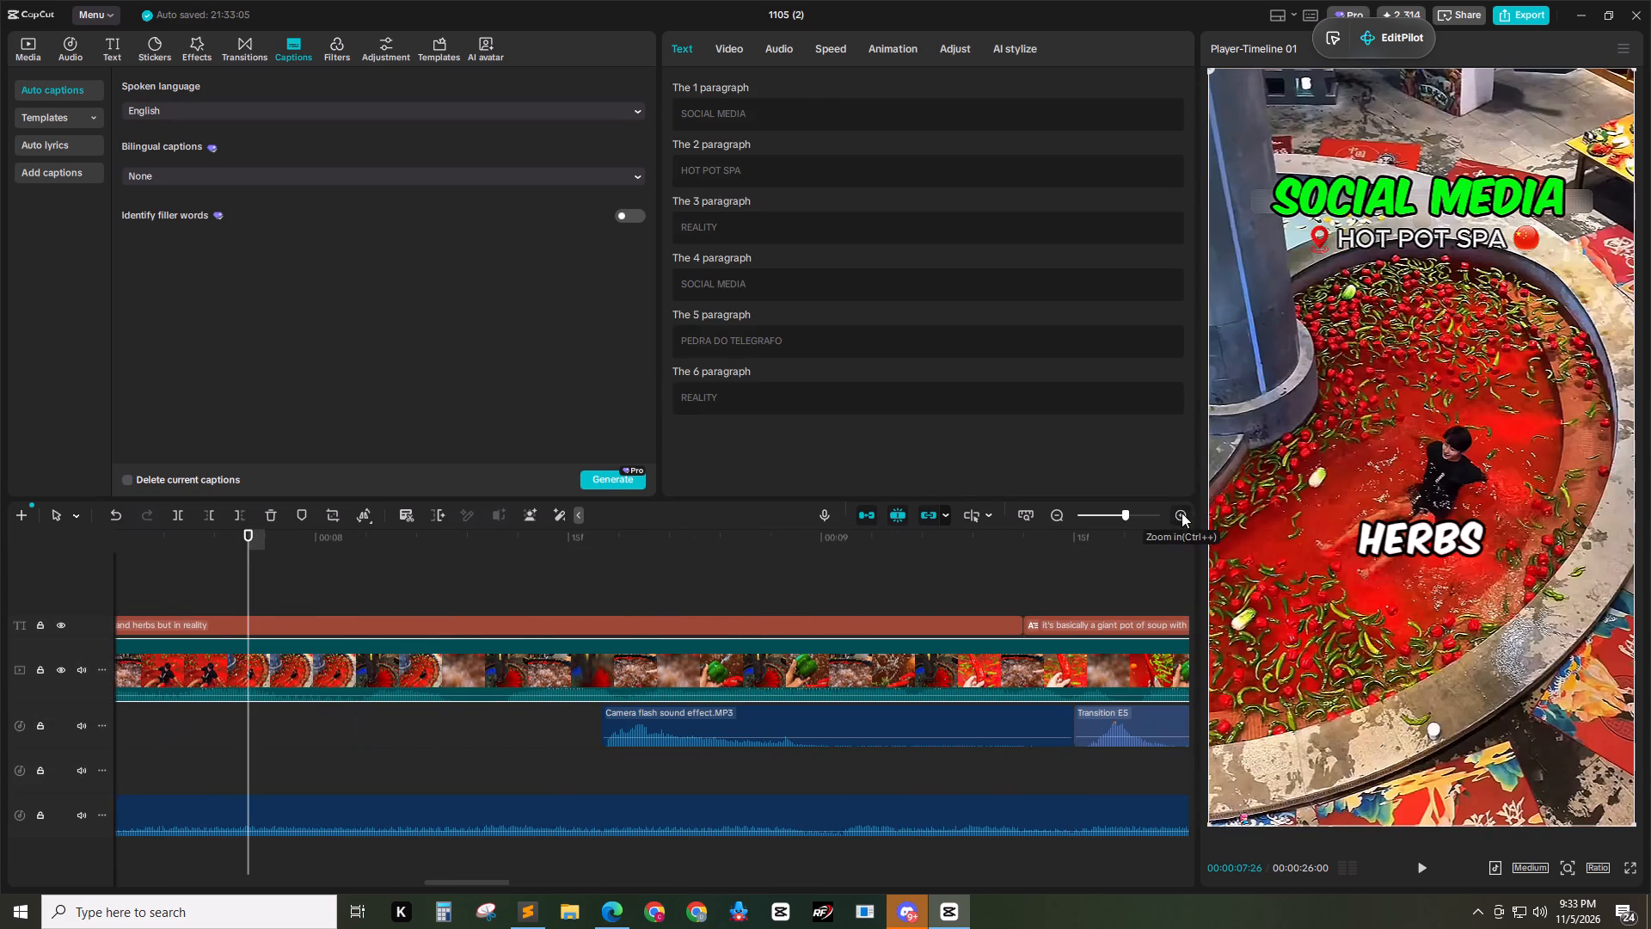
drag(301, 545, 375, 543)
key(space)
key(space)
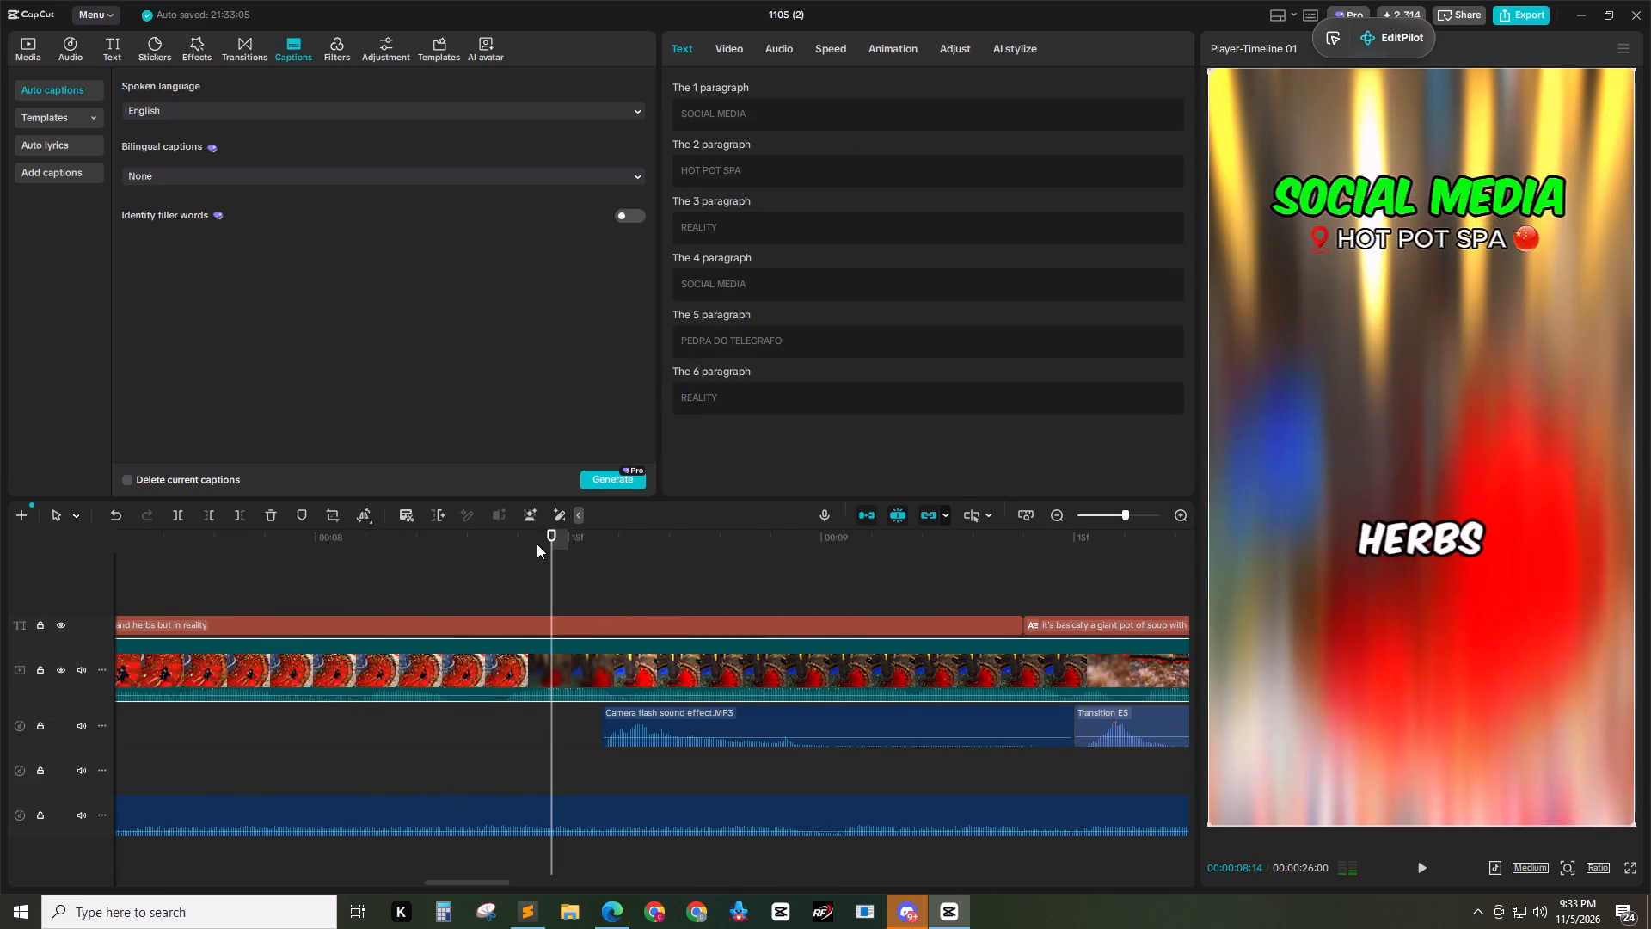
drag(537, 544, 508, 544)
key(Left)
key(Left)
key(Right)
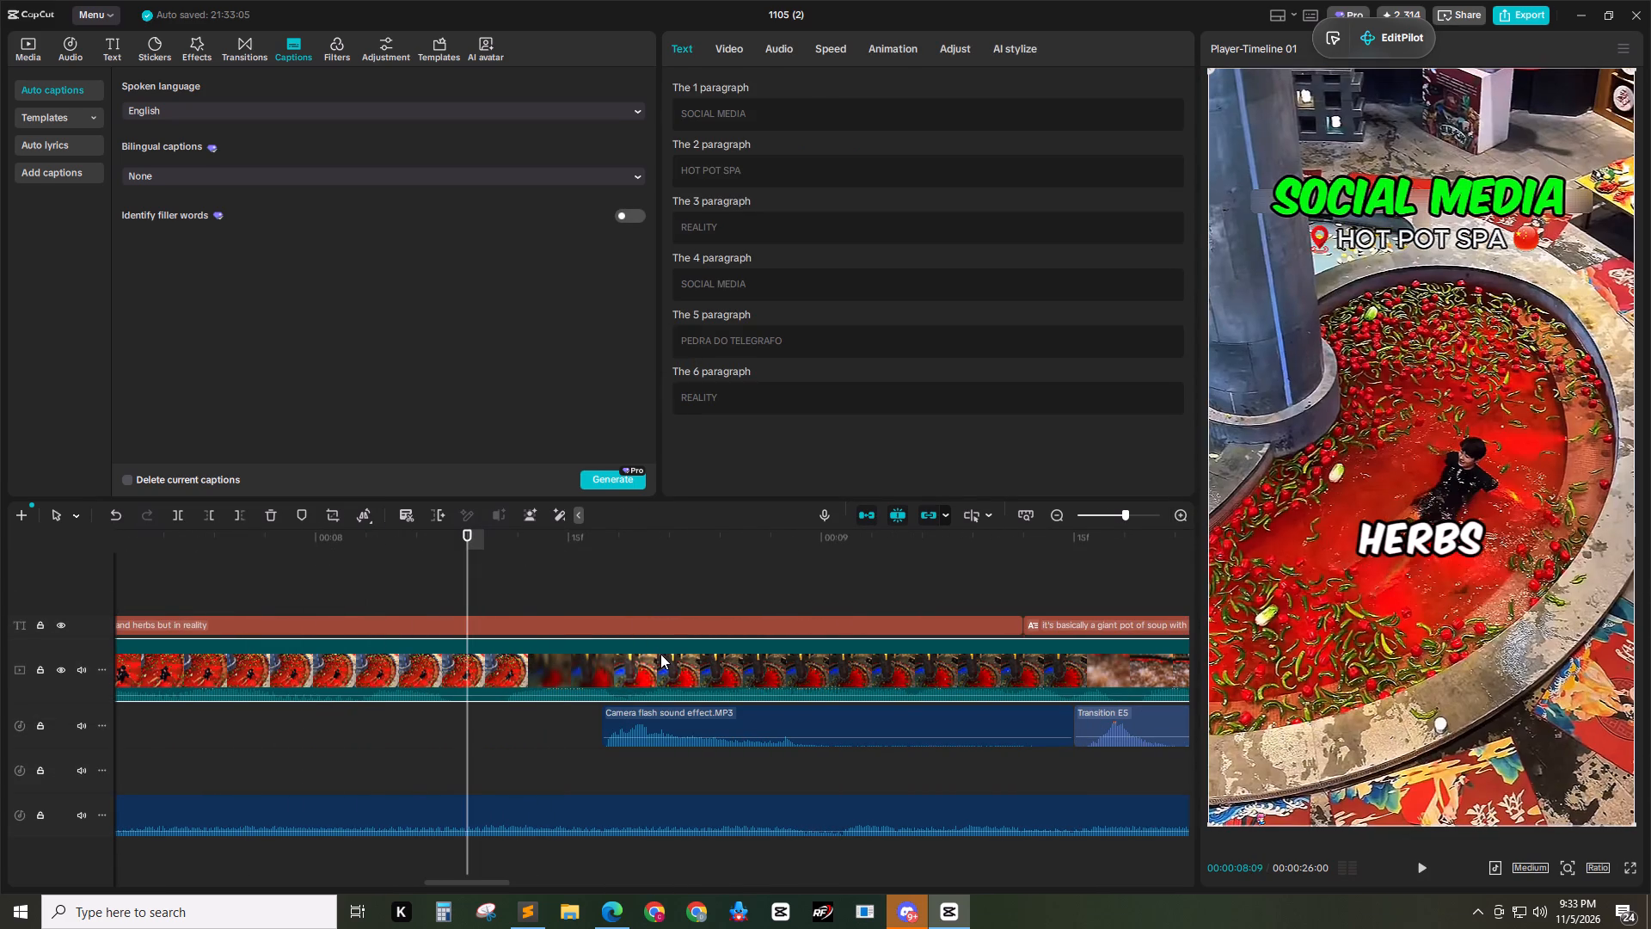
key(Right)
key(Left)
key(Right)
click(681, 724)
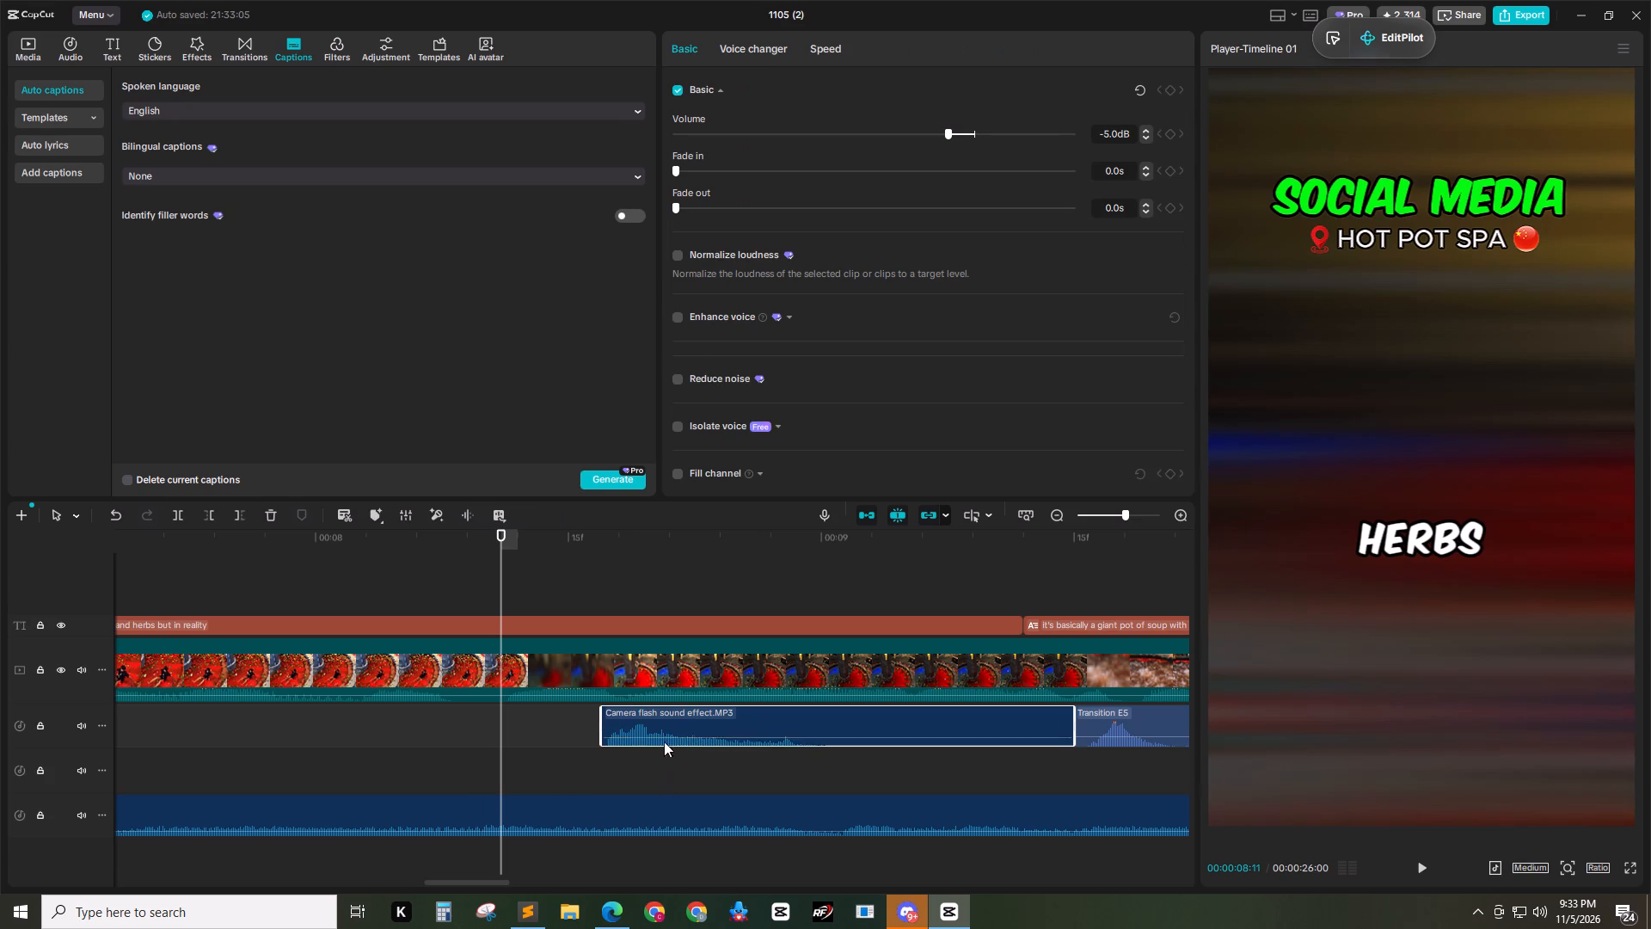
drag(664, 723, 564, 723)
triple_click(1059, 508)
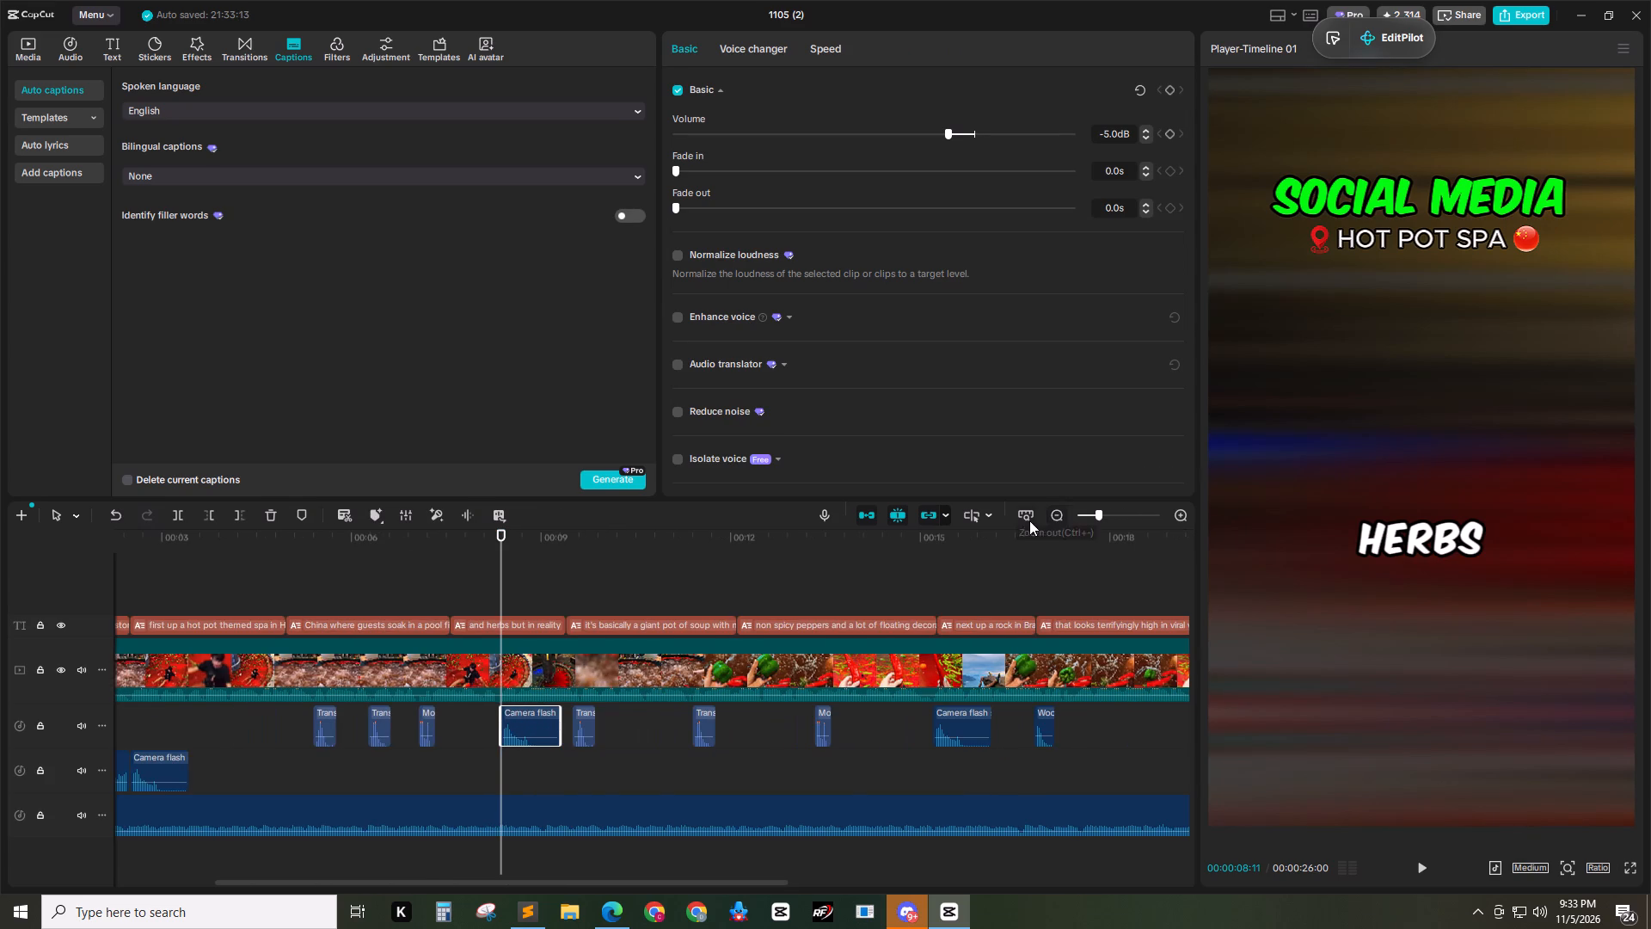
Play the short from about 6 seconds to the end to check the sound effects, captions and cuts.
click(506, 557)
drag(522, 530, 365, 536)
key(space)
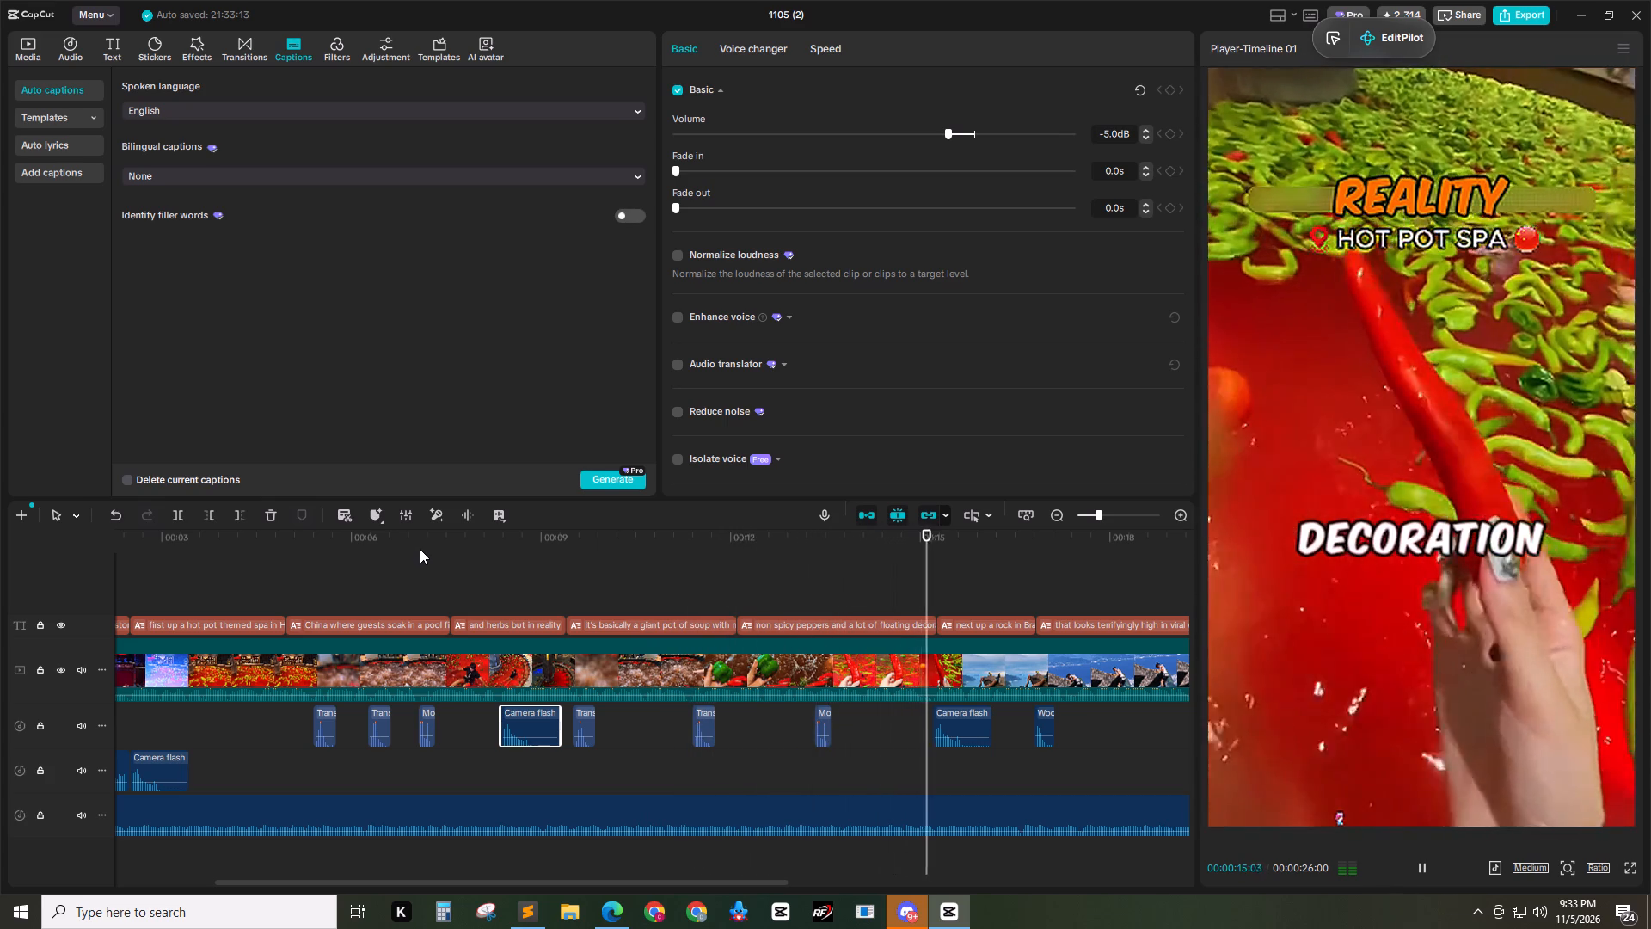
ctrl+scroll(531, 558, down, 6)
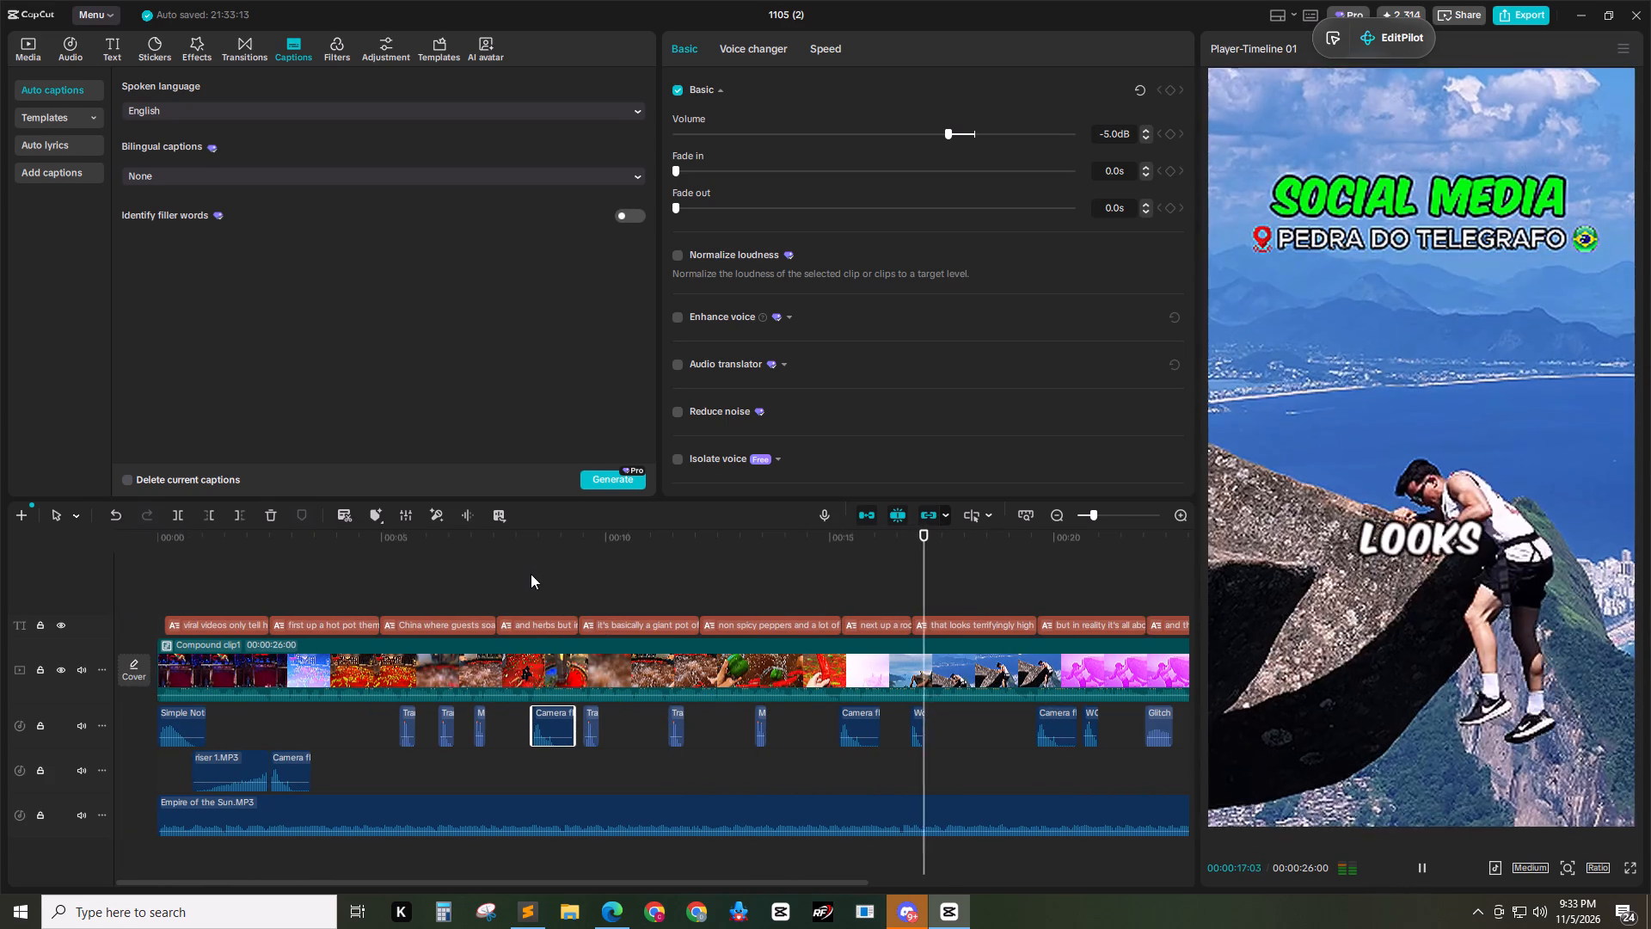
click(660, 905)
click(532, 908)
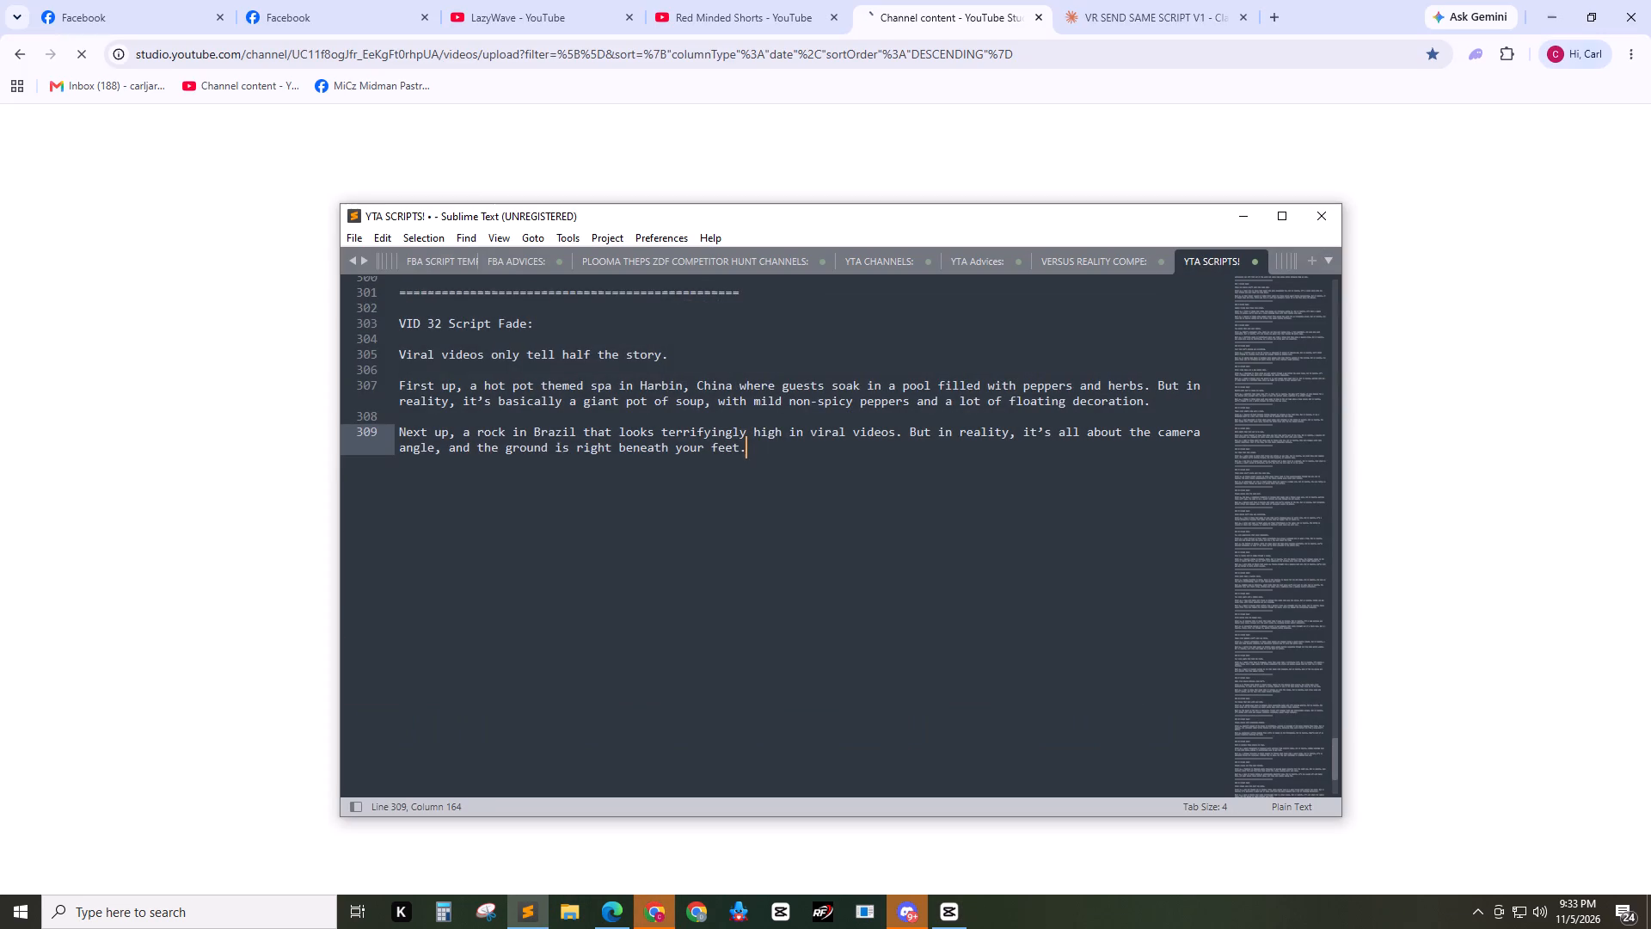
click(946, 909)
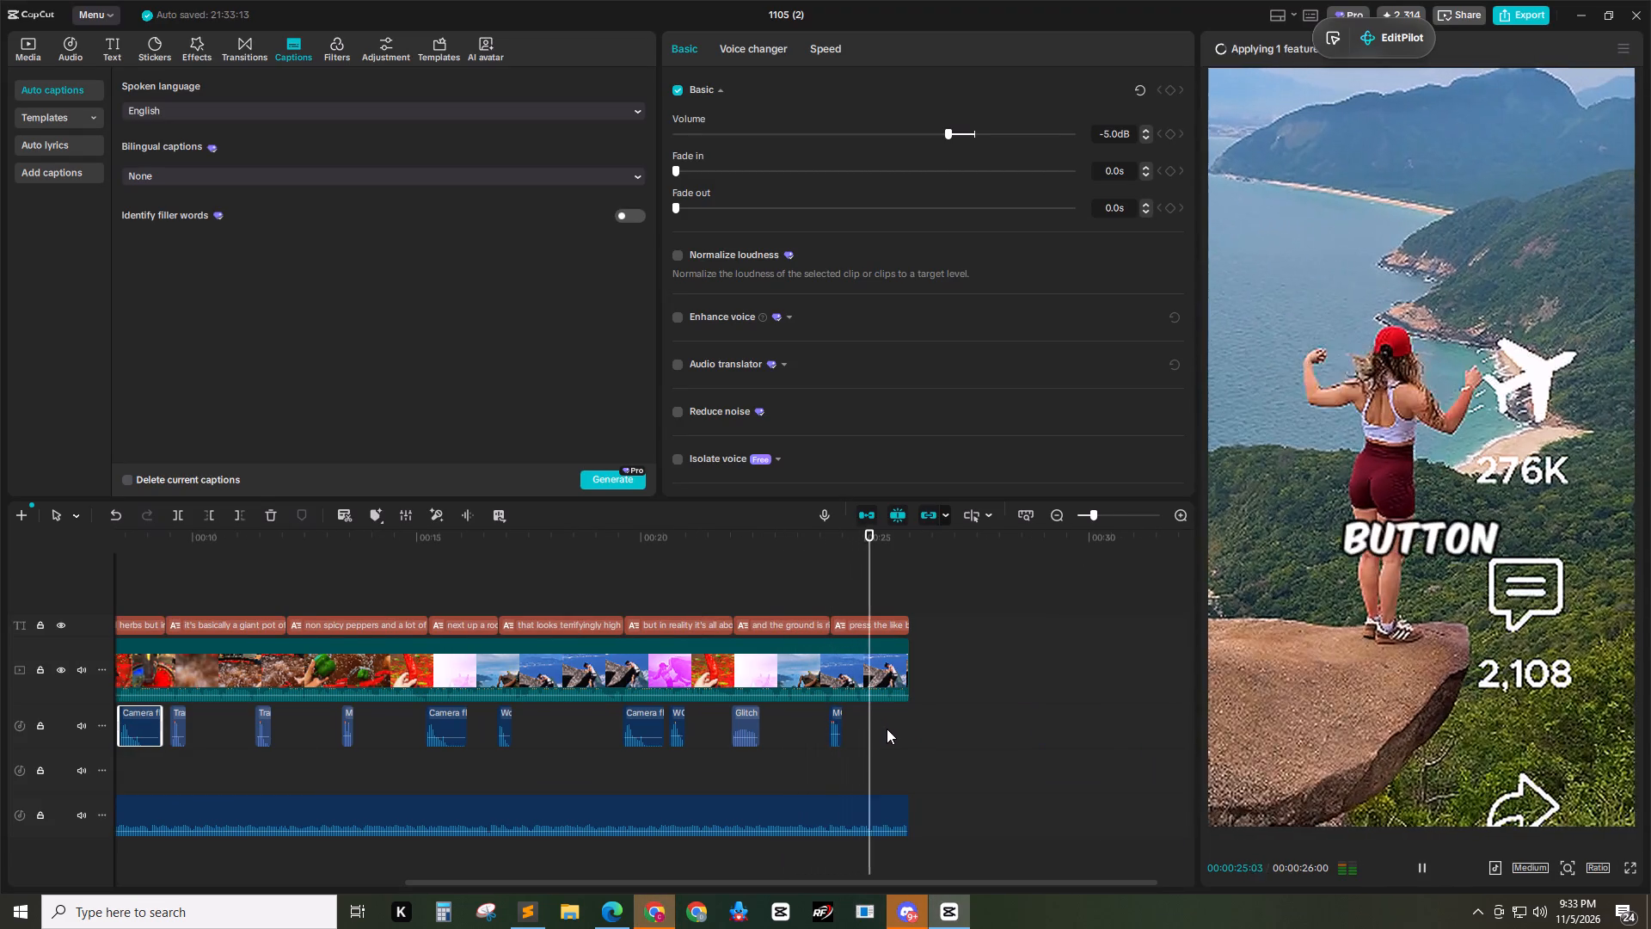
click(942, 746)
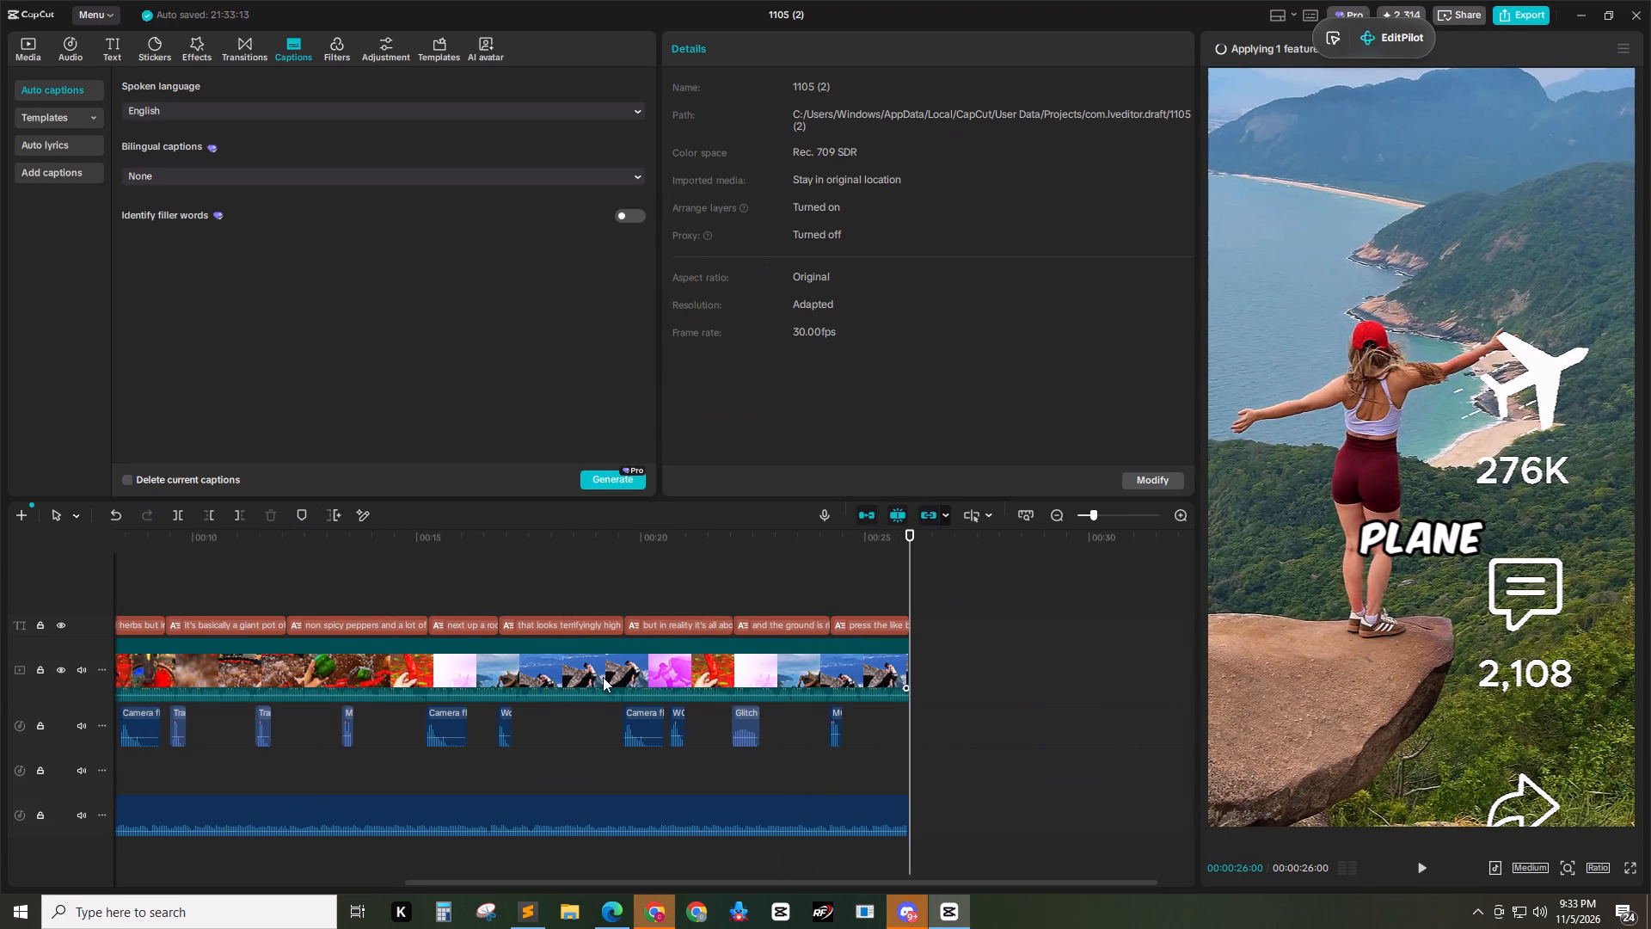
ctrl+scroll(603, 677, down, 5)
In Sublime Text, append a divider line and the heading "VID 33 Script Fade:" below the VID 32 script in YTA SCRIPTS!.
click(662, 907)
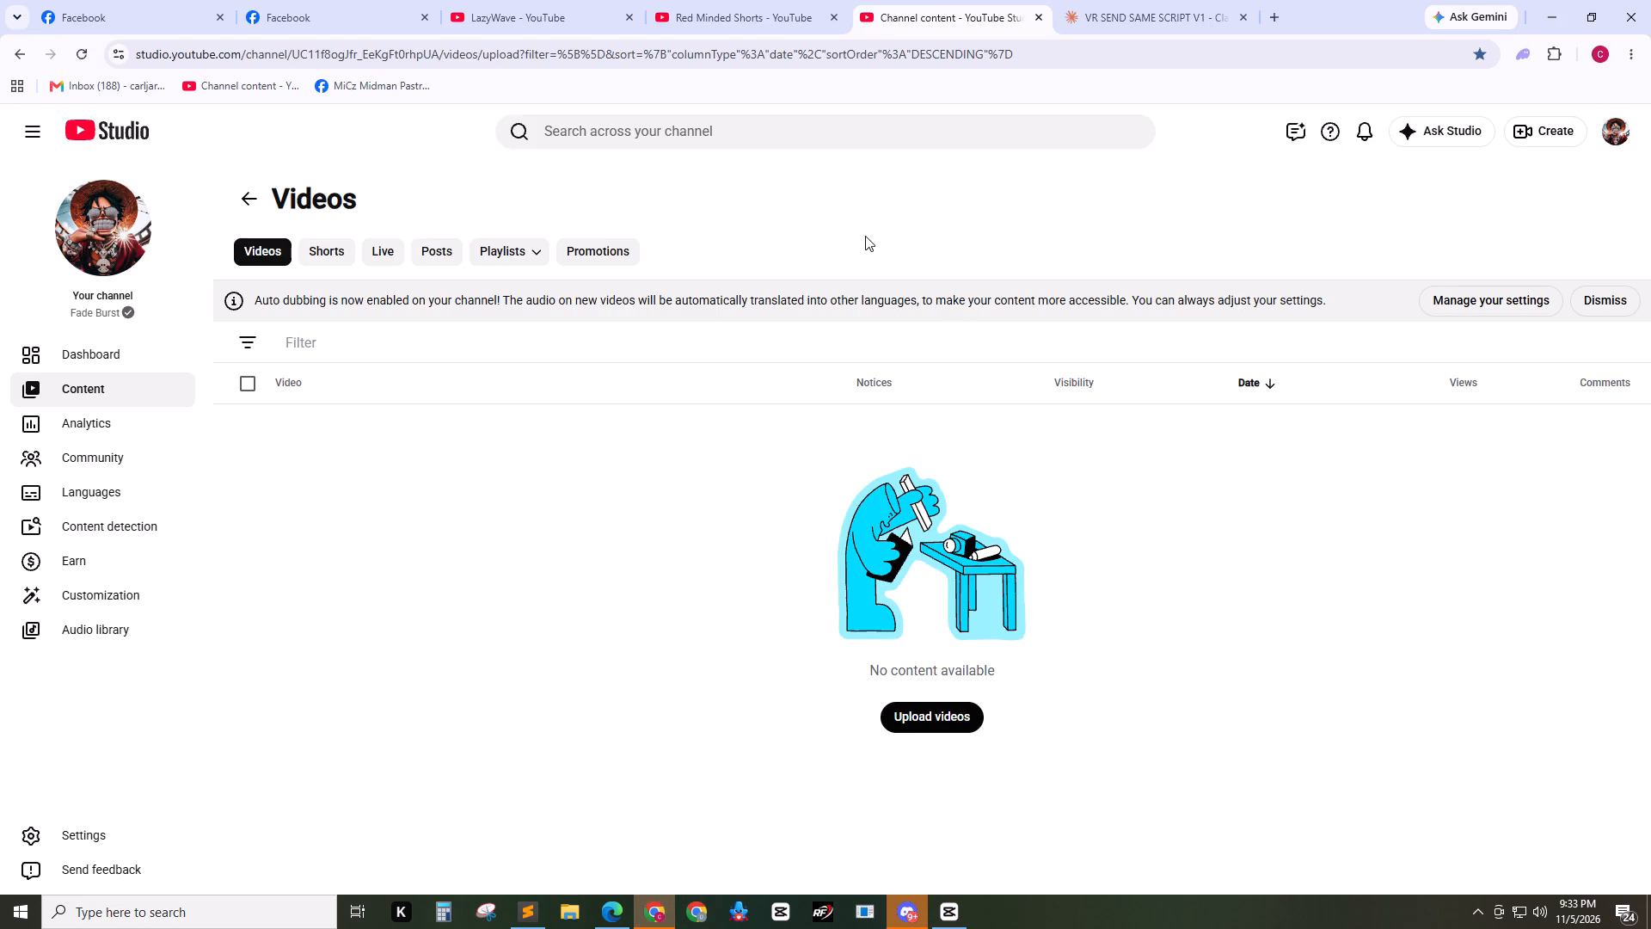
click(614, 911)
click(527, 909)
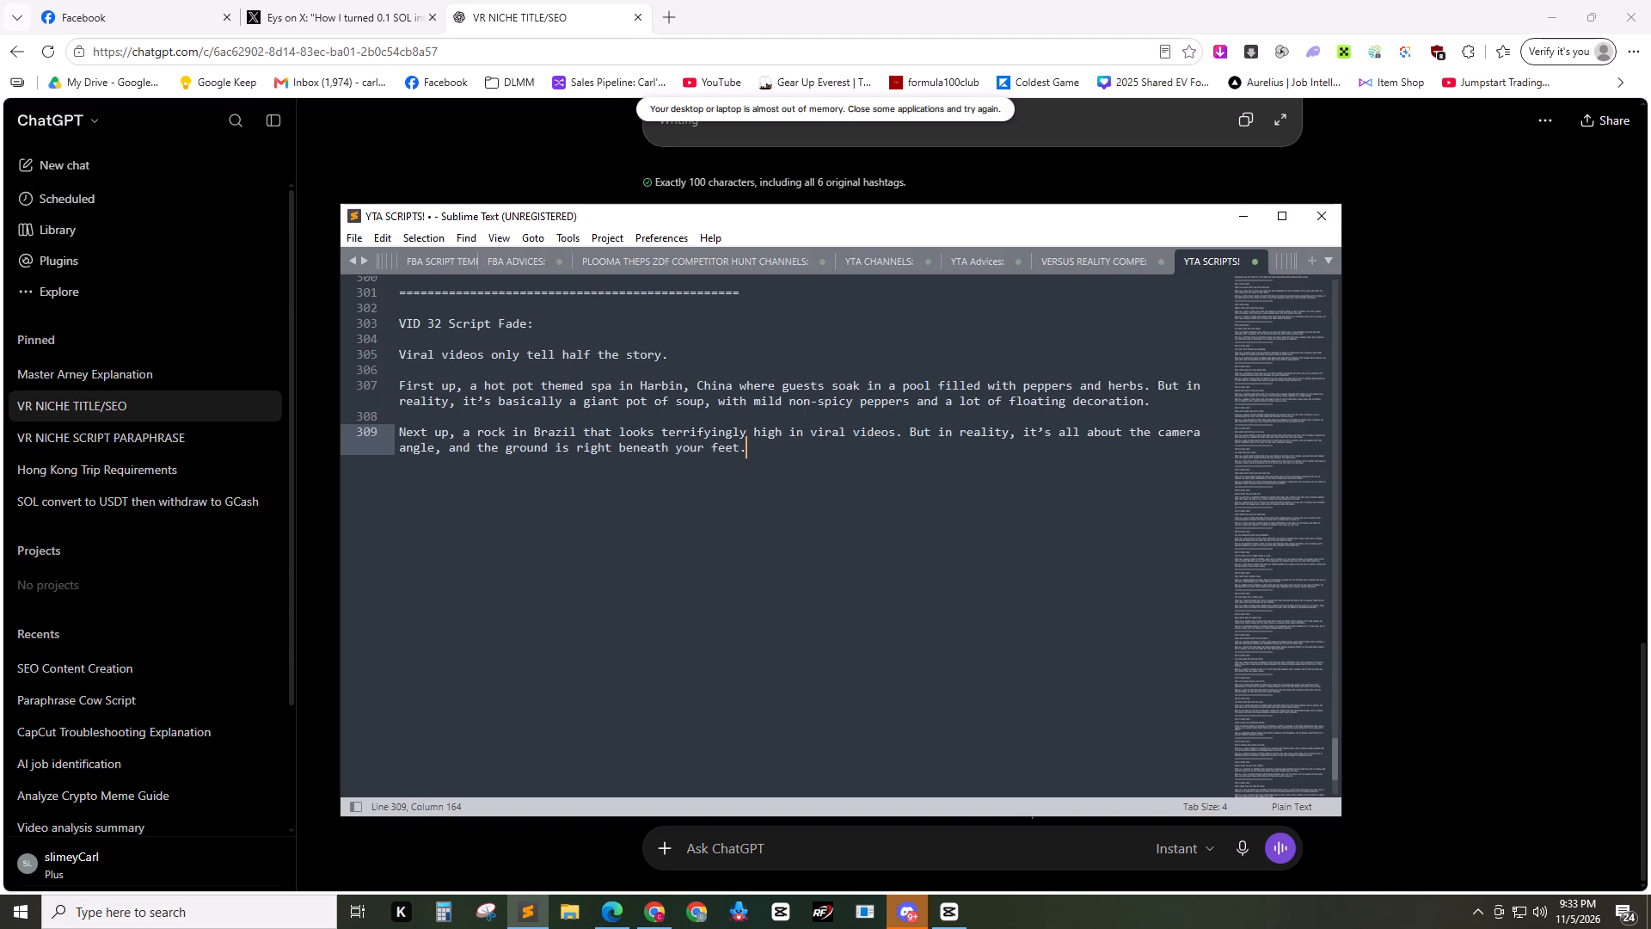
drag(548, 327, 367, 291)
key(ctrl+c)
key(ctrl+c)
click(843, 450)
key(Return)
key(Return)
key(ctrl+v)
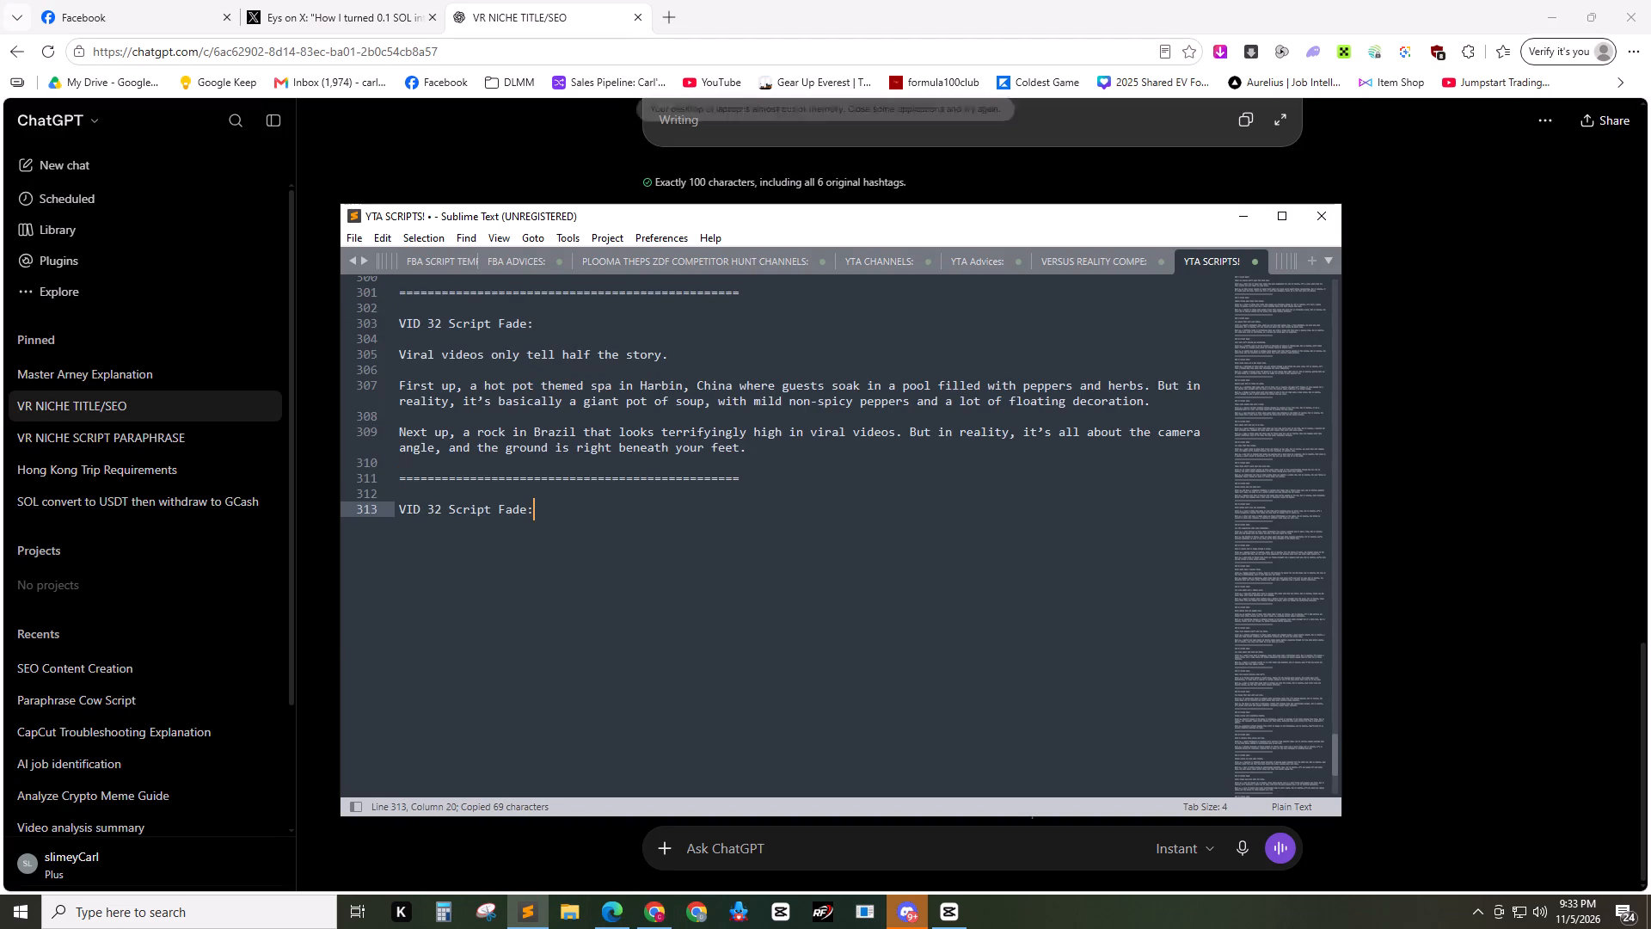
click(440, 508)
key(BackSpace)
key(3)
click(573, 511)
key(Return)
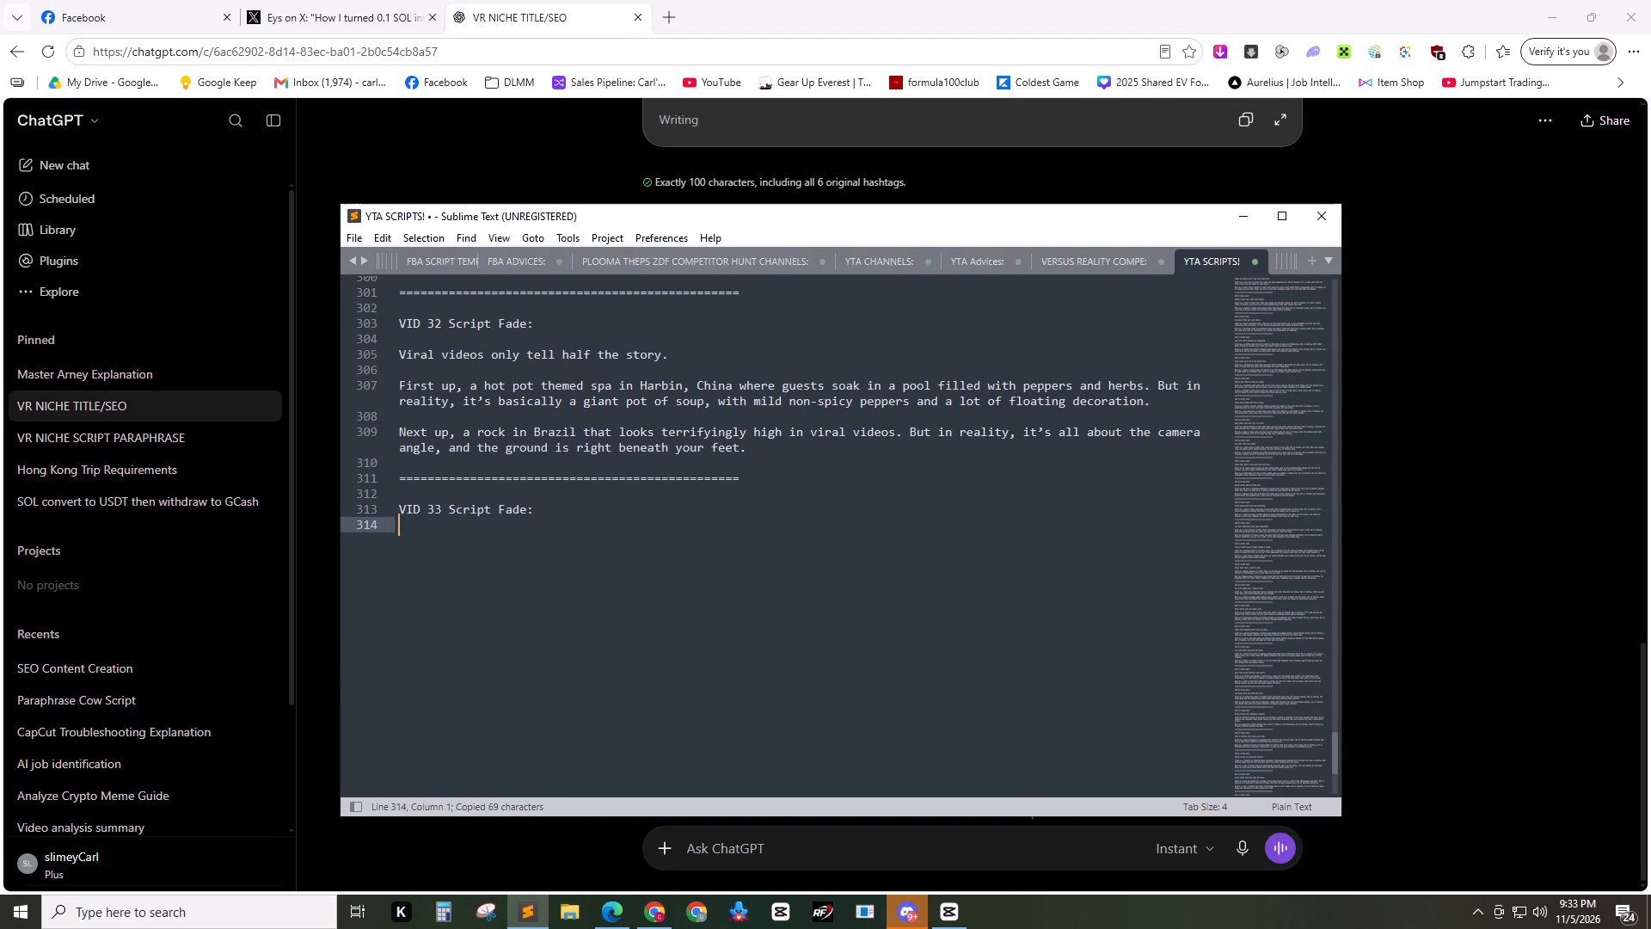
key(Return)
In the SCHEDULED UPLOADS TRACKER! file, set the number of scheduled FADE videos to 3.
scroll(672, 508, down, 4)
scroll(1140, 255, down, 2)
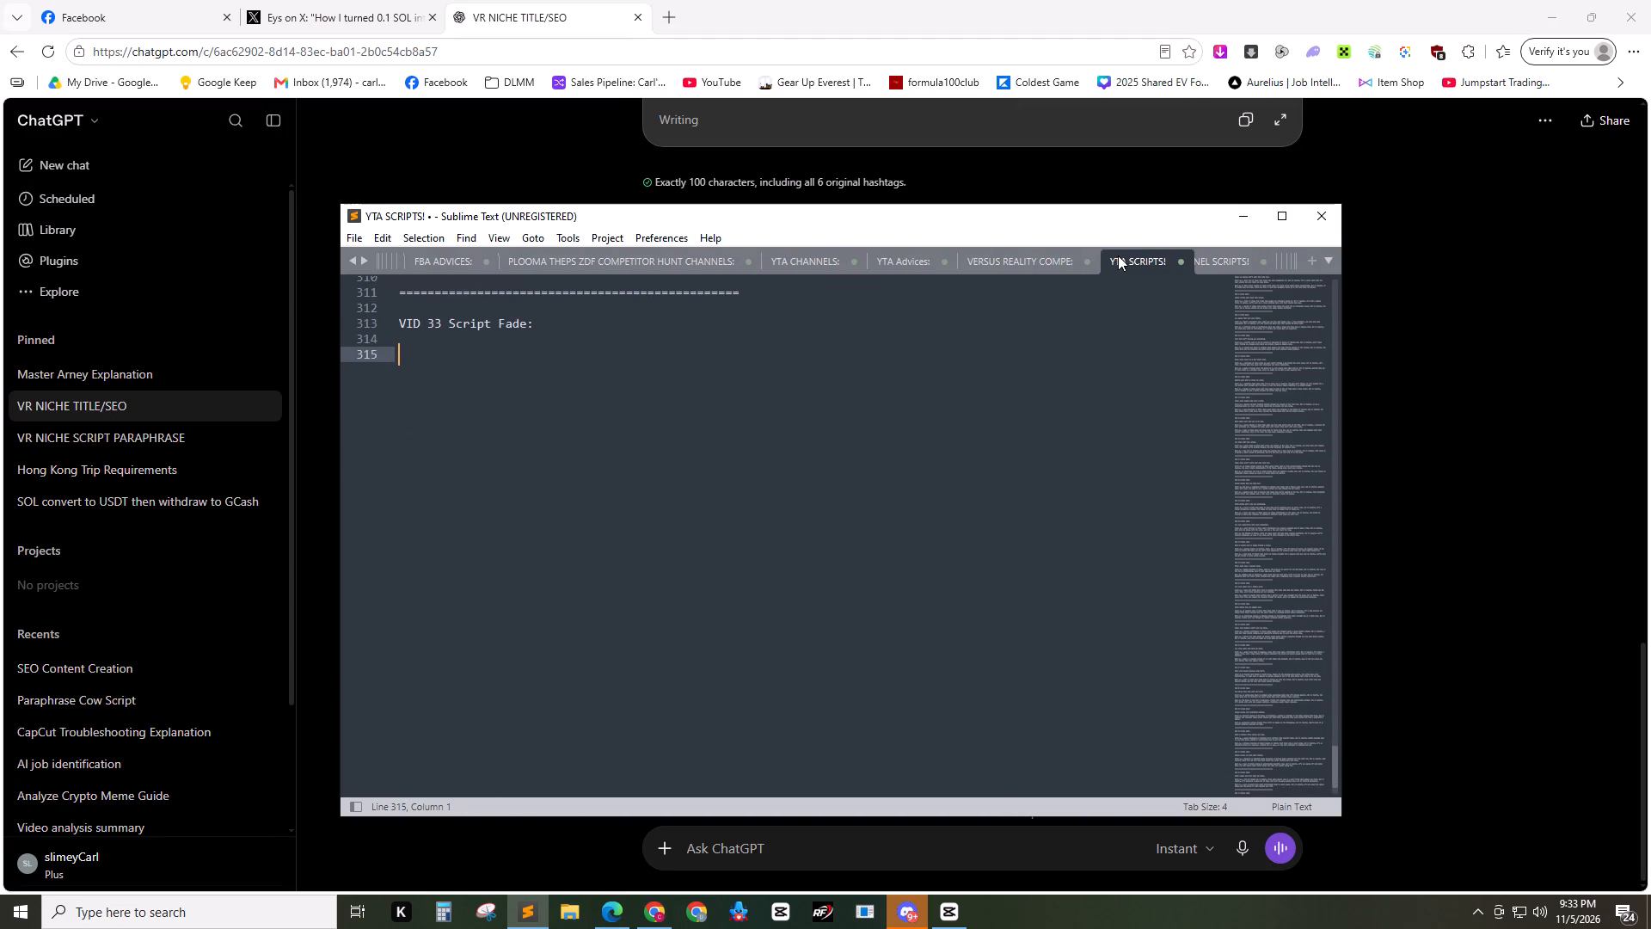
scroll(1118, 255, down, 1)
scroll(1118, 255, up, 1)
scroll(1118, 255, down, 4)
click(1096, 261)
scroll(1117, 250, down, 1)
click(1173, 255)
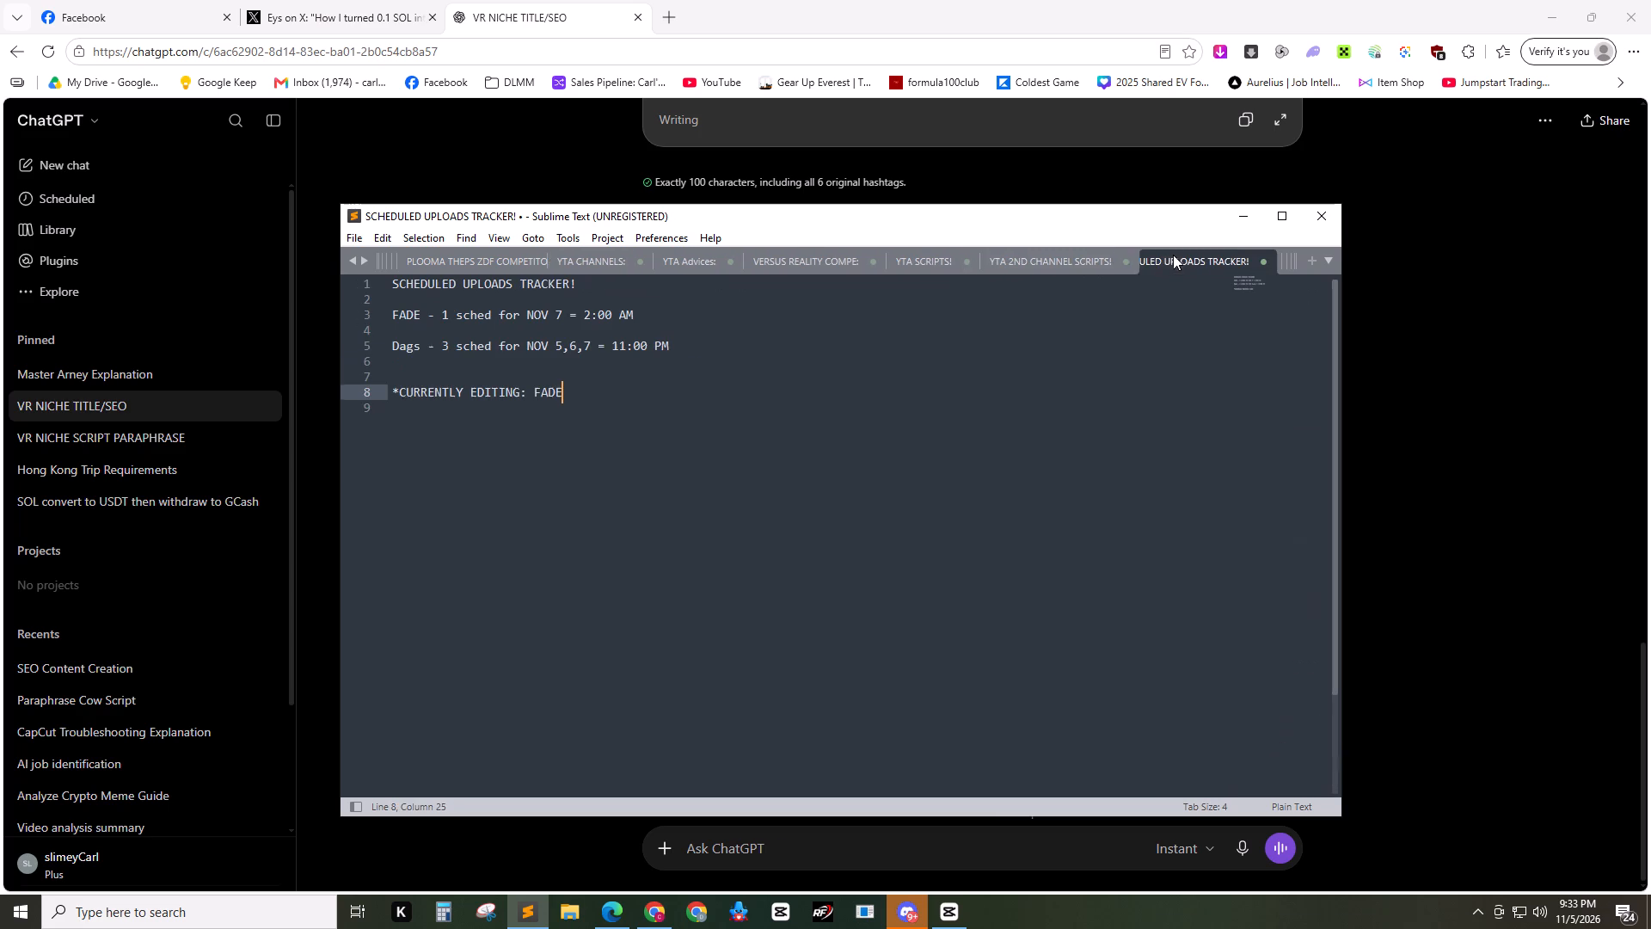
click(454, 318)
key(Left)
key(BackSpace)
key(3)
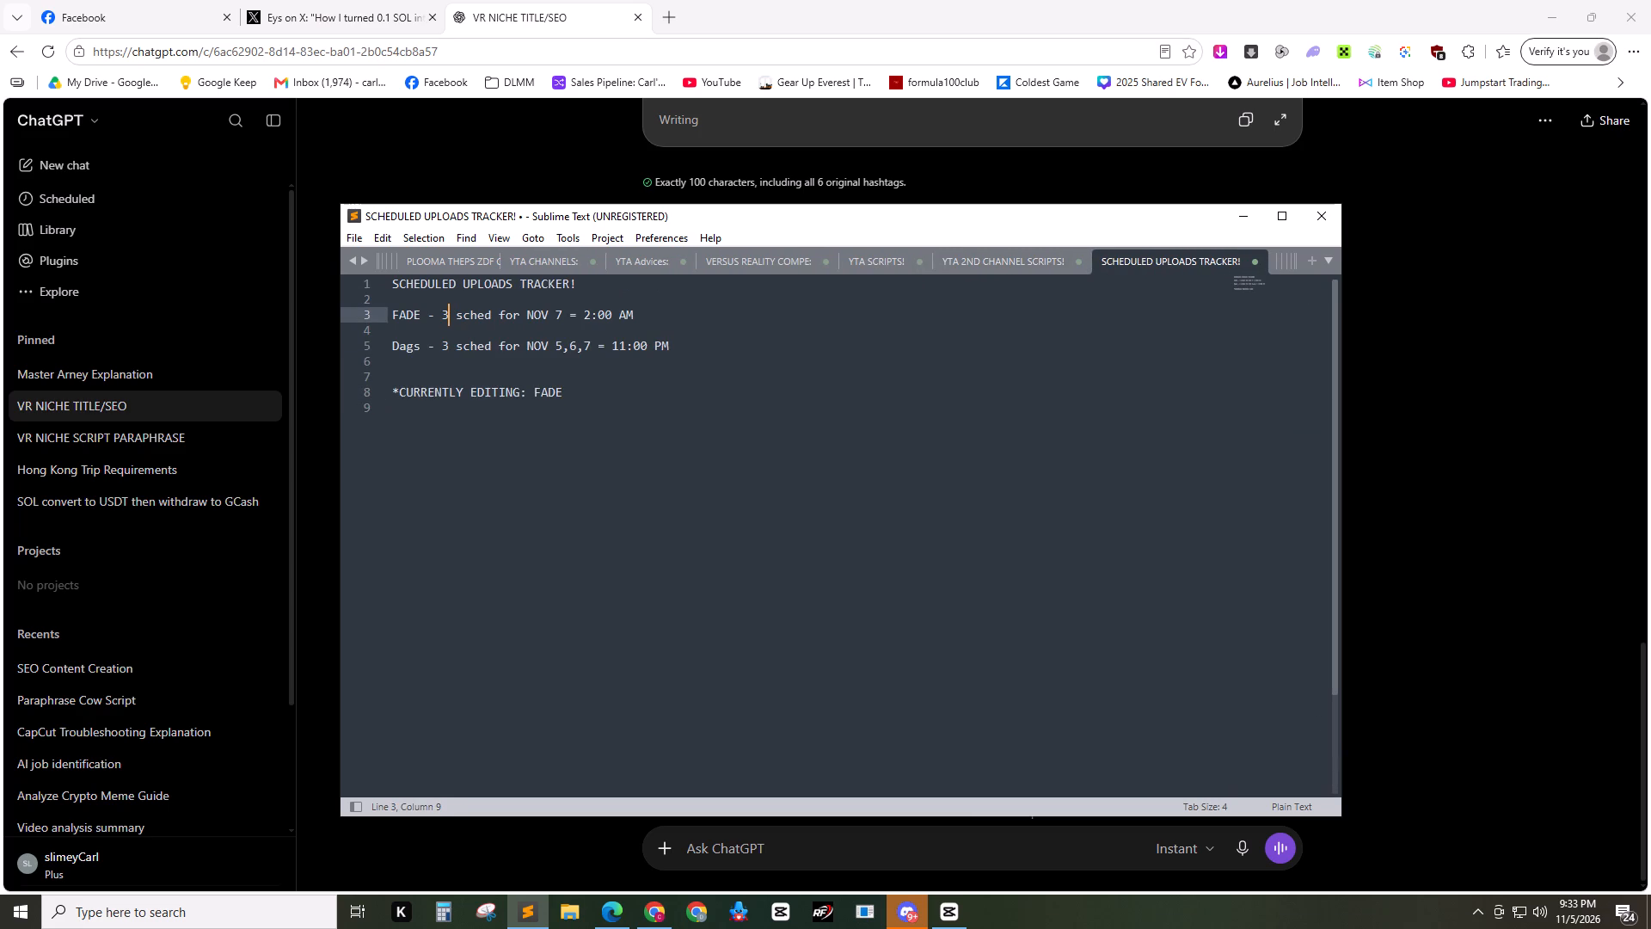
Extend the FADE schedule dates in the tracker to NOV 7,8,9.
click(565, 313)
key(period)
key(8)
key(BackSpace)
key(BackSpace)
text(,8,9)
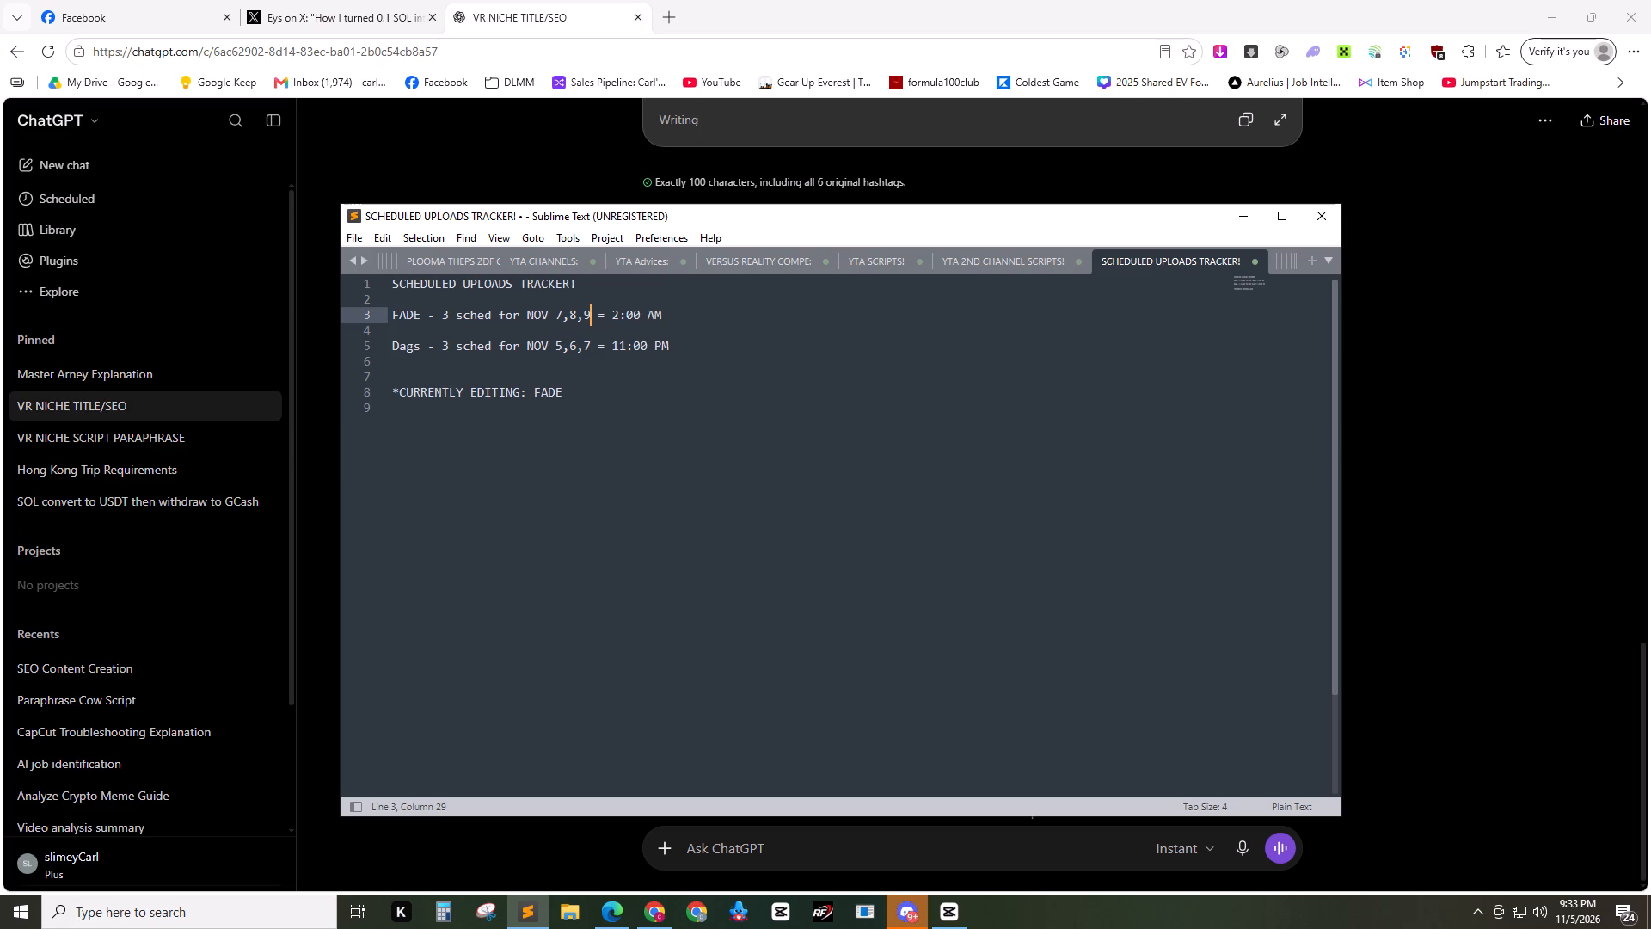
Clear the channel name FADE from the CURRENTLY EDITING line of the tracker and close the text editor.
click(633, 391)
key(BackSpace)
key(BackSpace)
key(BackSpace)
key(BackSpace)
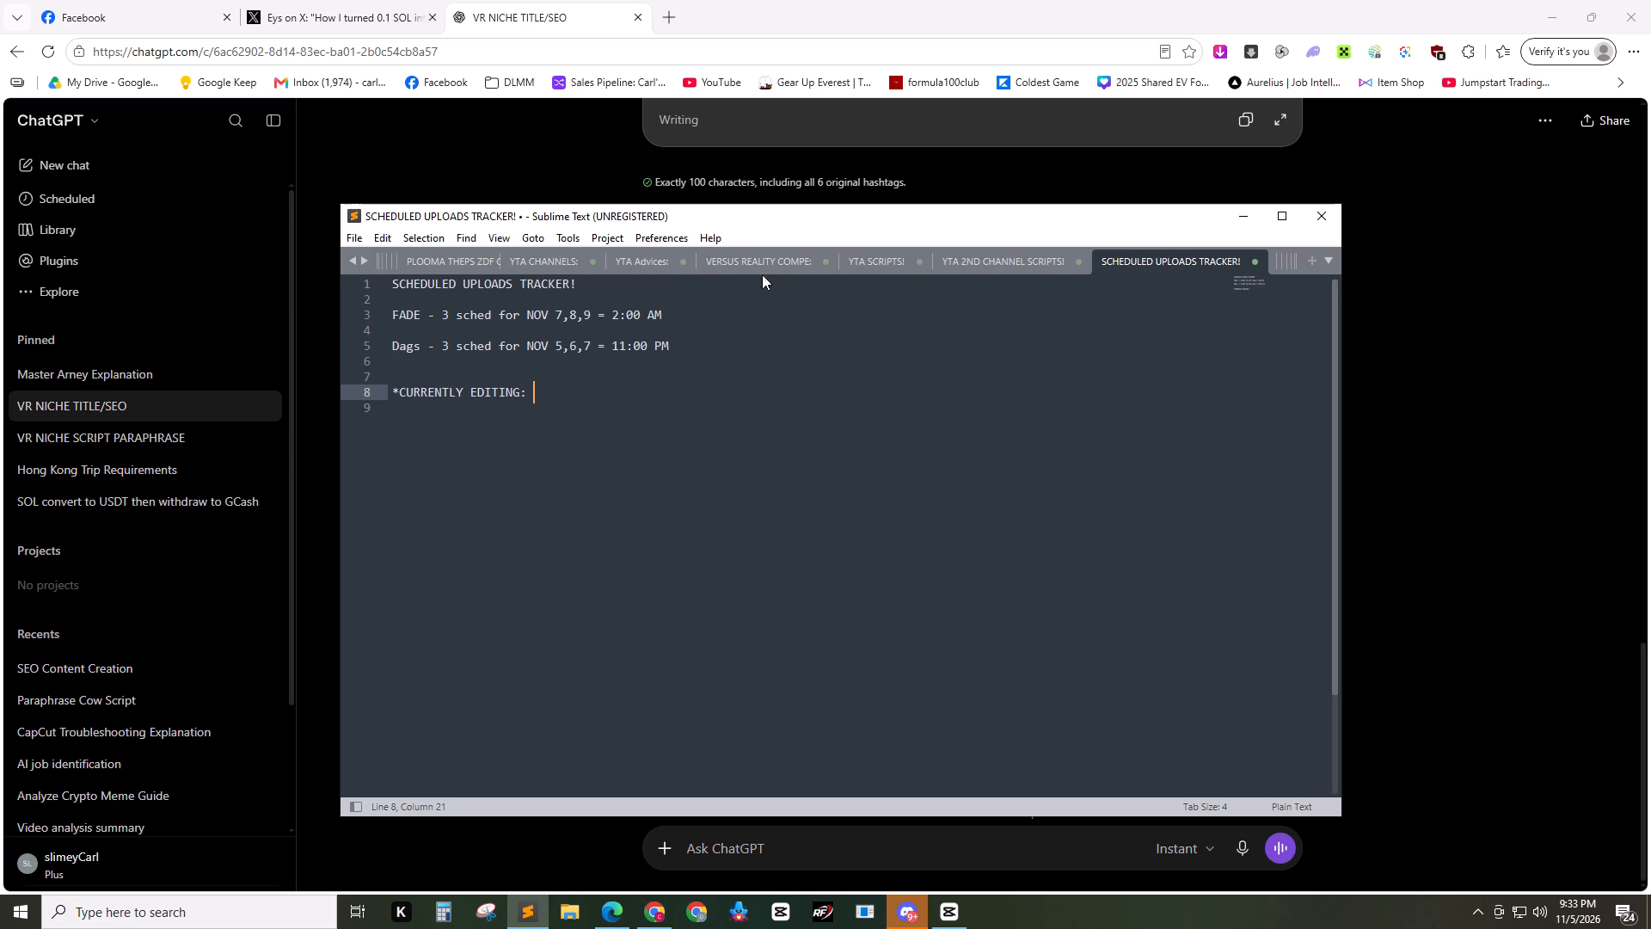
click(1039, 262)
click(1335, 210)
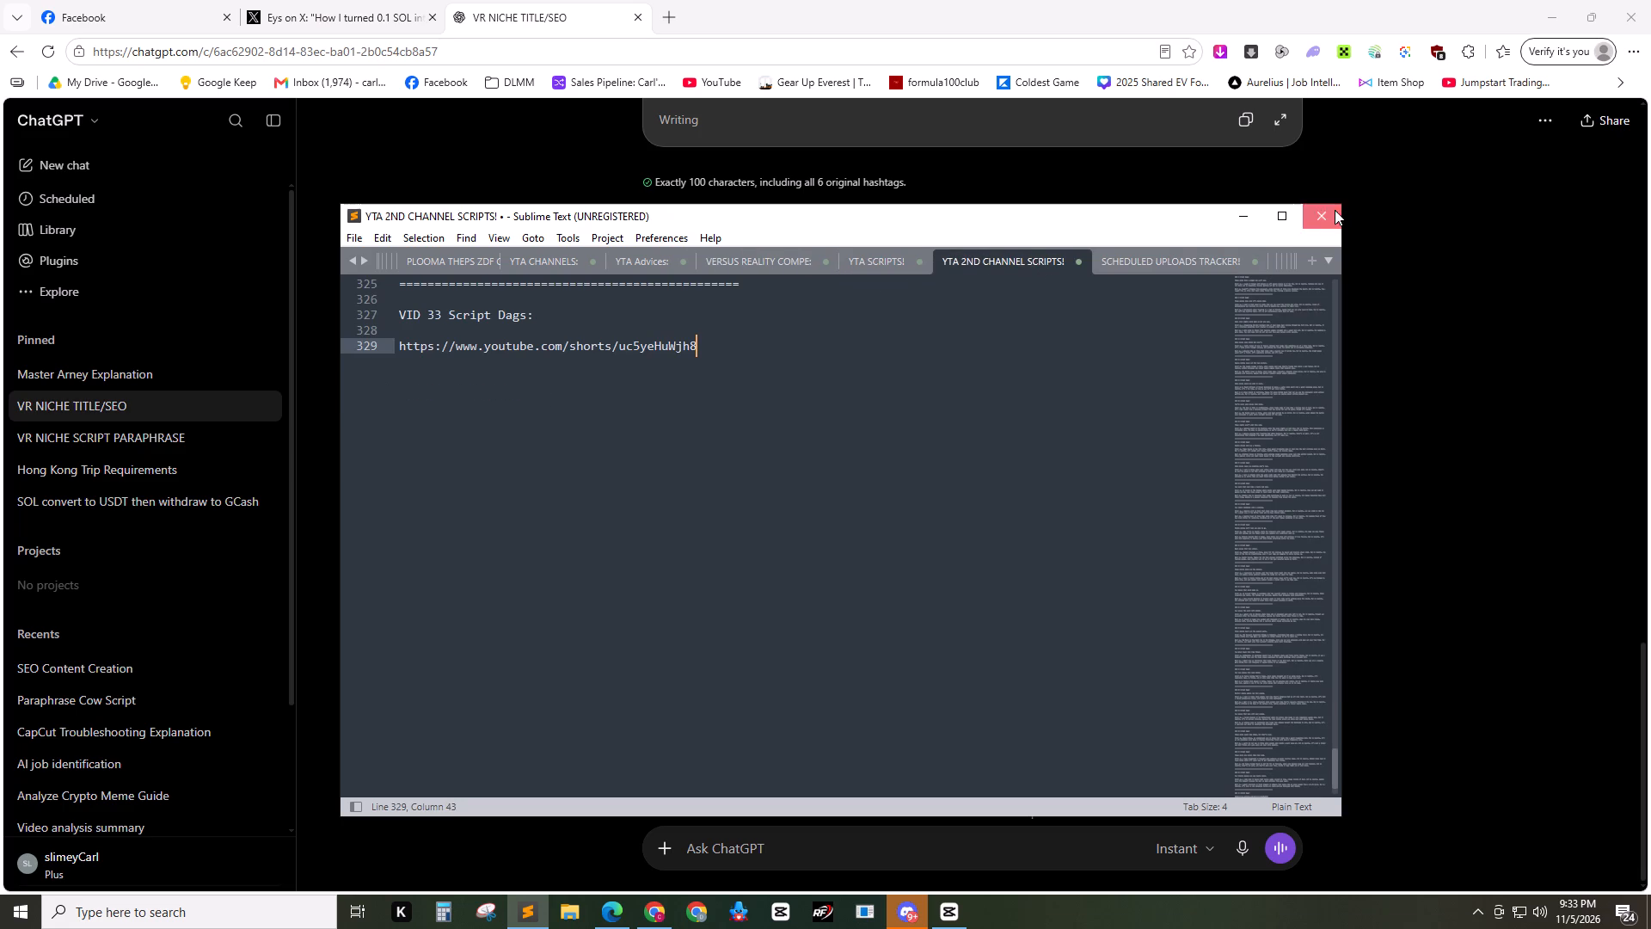
In File Explorer, open CapCut's Videos folder and copy the file name of fade vid 30 nov 7.mp4.
scroll(825, 601, down, 3)
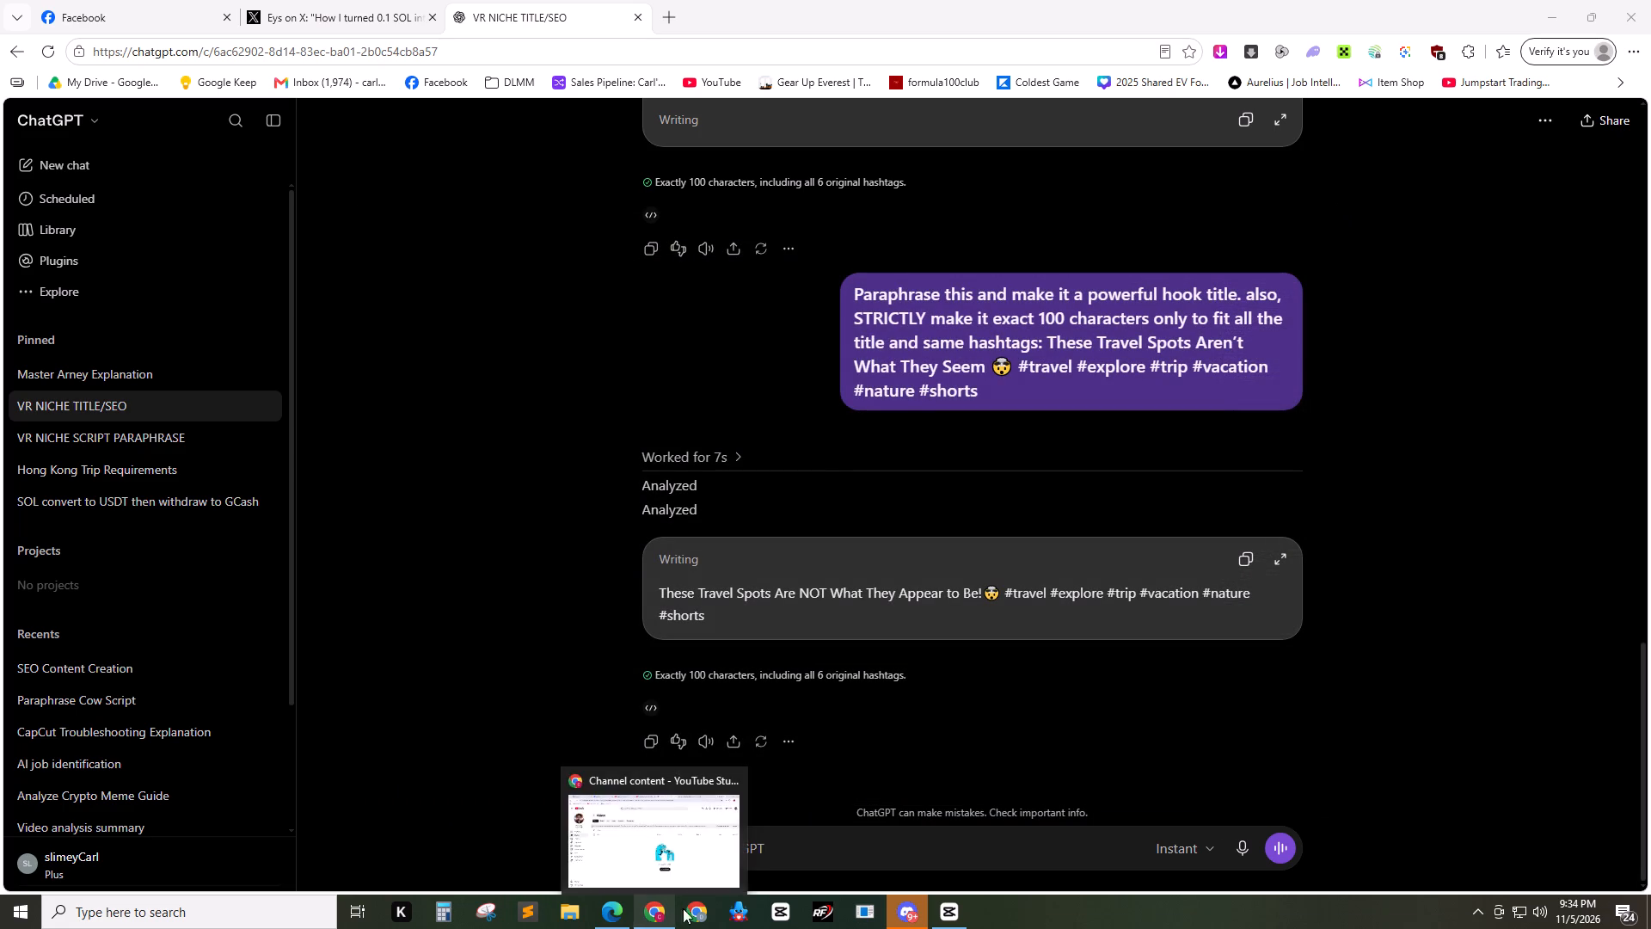
click(565, 903)
click(406, 516)
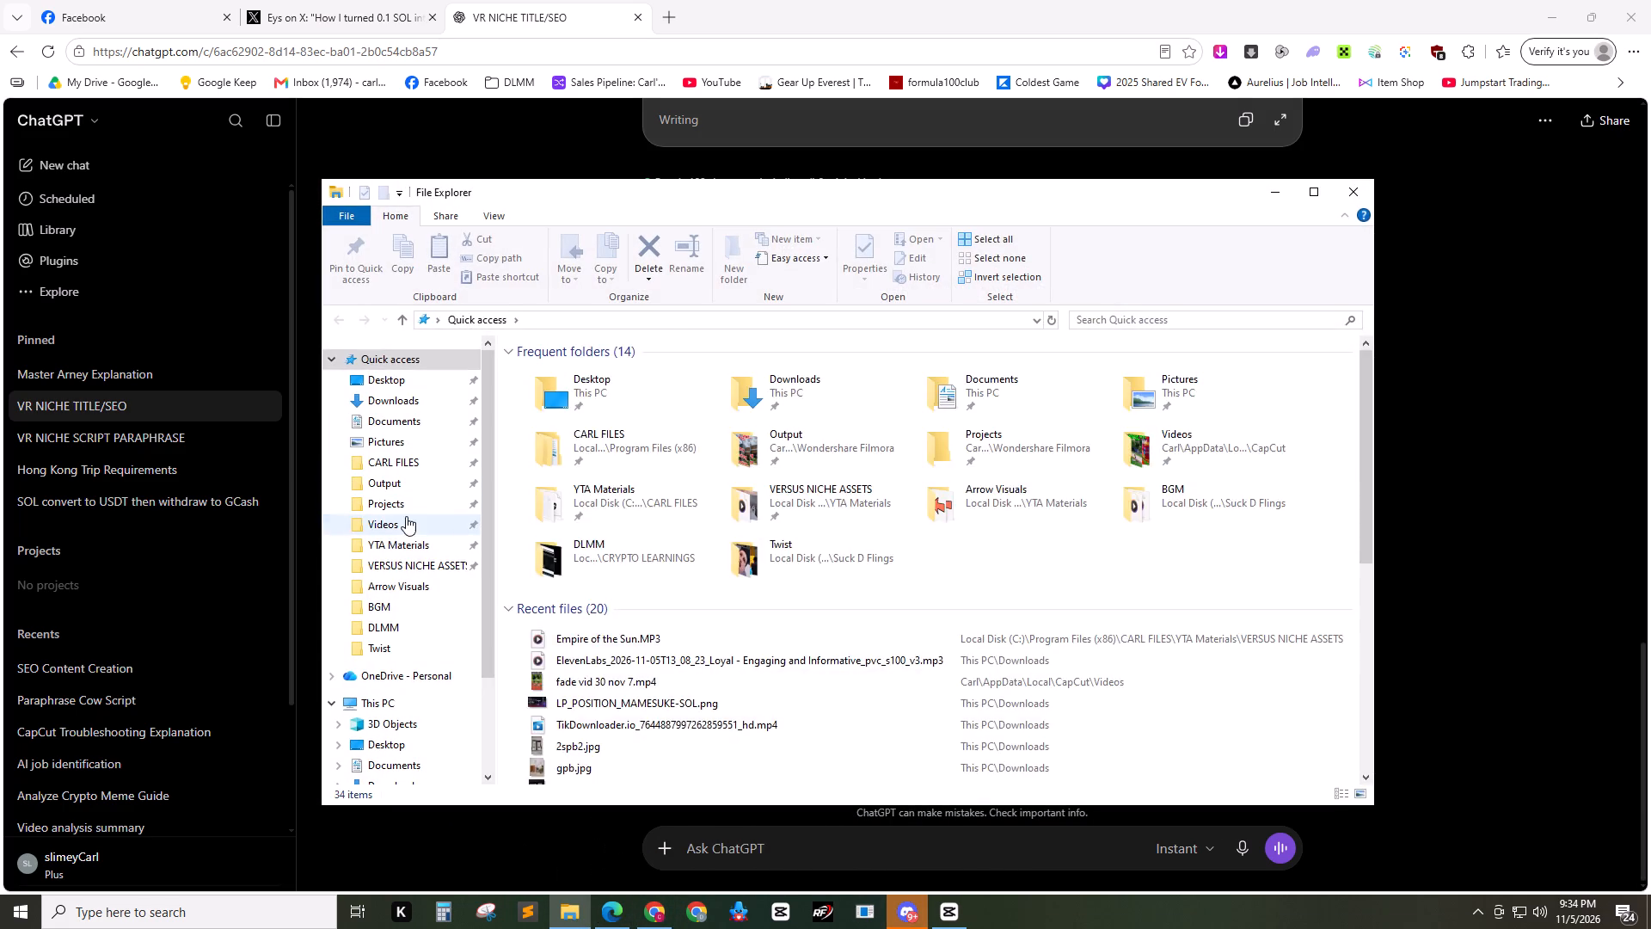
click(1102, 533)
click(1316, 411)
key(F2)
key(ctrl+c)
click(1255, 488)
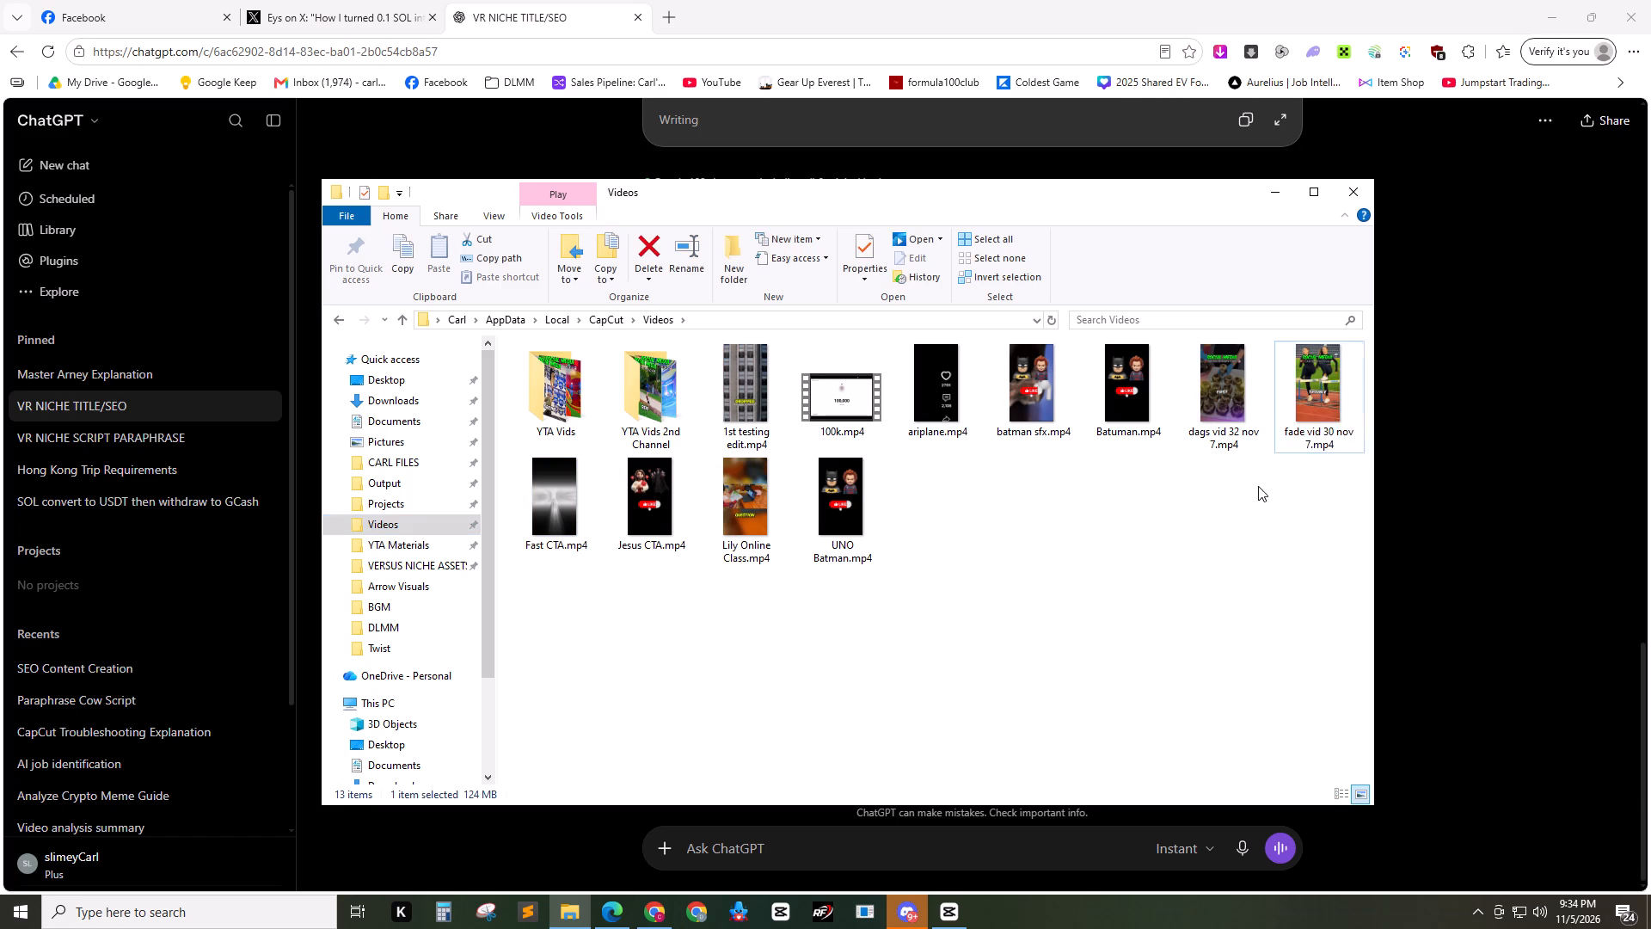
Move fade vid 30 nov 7.mp4 into the YTA Vids folder and close File Explorer.
click(1323, 403)
drag(1314, 396, 555, 400)
click(1353, 195)
Back in CapCut, open the export settings and name the exported video "fade vid 31 nov 8" based on the copied file name.
click(945, 912)
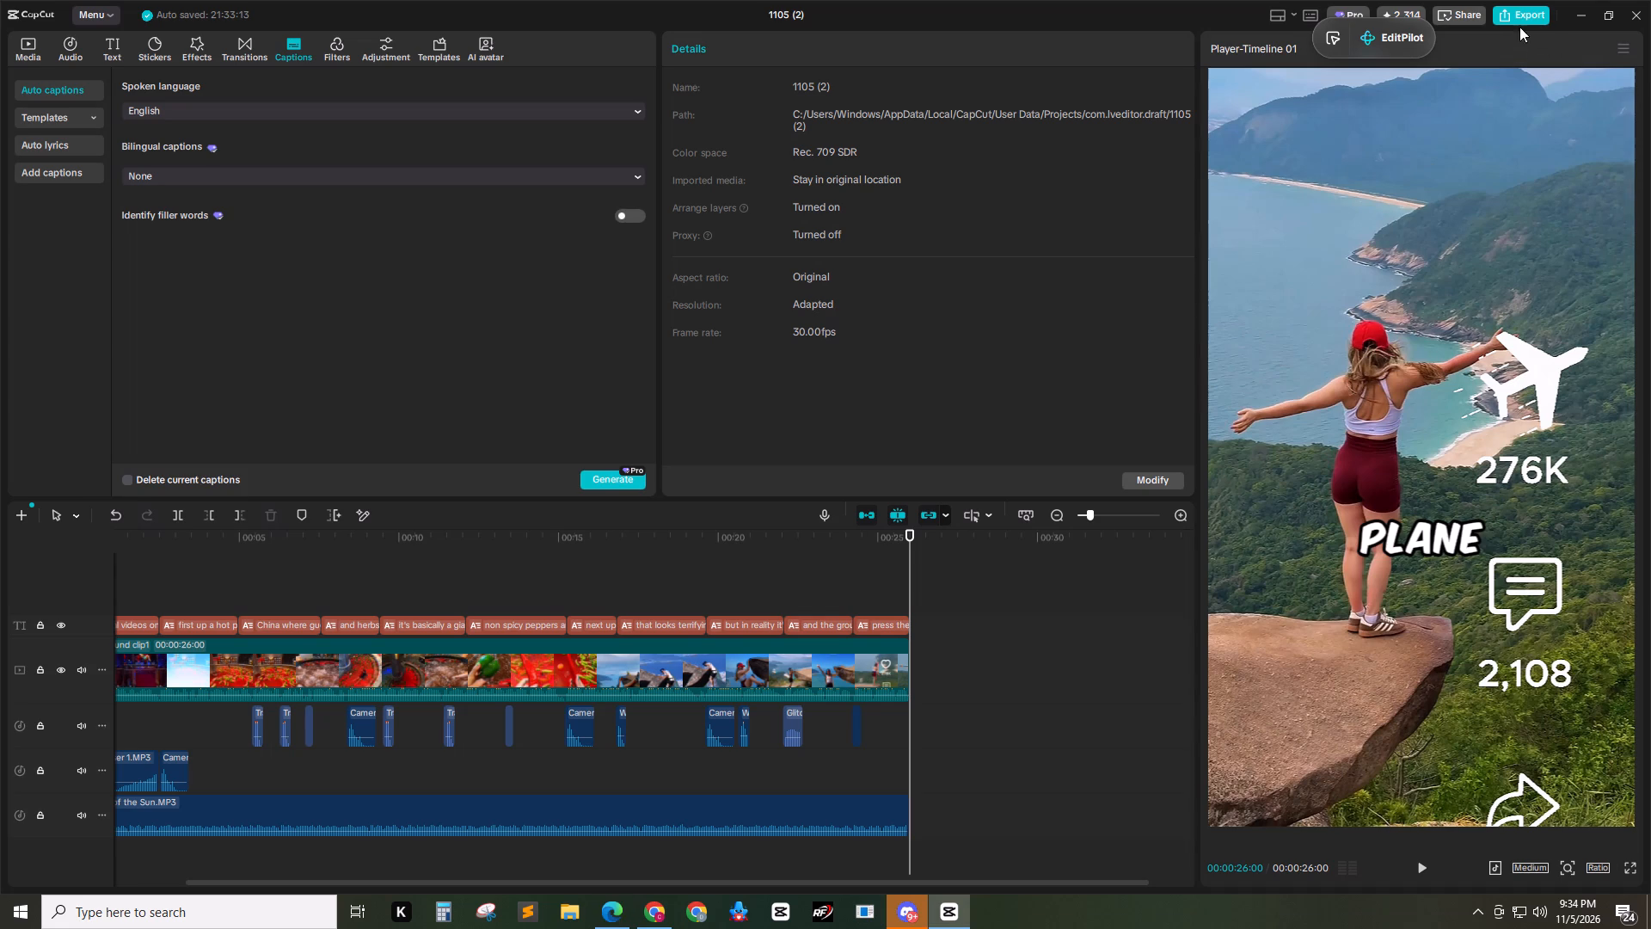
click(1514, 16)
click(968, 255)
key(ctrl+a)
key(ctrl+v)
click(969, 246)
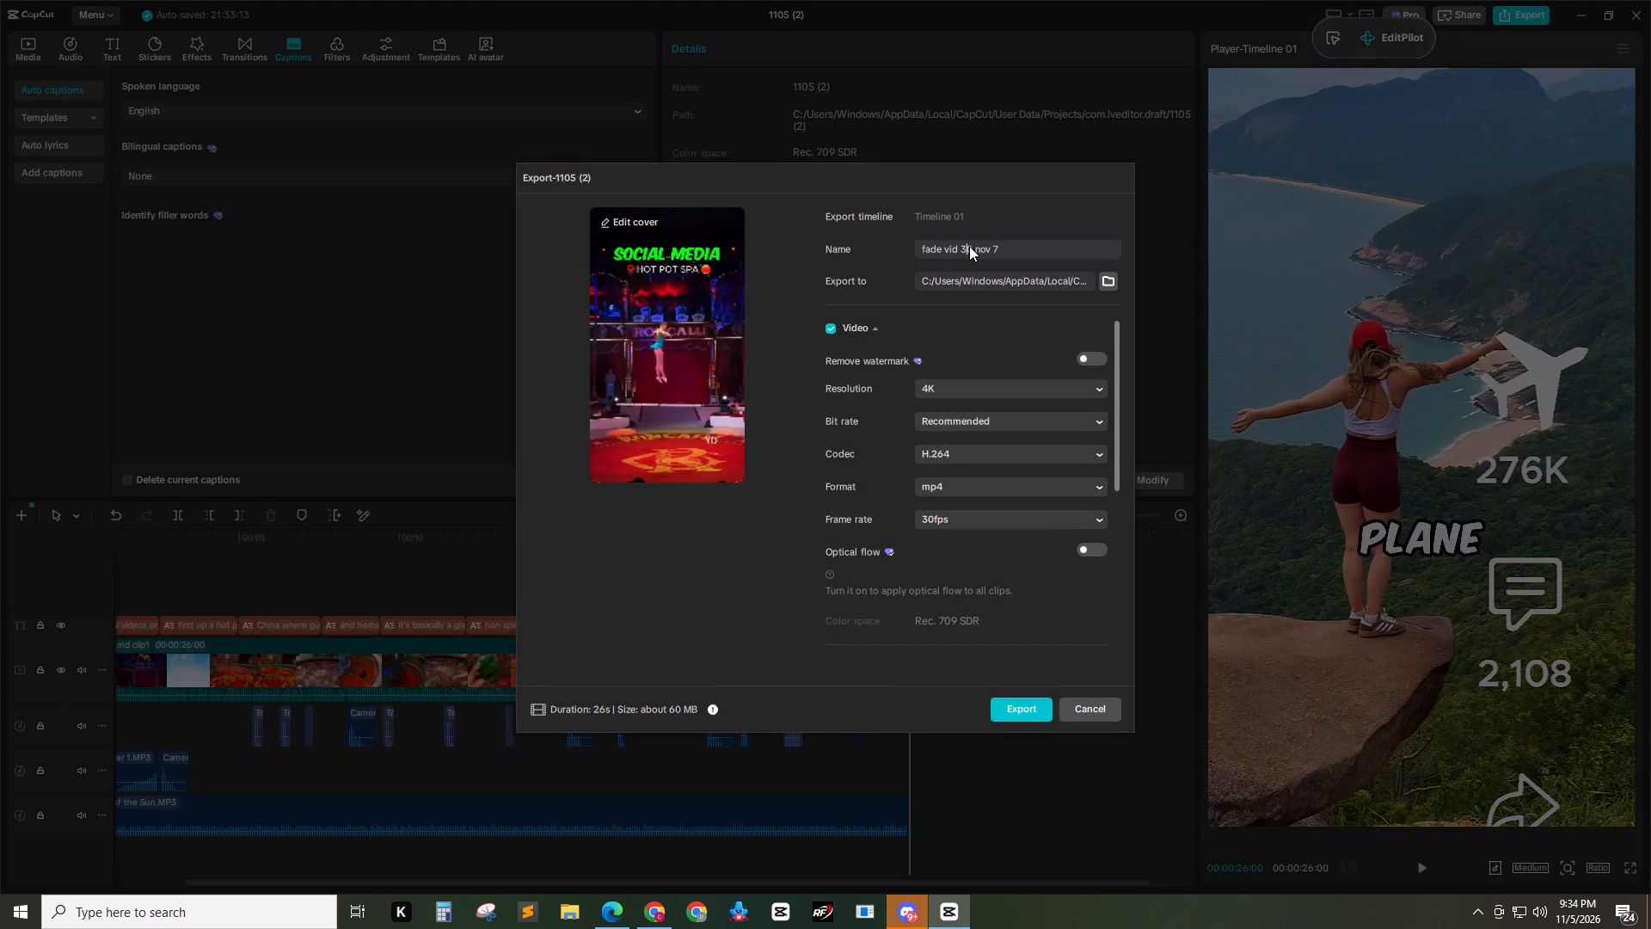
key(Right)
key(BackSpace)
key(1)
click(1017, 248)
key(BackSpace)
key(8)
Set the export frame rate to 60fps.
click(943, 526)
click(970, 717)
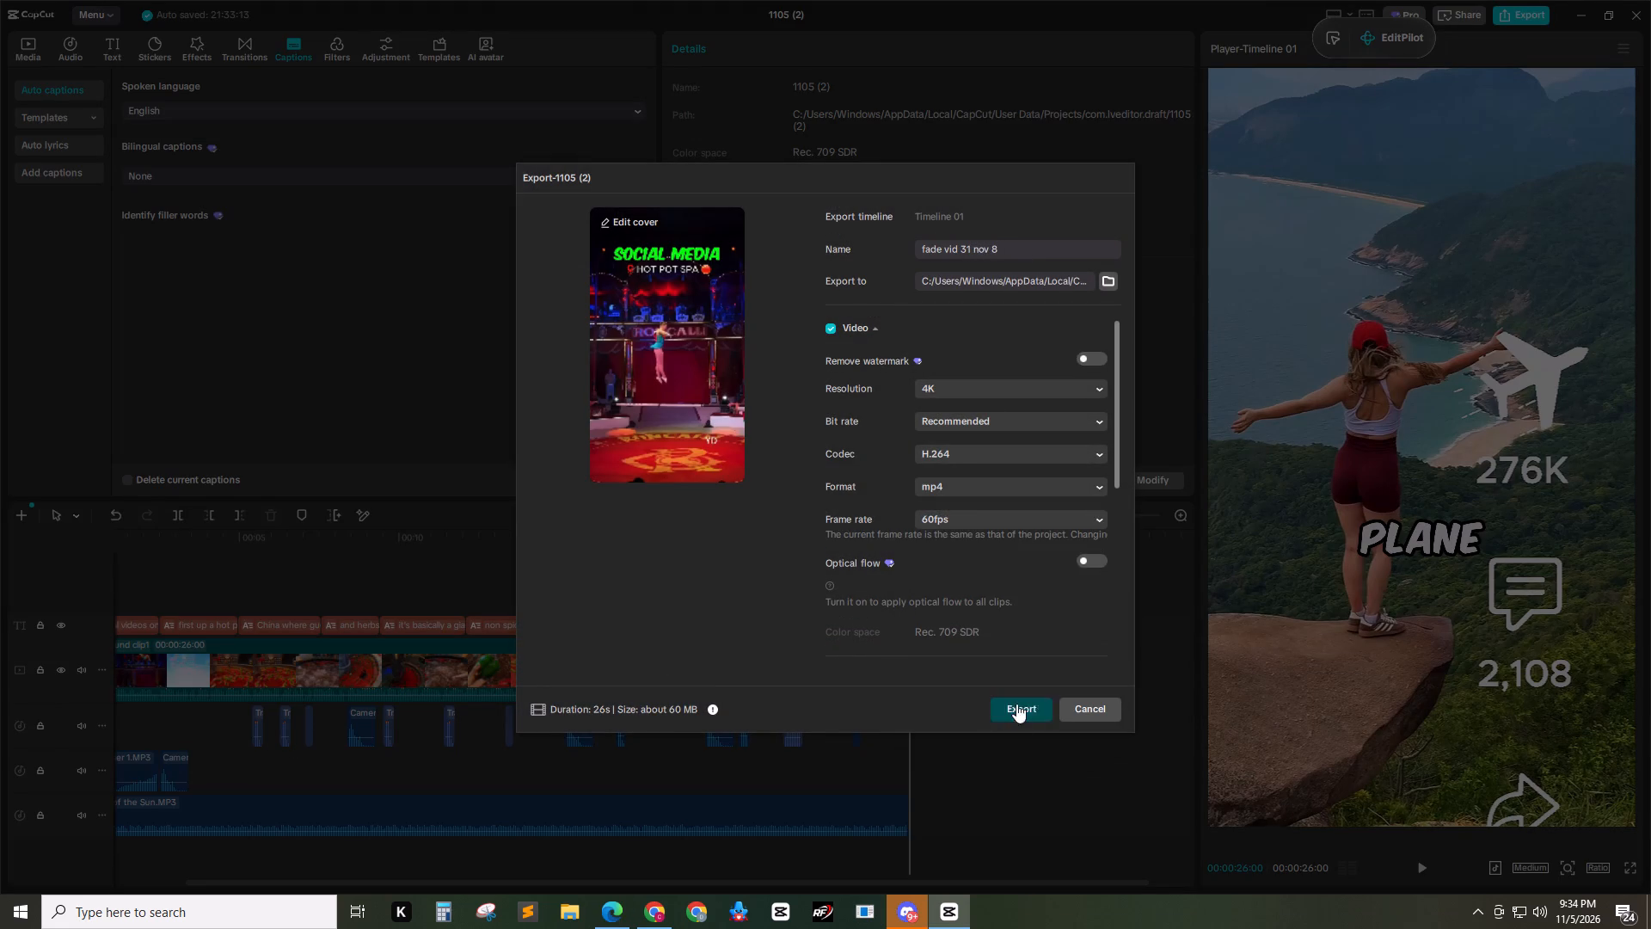
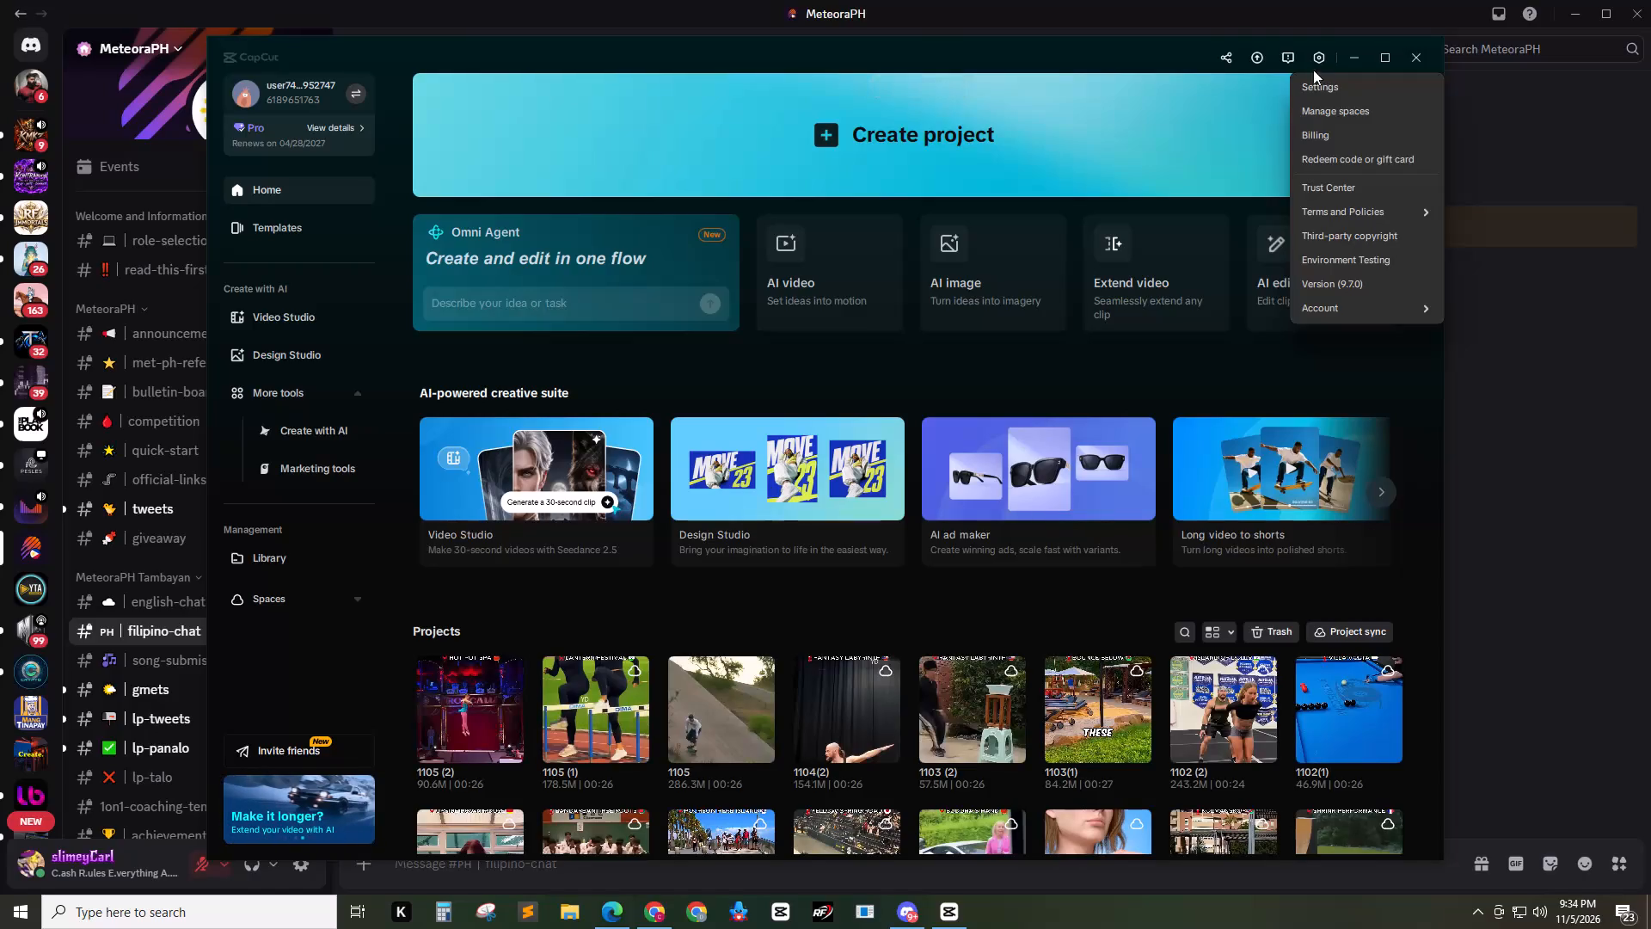
Open CapCut's settings and clear its cache files.
click(1321, 79)
double_click(829, 426)
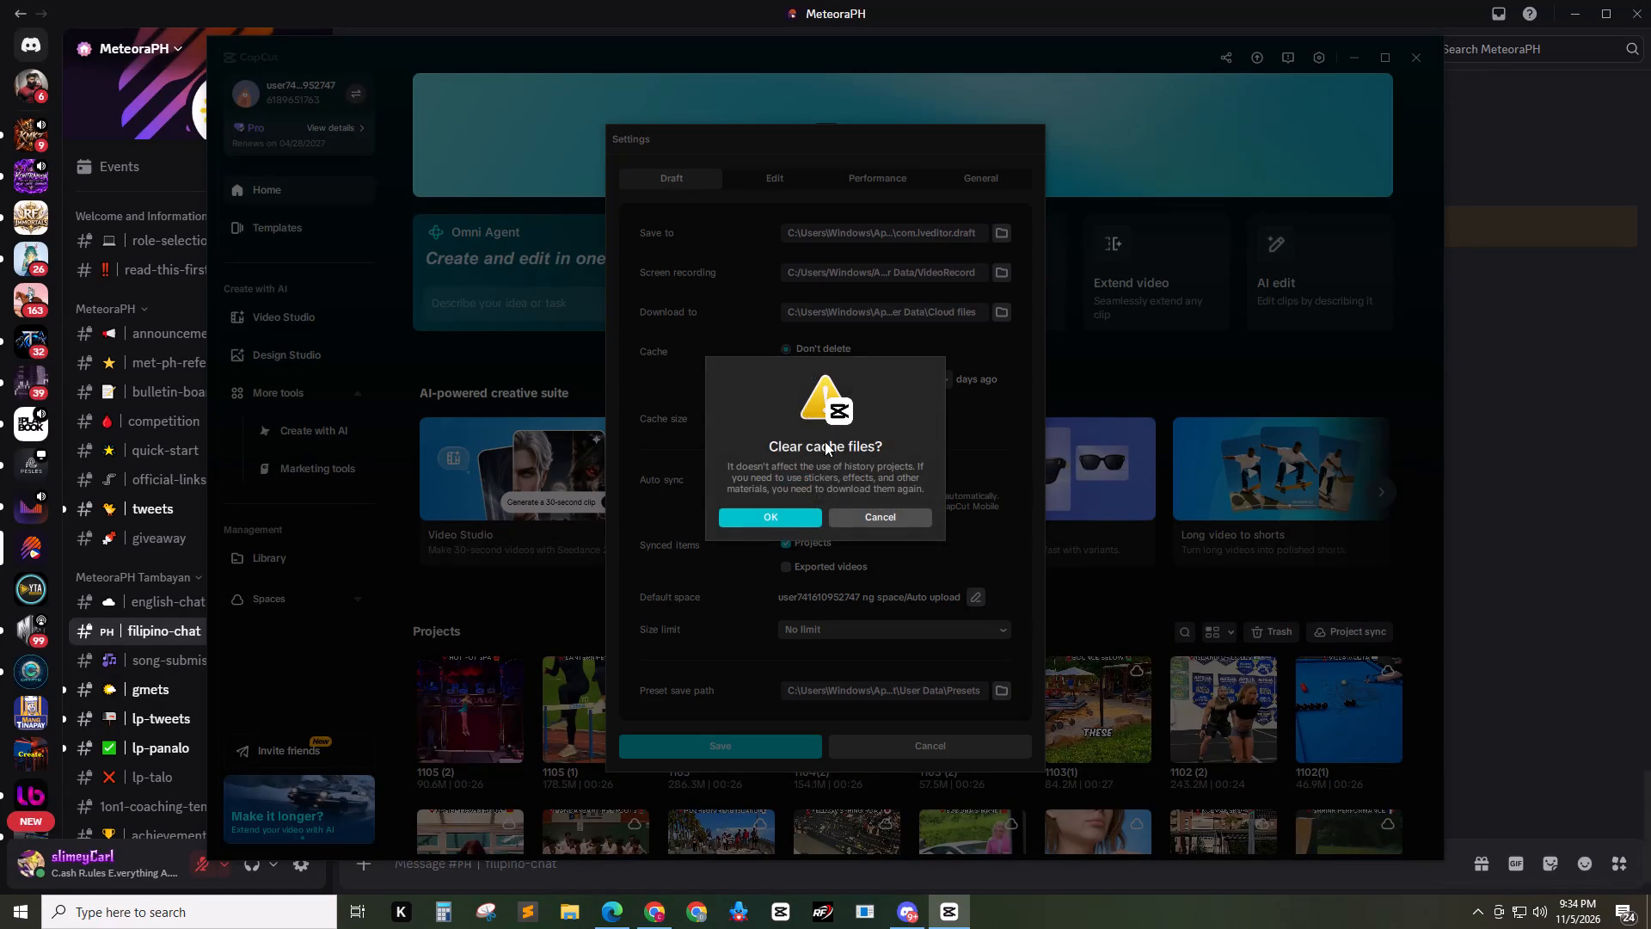
click(807, 508)
click(807, 517)
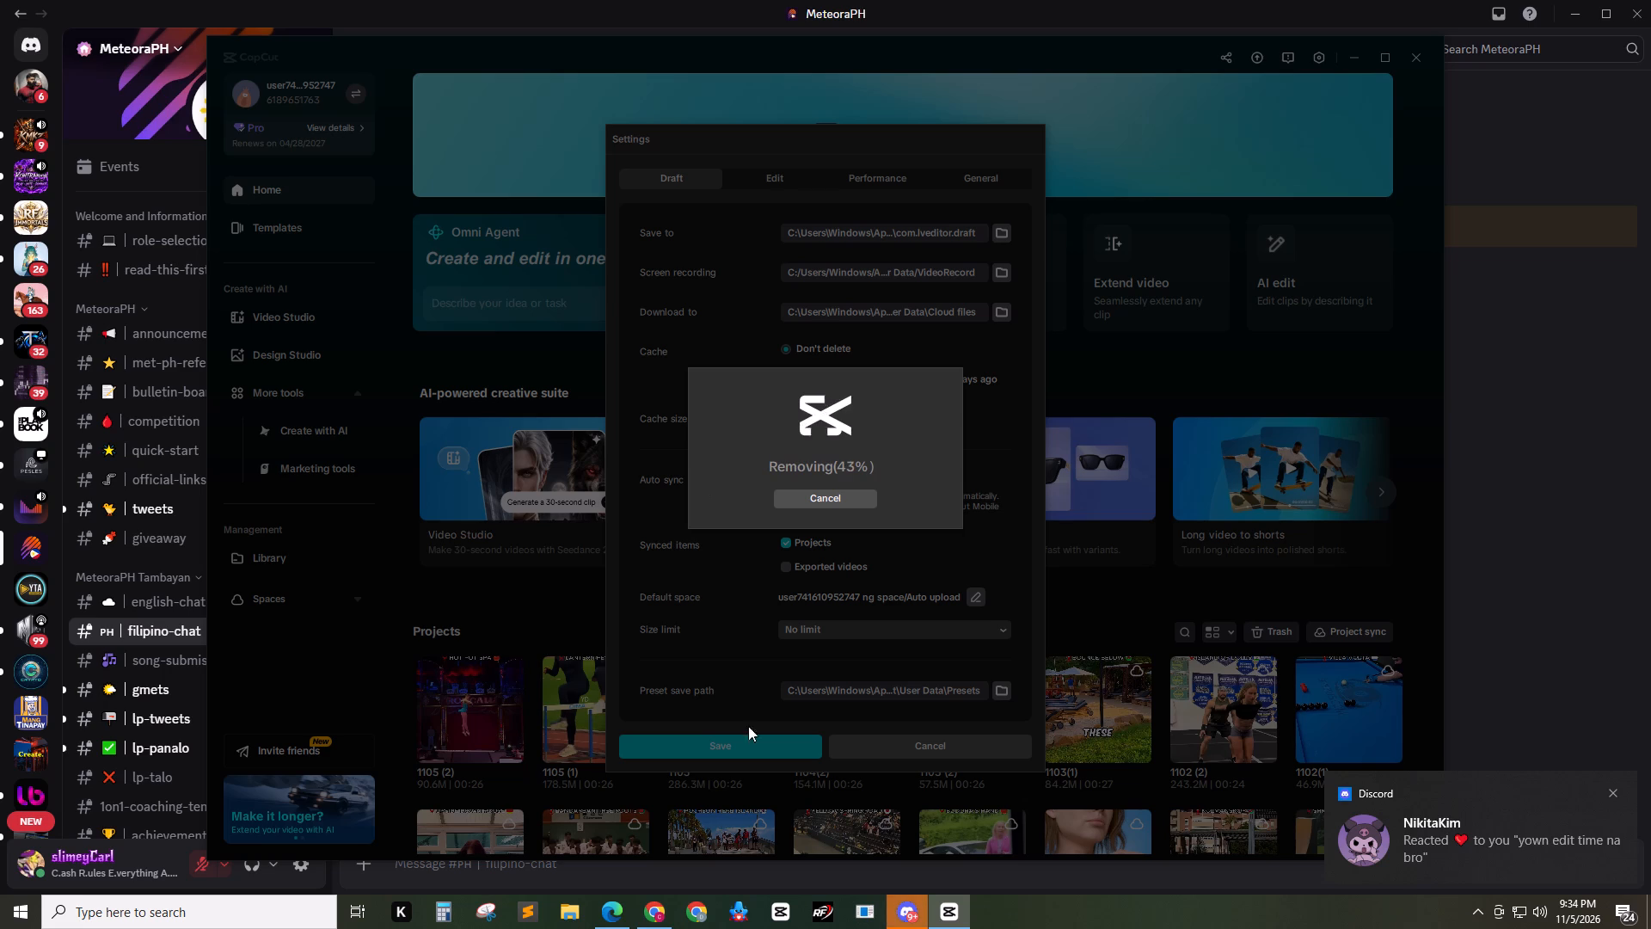
Switch to YouTube Studio in Chrome and upload fade vid 31 nov 8.mp4 from CapCut's Videos folder.
click(657, 923)
click(939, 710)
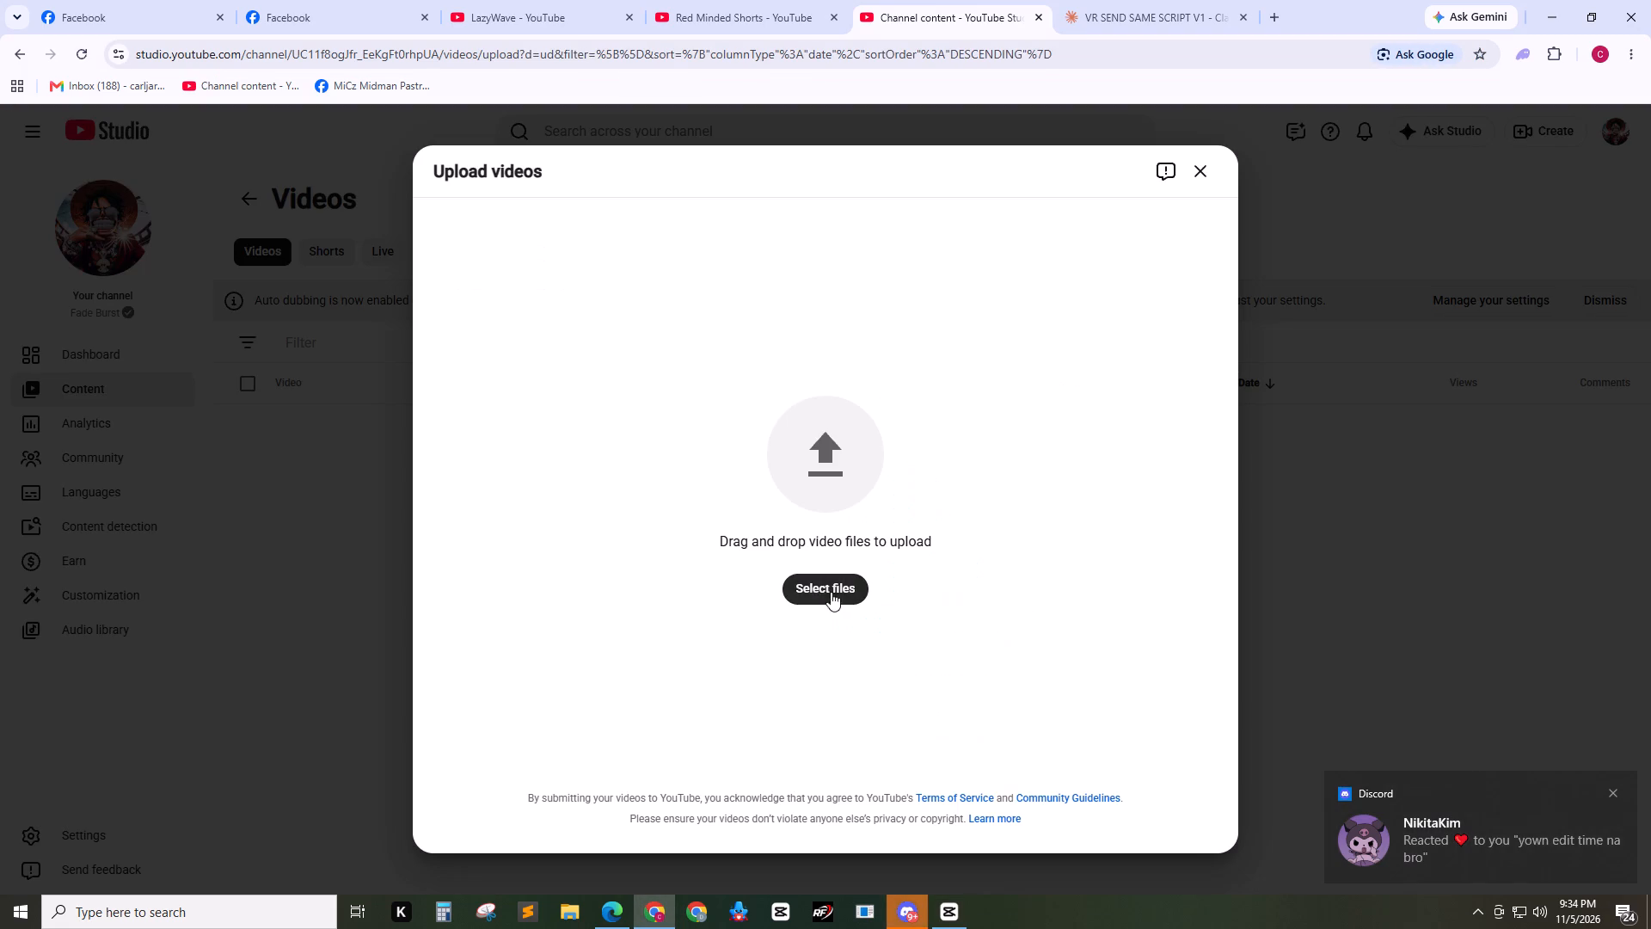
click(832, 594)
click(337, 333)
click(302, 287)
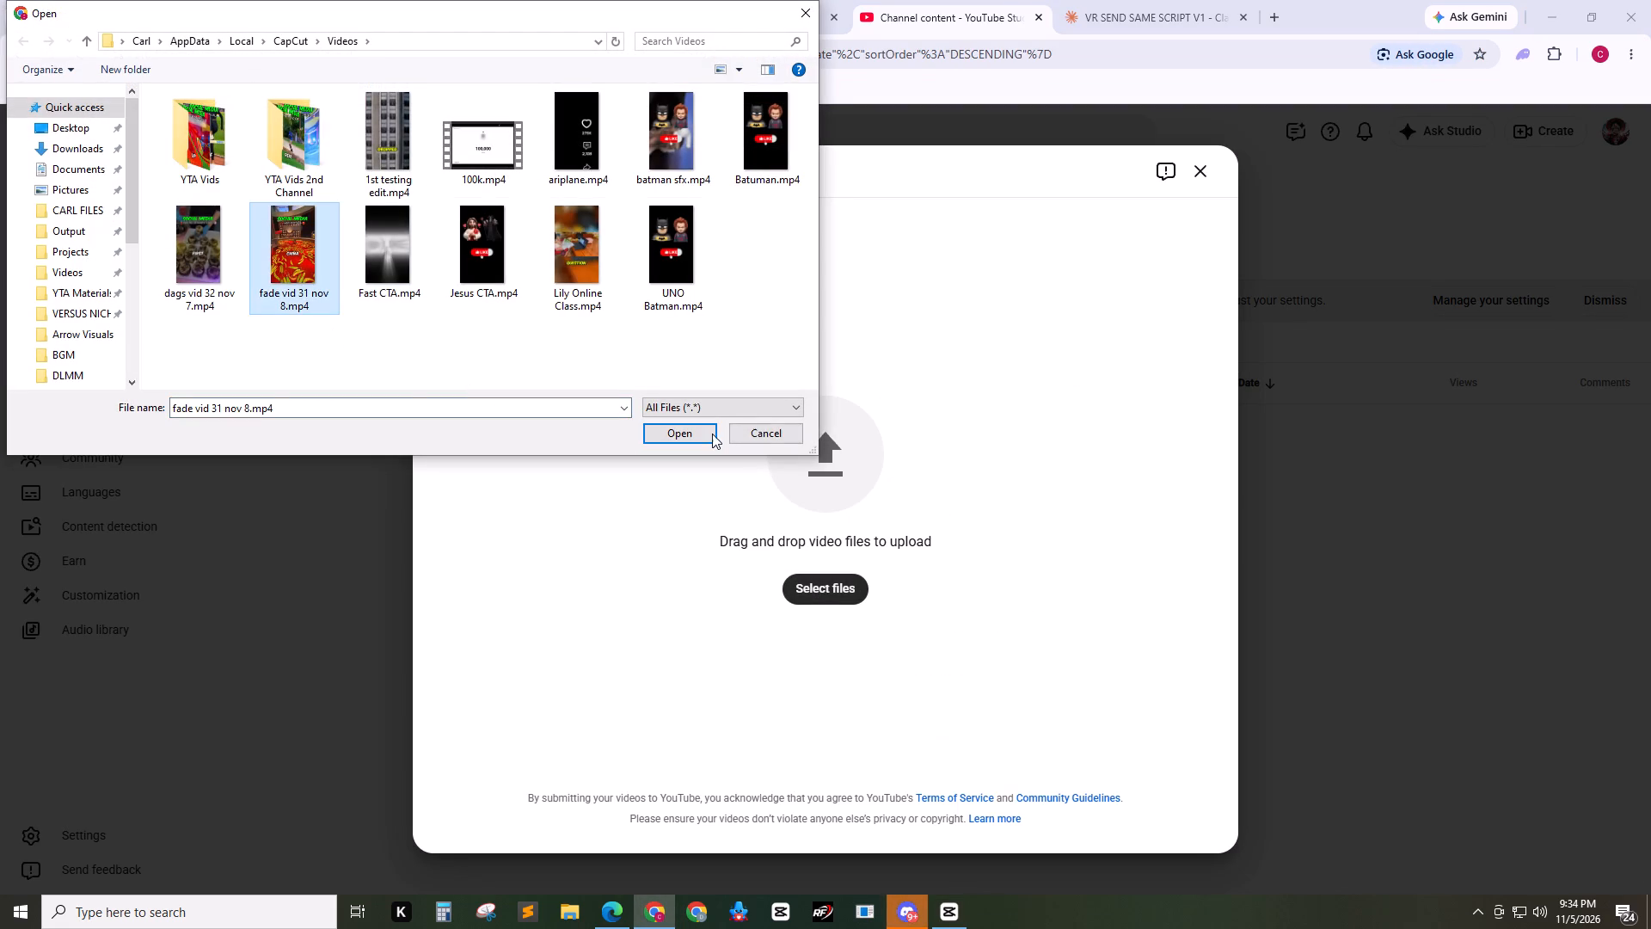
click(703, 433)
Return to CapCut, save the settings and close the app.
click(951, 915)
click(785, 748)
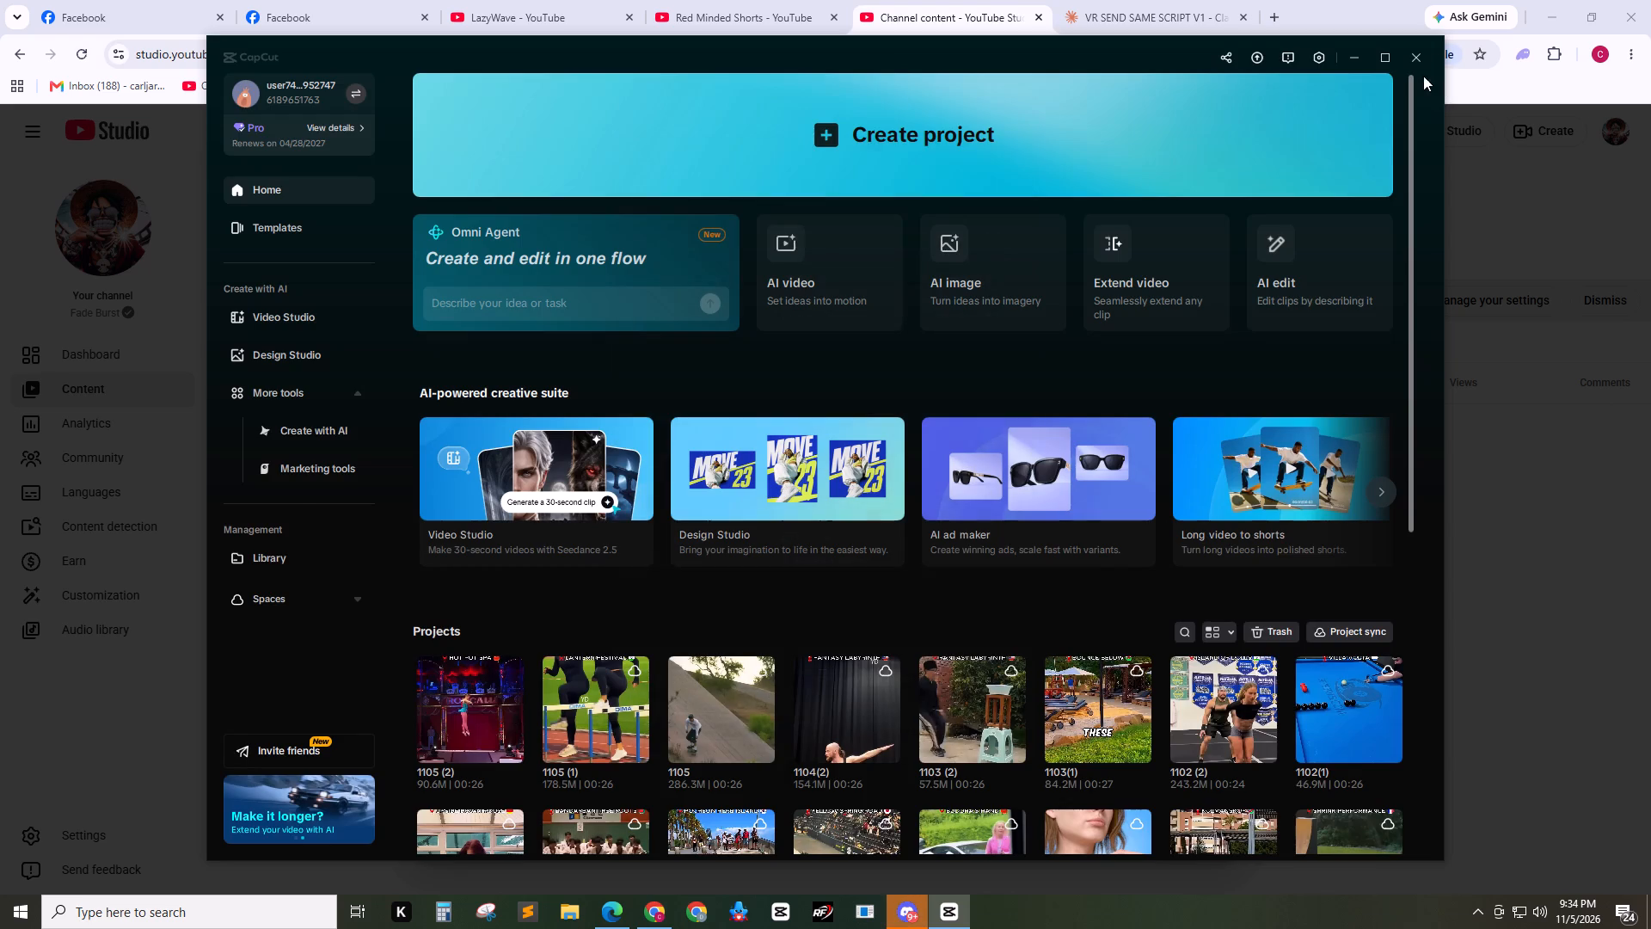
click(1422, 55)
click(785, 581)
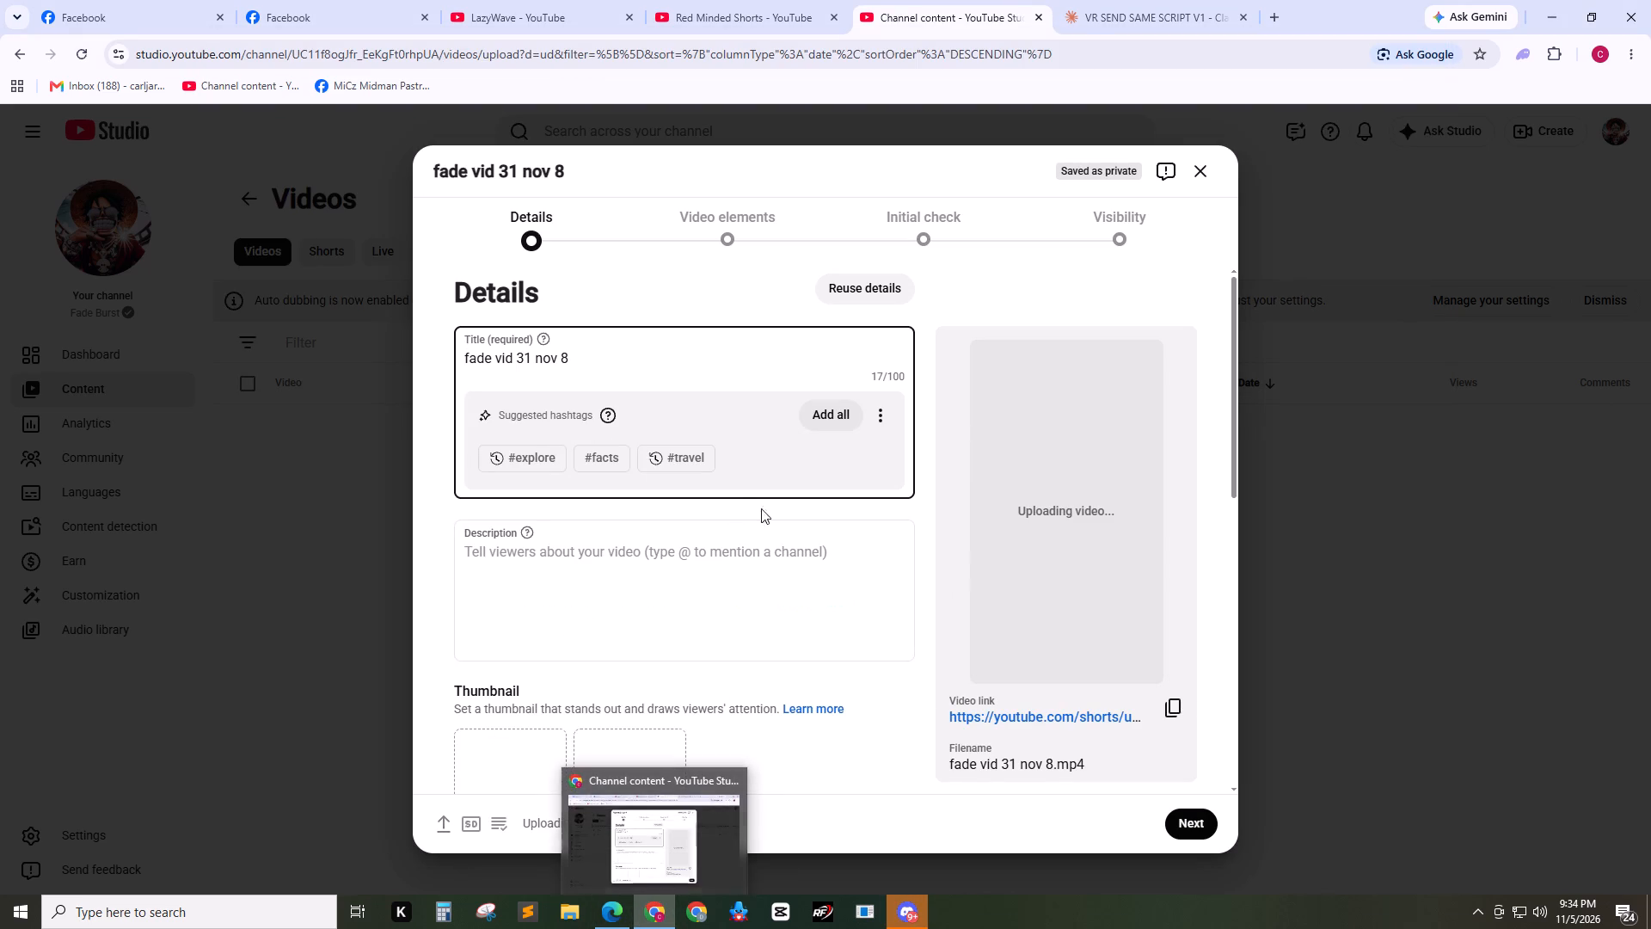
In Edge, copy the paraphrased "These Travel Spots Are NOT What They Appear to Be!" title with its hashtags from ChatGPT and close the chat.
click(614, 914)
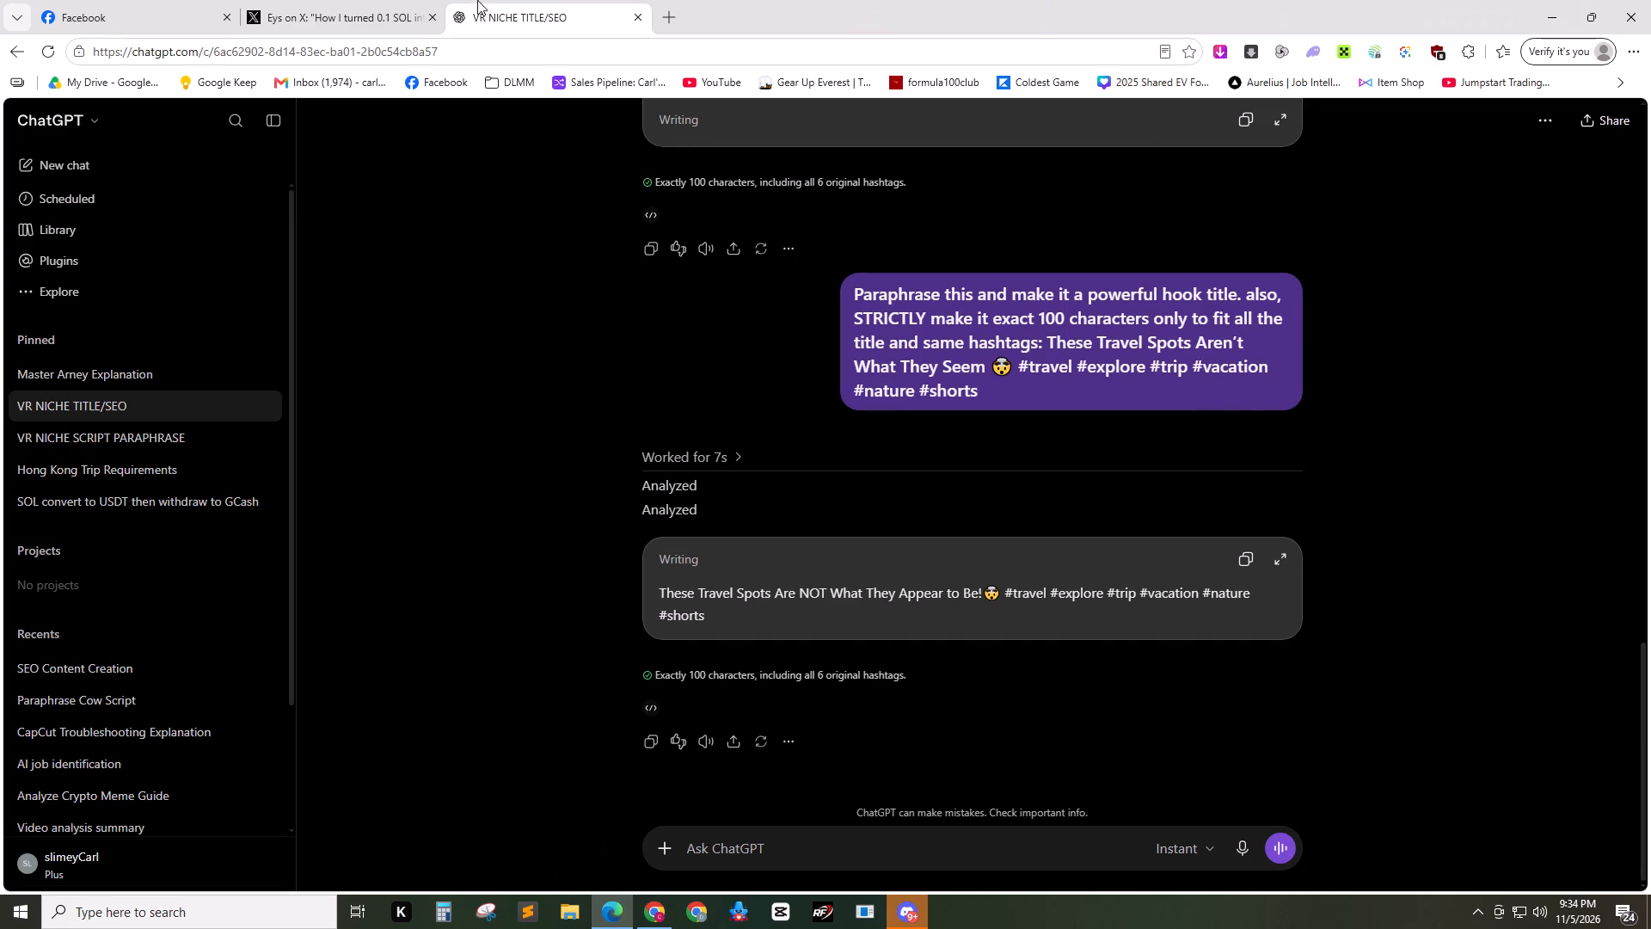
click(1254, 564)
key(ctrl+w)
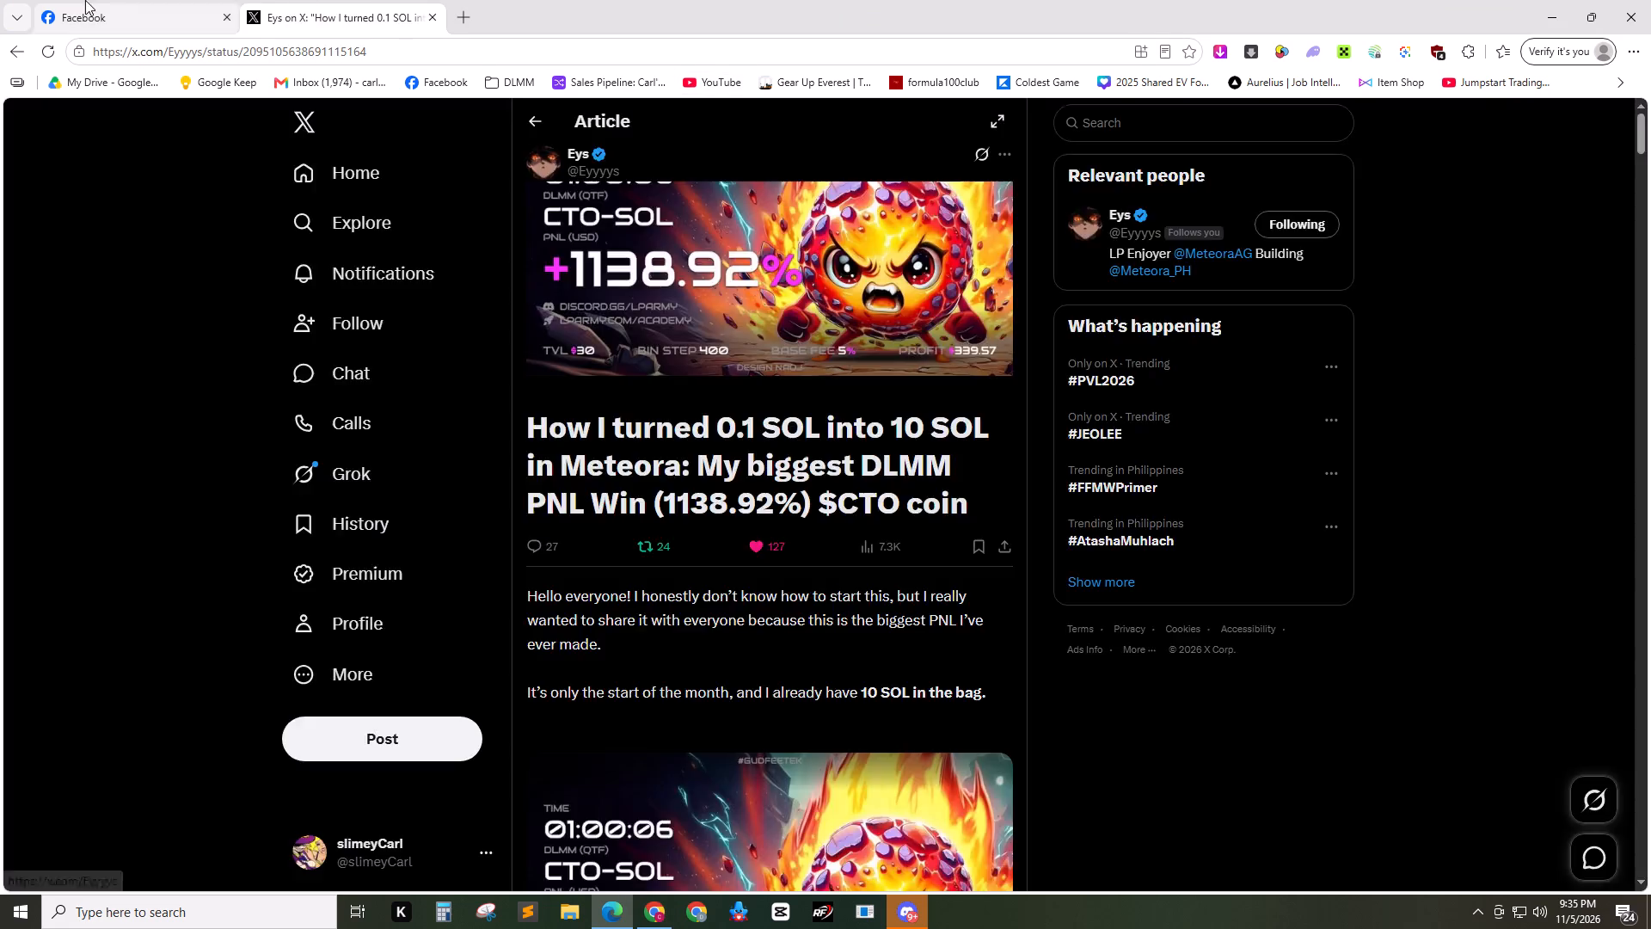
Refresh the Facebook page and open Google Keep in a new tab.
click(85, 0)
click(1251, 383)
key(F5)
key(ctrl+t)
click(219, 83)
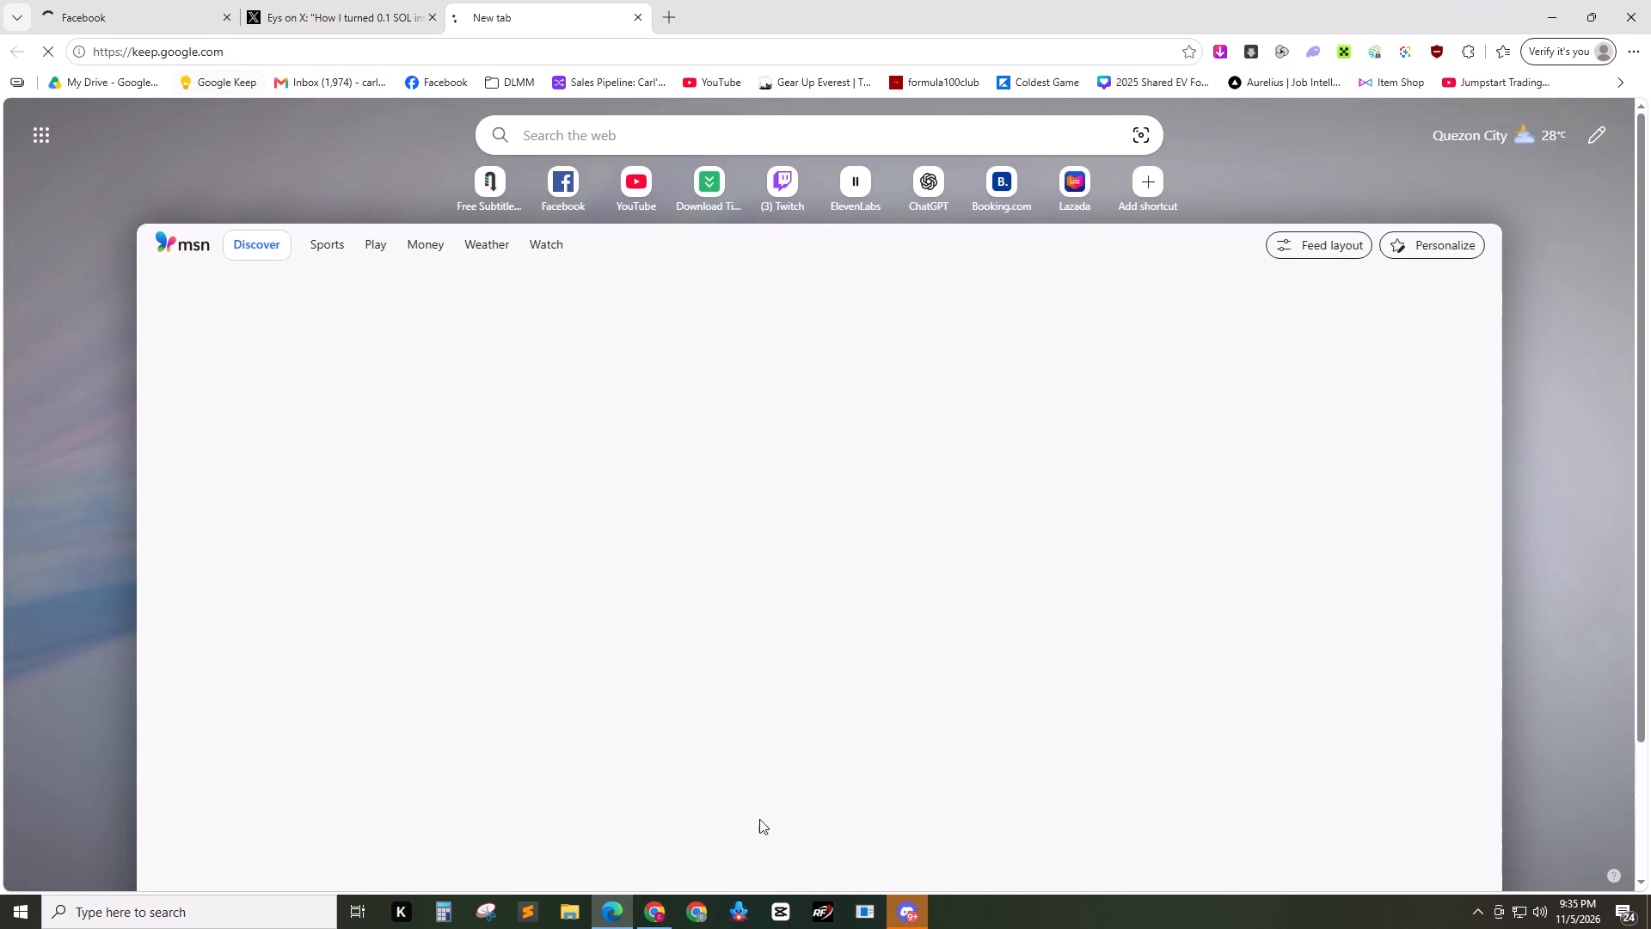
Back in Chrome, replace the uploading video's title with the copied "These Travel Spots Are NOT What They Appear to Be!" title and hashtags.
click(650, 910)
click(625, 358)
key(ctrl+a)
key(ctrl+v)
click(650, 292)
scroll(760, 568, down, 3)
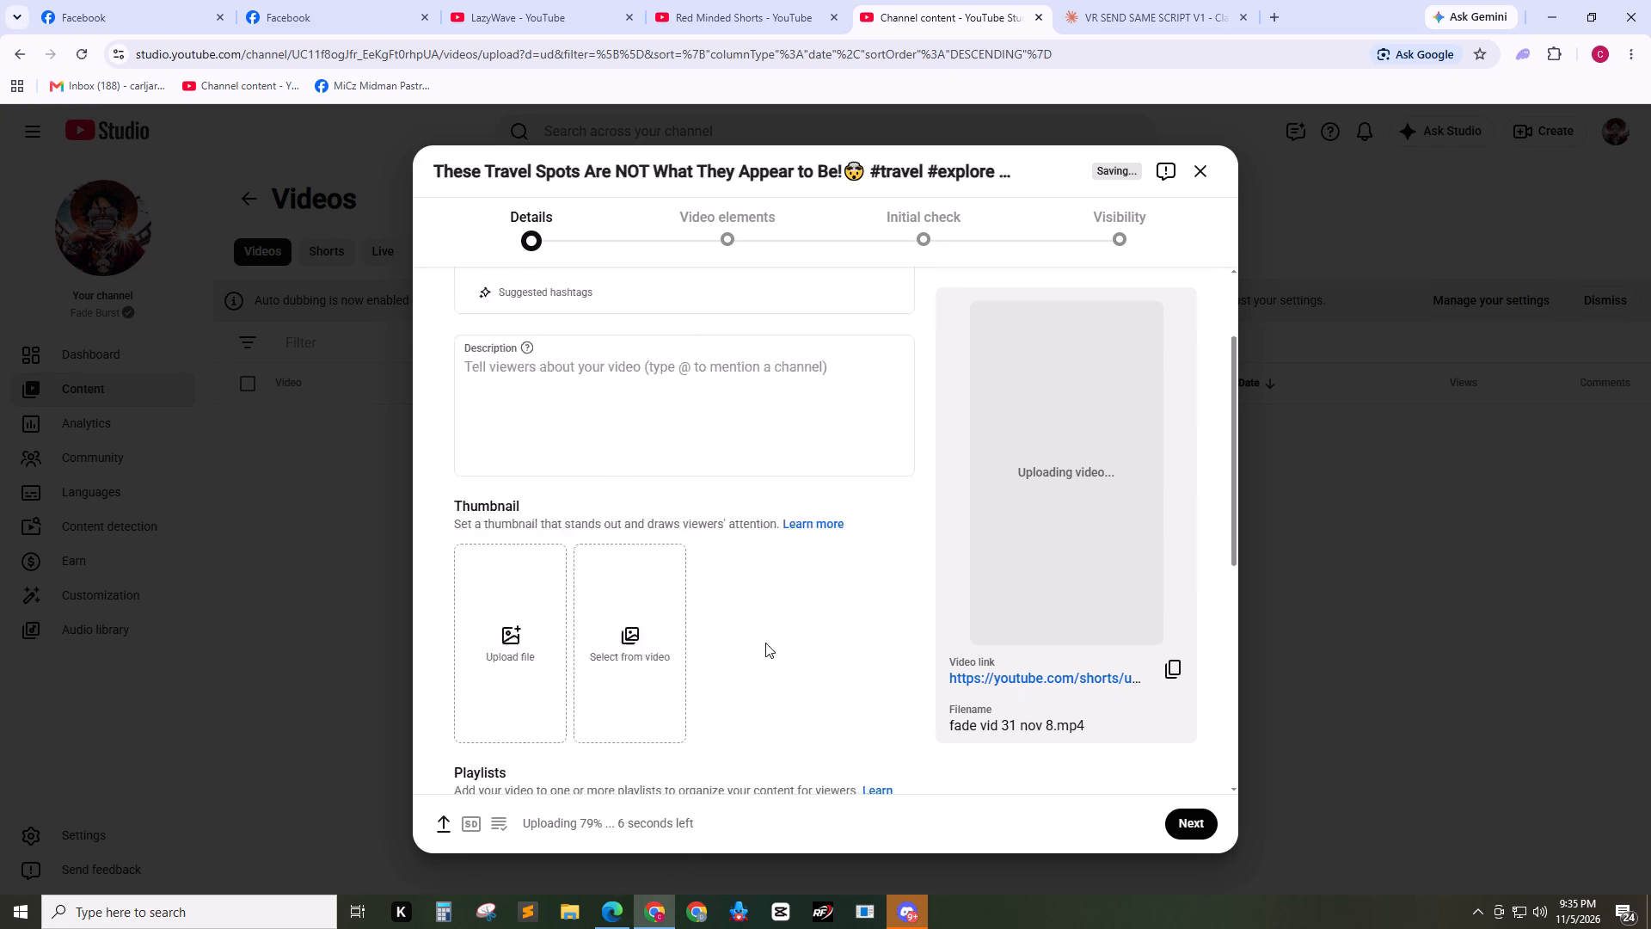